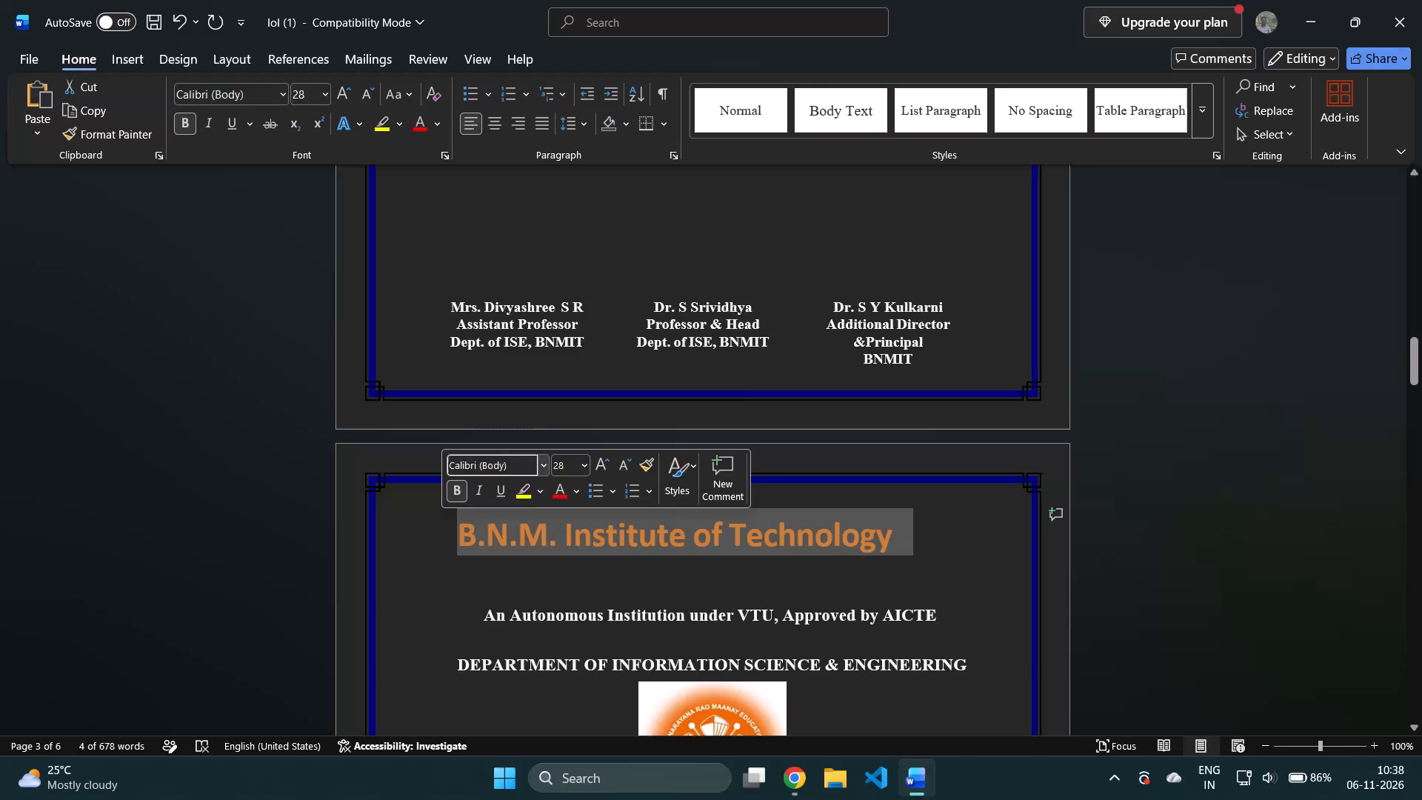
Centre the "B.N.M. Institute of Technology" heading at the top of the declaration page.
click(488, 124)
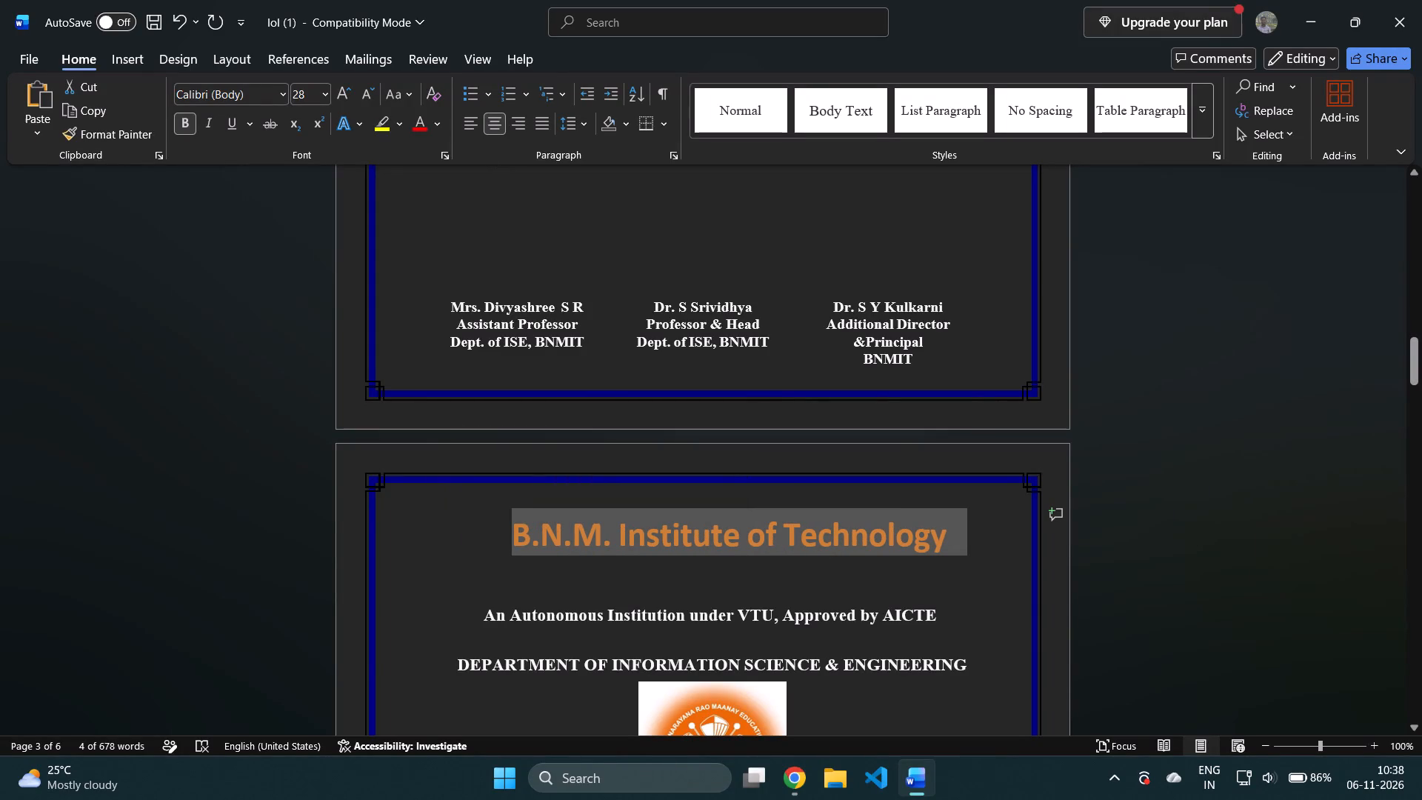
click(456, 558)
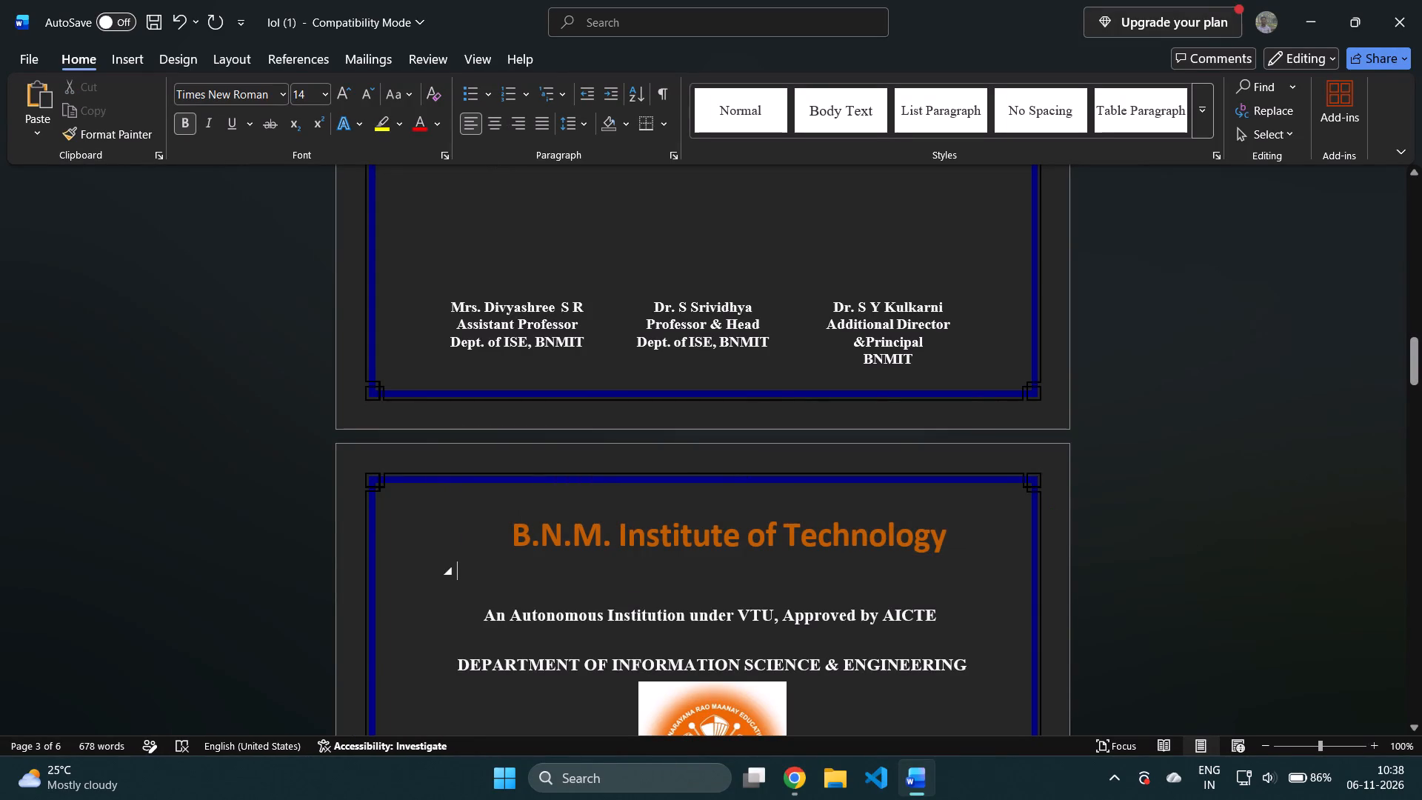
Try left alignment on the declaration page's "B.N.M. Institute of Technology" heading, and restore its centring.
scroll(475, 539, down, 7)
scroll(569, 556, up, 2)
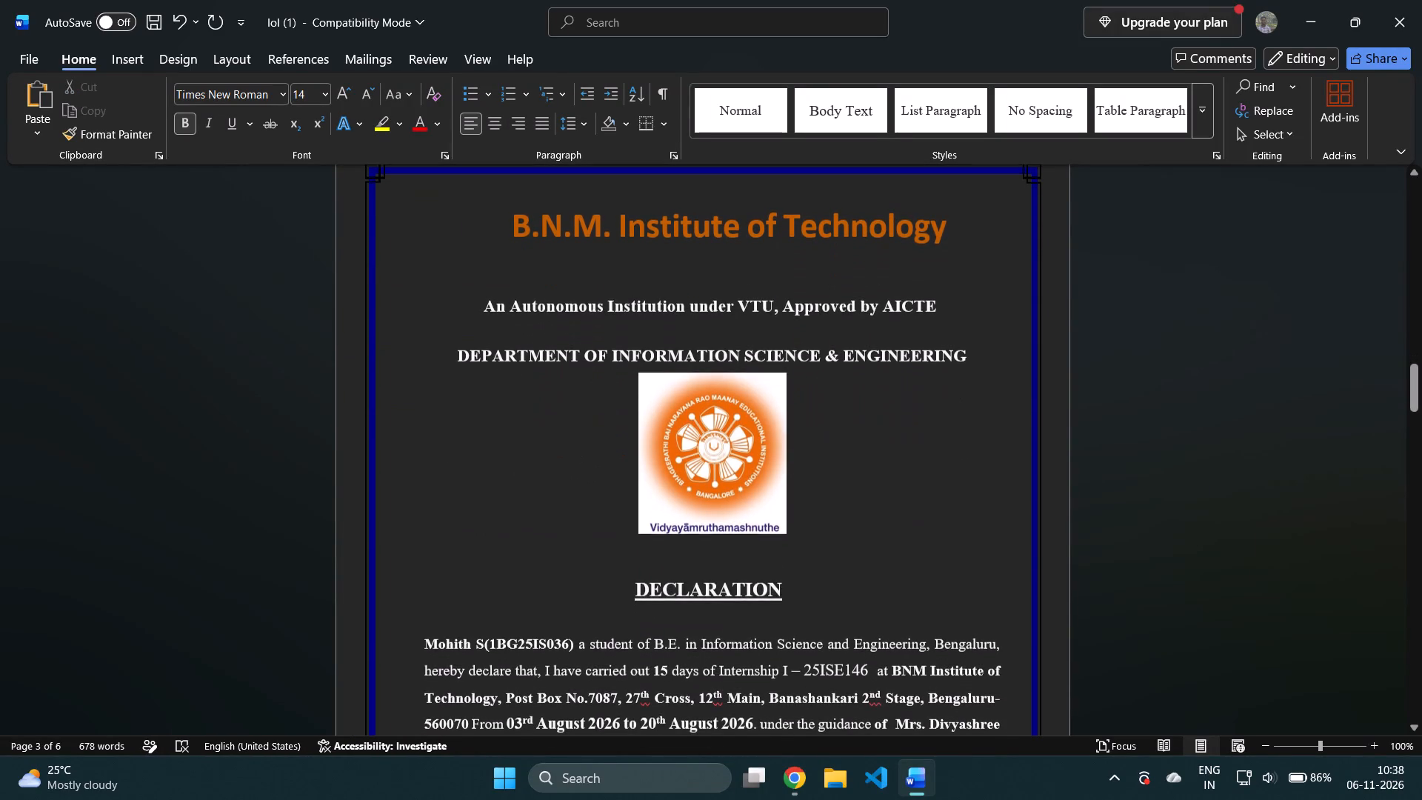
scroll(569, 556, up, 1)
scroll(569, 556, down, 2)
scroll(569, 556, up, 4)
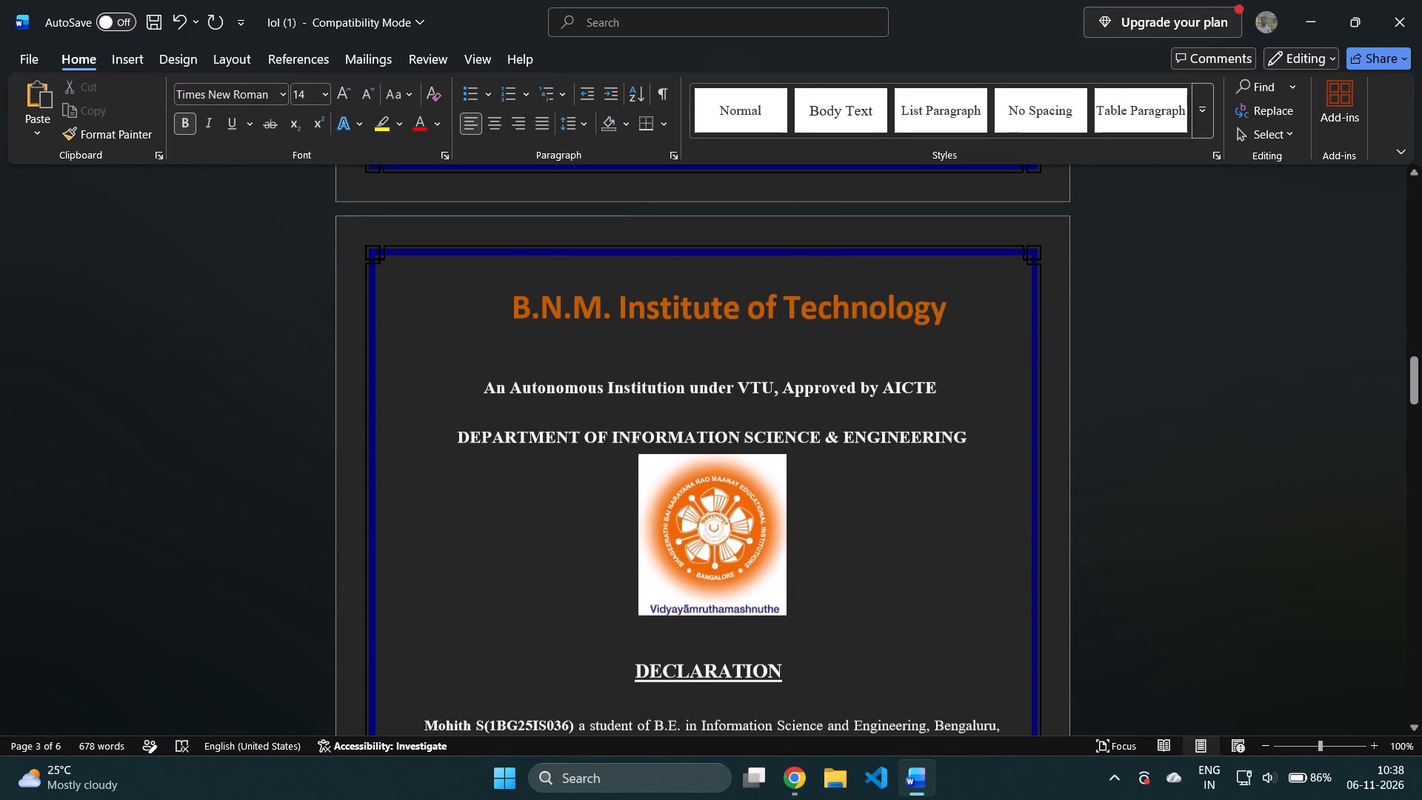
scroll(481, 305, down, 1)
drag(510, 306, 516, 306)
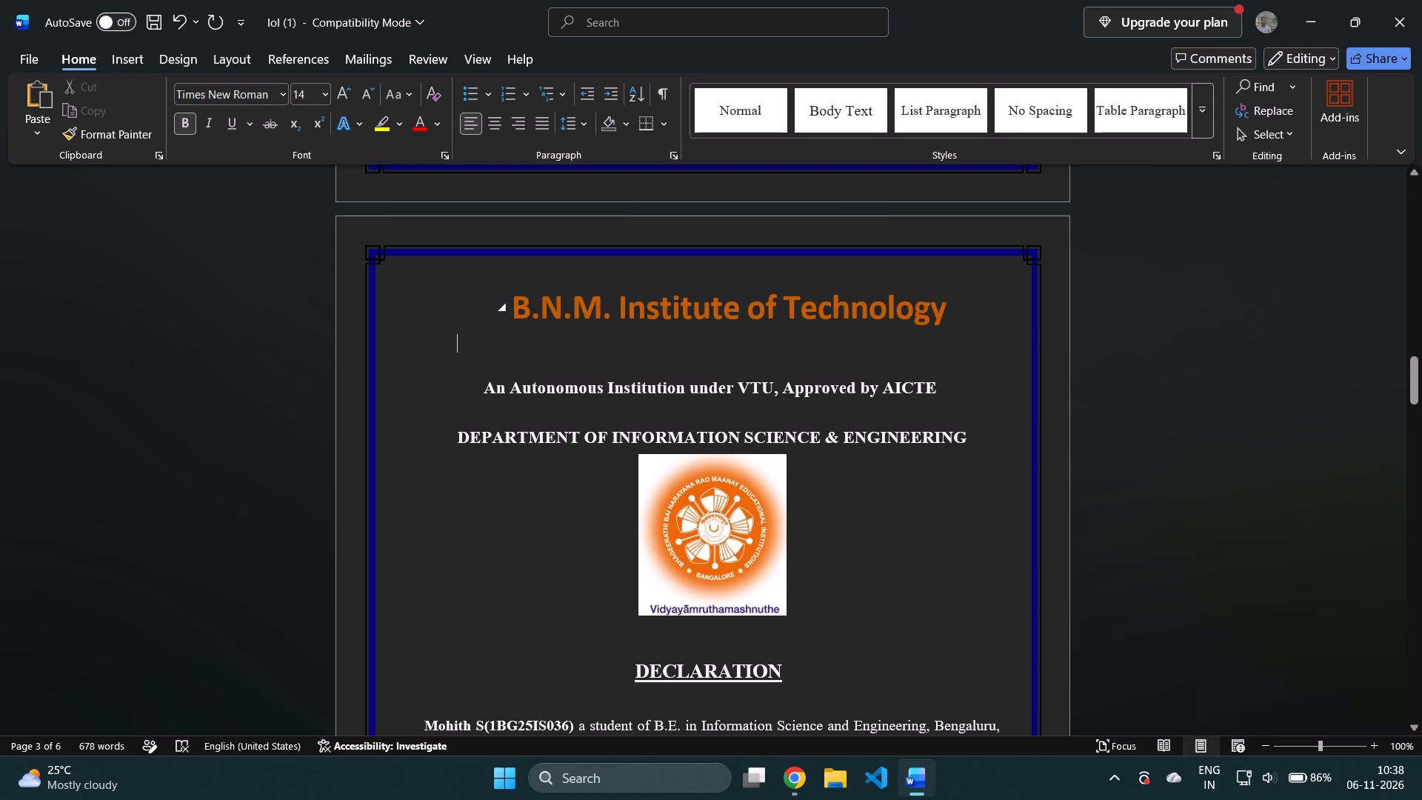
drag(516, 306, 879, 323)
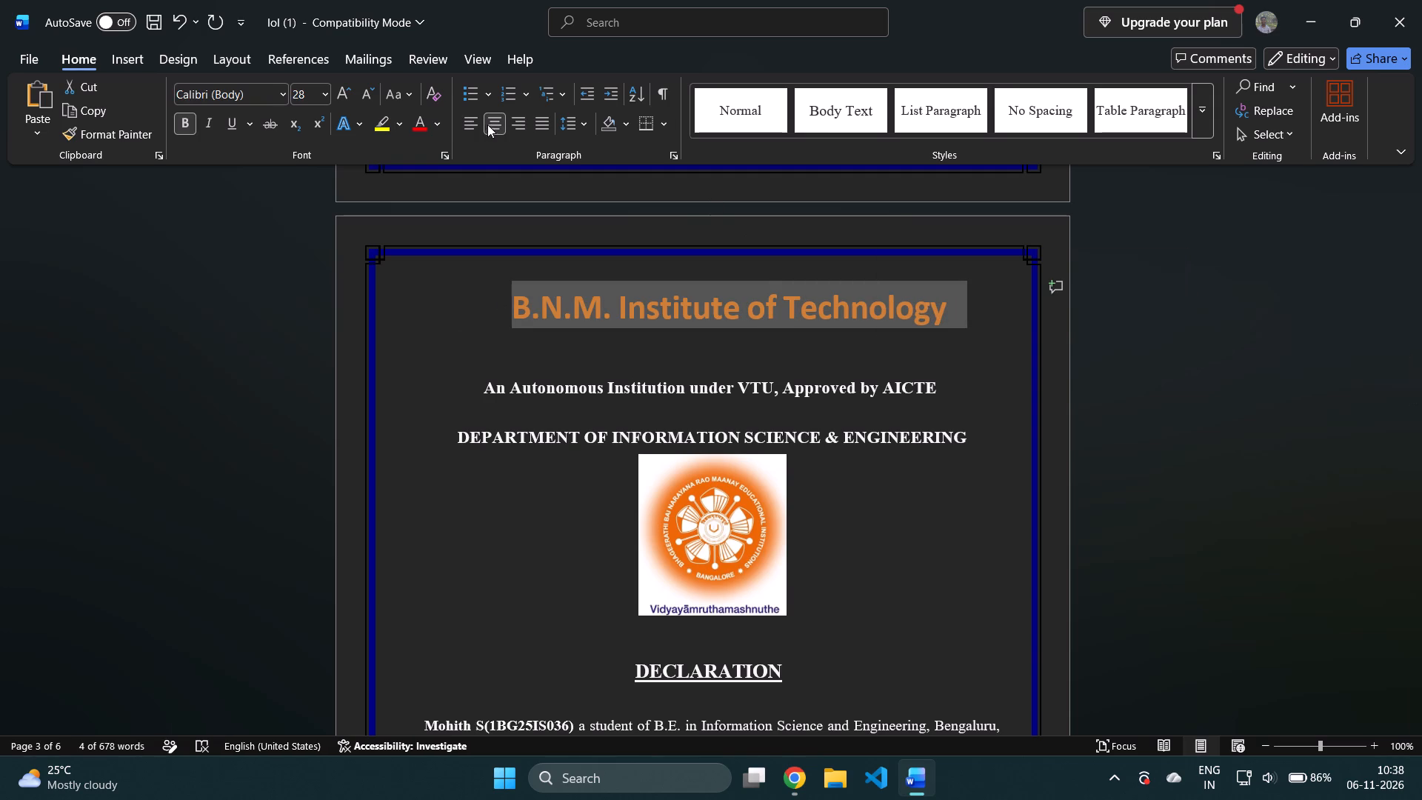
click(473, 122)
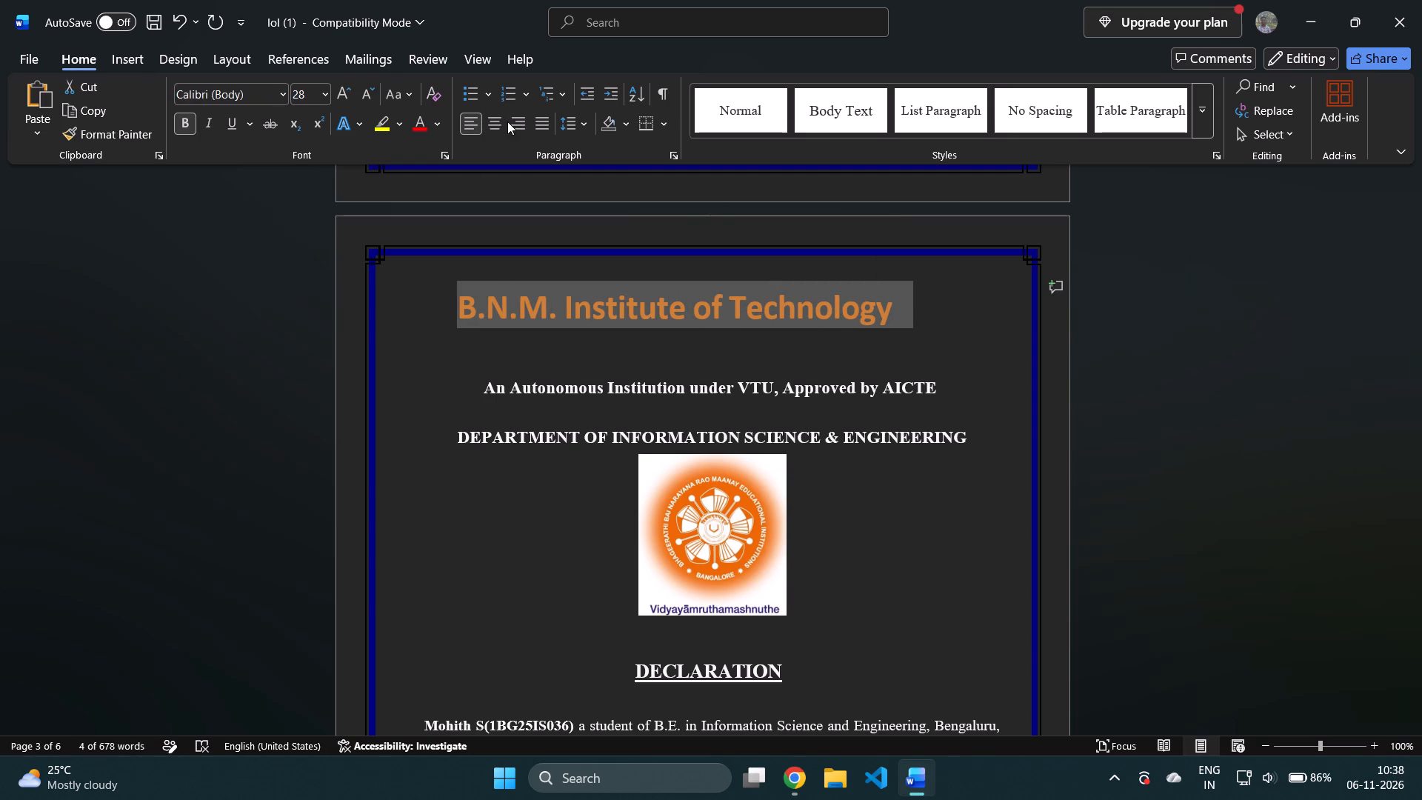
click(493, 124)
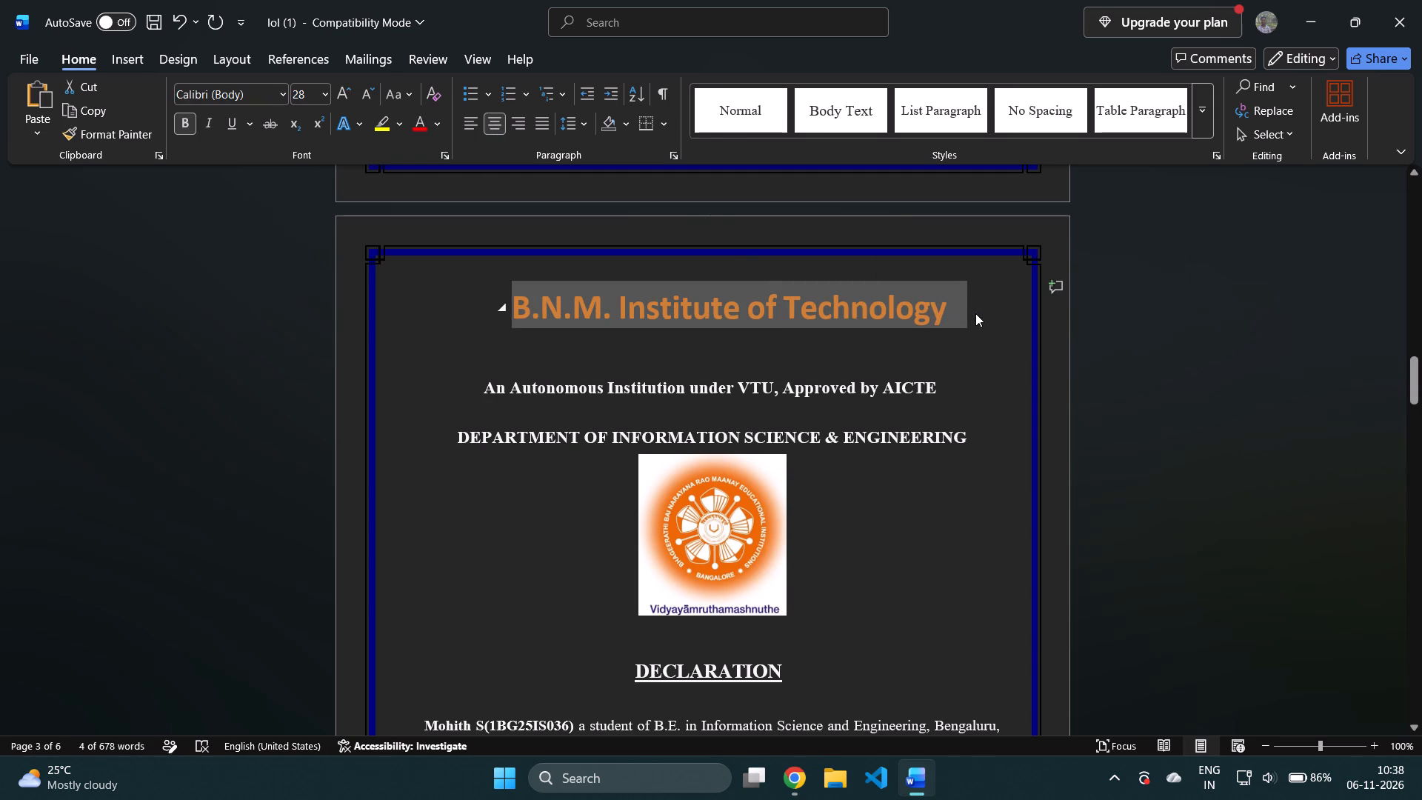
Remove the centring from the declaration page's institute heading and shift it inward with three leading spaces.
click(975, 313)
drag(975, 313, 518, 263)
click(518, 263)
key(BackSpace)
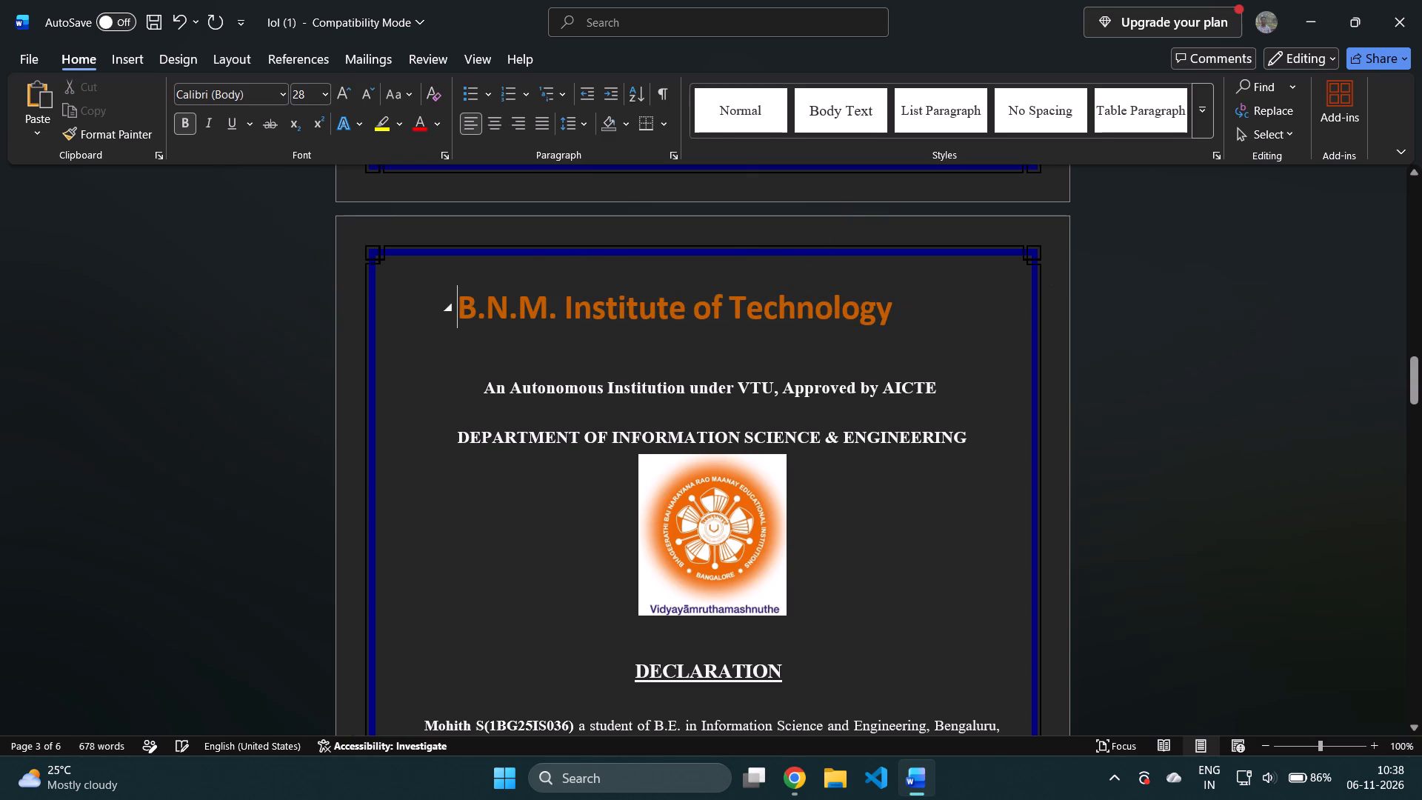
key(space)
key(space)
key(space)
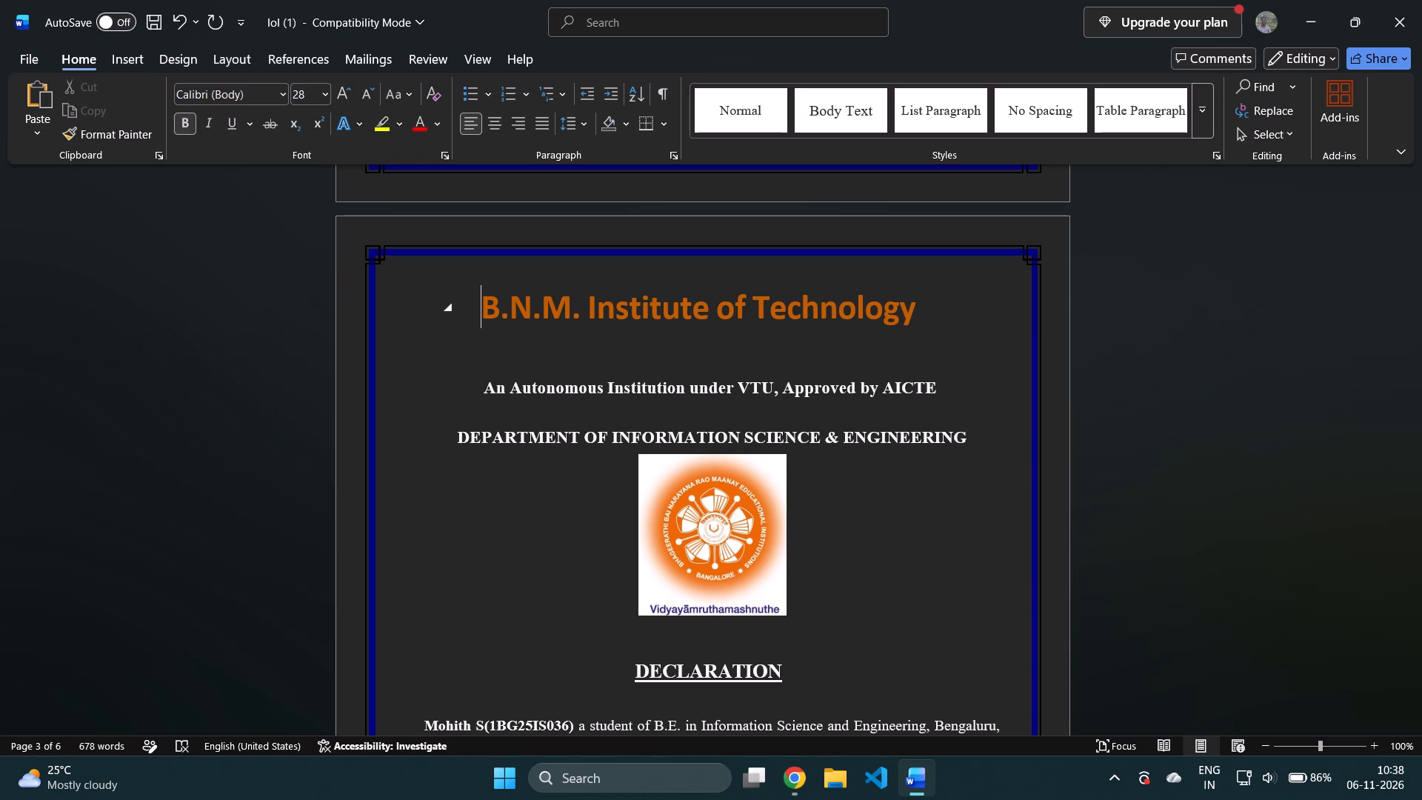
key(Down)
key(Down)
key(Down)
key(Down)
key(Down)
key(Down)
key(Down)
key(Down)
key(Down)
key(Down)
key(Down)
key(Down)
key(Down)
key(Down)
key(Down)
key(Down)
key(Down)
key(Down)
key(Down)
key(Down)
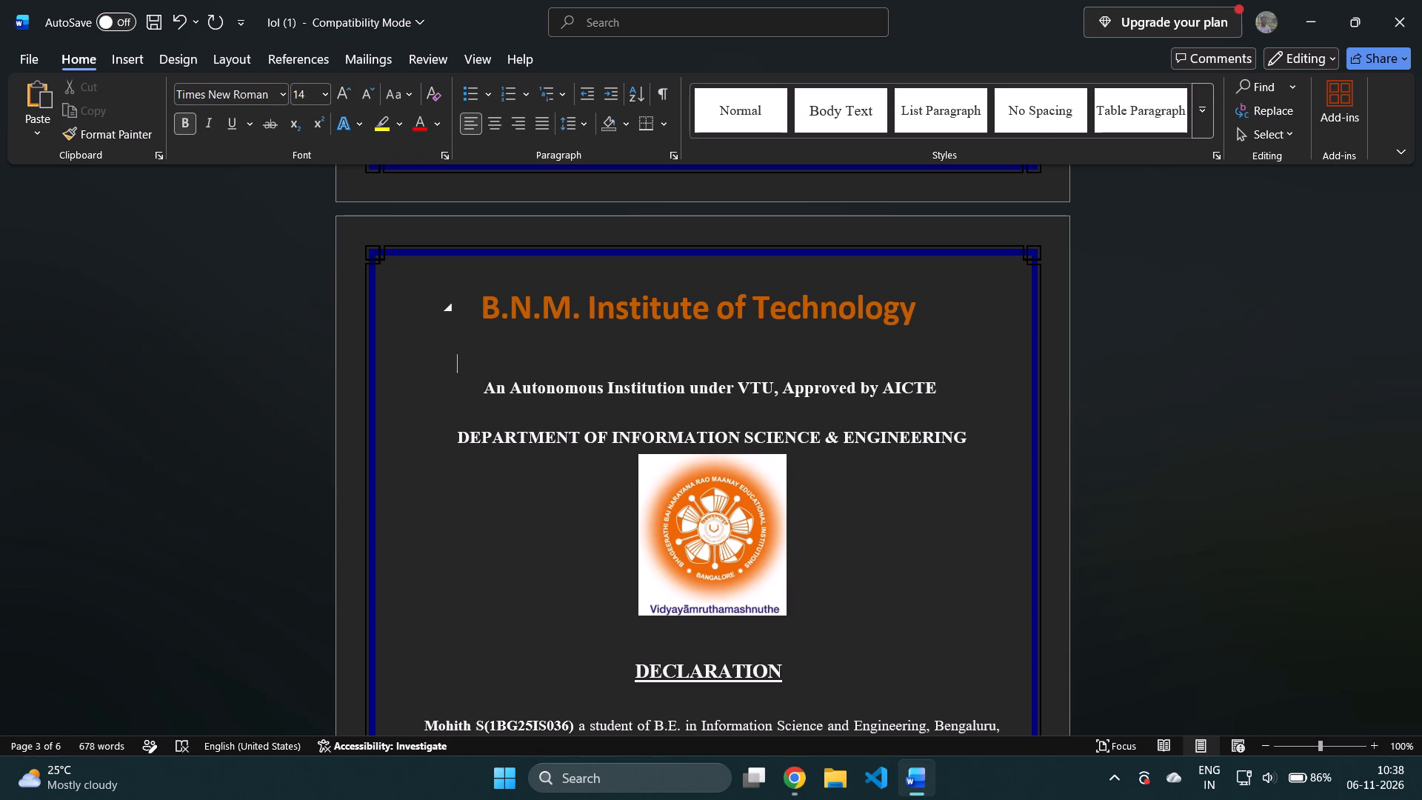
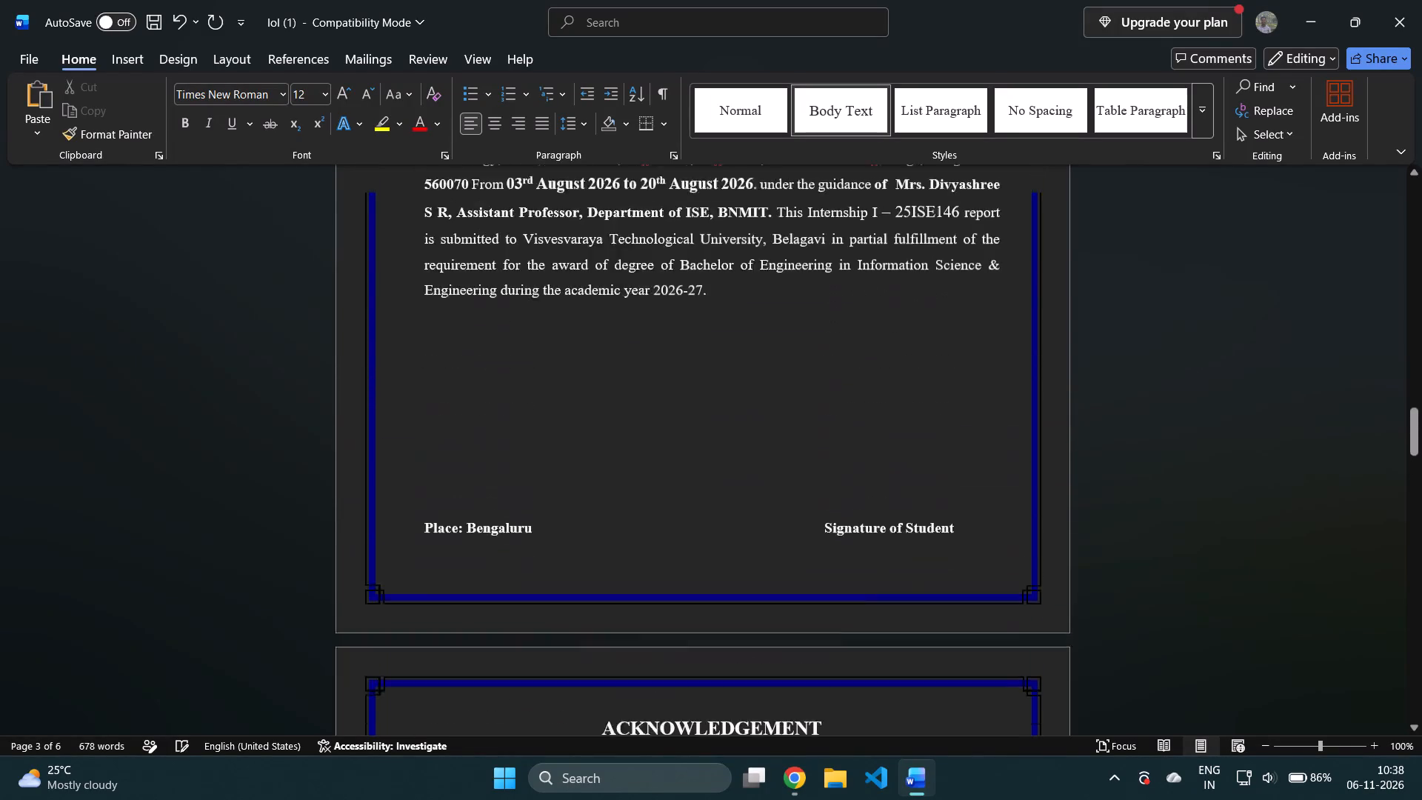
key(Down)
key(Down)
key(Down)
key(Down)
key(Down)
key(Down)
key(Down)
key(Down)
key(Down)
key(Down)
key(Down)
key(Down)
key(Down)
key(Down)
key(Down)
key(Down)
key(Down)
key(Down)
key(Down)
key(Down)
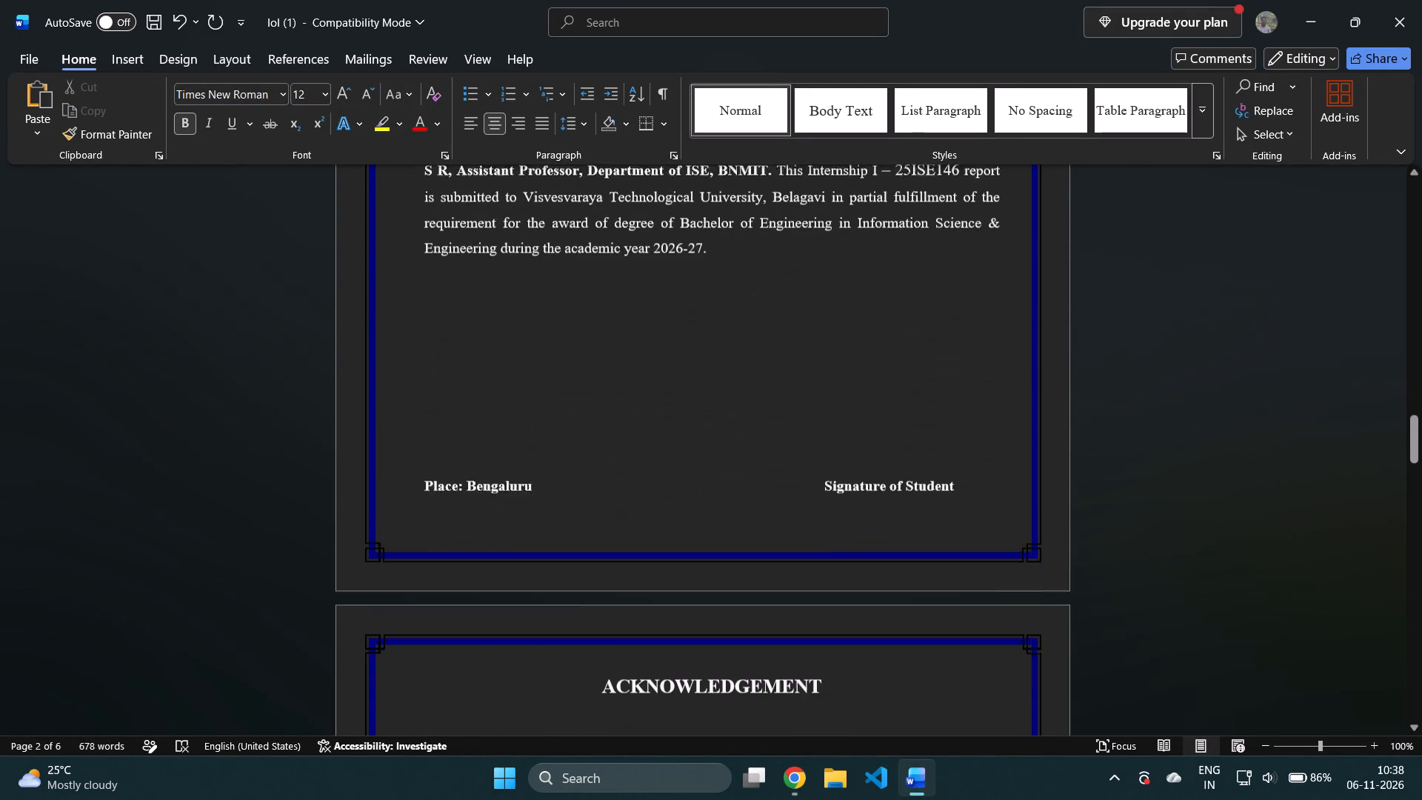
Review the Acknowledgement page from its heading through the thank-you paragraphs to the student's signature block.
key(Down)
key(Down)
key(Down)
key(Down)
key(Down)
key(Down)
key(Down)
key(Down)
key(Down)
key(Down)
key(Down)
key(Down)
key(Down)
key(Down)
key(Down)
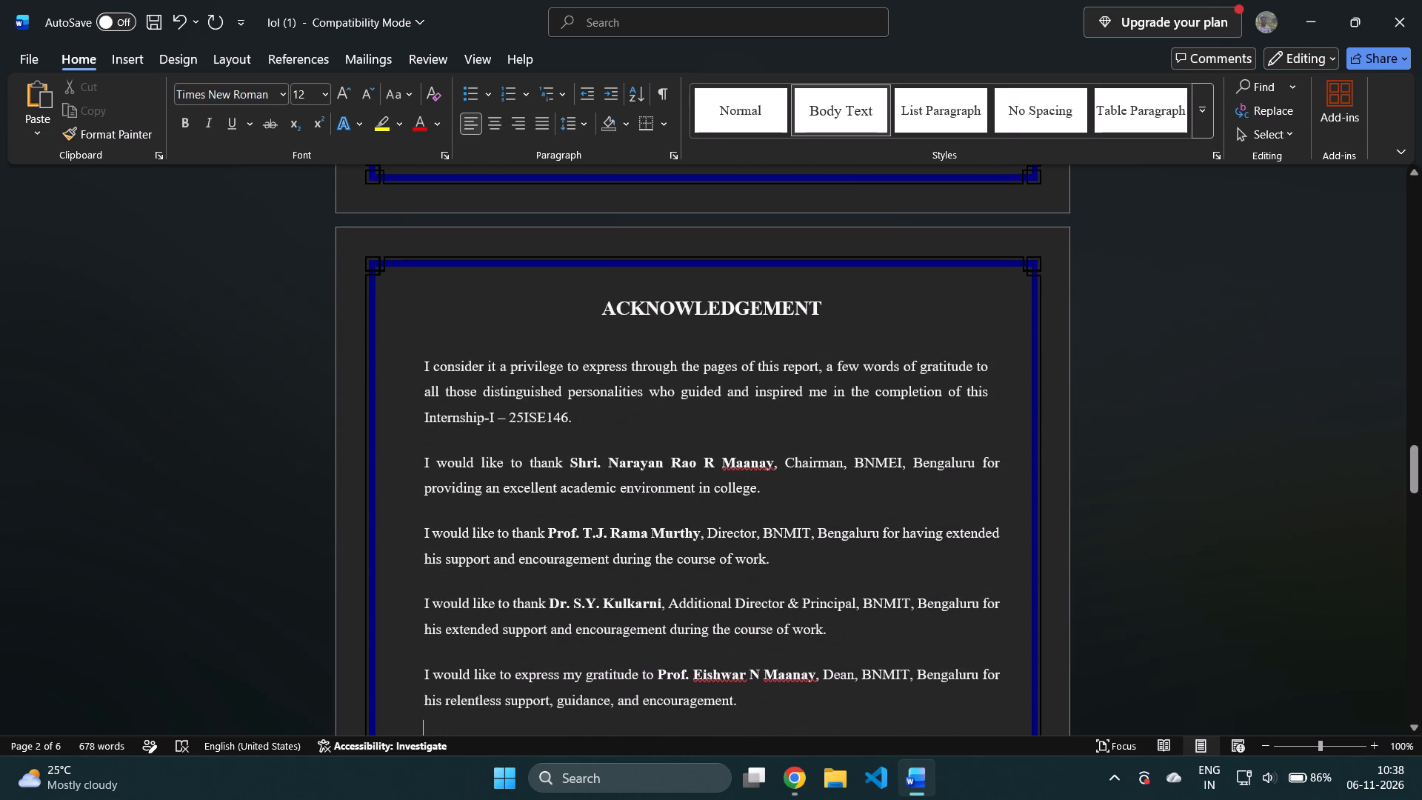
key(Down)
key(Down)
key(Down)
key(Down)
key(Down)
key(Down)
key(Down)
key(Down)
key(Down)
key(Down)
key(Down)
key(Down)
key(Down)
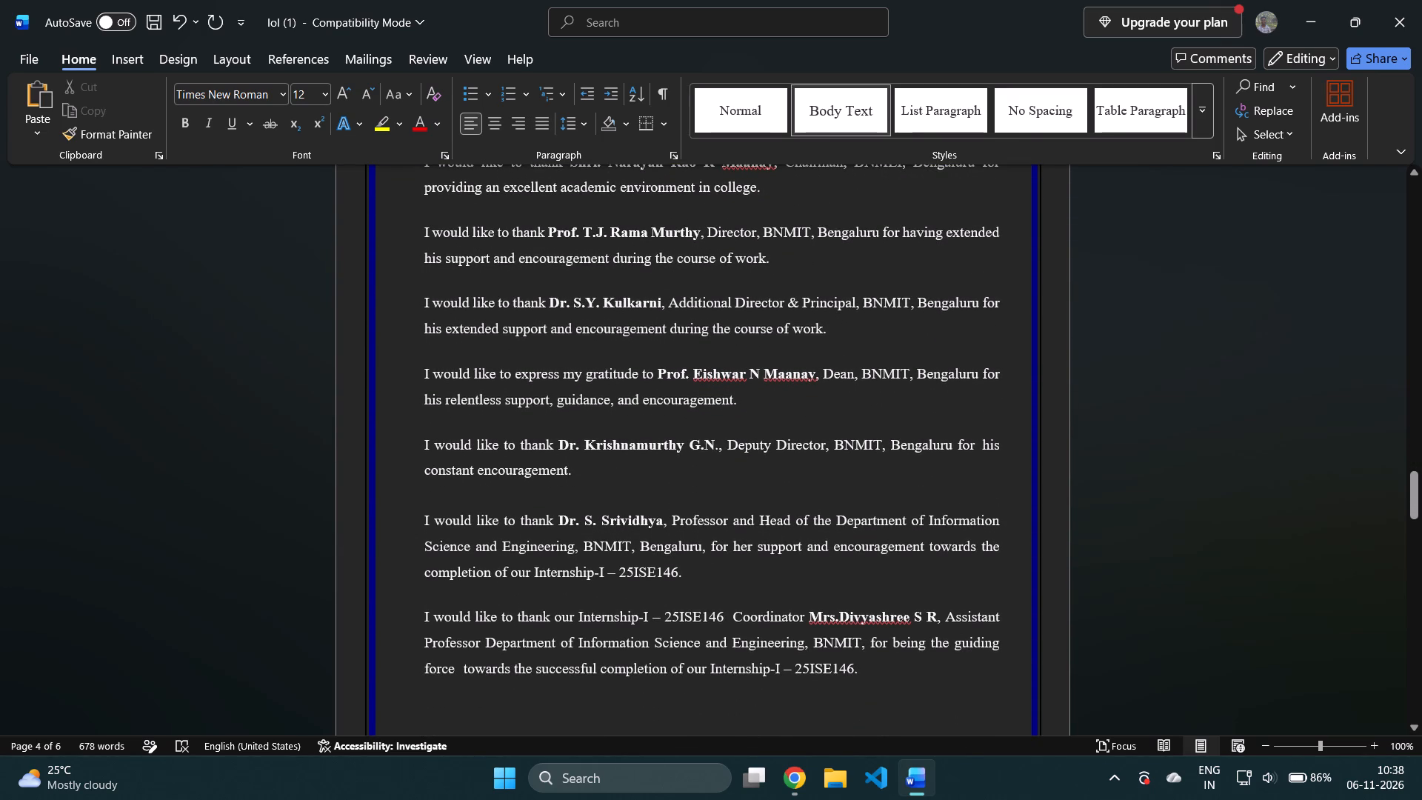
key(Down)
key(Down)
key(Down)
key(Down)
key(Down)
key(Down)
key(Down)
key(Down)
key(Down)
key(Down)
key(Down)
key(Down)
key(Down)
key(Down)
key(Down)
key(Down)
key(Down)
key(Down)
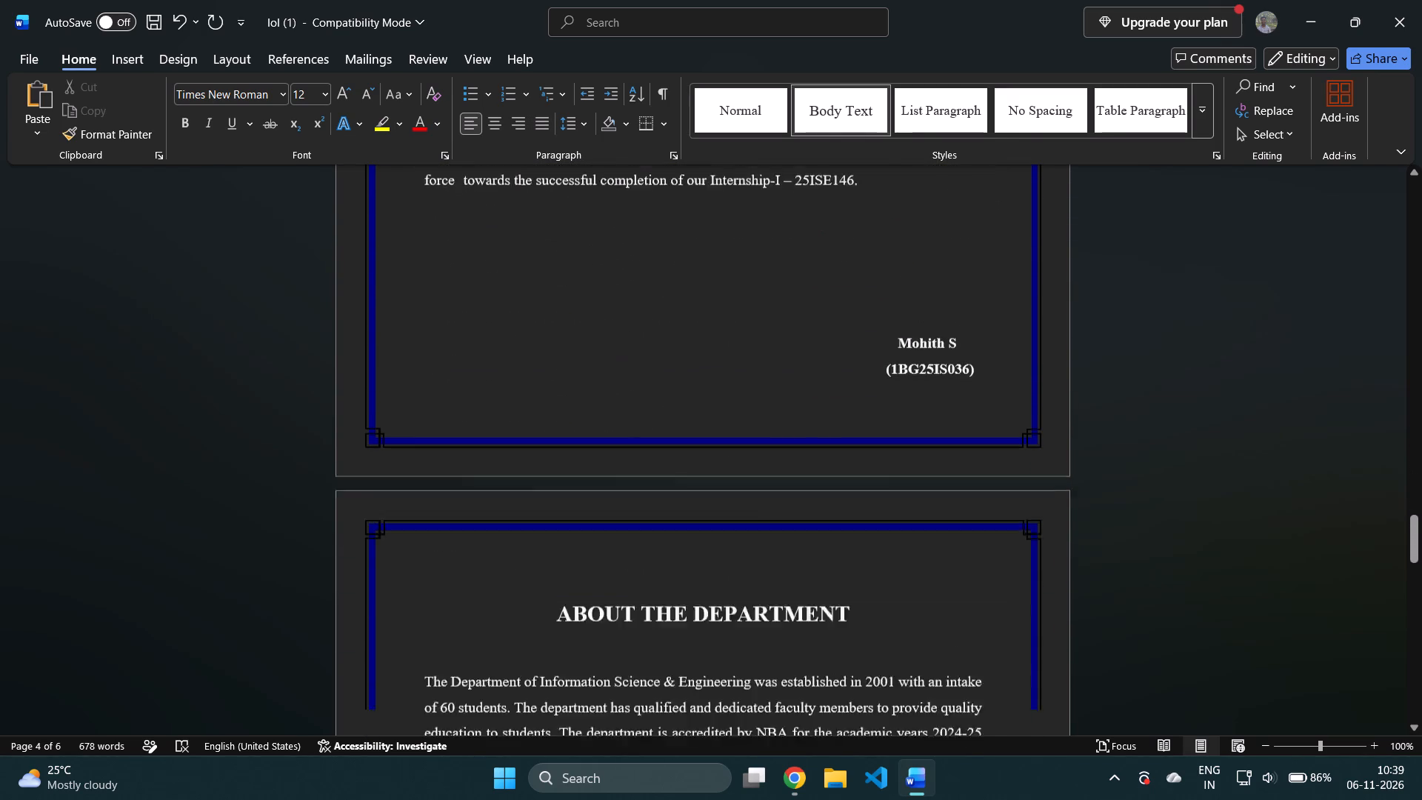
Examine the "About the Department" page, checking its heading and the department description paragraph.
key(Down)
key(Down)
key(Down)
key(Down)
key(Down)
key(Down)
key(Down)
key(Down)
key(Down)
key(Down)
key(Down)
key(Down)
key(Down)
key(Down)
key(Down)
key(Down)
key(Down)
key(Down)
key(Down)
key(Down)
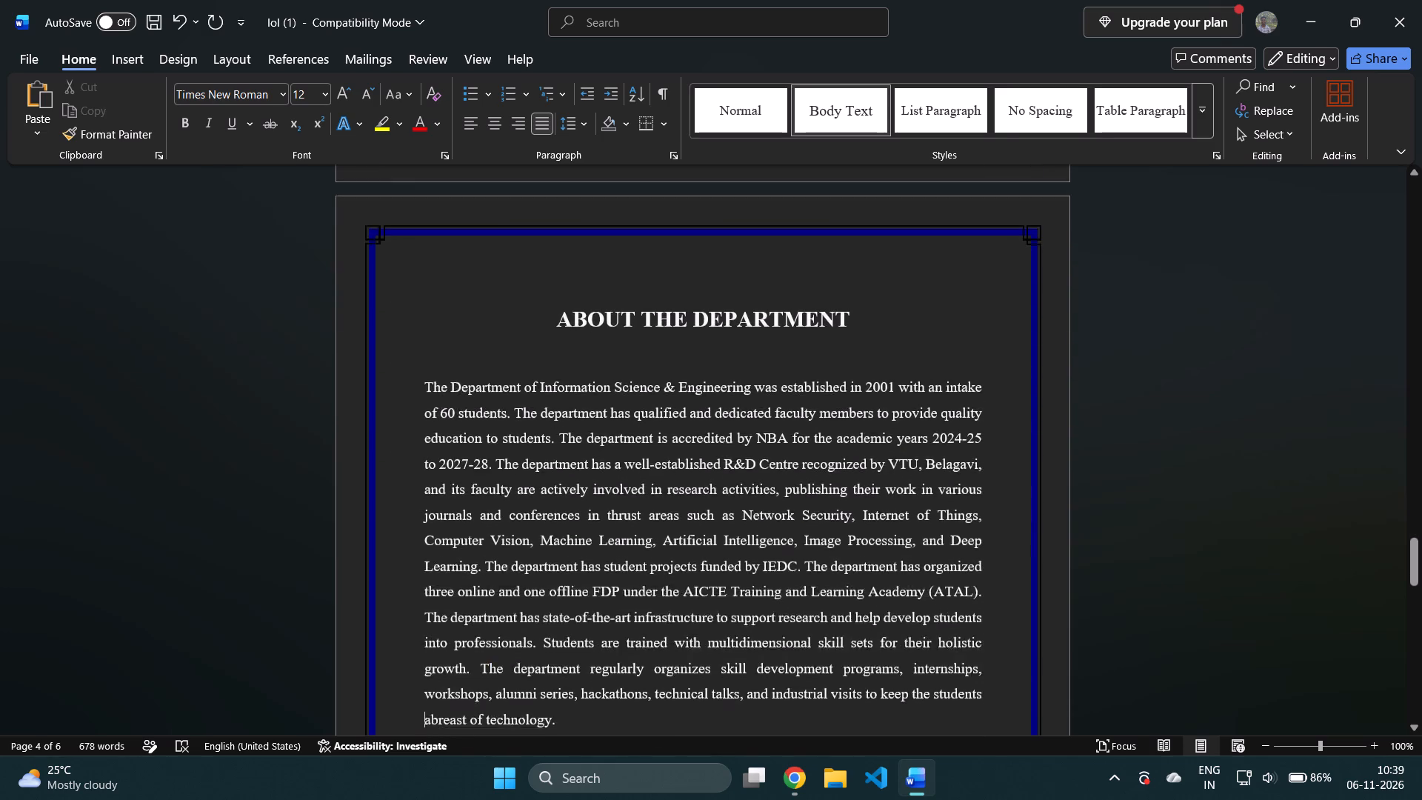
Examine the empty space below the "About the Department" description and continue to the start of the following page.
key(Down)
key(Down)
key(Down)
key(Down)
key(Down)
key(Down)
key(Down)
key(Down)
key(Down)
key(Down)
key(Down)
key(Down)
key(Down)
key(Down)
key(Down)
key(Down)
key(Down)
key(Down)
key(Down)
key(Down)
key(Down)
key(Down)
key(Down)
key(Down)
key(Down)
key(Down)
key(Down)
key(Down)
key(Down)
key(Down)
key(Down)
key(Down)
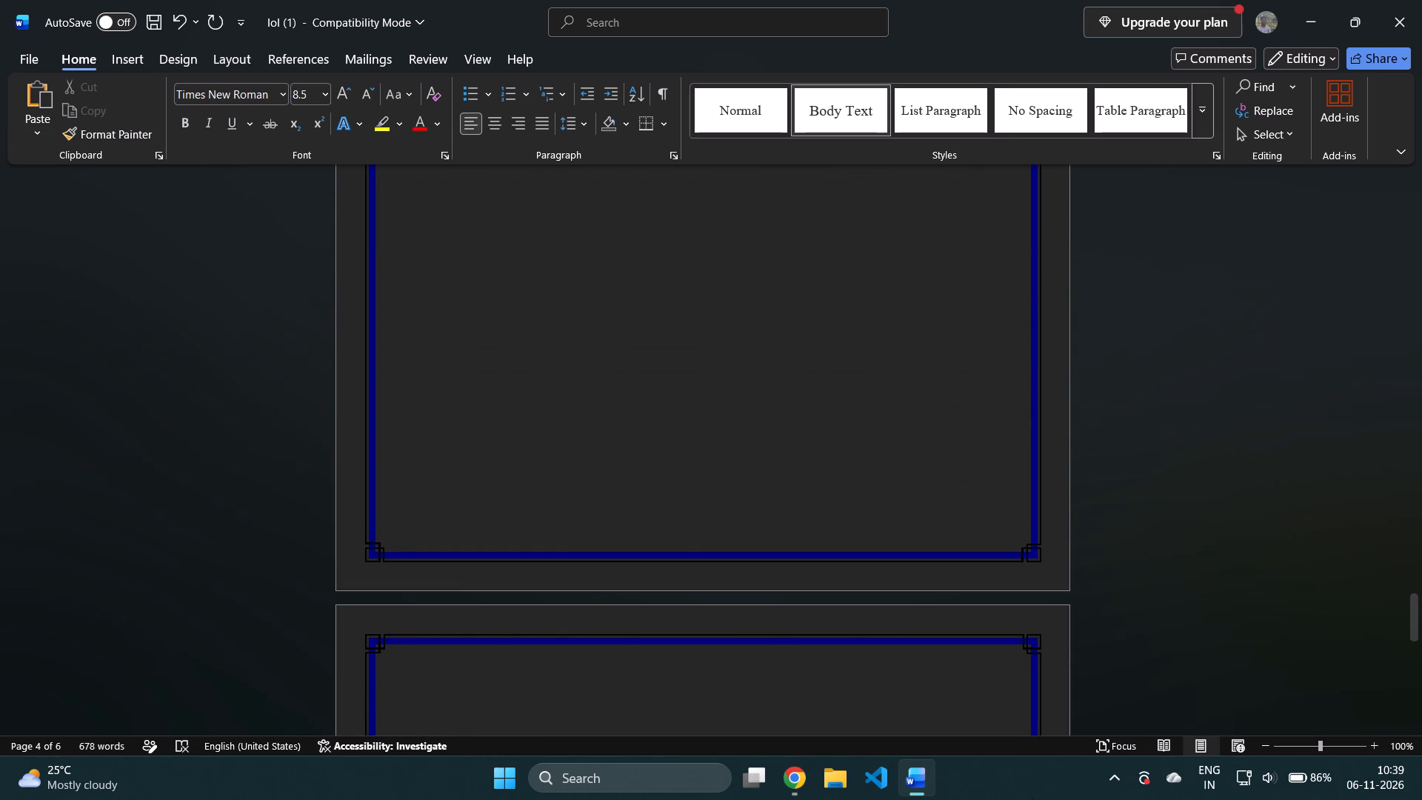
click(1413, 727)
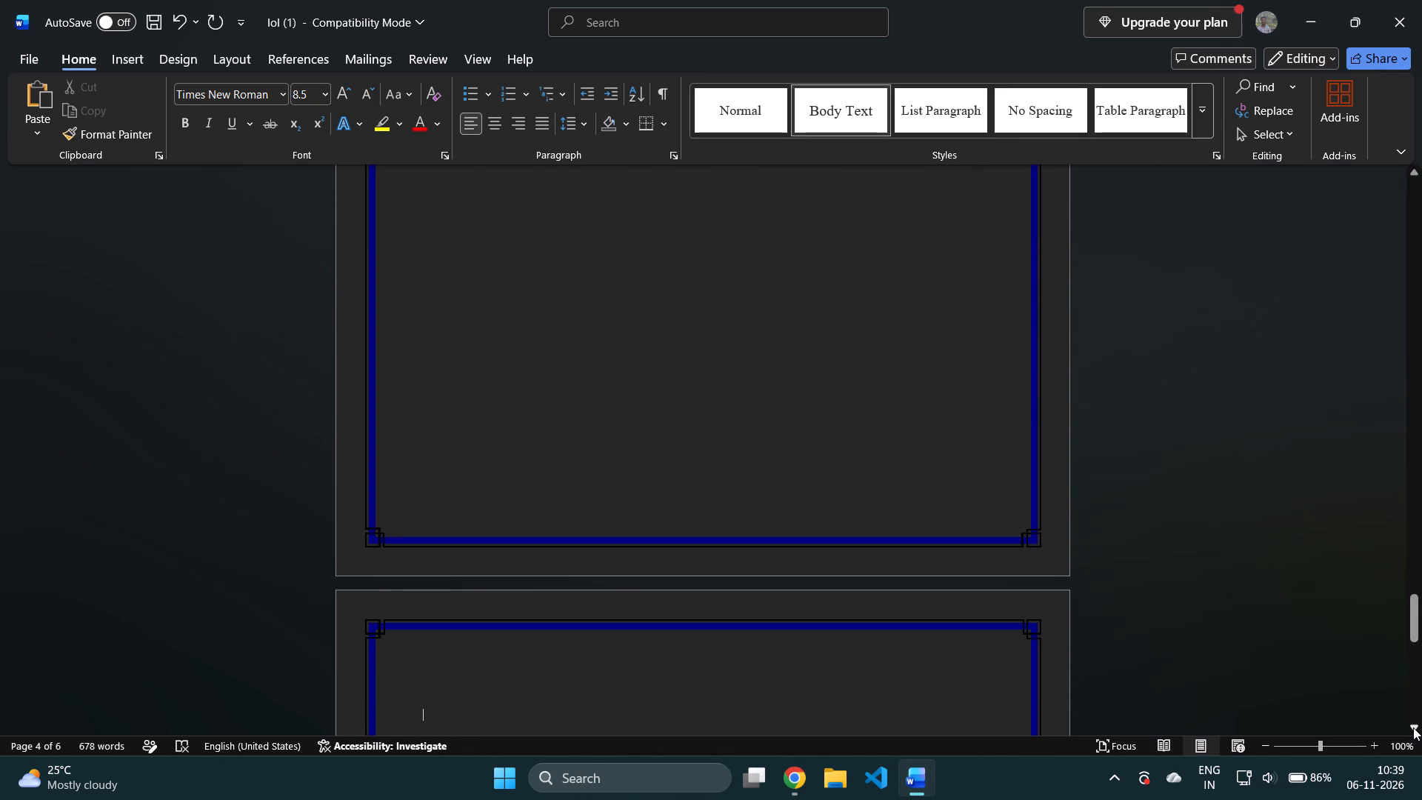
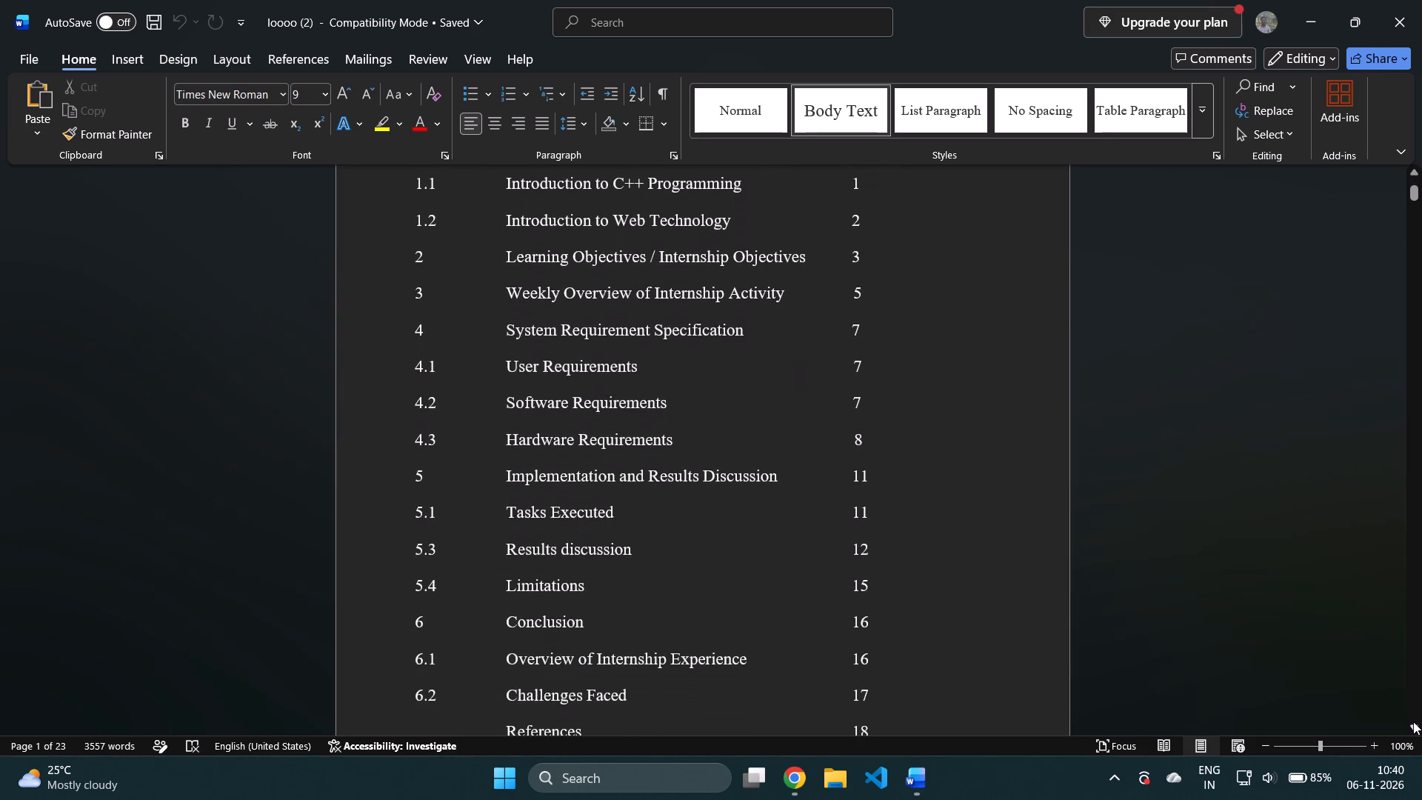
Look through the Table of Contents entries and on to the List of Figures page.
click(1413, 721)
triple_click(1413, 721)
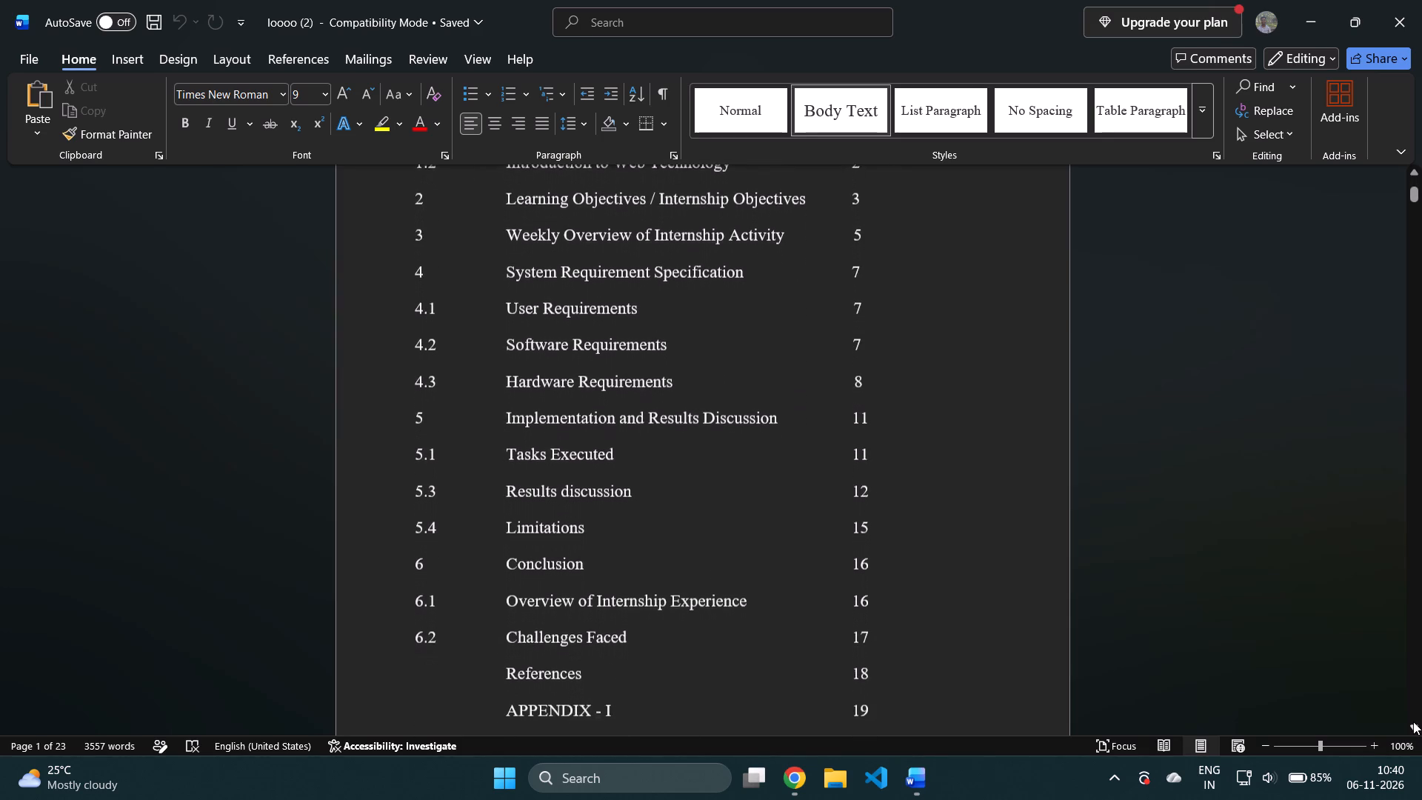
click(1413, 721)
click(1413, 721)
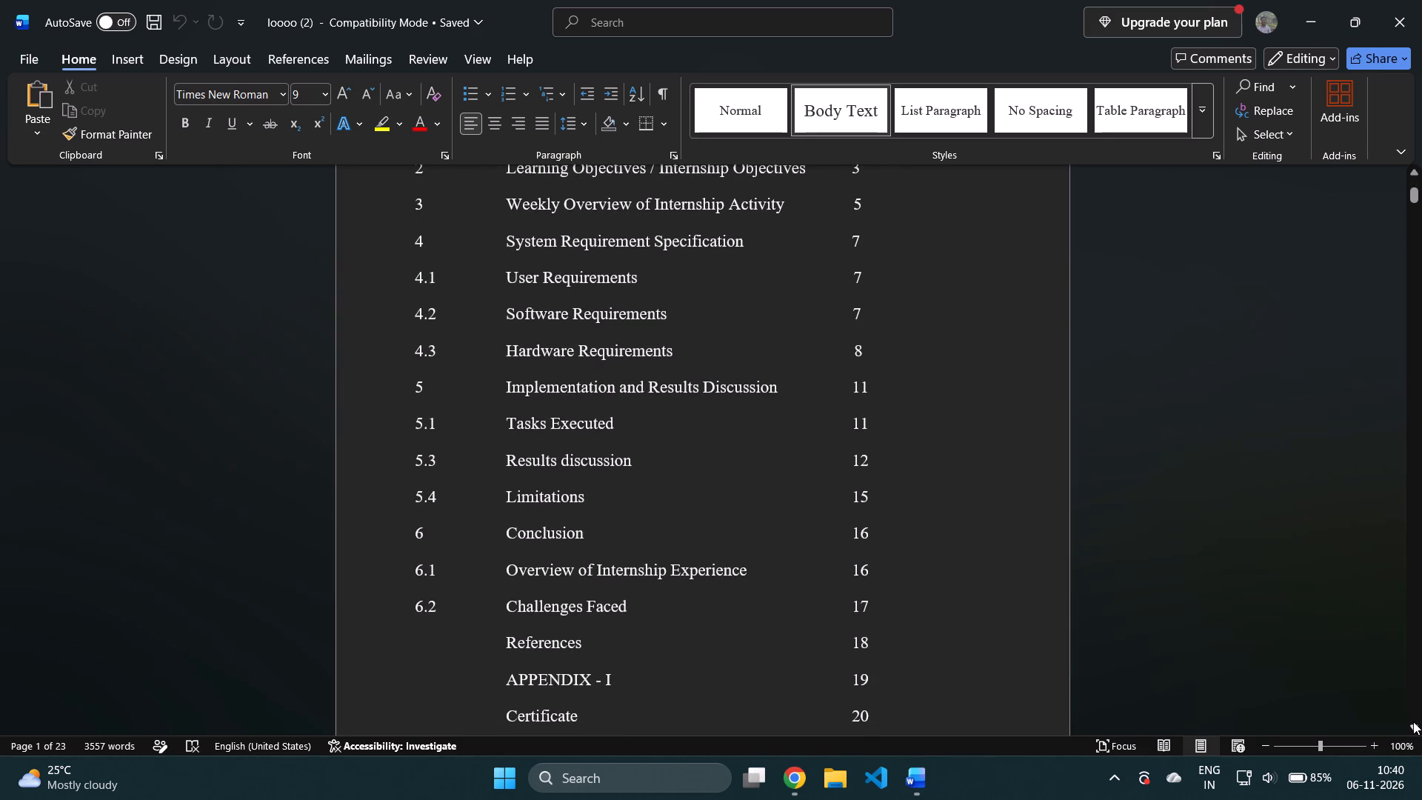
double_click(1413, 721)
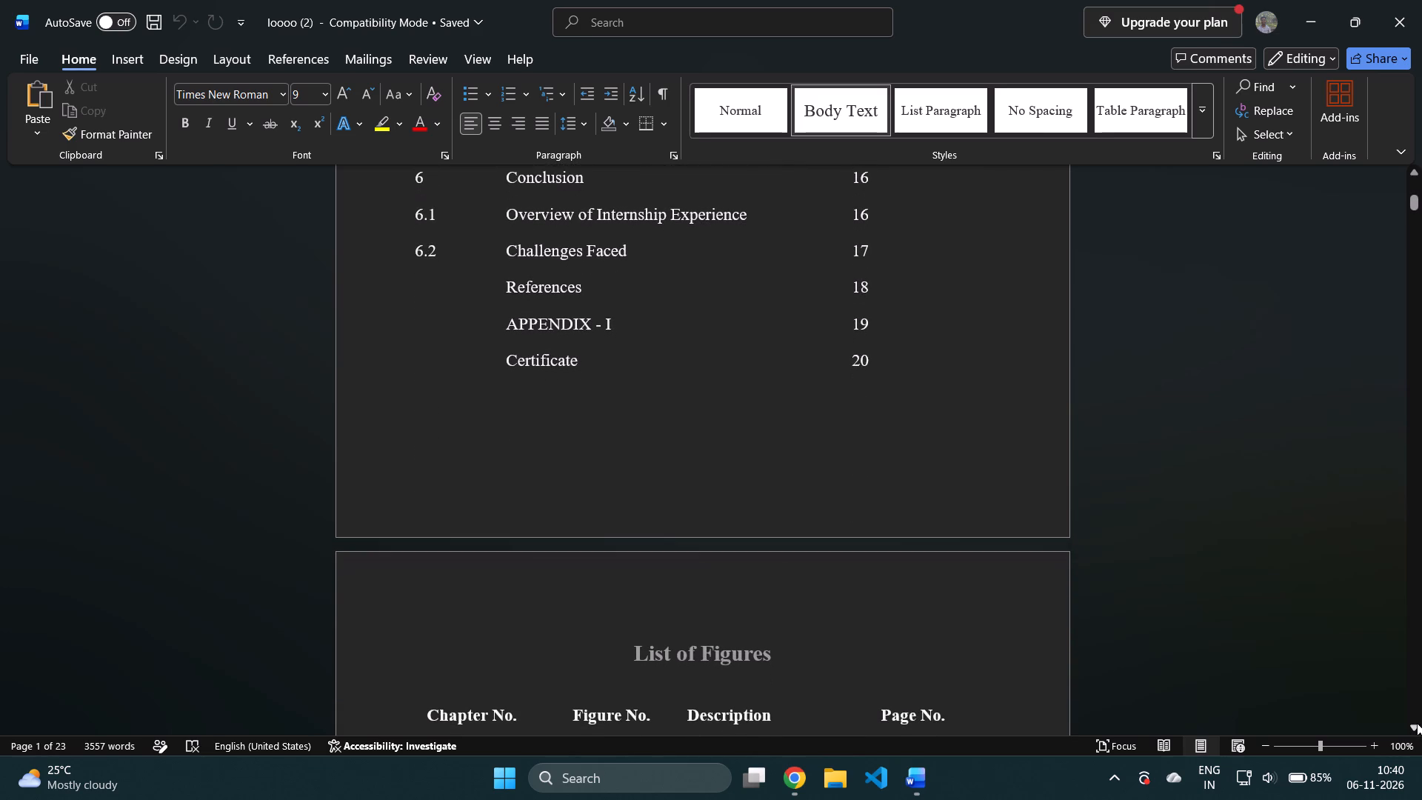
click(1417, 723)
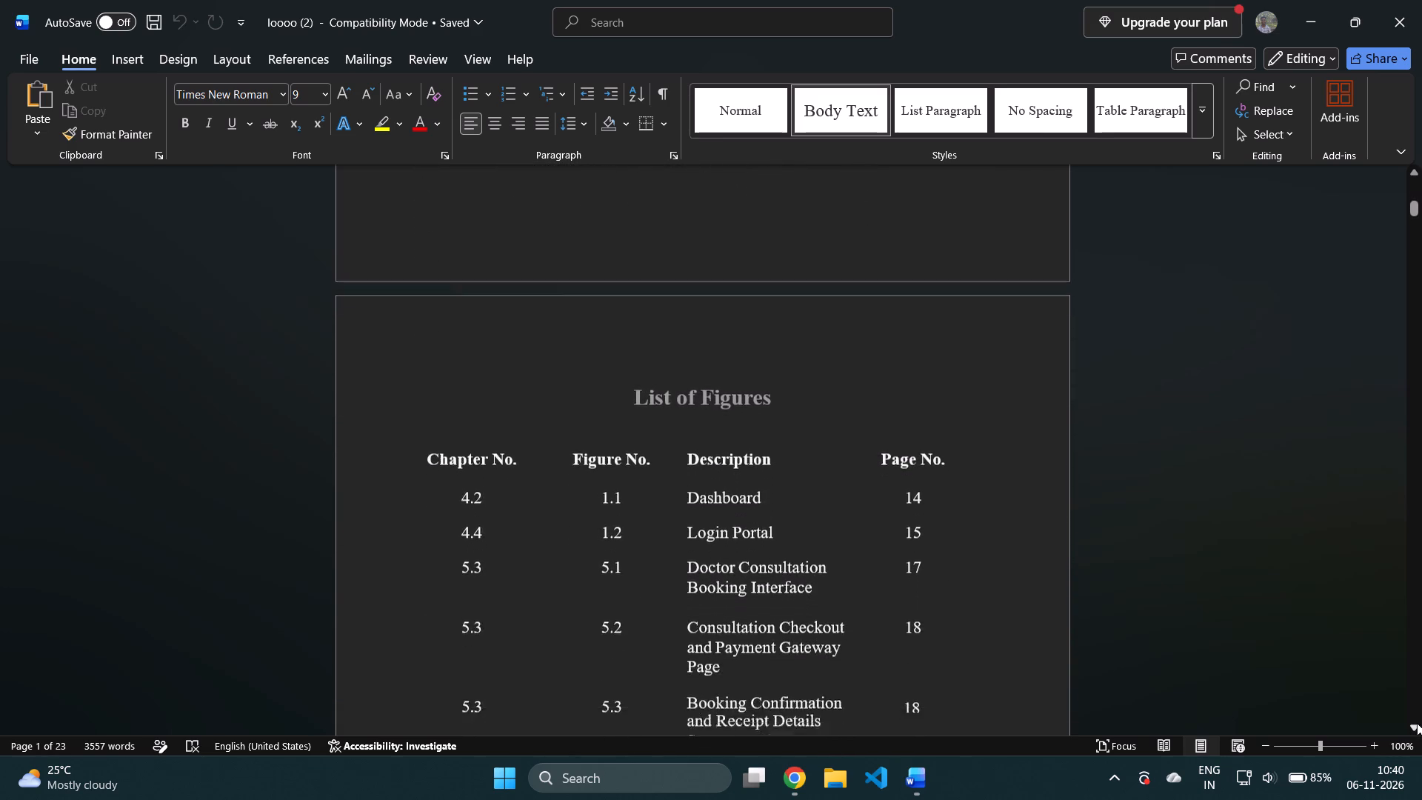
click(1417, 723)
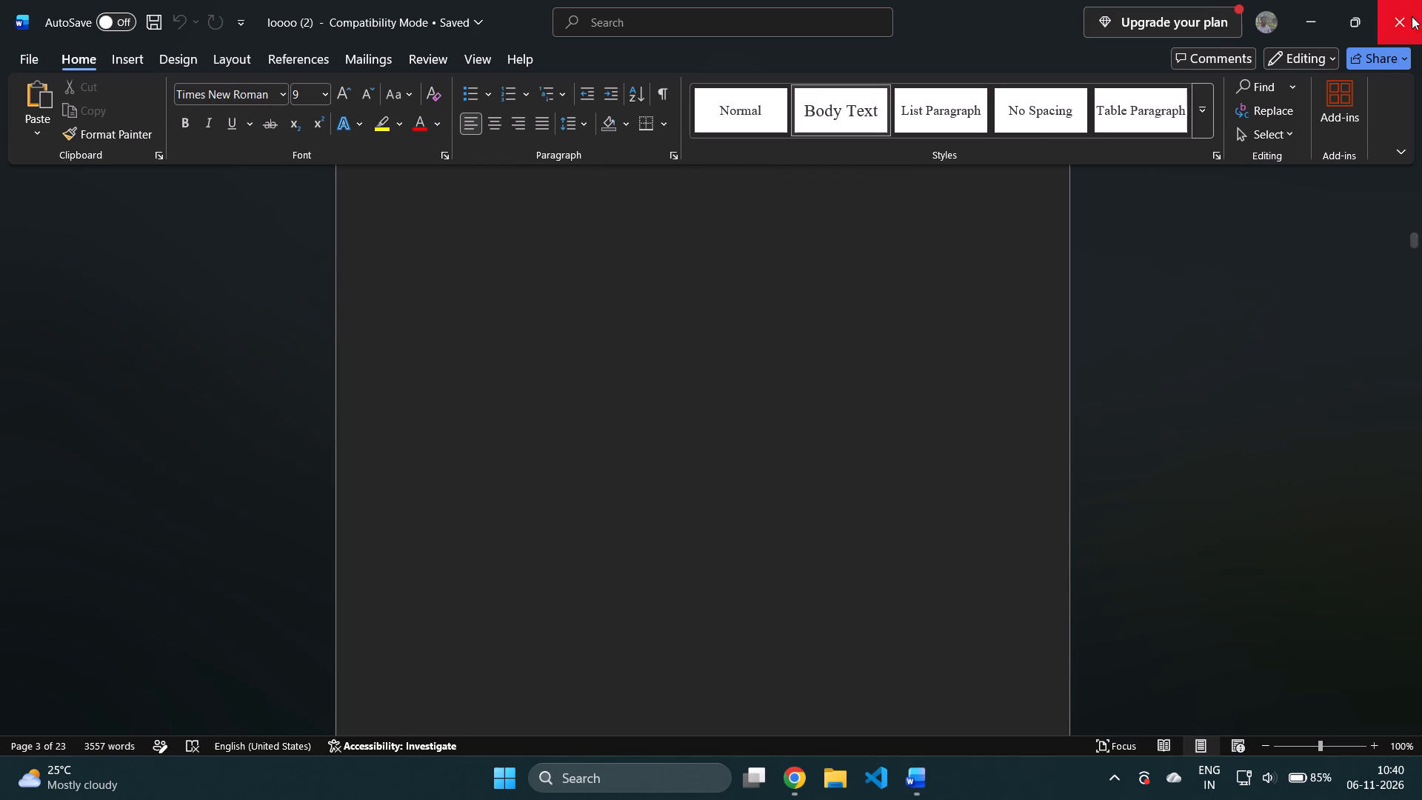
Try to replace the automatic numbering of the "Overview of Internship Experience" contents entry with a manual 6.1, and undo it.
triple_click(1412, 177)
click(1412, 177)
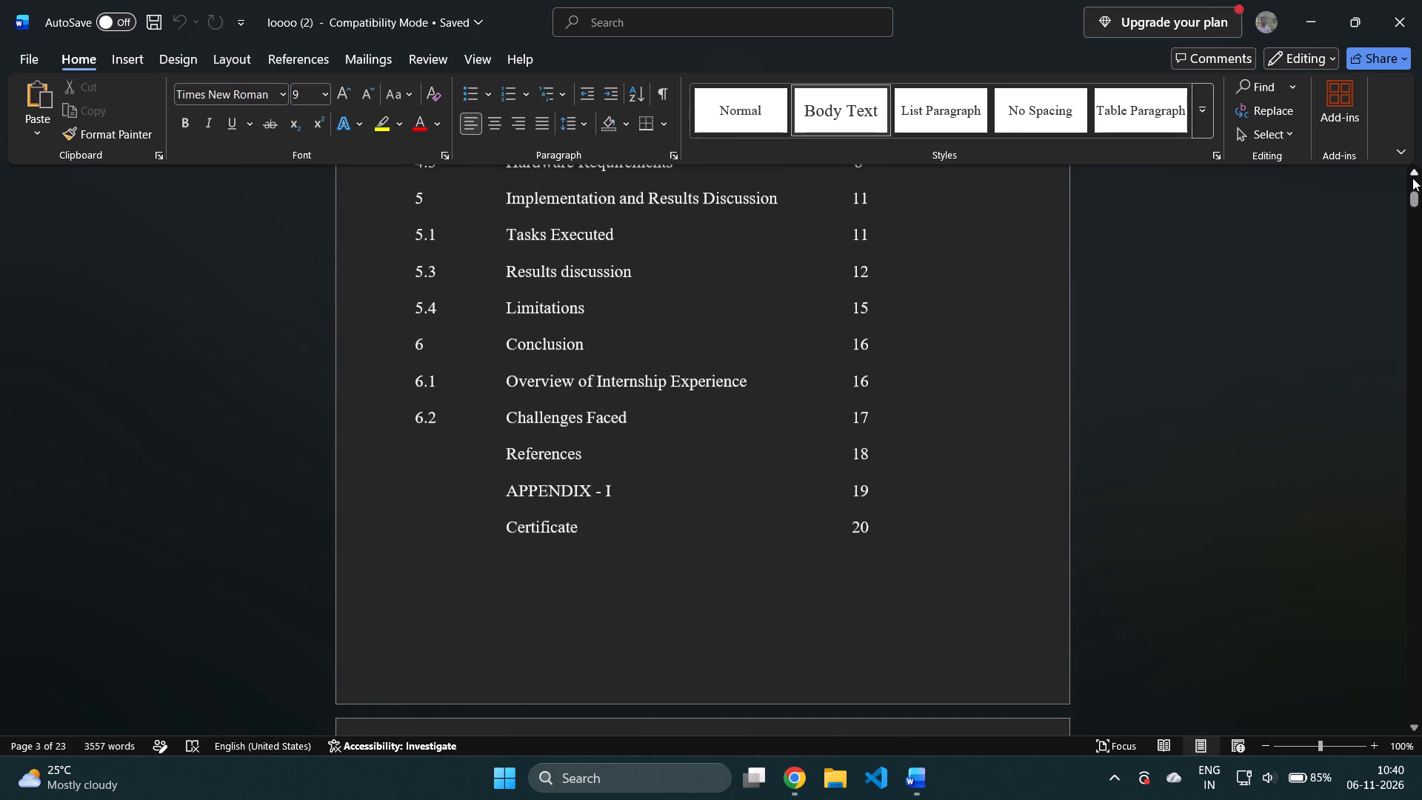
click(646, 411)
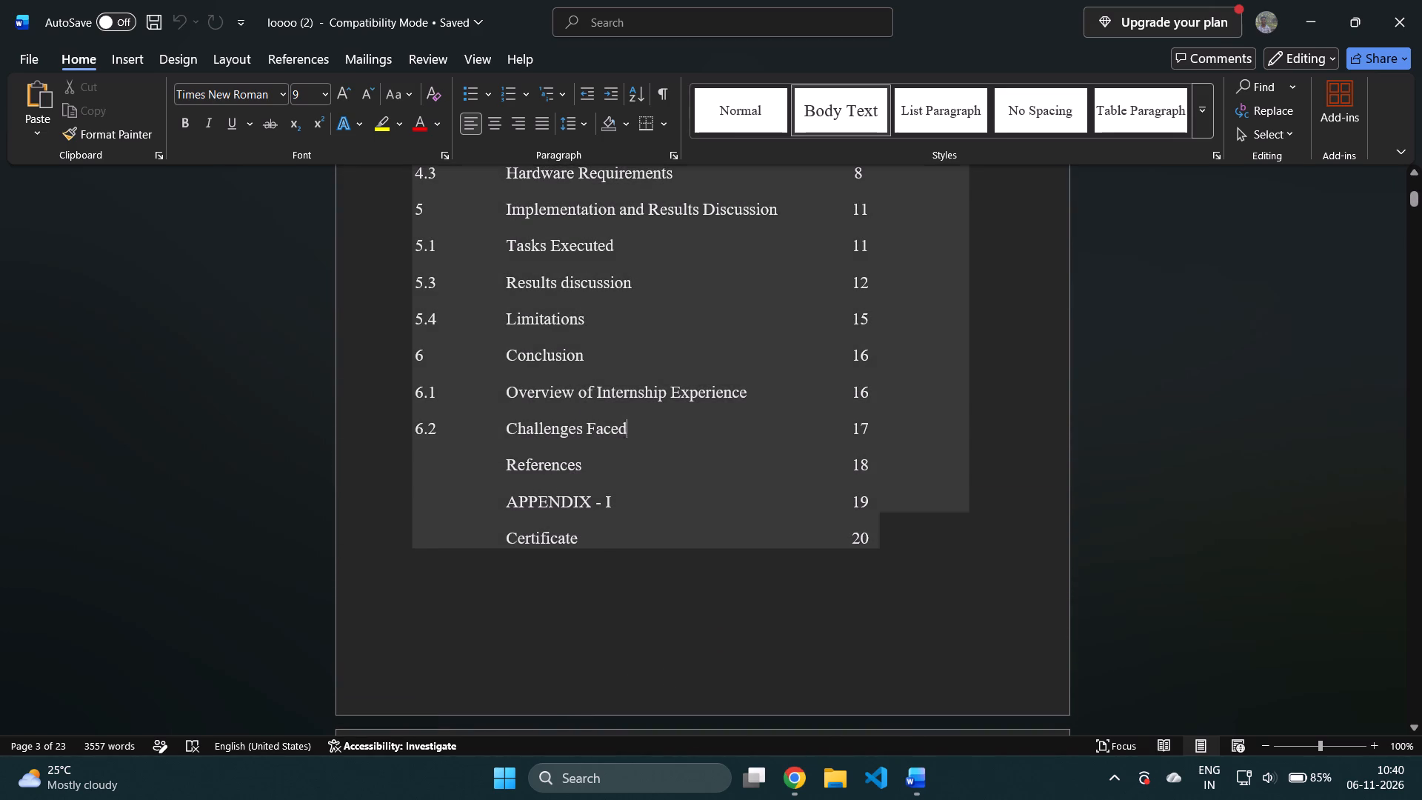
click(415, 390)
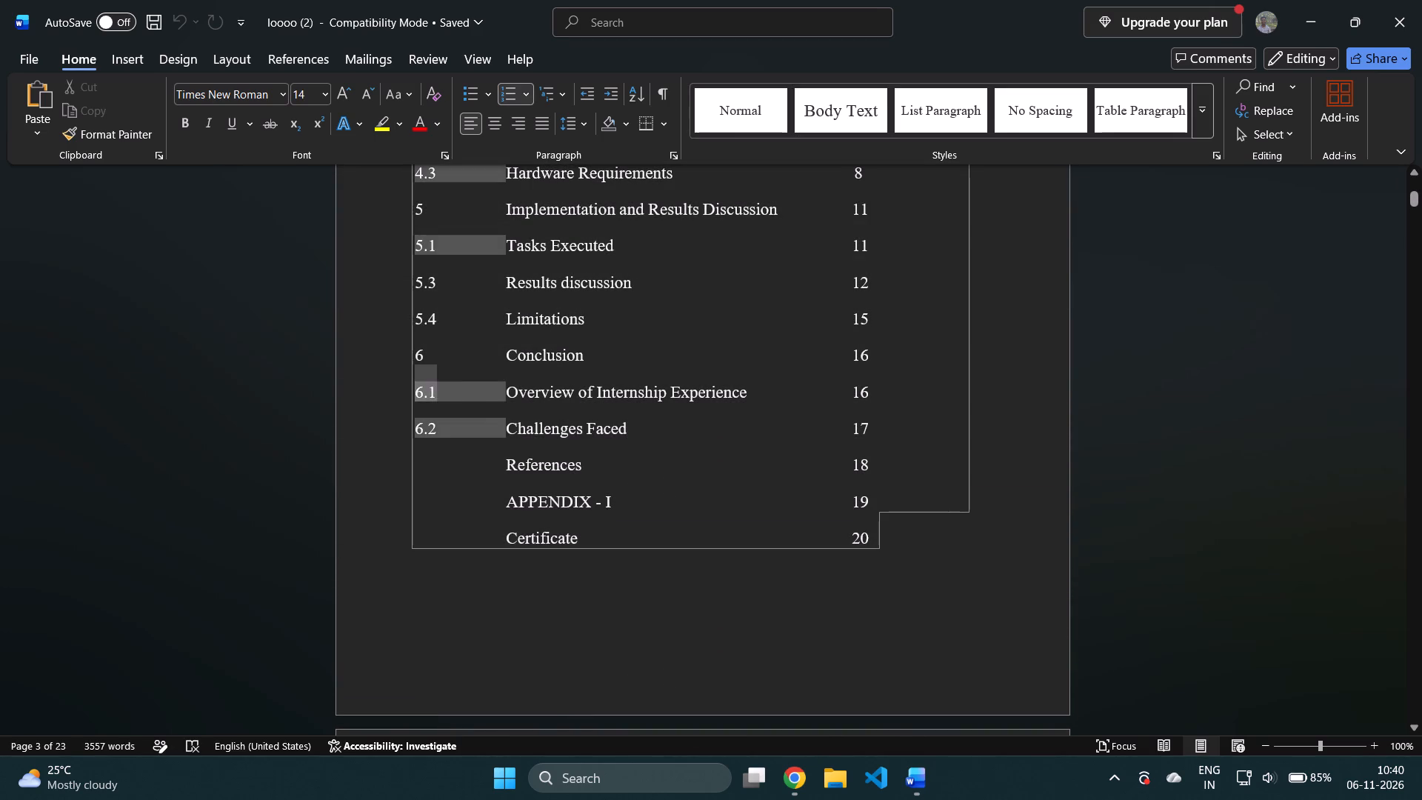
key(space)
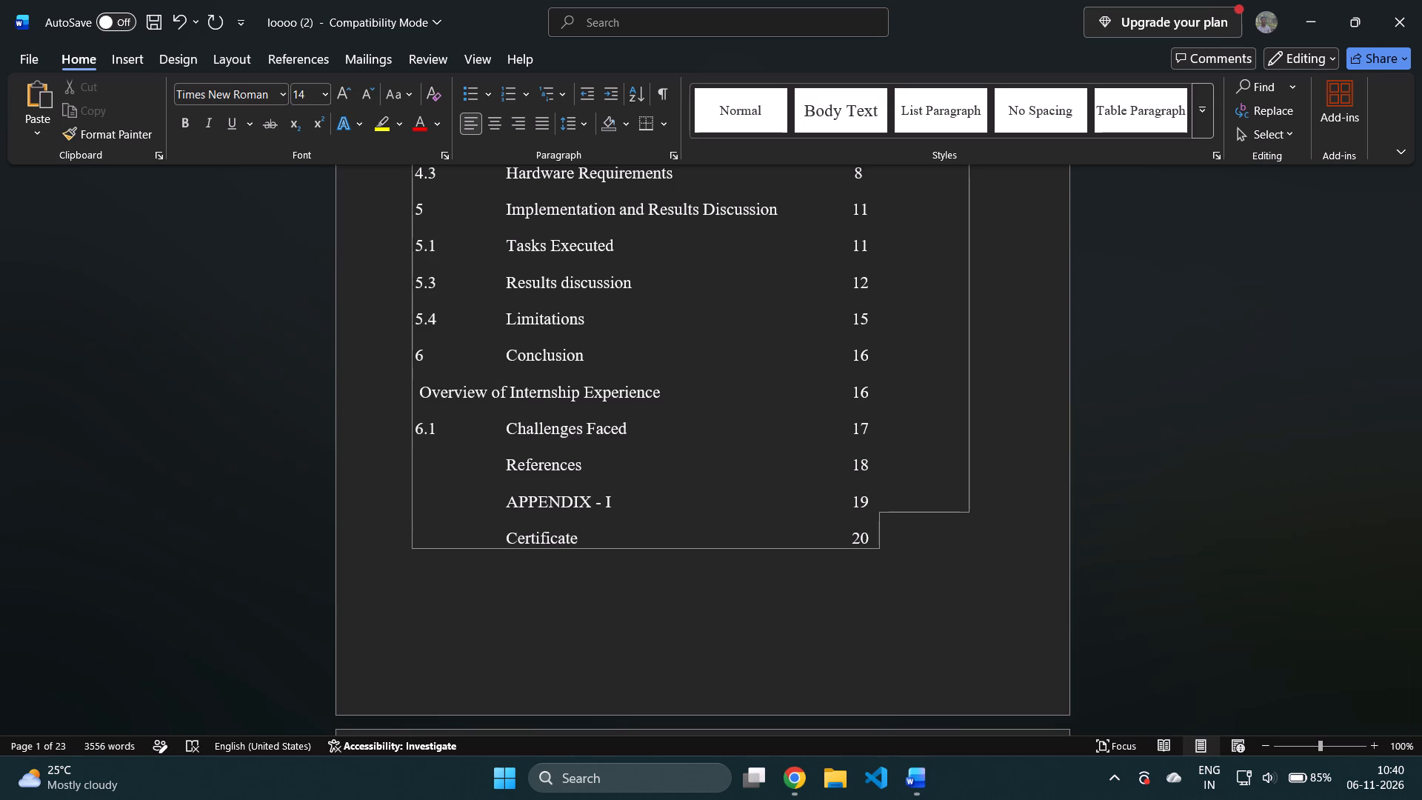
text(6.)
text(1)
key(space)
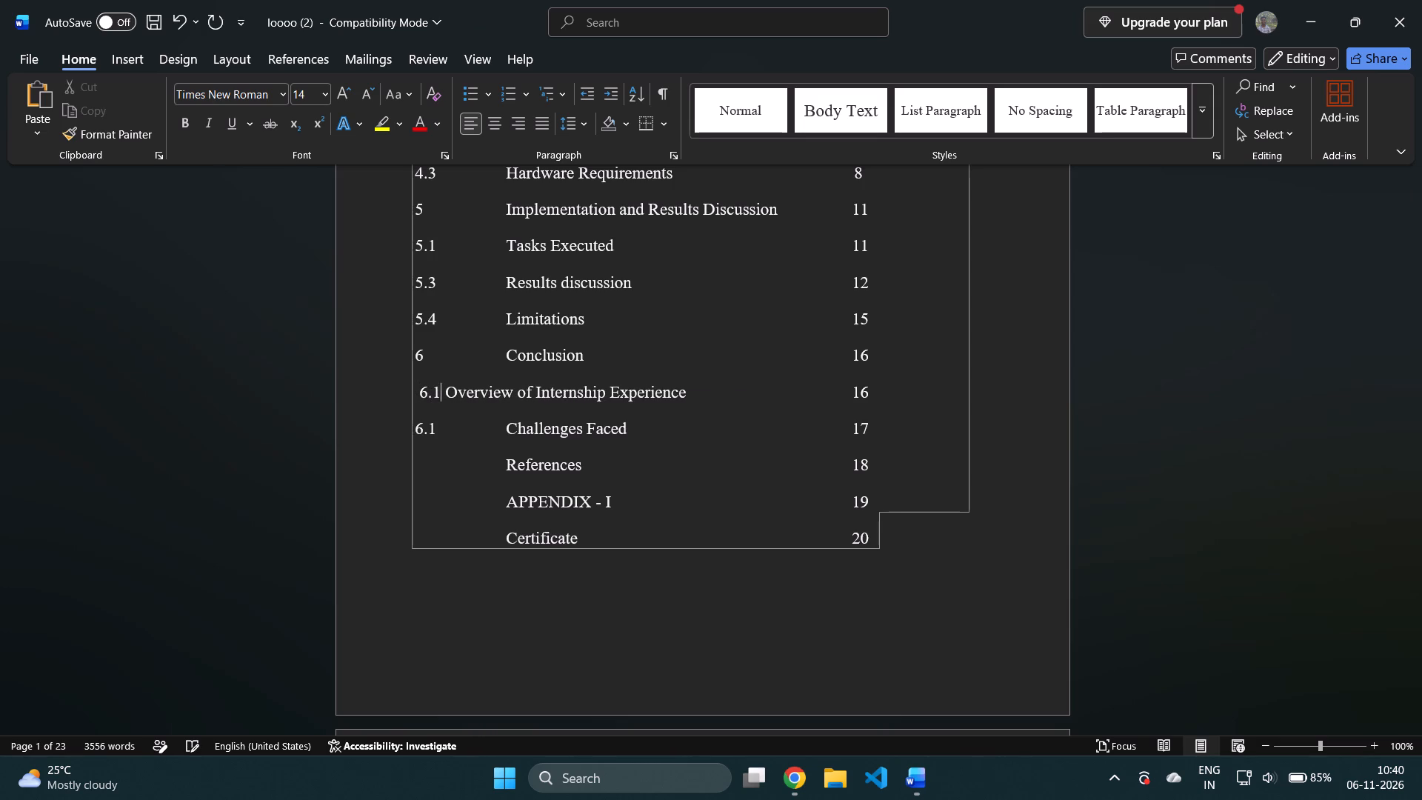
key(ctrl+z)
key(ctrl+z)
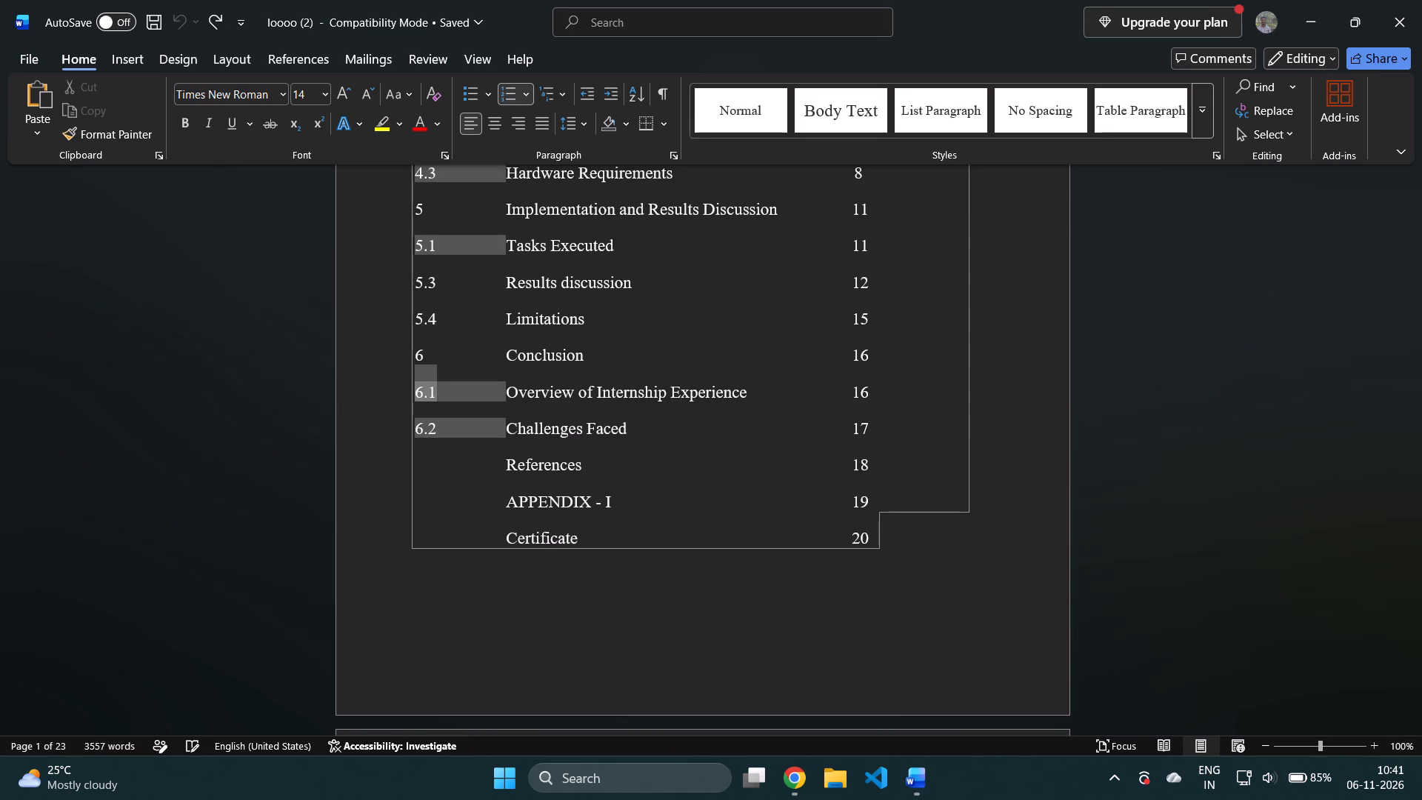
Insert "6. 1" and a space before "Overview of Internship Experience" in the Table of Contents.
click(498, 396)
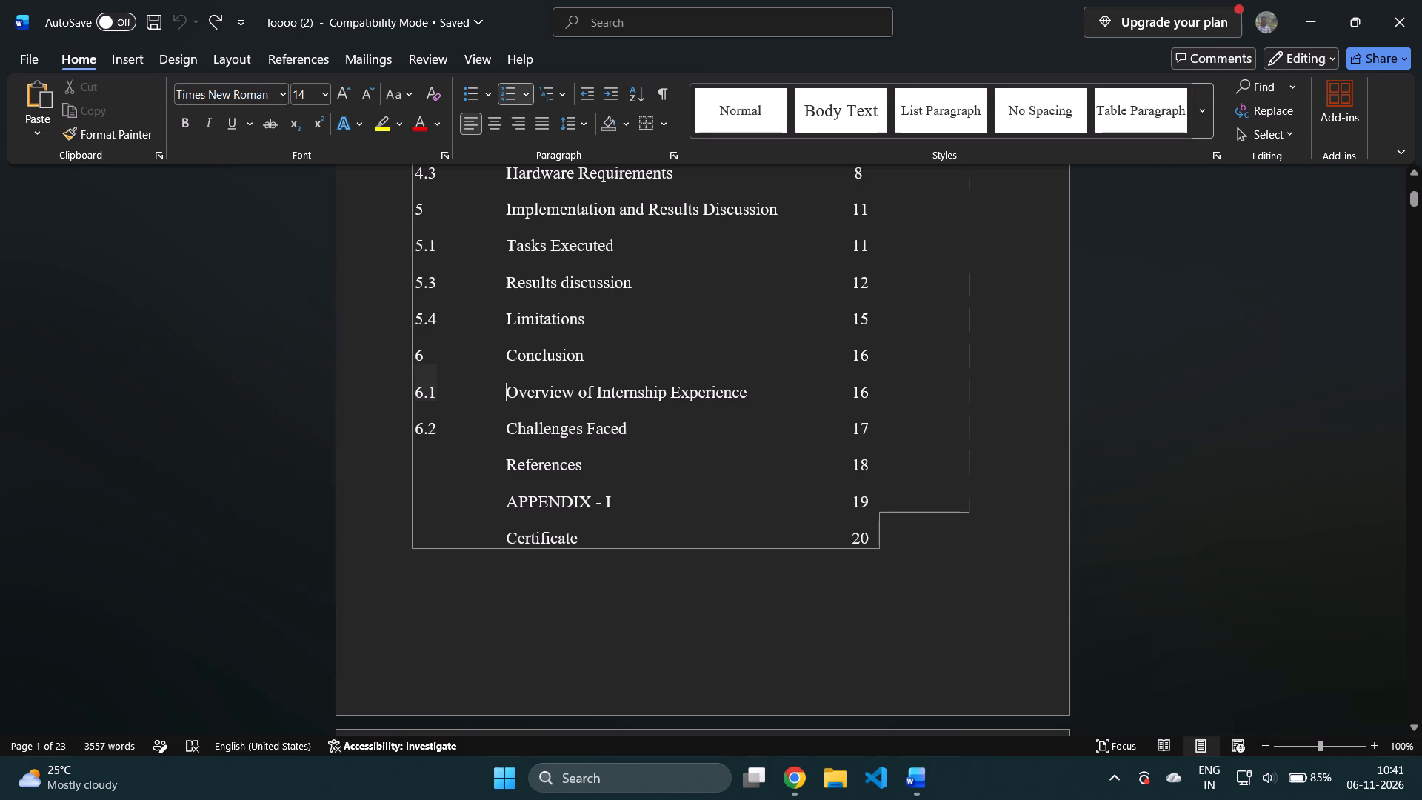
text(6. 1)
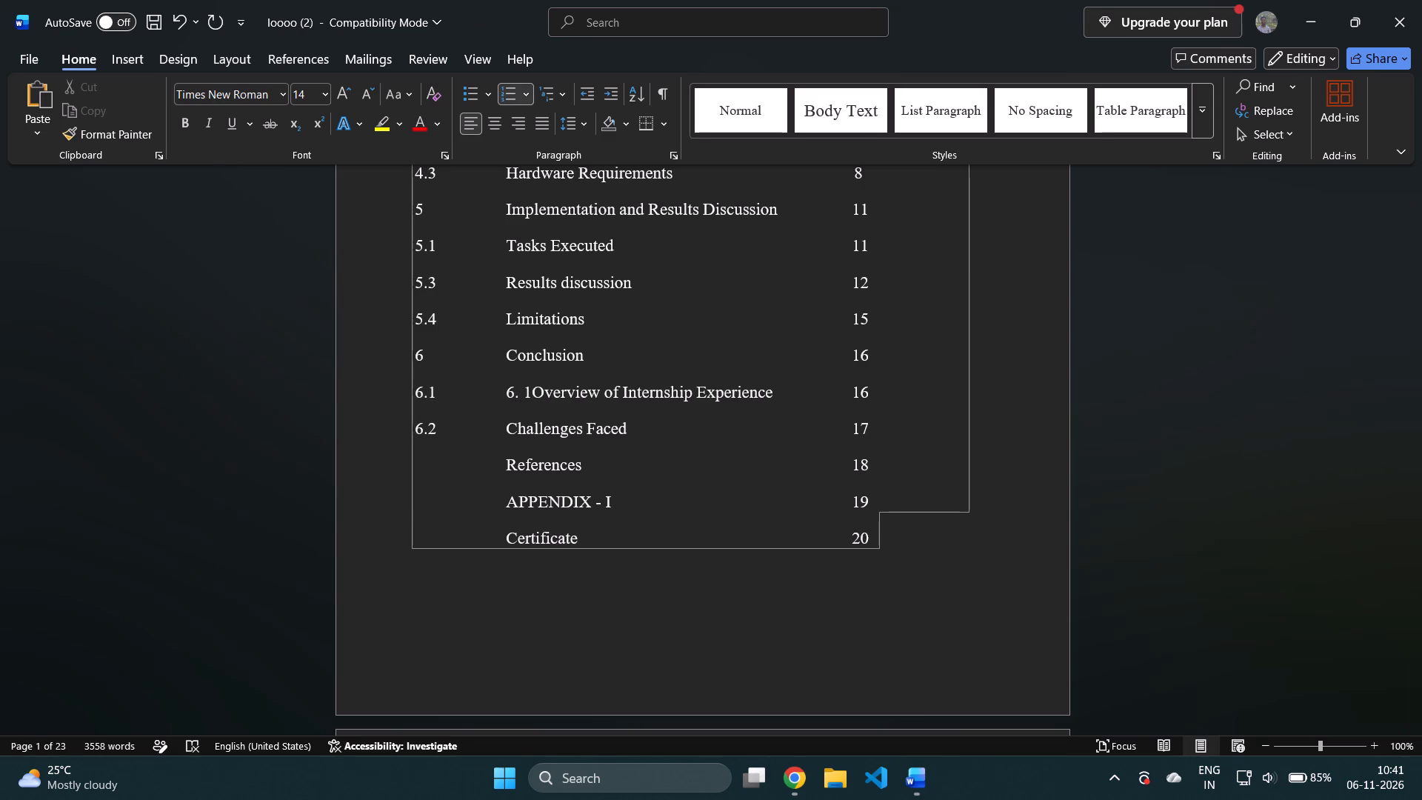
key(space)
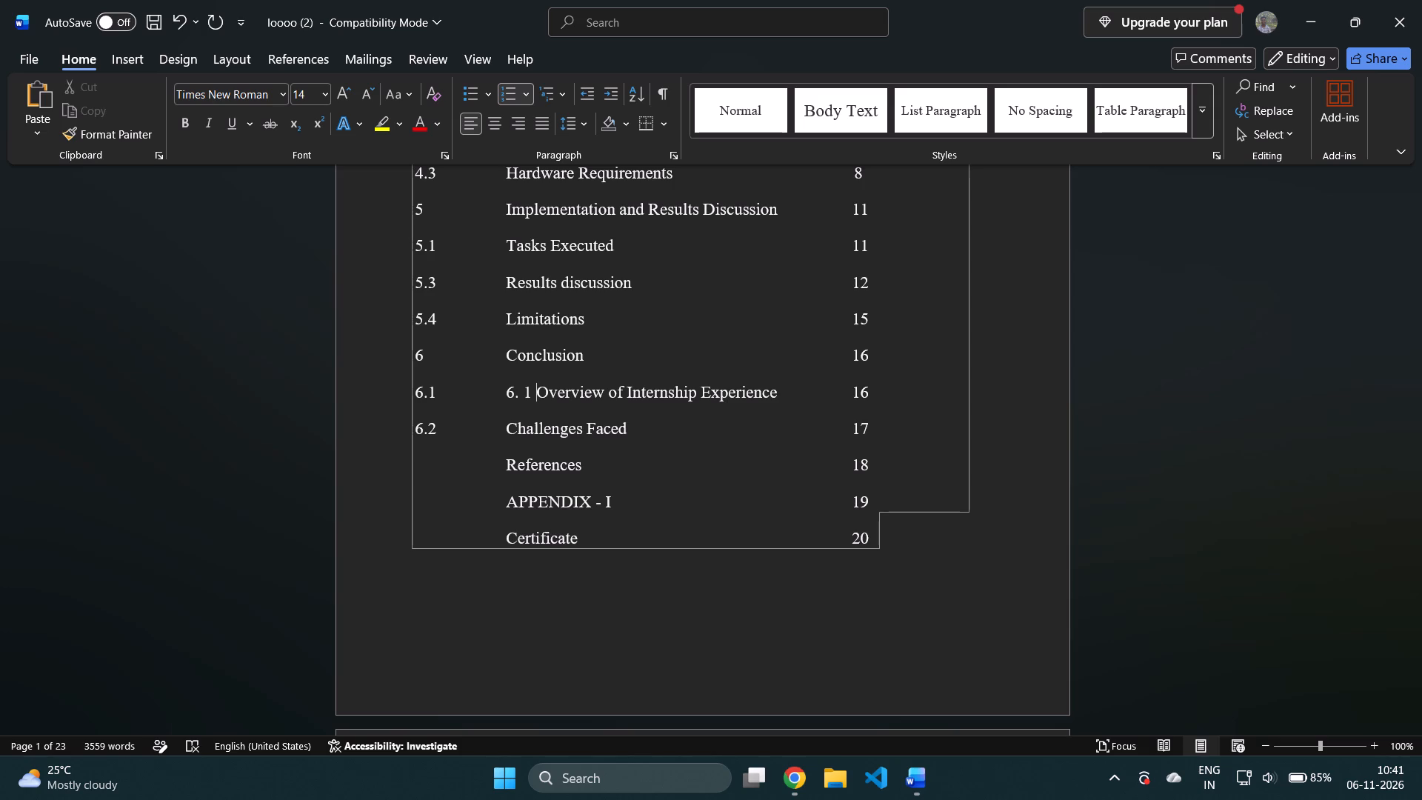
Review the Table of Contents from its heading row to the Certificate entry.
scroll(498, 396, up, 2)
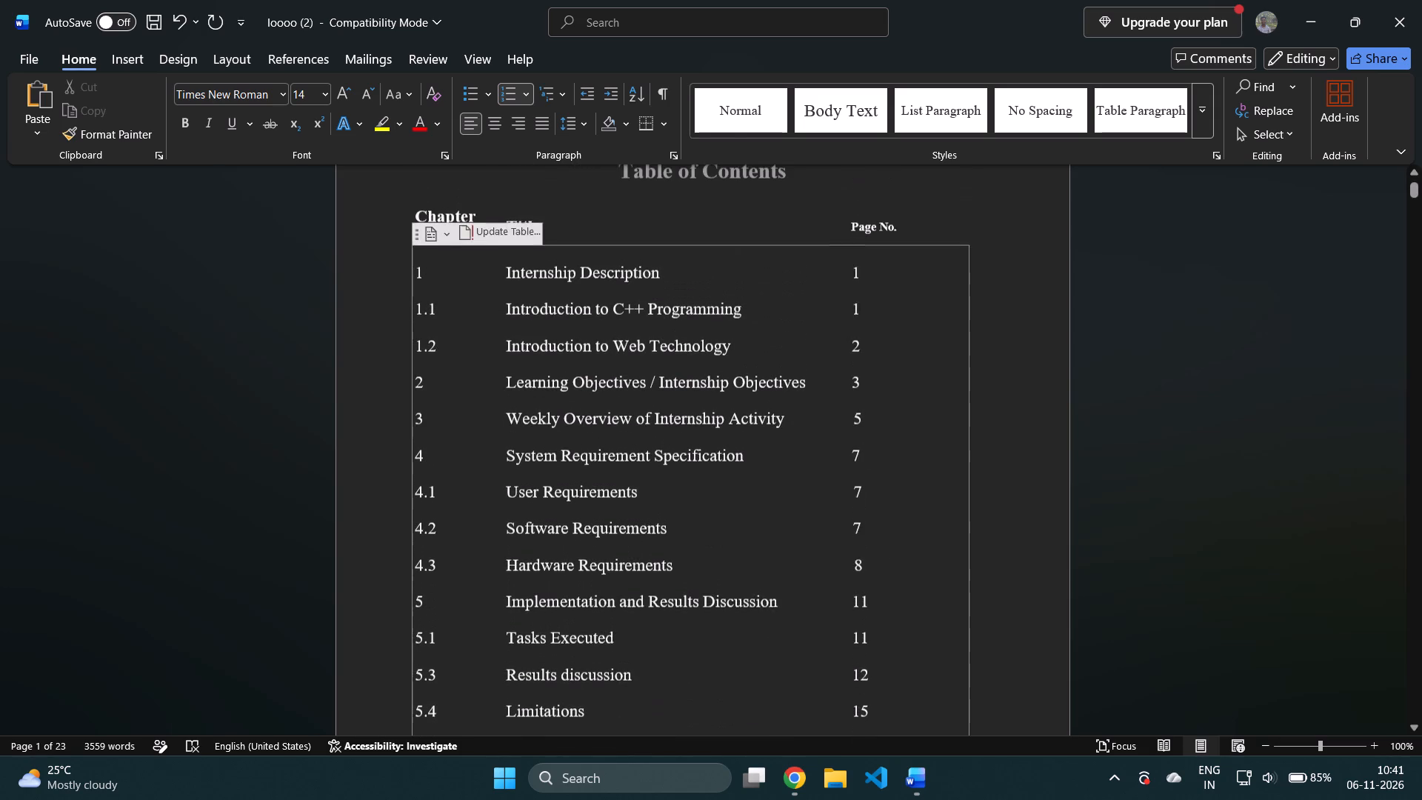
scroll(498, 396, up, 1)
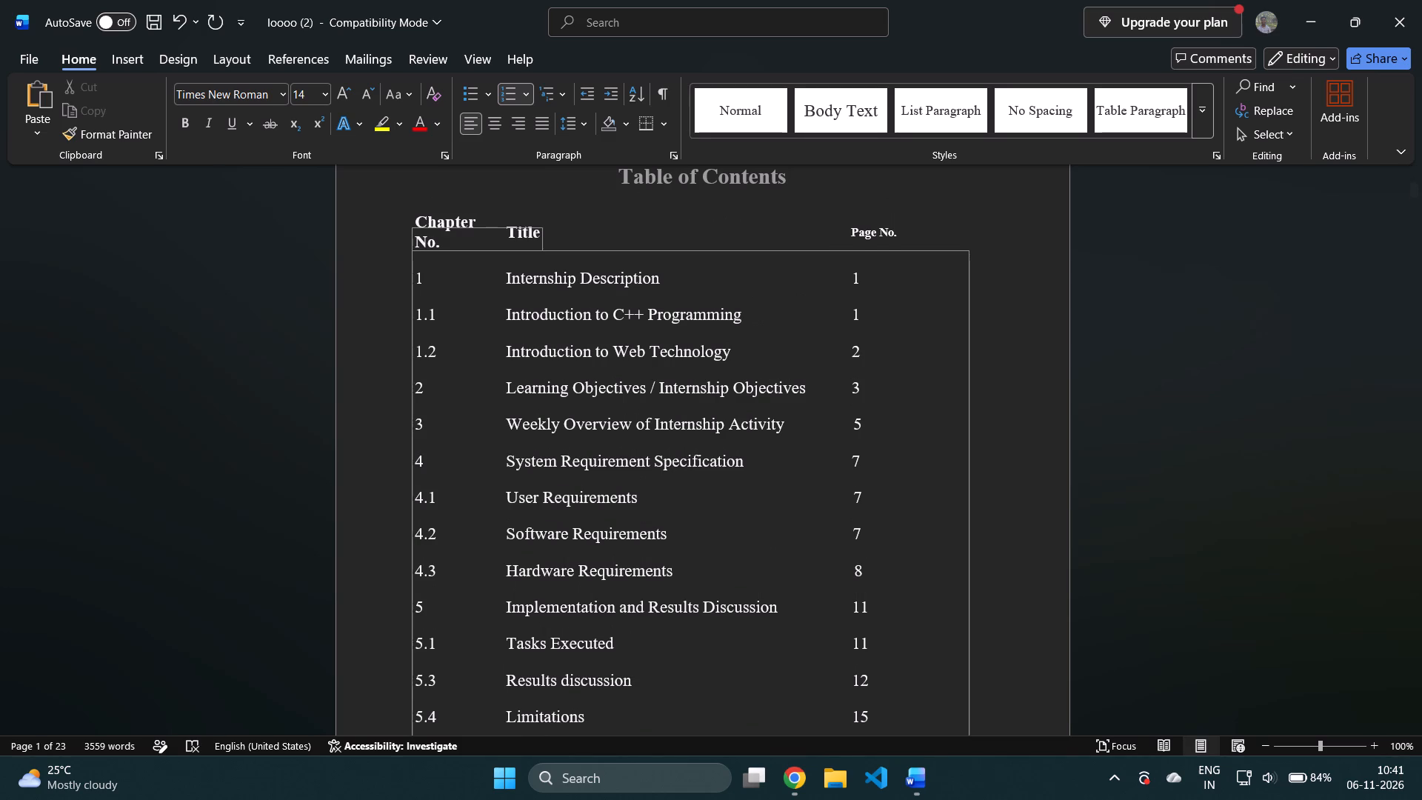
key(Down)
key(Down)
key(Down)
key(Down)
key(Down)
key(Down)
key(Down)
key(Down)
key(Down)
key(Down)
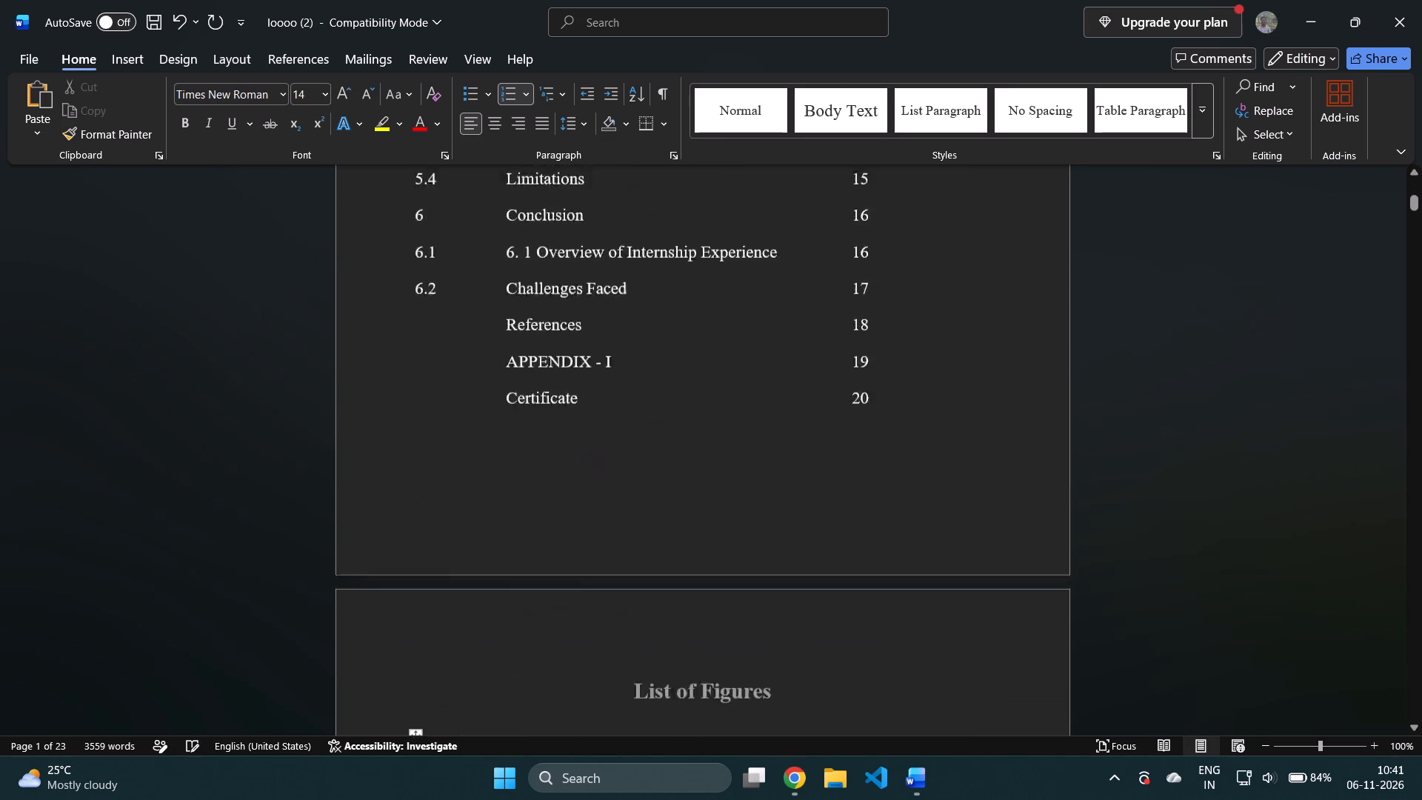
Examine the List of Figures table, checking its chapter numbers, figure numbers, descriptions and page numbers.
key(Down)
key(Down)
key(Down)
key(Down)
key(Down)
key(Down)
key(Down)
key(Down)
key(Down)
key(Down)
key(Down)
key(Down)
key(Down)
key(Down)
key(Down)
key(Down)
key(Down)
key(Down)
key(Down)
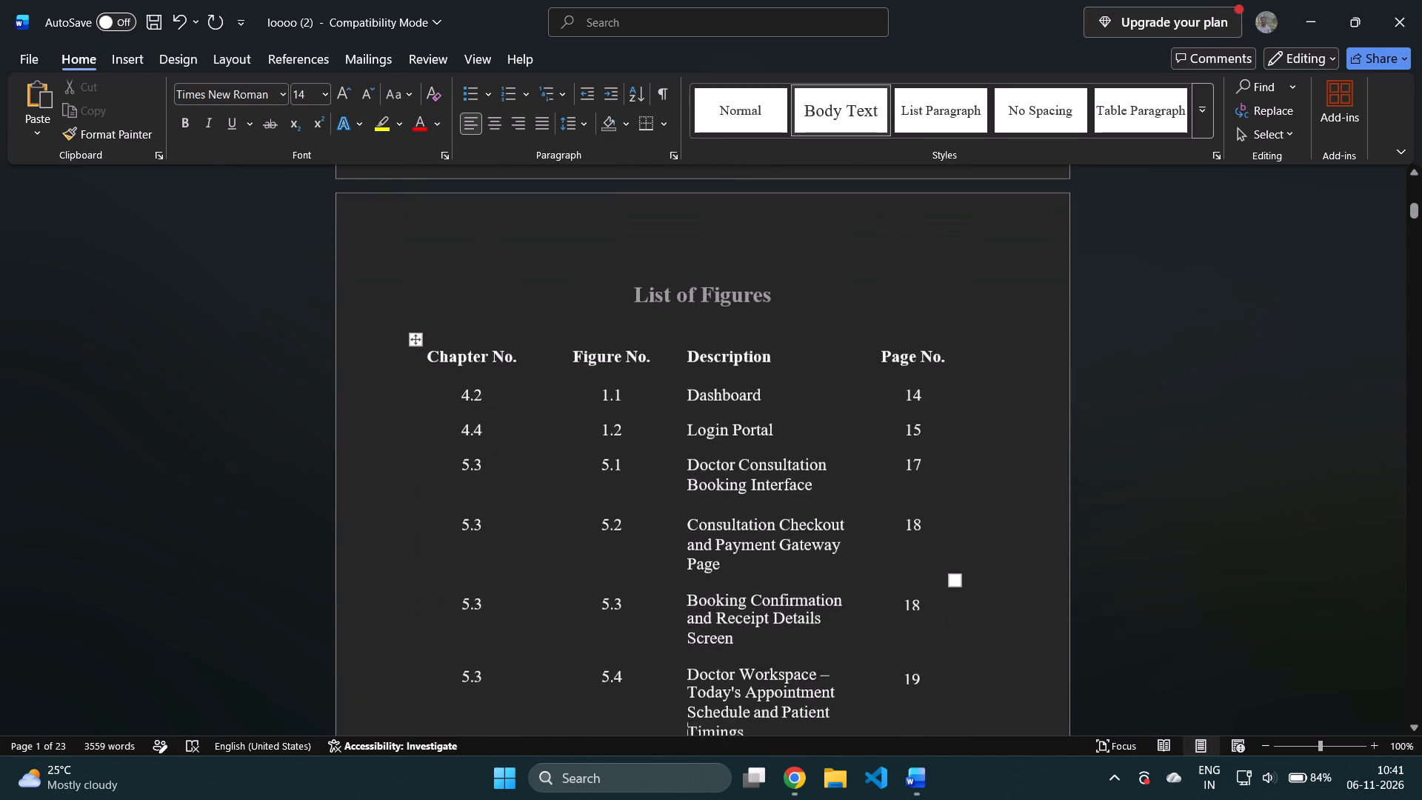
key(Down)
key(Down)
key(Down)
key(Down)
key(Down)
key(Down)
key(Down)
key(Down)
key(Down)
key(Down)
key(Down)
key(Down)
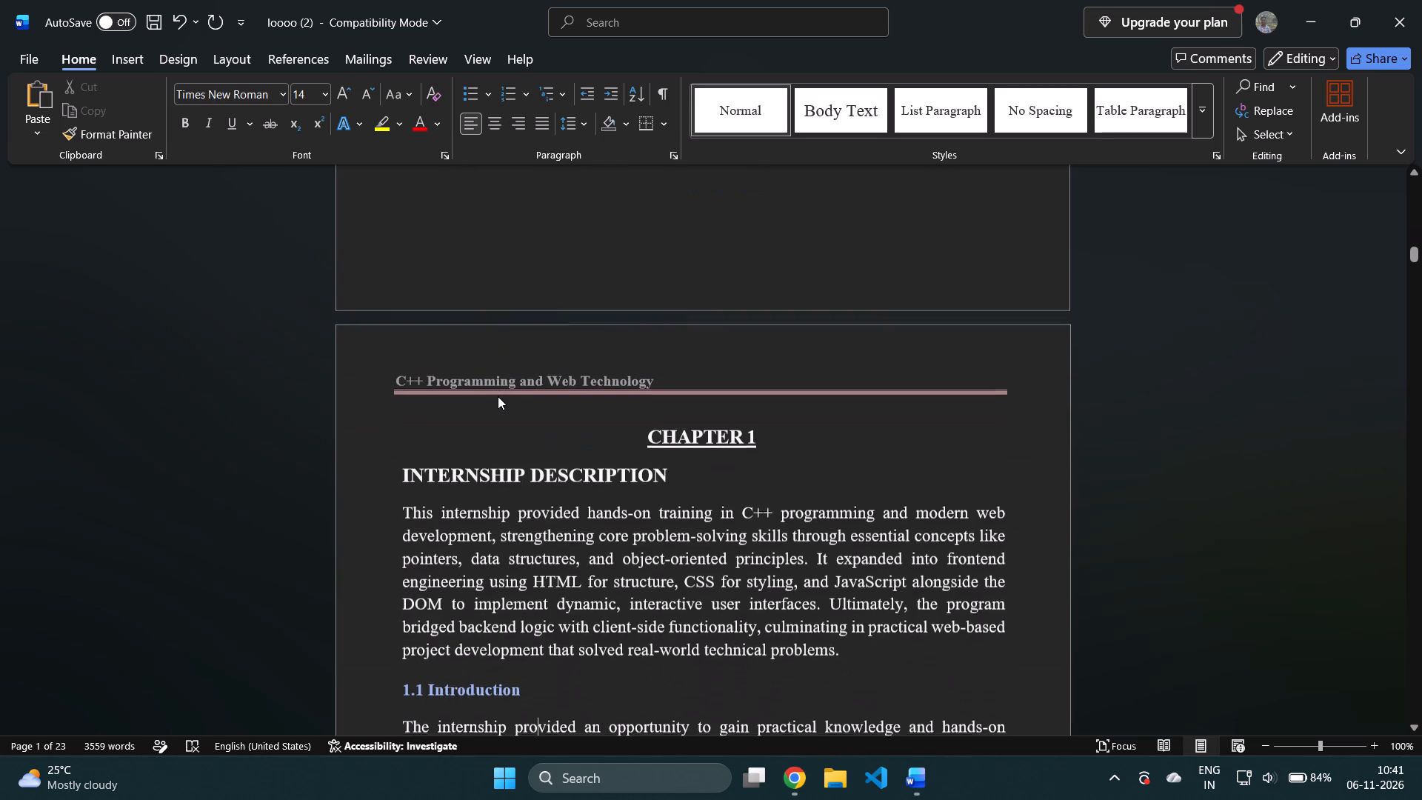
Review Chapter 1, from the Internship Description heading through the introduction and the C++ Programming section.
key(Down)
key(Down)
key(Down)
key(Down)
key(Down)
key(Down)
key(Down)
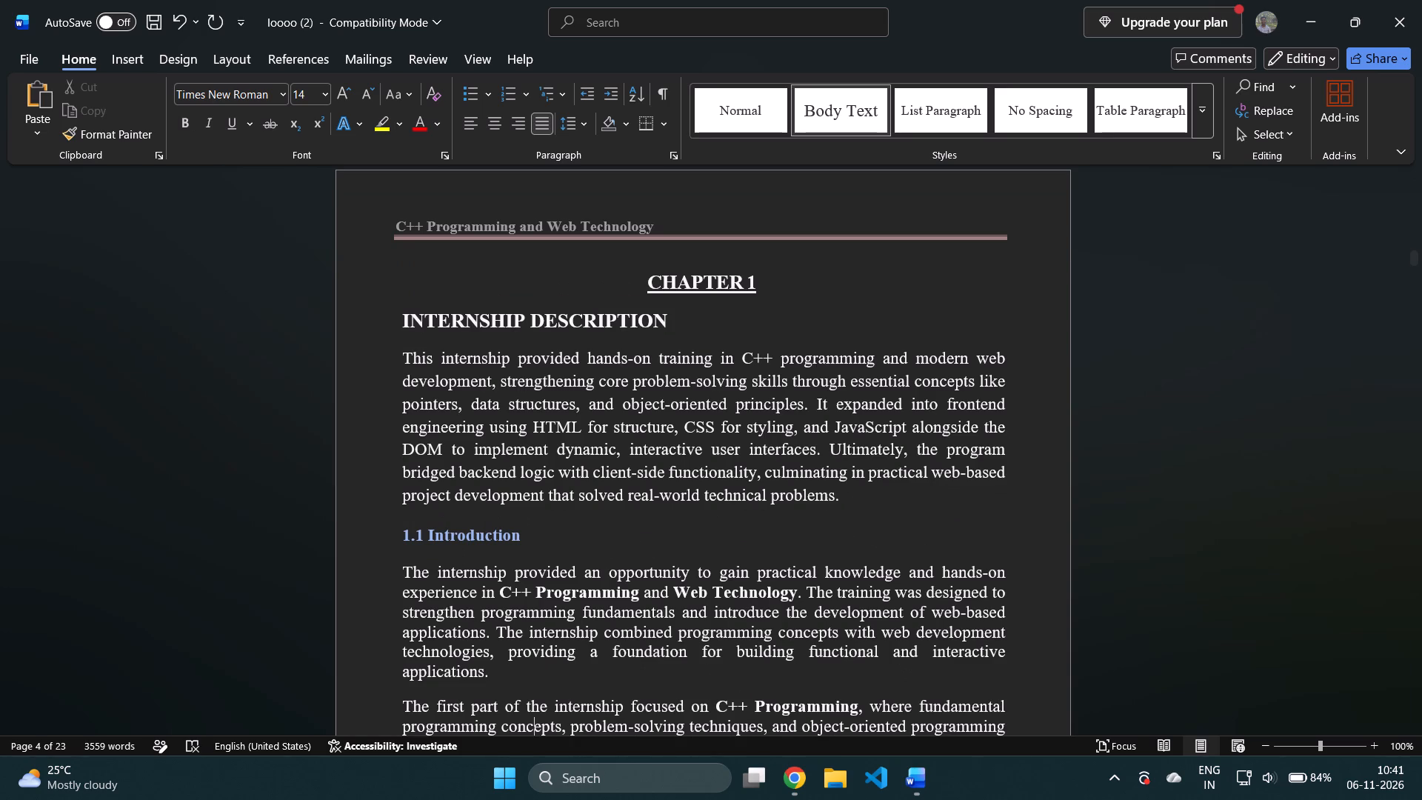
key(Down)
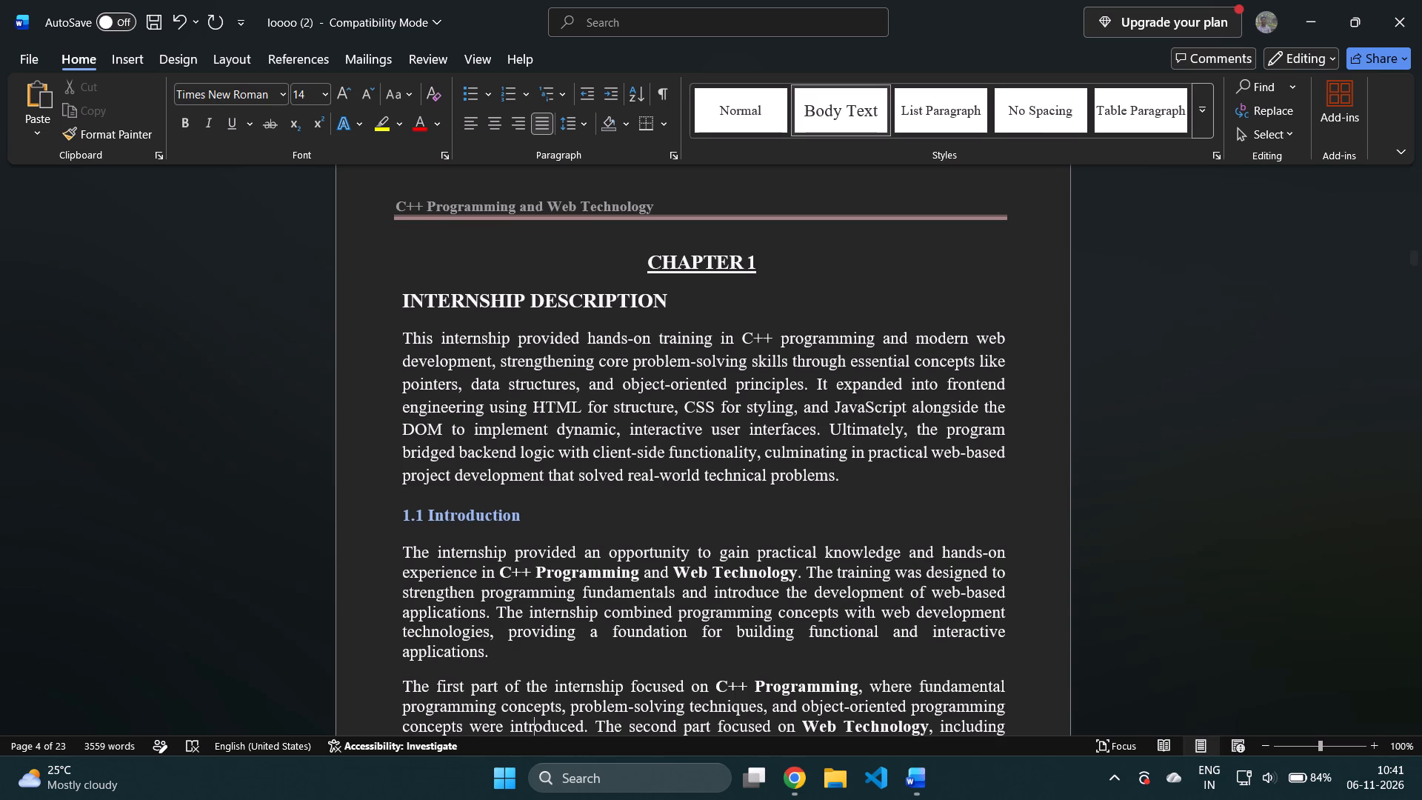
key(Down)
key(Down)
key(Down)
key(Down)
key(Down)
key(Down)
key(Down)
key(Down)
key(Down)
key(Down)
key(Down)
key(Down)
key(Down)
key(Down)
key(Down)
key(Down)
key(Down)
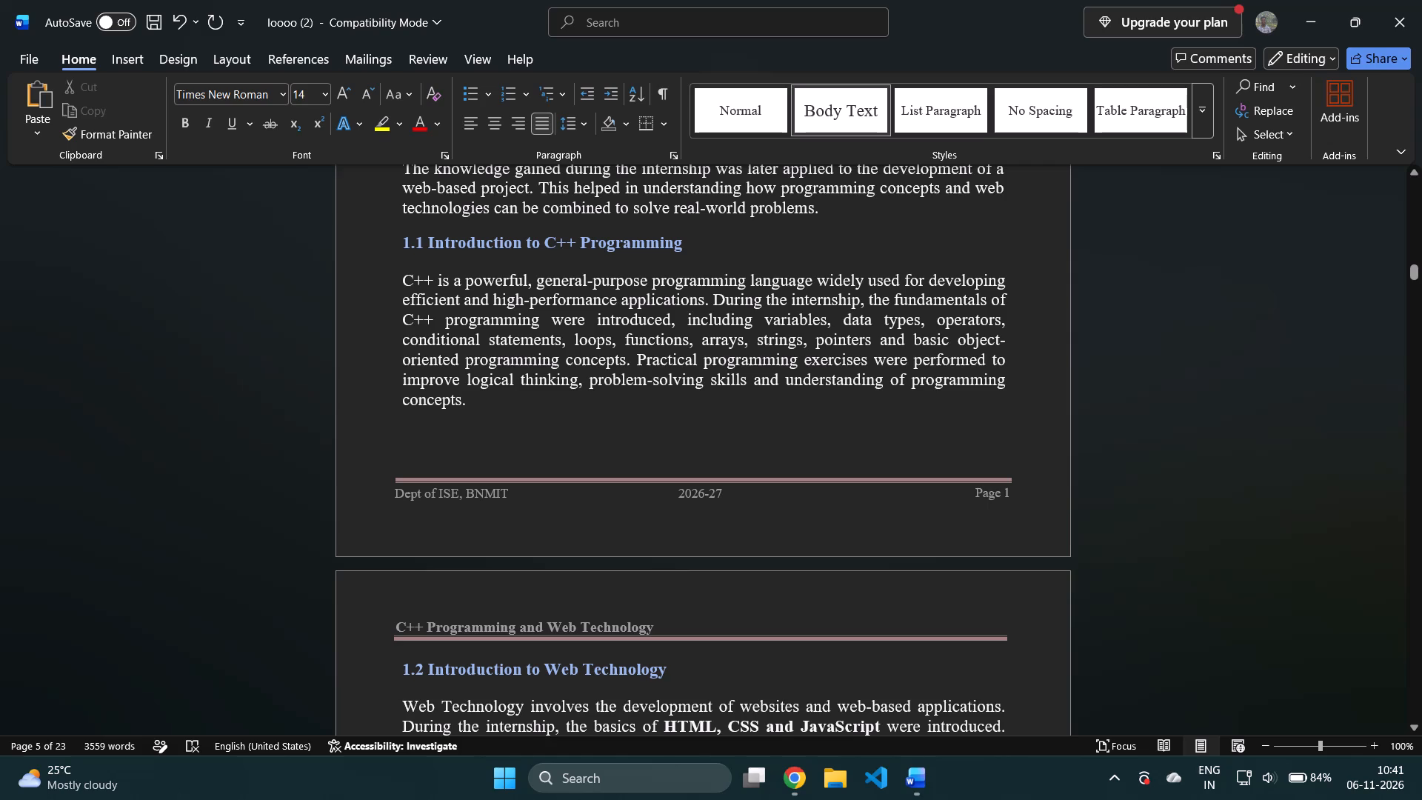
Review section 1.2, Introduction to Web Technology, through to the end of its page.
key(Down)
key(Down)
key(Down)
key(Down)
key(Down)
key(Down)
key(Down)
key(Down)
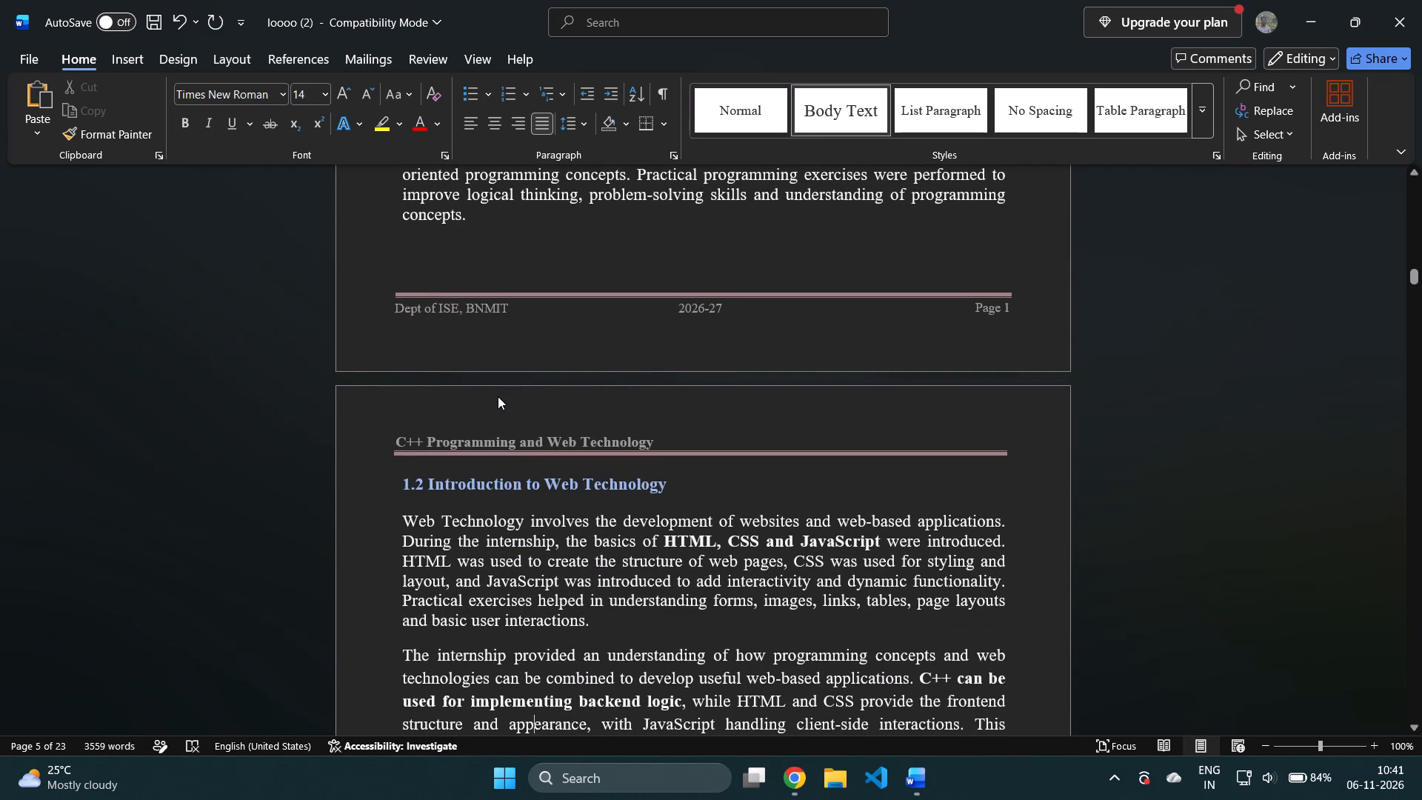
key(Down)
key(Down)
key(Down)
key(Down)
key(Down)
key(Down)
key(Down)
key(Down)
key(Down)
key(Down)
key(Down)
key(Down)
key(Down)
key(Down)
key(Down)
key(Down)
key(Down)
key(Down)
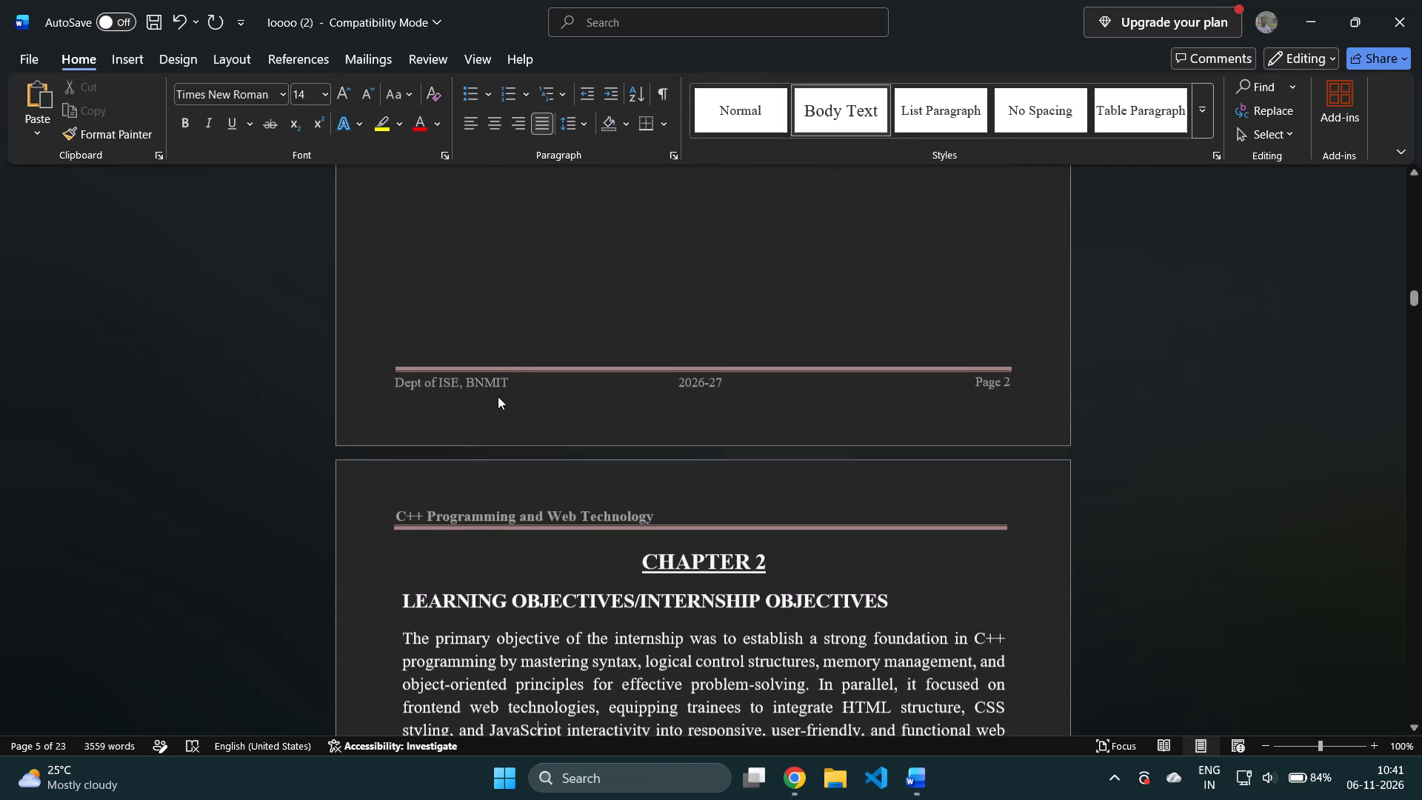
Review Chapter 2, checking the learning objectives paragraph and the bulleted C++ Programming objectives.
key(Down)
key(Down)
key(Down)
key(Down)
key(Down)
key(Down)
key(Down)
key(Down)
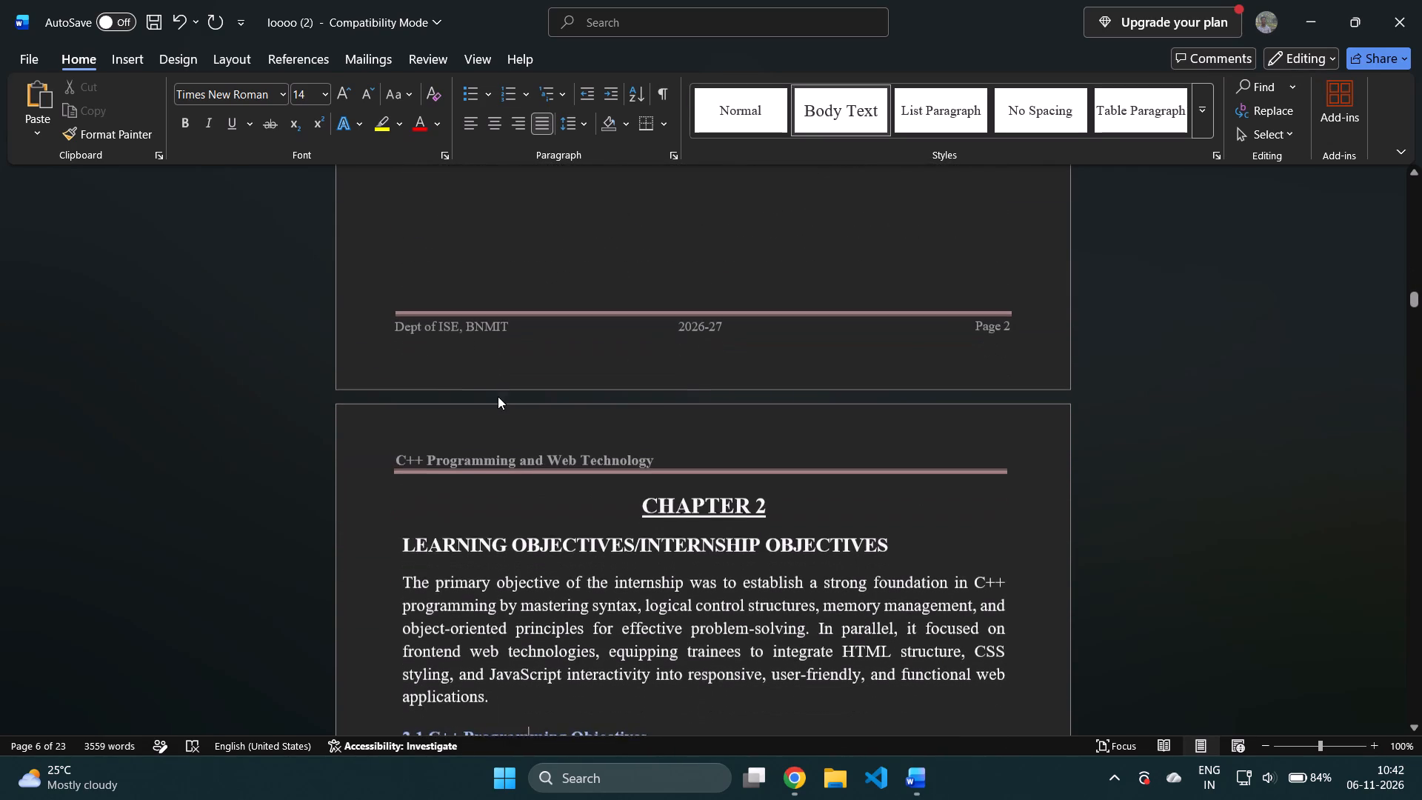
key(Down)
key(Down)
key(Down)
key(Down)
key(Down)
key(Down)
key(Down)
key(Down)
key(Down)
key(Down)
key(Down)
key(Down)
key(Down)
key(Down)
key(Down)
key(Down)
key(Down)
key(Down)
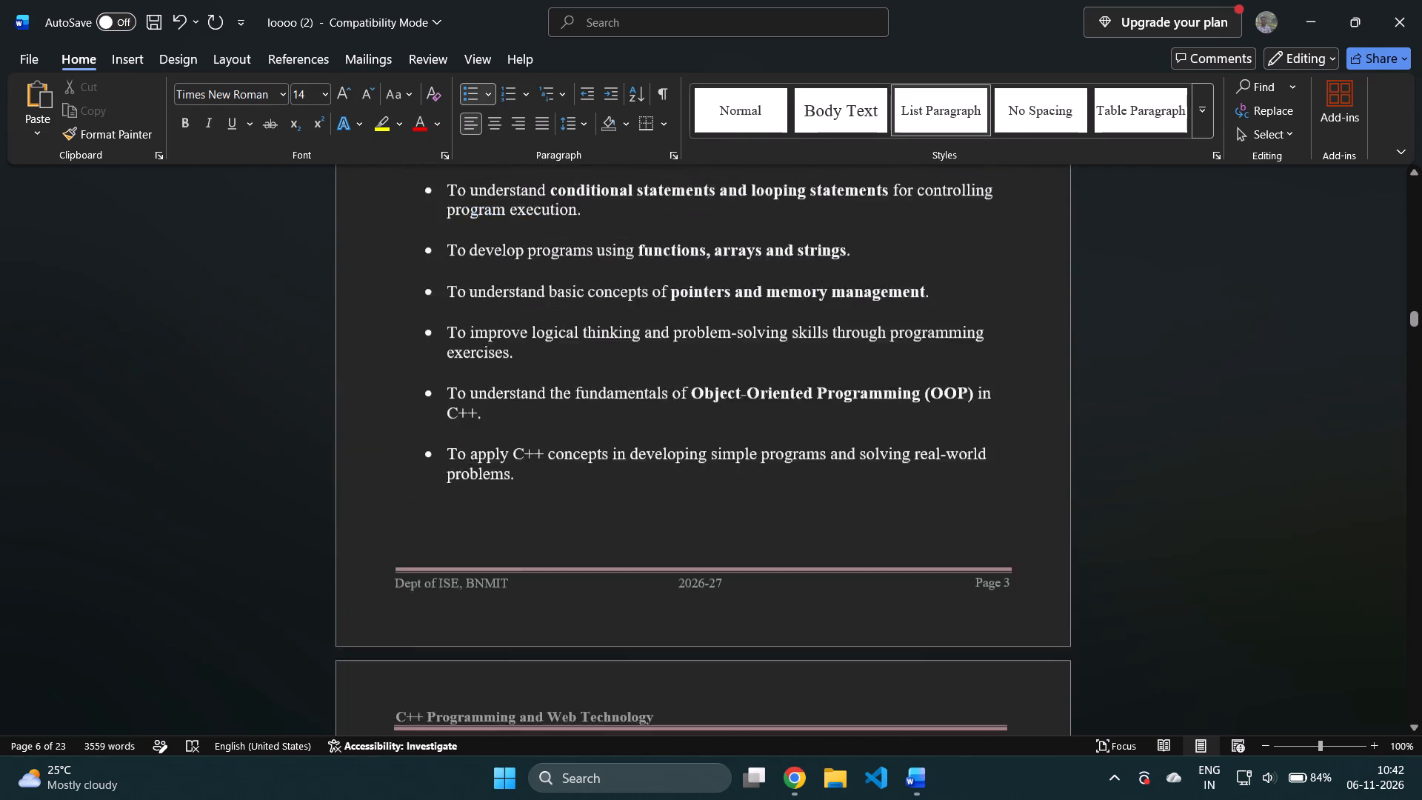
Review the remaining C++ Programming objectives and section 2.2, Web Technology Objectives, through to the end of Chapter 2.
key(Down)
key(Down)
key(Down)
key(Down)
key(Down)
key(Down)
key(Down)
key(Down)
key(Down)
key(Down)
key(Down)
key(Down)
key(Down)
key(Down)
key(Down)
key(Down)
key(Down)
key(Down)
key(Down)
key(Down)
key(Down)
key(Down)
key(Down)
key(Down)
key(Down)
key(Down)
key(Down)
key(Down)
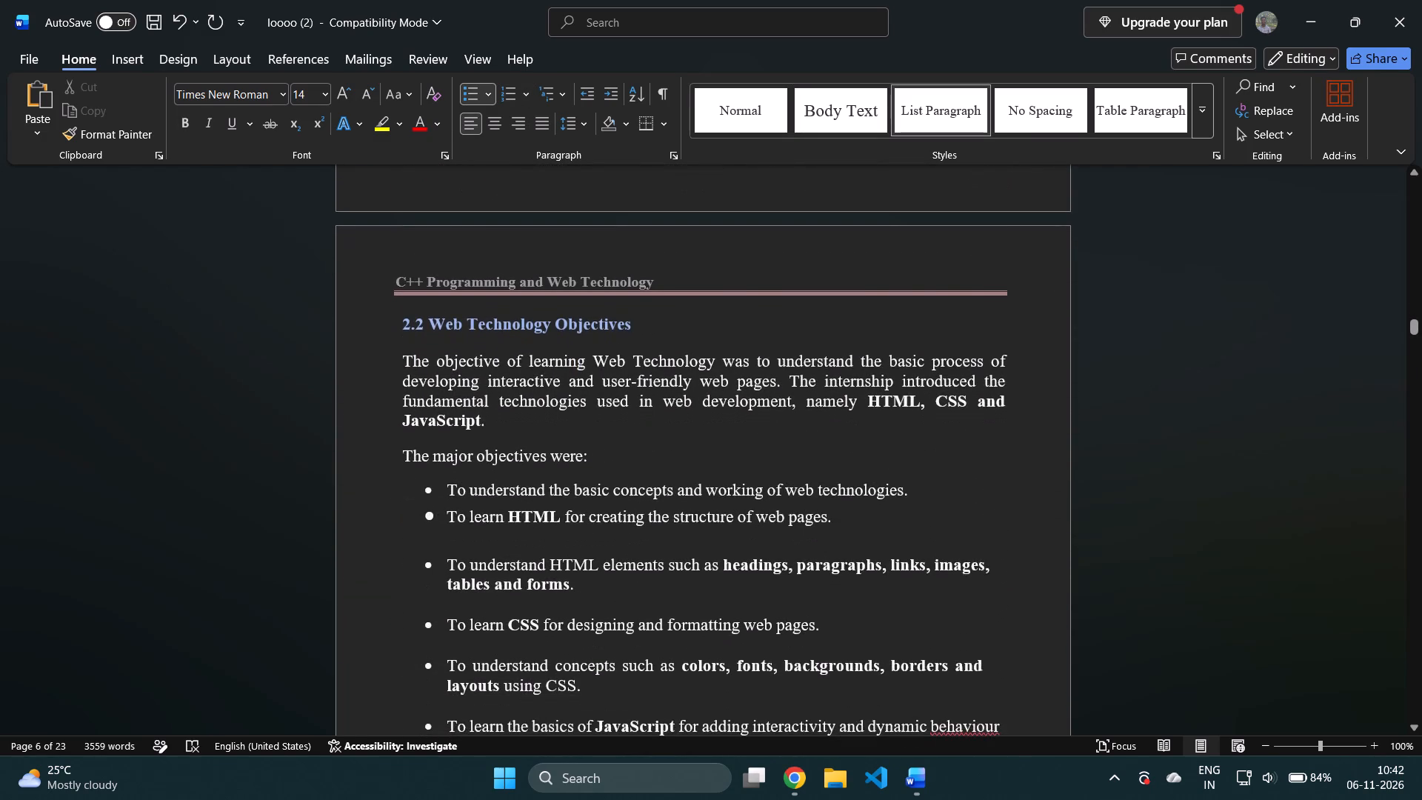
key(Down)
key(Down)
key(Down)
key(Down)
key(Down)
key(Down)
key(Down)
key(Down)
key(Down)
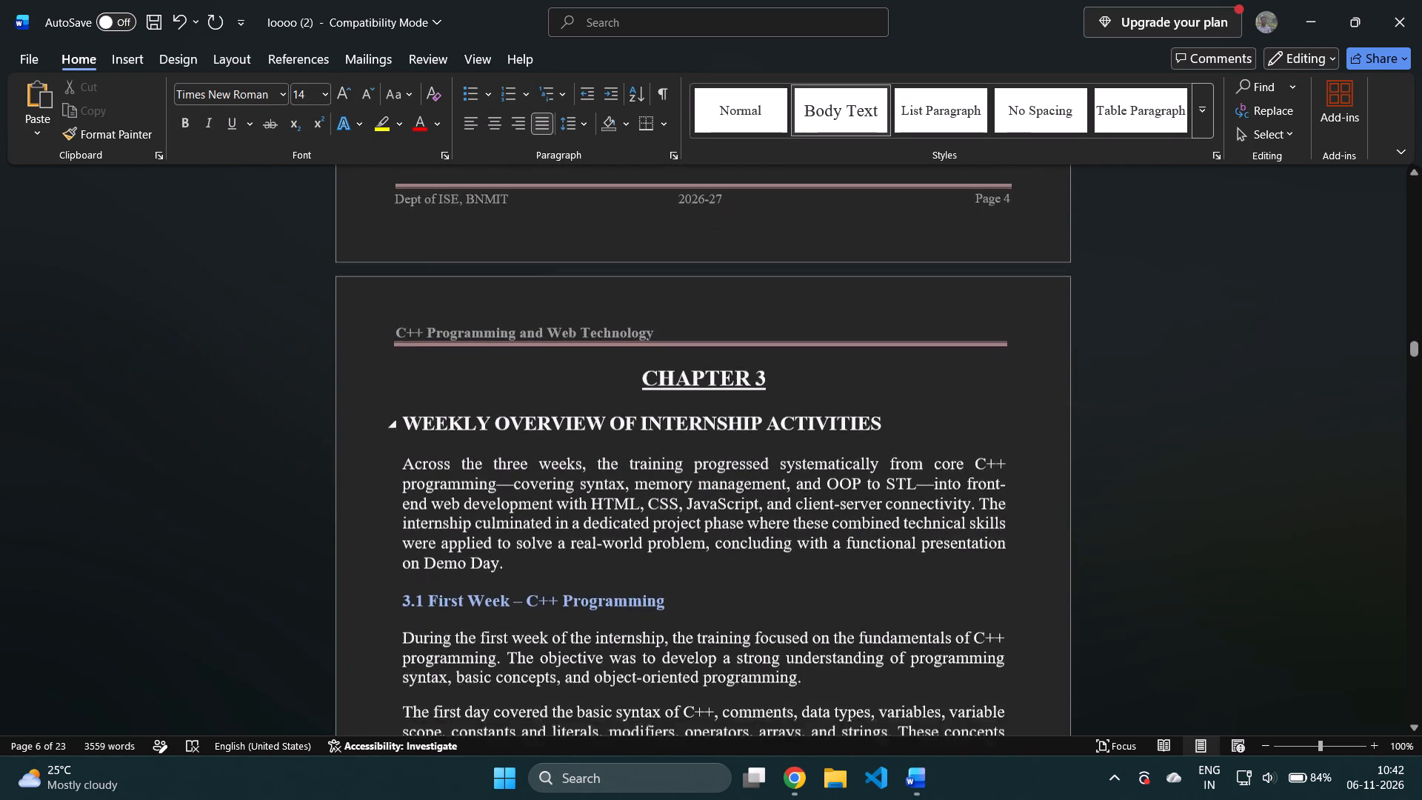
Review Chapter 3, from the weekly overview introduction through section 3.1, First Week – C++ Programming.
key(Down)
key(Down)
key(Down)
key(Down)
key(Down)
key(Down)
key(Down)
key(Down)
key(Down)
key(Down)
key(Down)
key(Down)
key(Down)
key(Down)
key(Down)
key(Down)
key(Down)
key(Down)
key(Down)
key(Down)
key(Down)
key(Down)
key(Down)
key(Down)
key(Down)
key(Down)
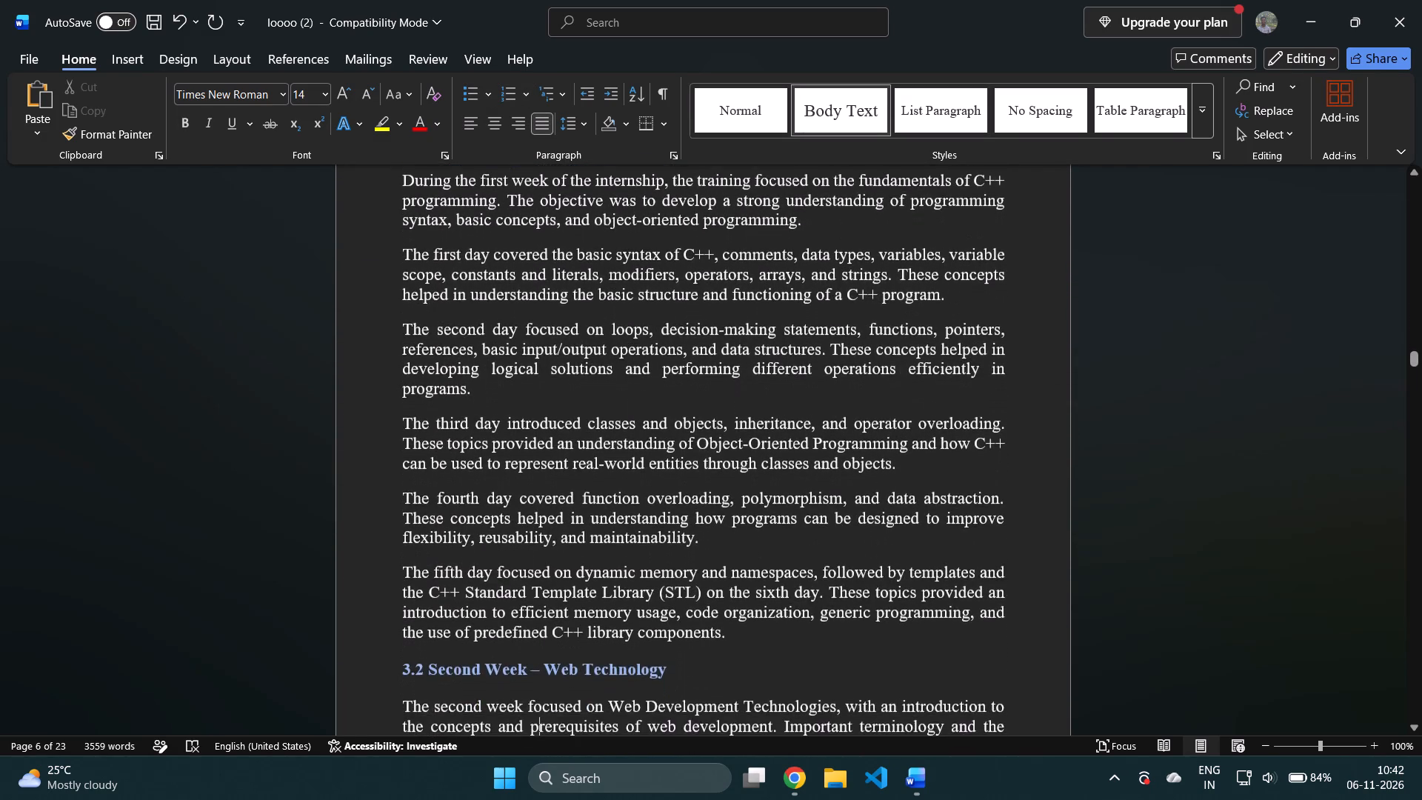
Review section 3.2, Second Week – Web Technology, and the third-week project text through to the end of Chapter 3.
key(Down)
key(Down)
key(Down)
key(Down)
key(Down)
key(Down)
key(Down)
key(Down)
key(Down)
key(Down)
key(Down)
key(Down)
key(Down)
key(Down)
key(Down)
key(Down)
key(Down)
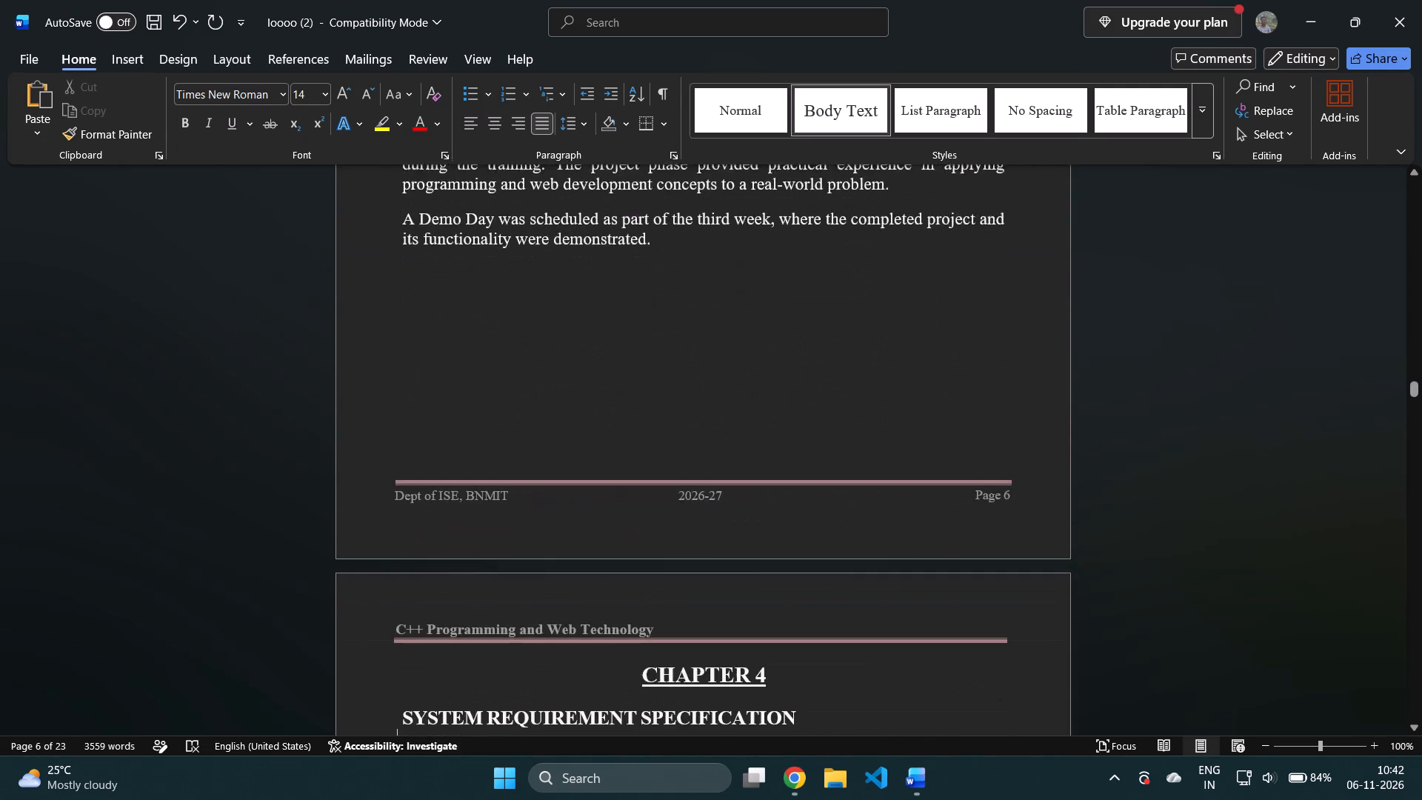
Review the opening of Chapter 4, checking the System Requirement Specification introduction and the 4.1 User Requirements bullets.
key(Down)
key(Down)
key(Down)
key(Down)
key(Down)
key(Down)
key(Down)
key(Down)
key(Down)
key(Down)
key(Down)
key(Down)
key(Down)
key(Down)
key(Down)
key(Down)
key(Down)
key(Down)
key(Down)
key(Down)
key(Down)
key(Down)
key(Down)
key(Down)
key(Down)
key(Down)
key(Down)
key(Down)
key(Down)
key(Down)
key(Down)
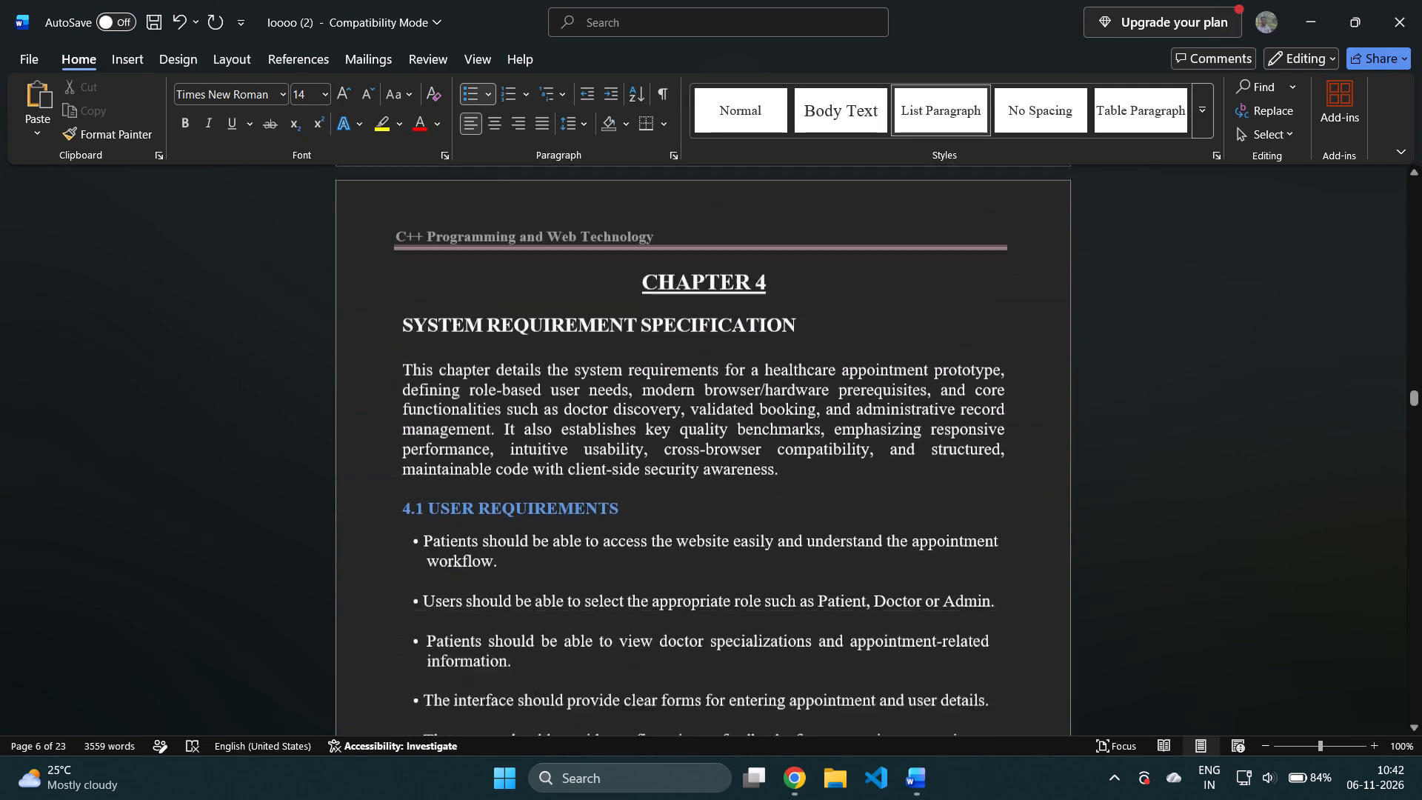
Review the rest of the Chapter 4 requirements as far as the Fig 4.1 Dashboard screenshot and its caption.
key(Down)
key(Down)
key(Down)
key(Down)
key(Down)
key(Down)
key(Down)
key(Down)
key(Down)
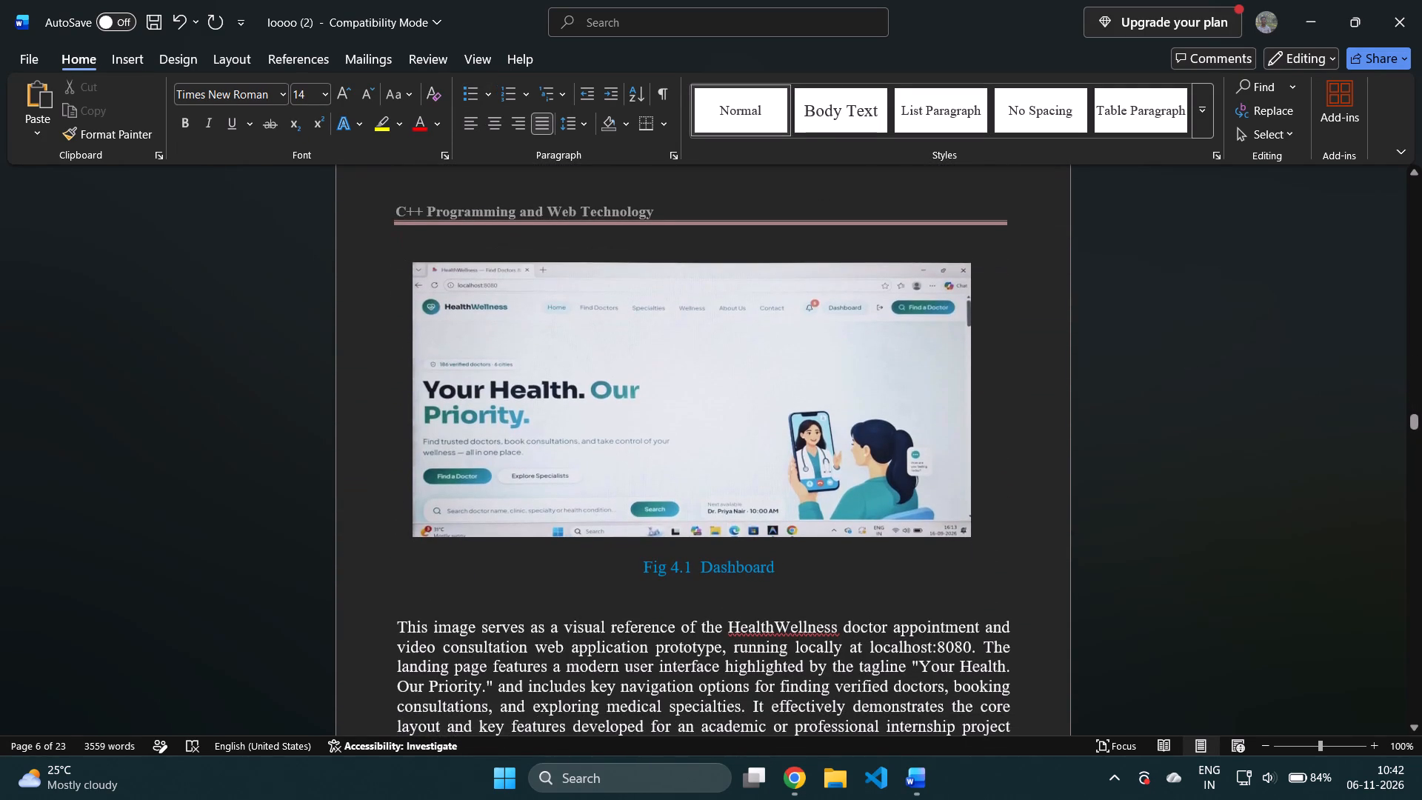
Replace "This image" with "The Fig 4.1" at the start of the paragraph below the Dashboard figure.
key(Down)
key(Down)
key(Down)
key(Down)
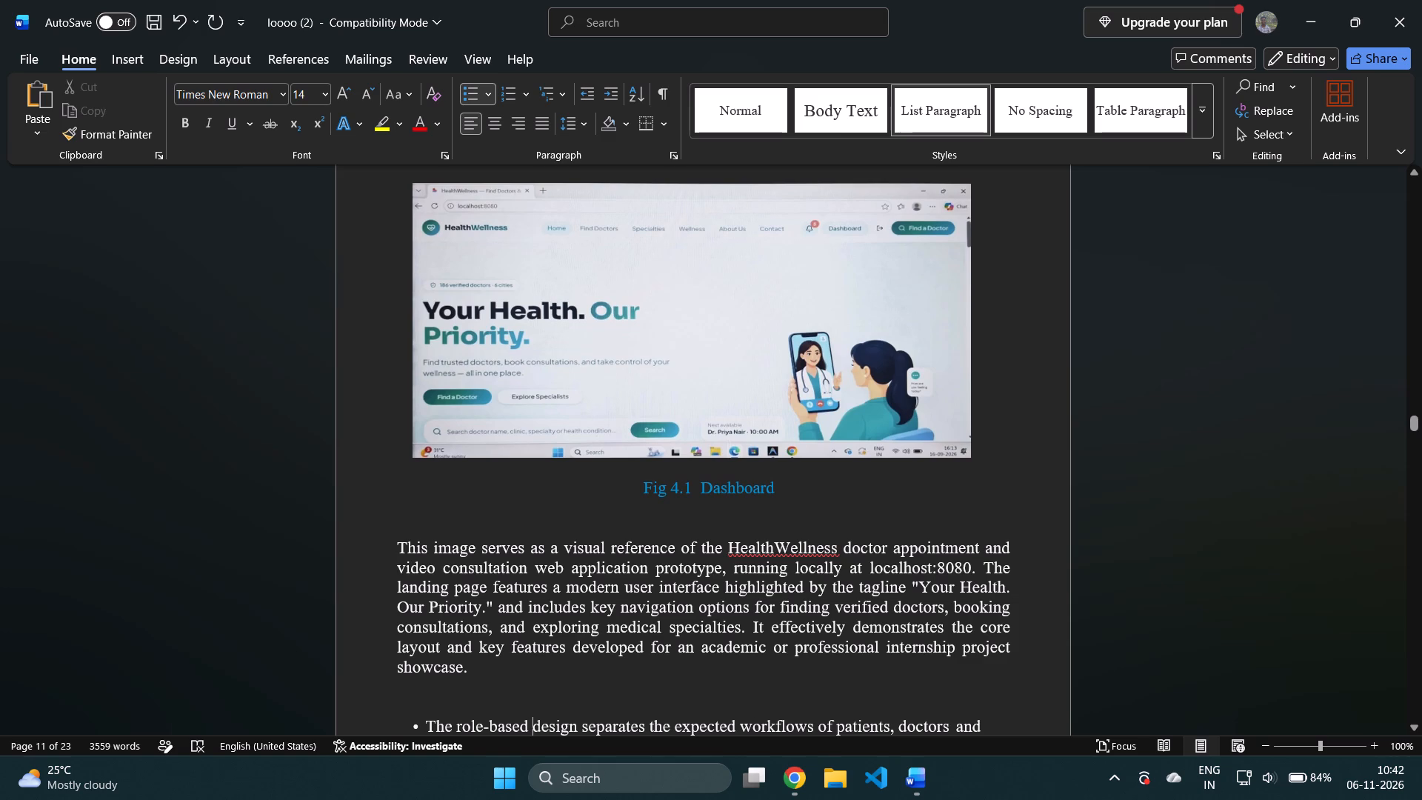
click(475, 546)
key(BackSpace)
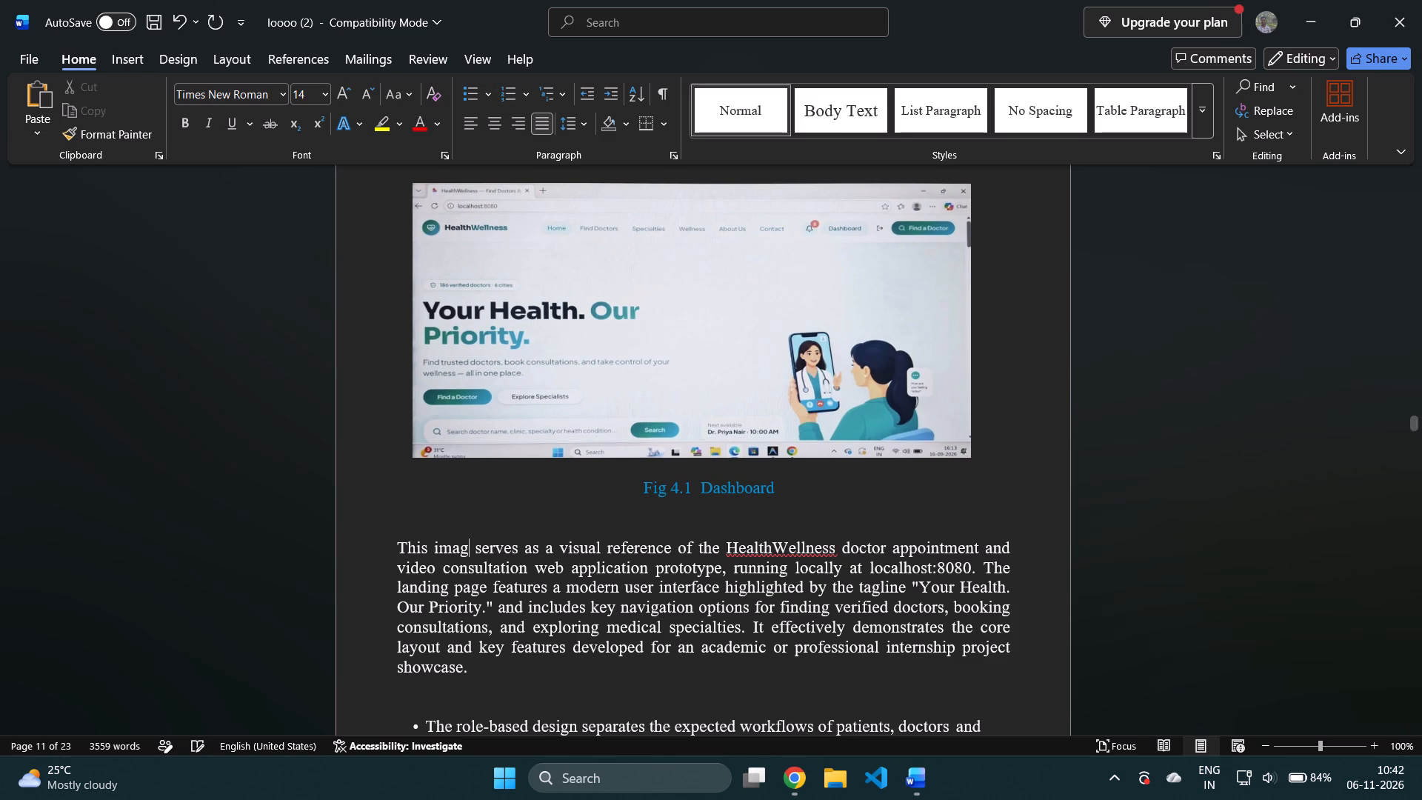
key(BackSpace)
key(BackSpace)
key(BackSpace)
key(BackSpace)
key(BackSpace)
key(BackSpace)
key(BackSpace)
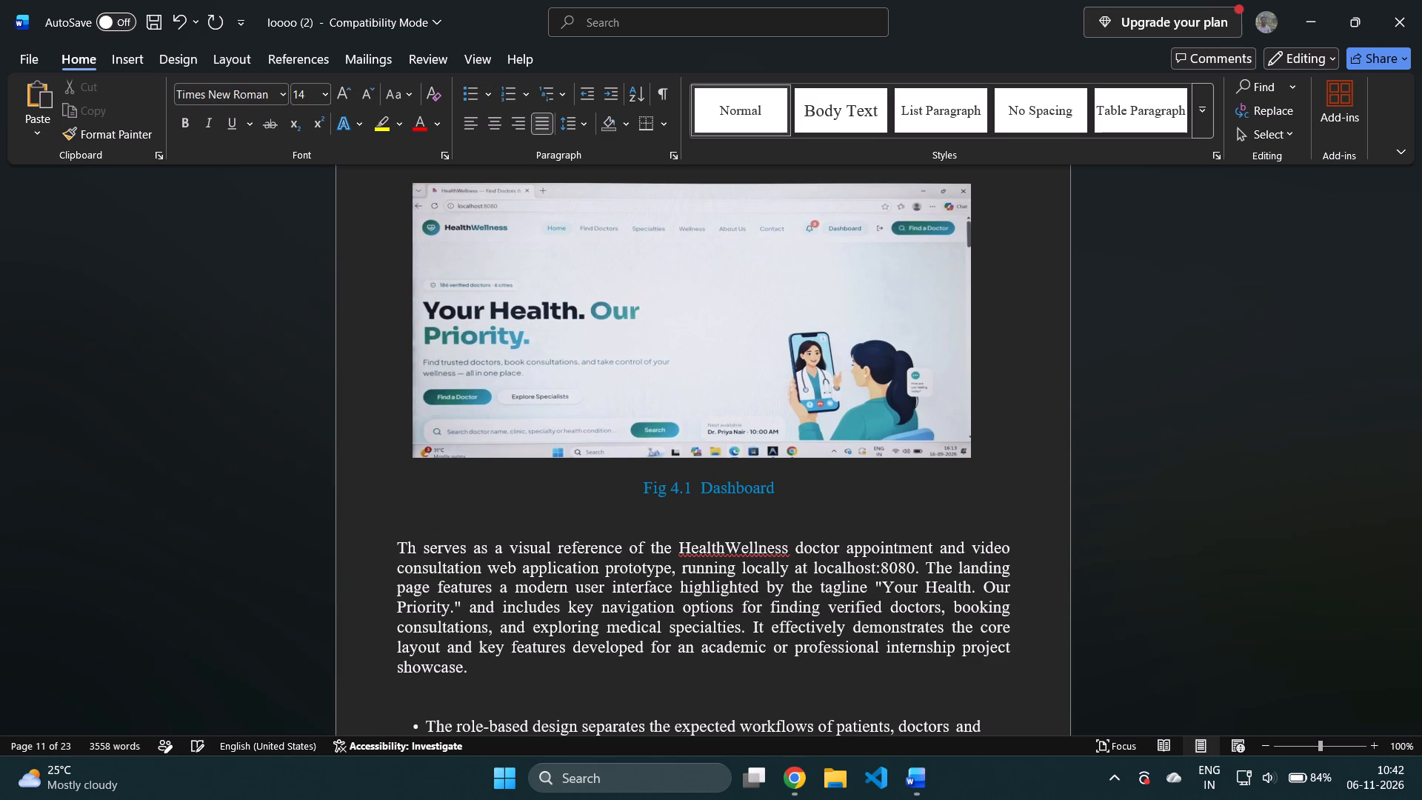
text(e)
key(space)
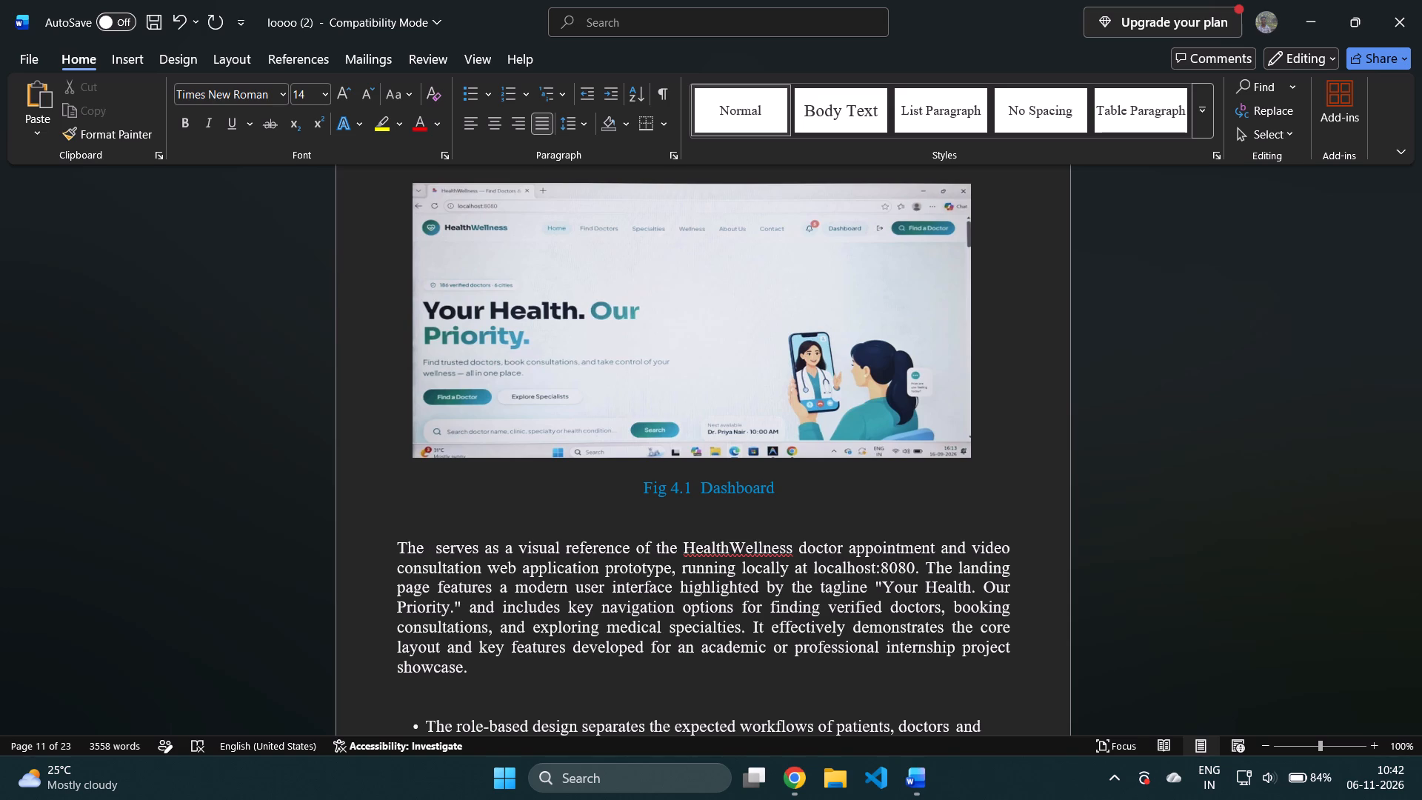
key(f)
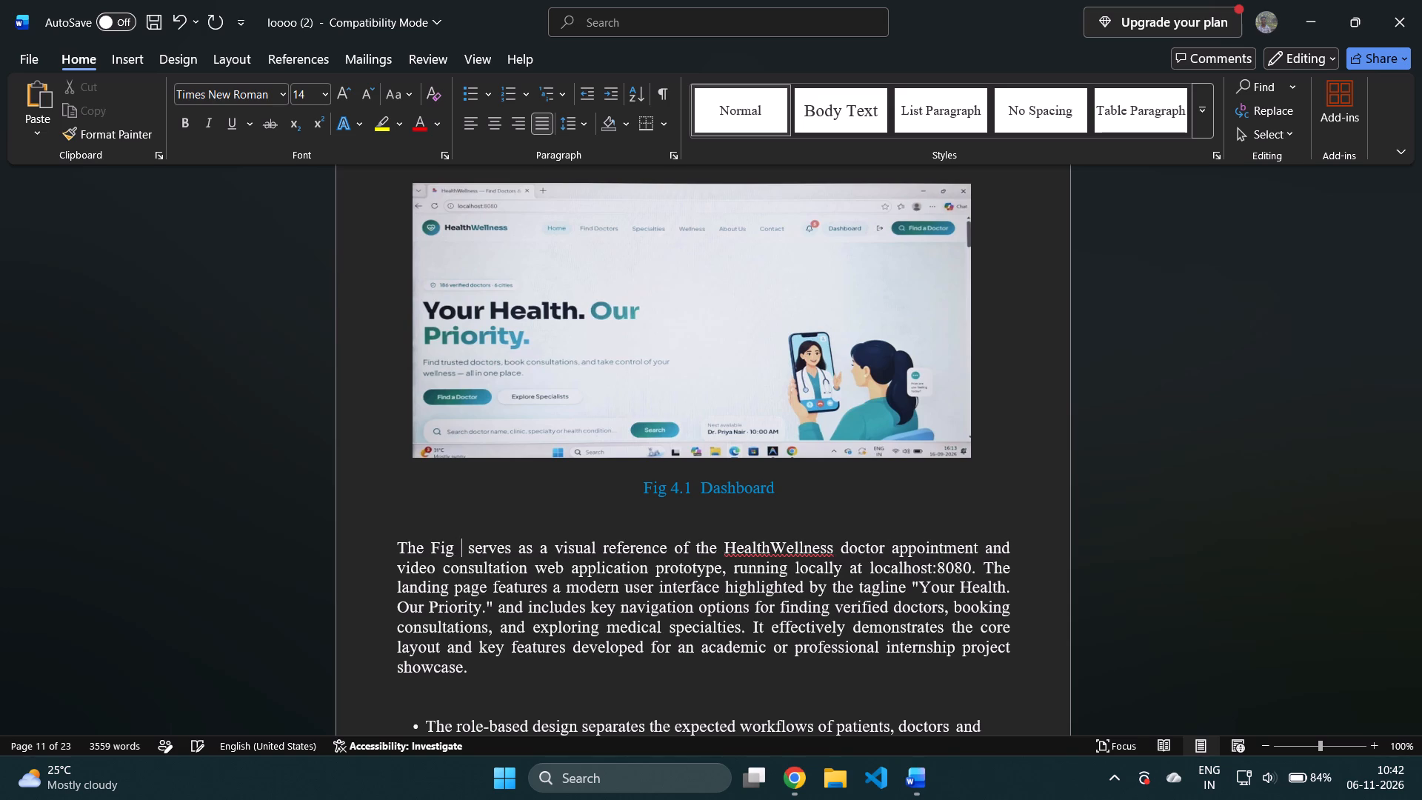
text(4.1)
key(space)
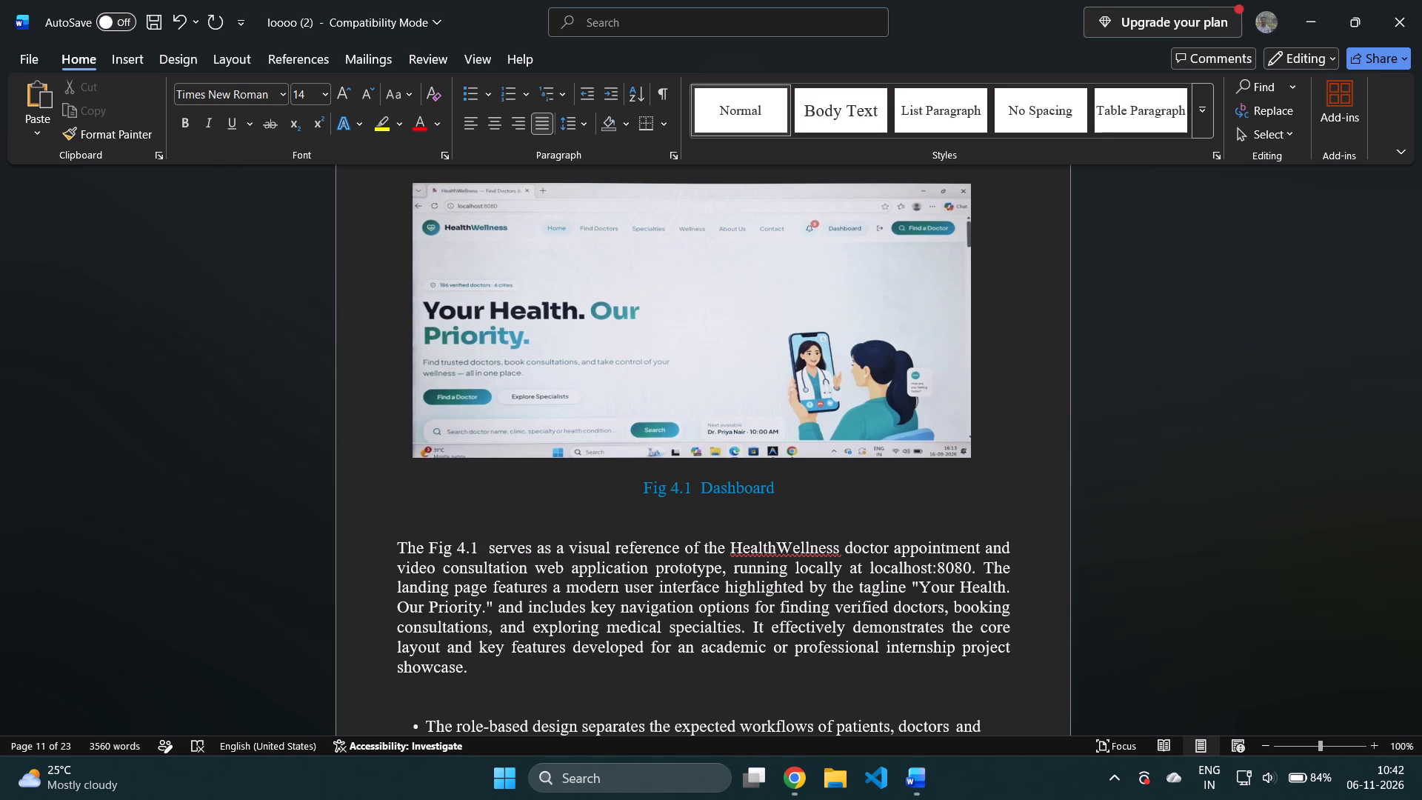
key(BackSpace)
Review the text after the Fig 4.1 description, from the role-based design bullet through section 4.3 Hardware Requirements.
key(Down)
key(Down)
key(Down)
key(Down)
key(Down)
key(Down)
key(Down)
key(Down)
key(Down)
key(Down)
key(Down)
key(Down)
key(Down)
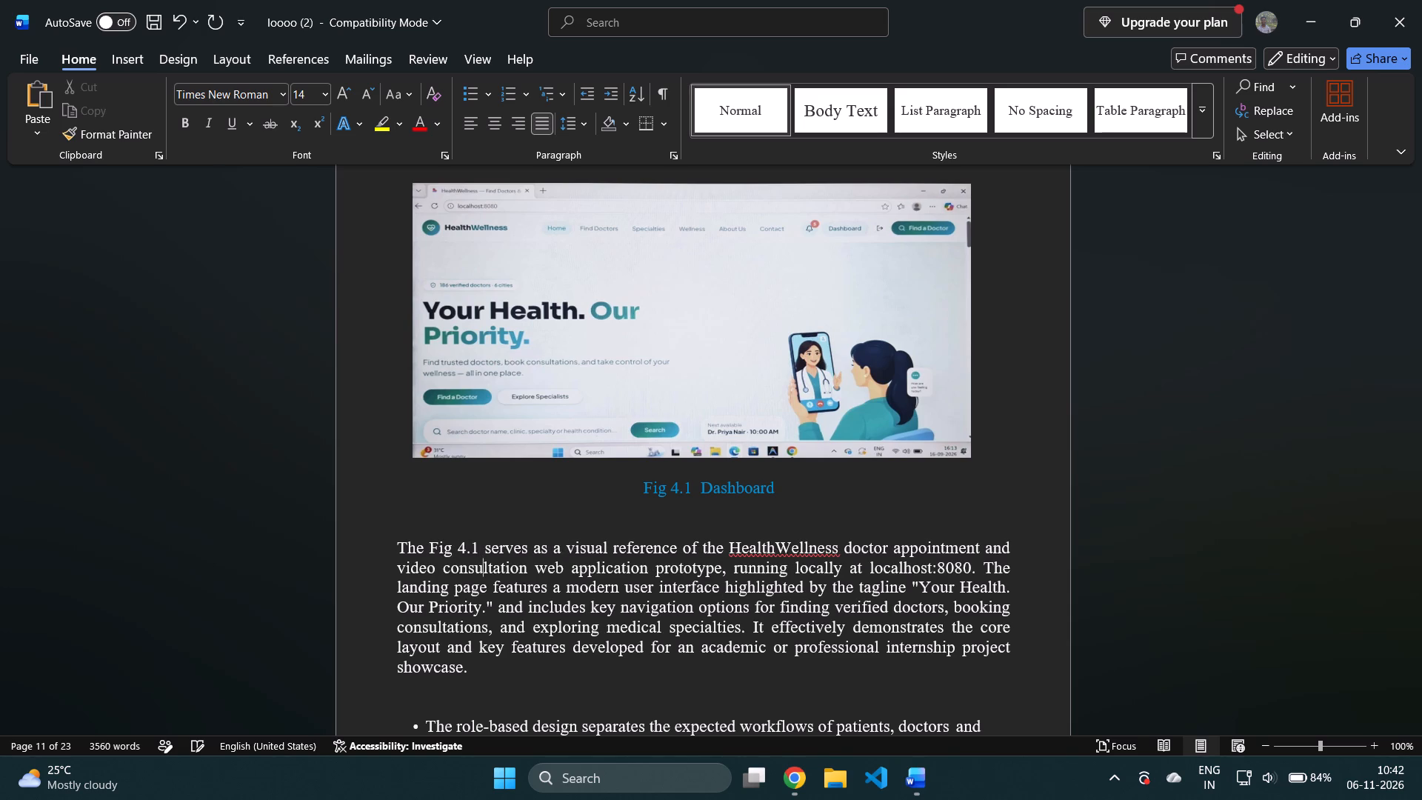
key(Down)
key(Down)
key(Down)
key(Down)
key(Down)
key(Down)
key(Down)
key(Down)
key(Down)
key(Down)
key(Down)
key(Down)
key(Down)
key(Down)
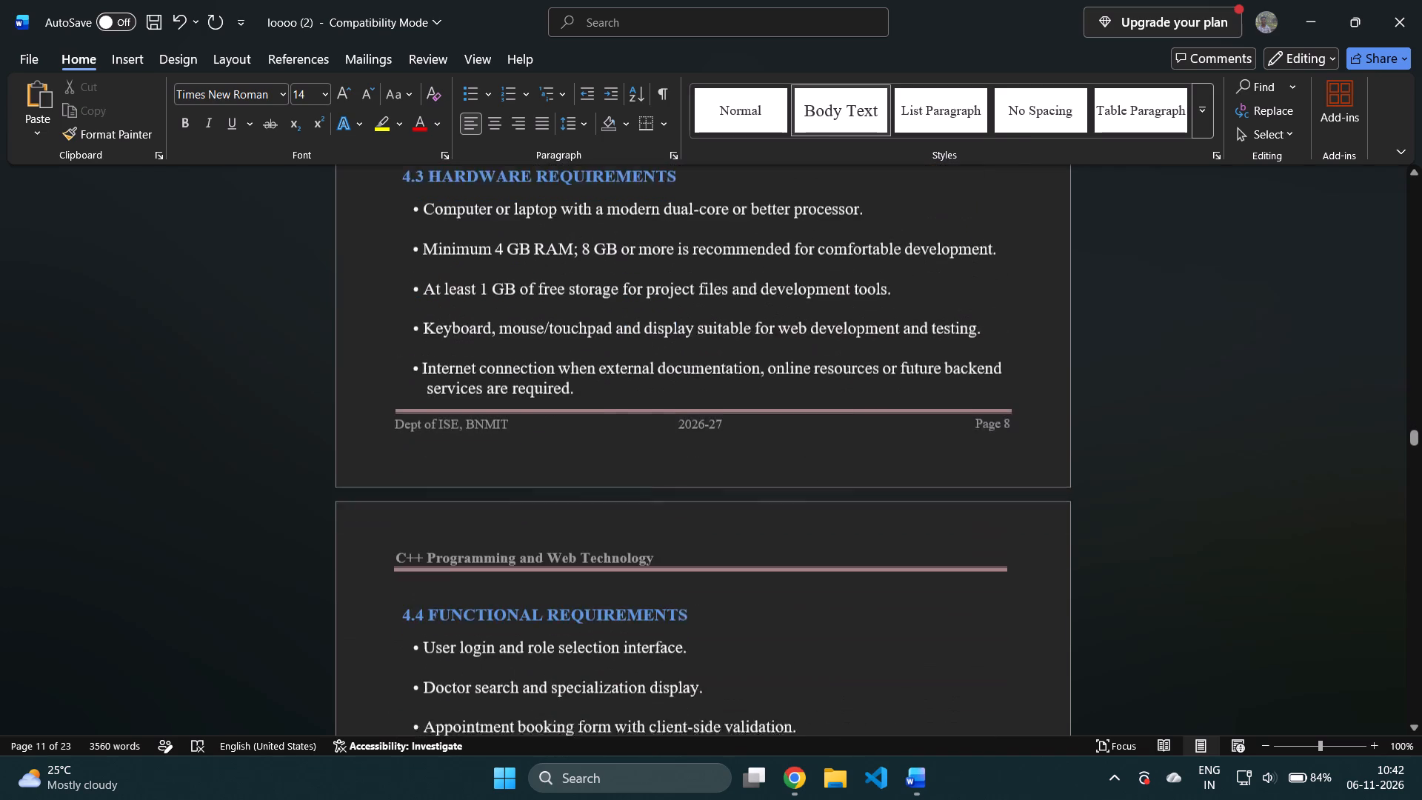
Review the 4.4 Functional Requirements bullets as far as the Fig 4.2 Login Portal screenshot and its description.
key(Down)
key(Down)
key(Down)
key(Down)
key(Down)
key(Down)
key(Down)
key(Down)
key(Down)
key(Down)
key(Down)
key(Down)
key(Down)
key(Down)
key(Down)
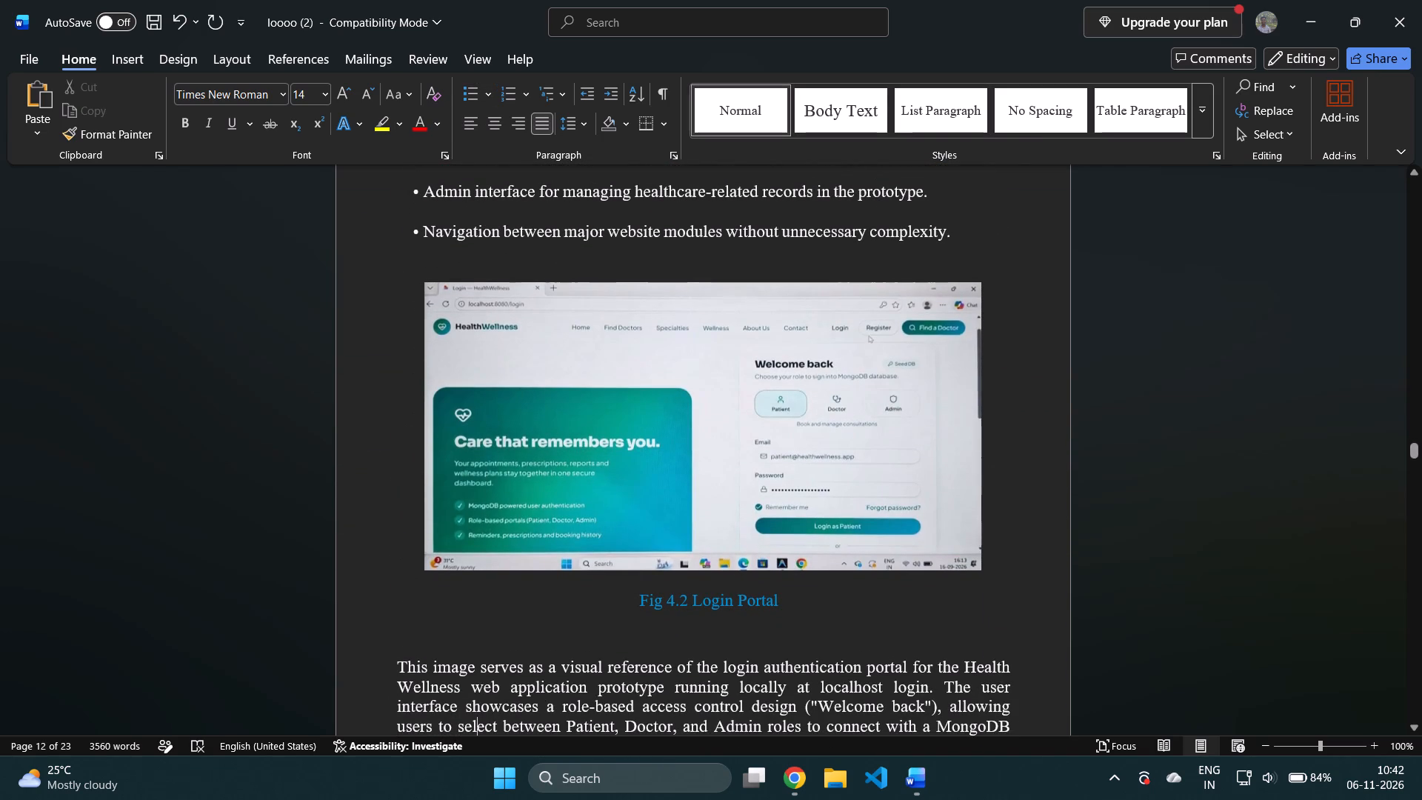
Replace "This image" with "The Fig 4.2" at the start of the paragraph below the Login Portal figure.
click(473, 668)
key(BackSpace)
key(BackSpace)
key(BackSpace)
key(BackSpace)
key(BackSpace)
key(BackSpace)
key(BackSpace)
key(BackSpace)
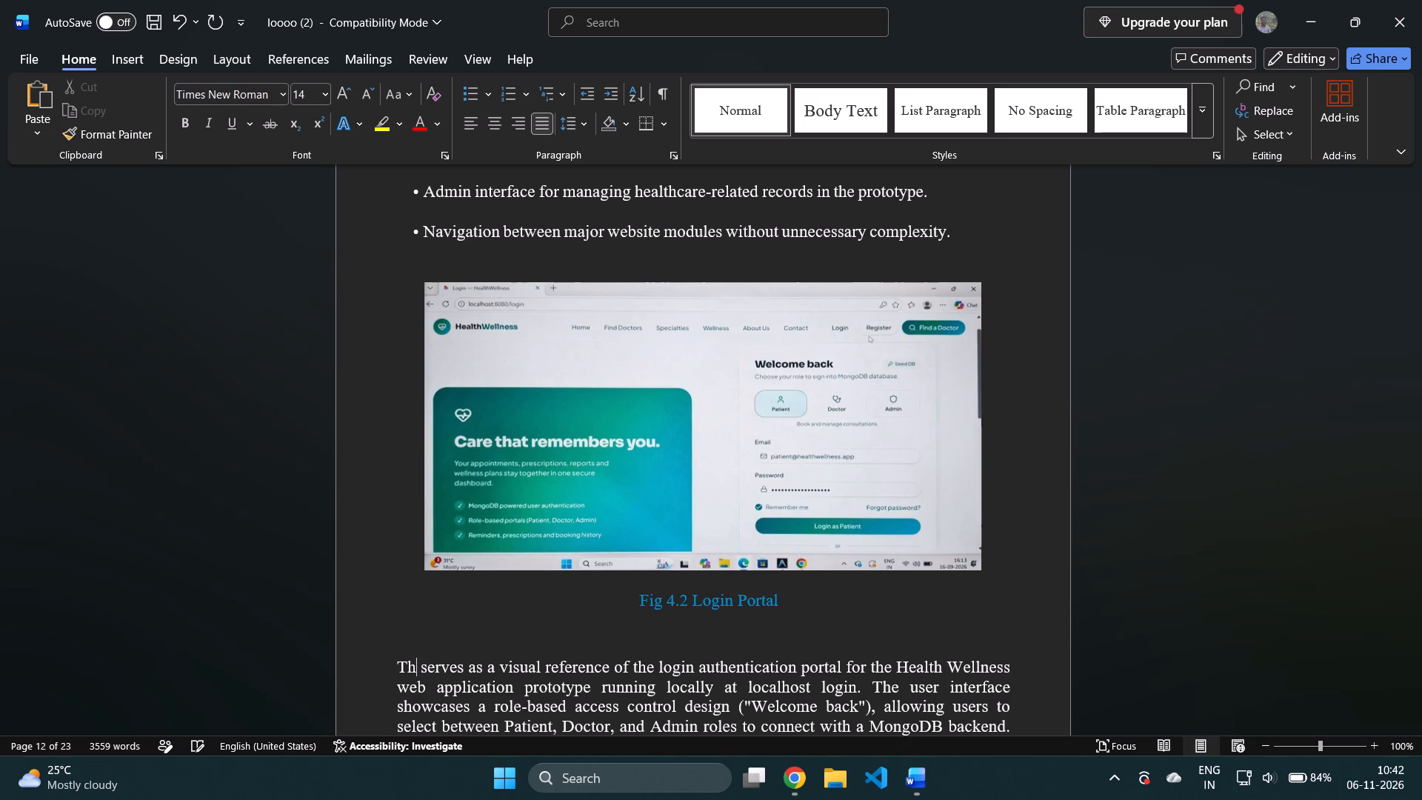
text(e)
key(space)
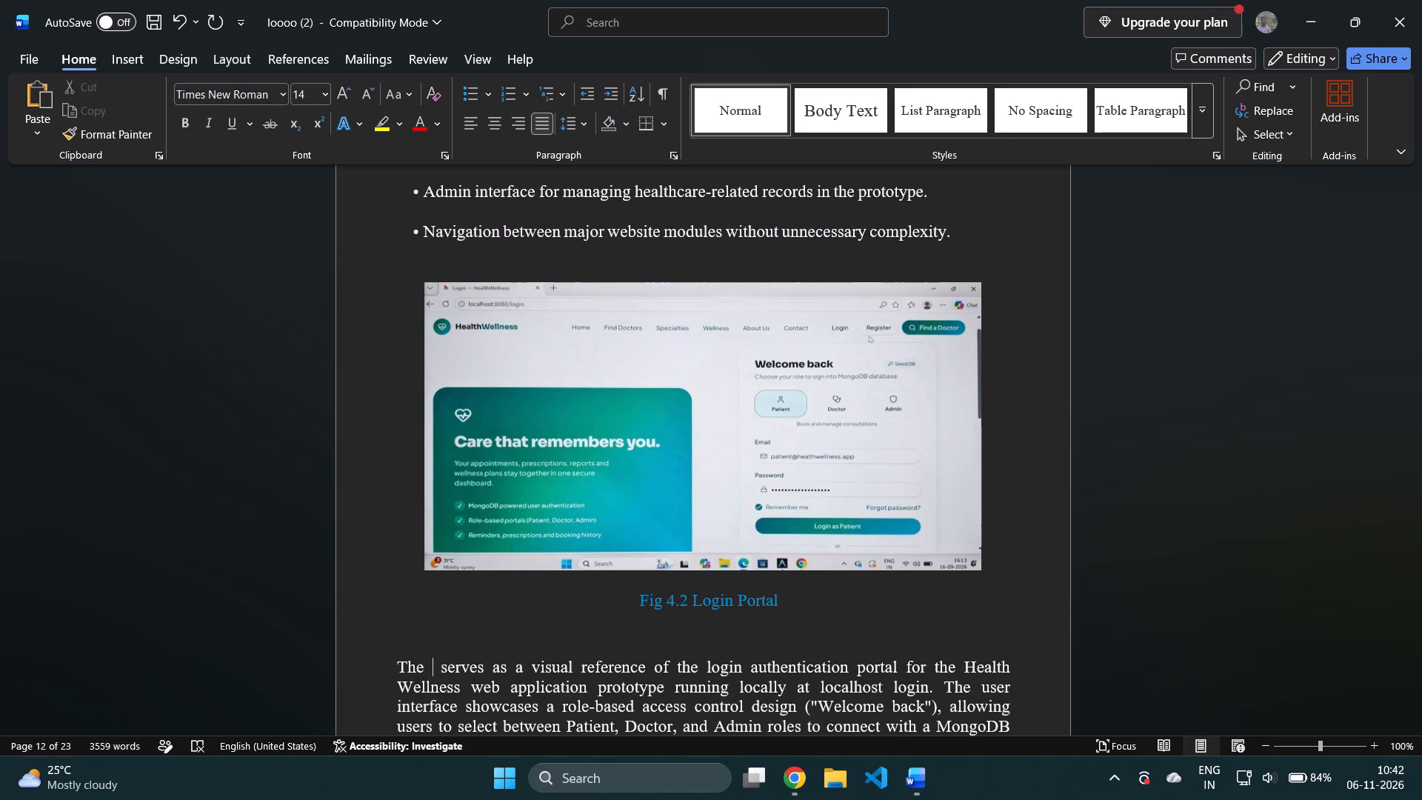
key(f)
key(i)
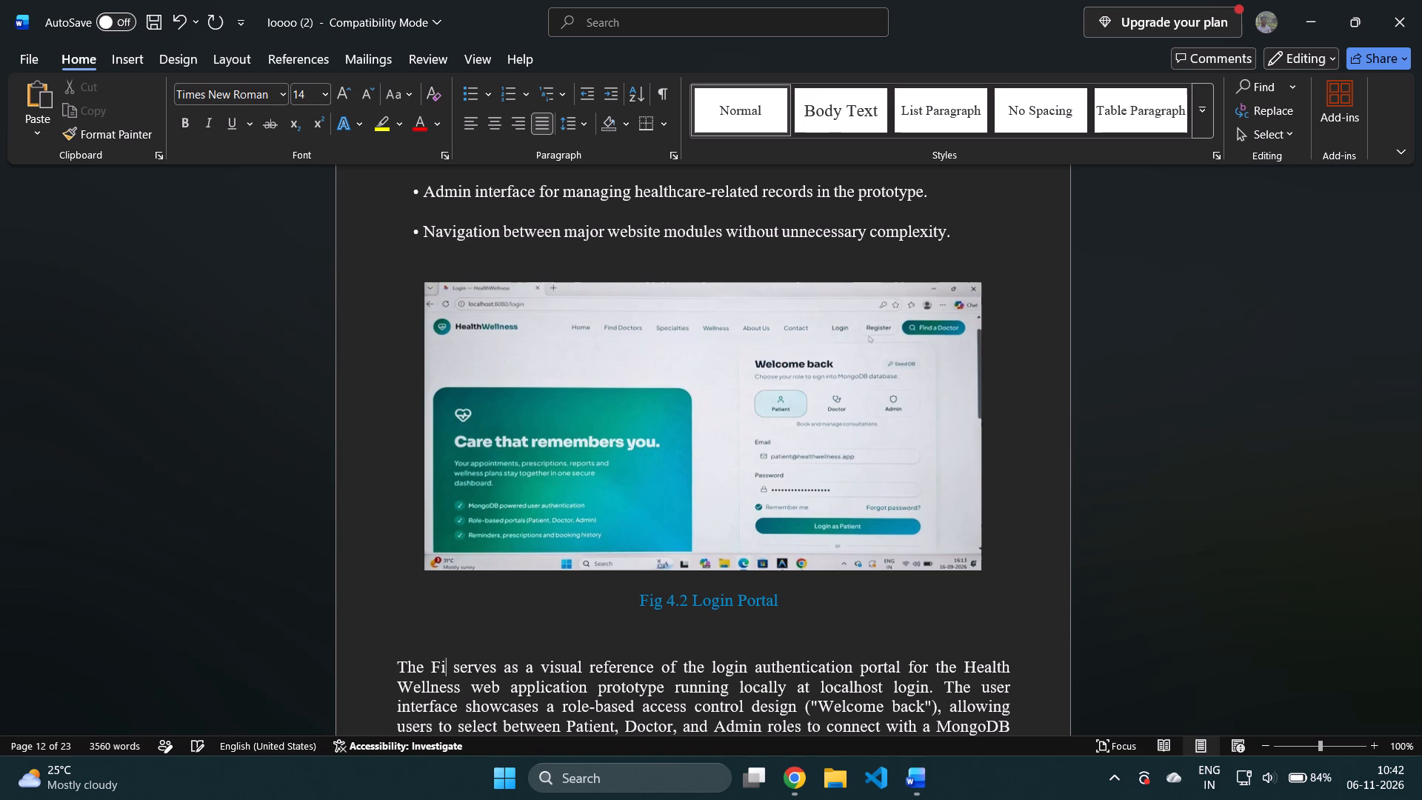
key(g)
key(space)
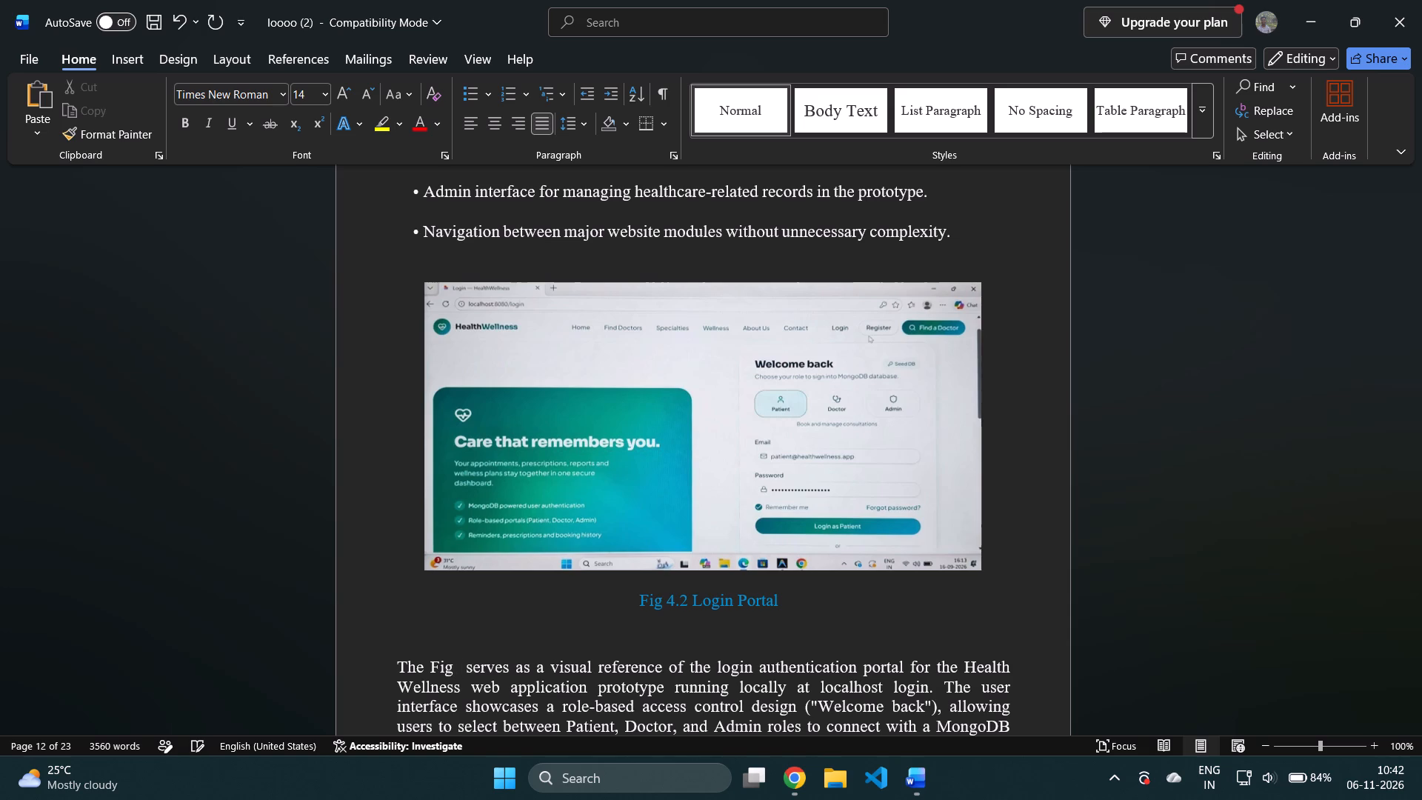
text(4.w)
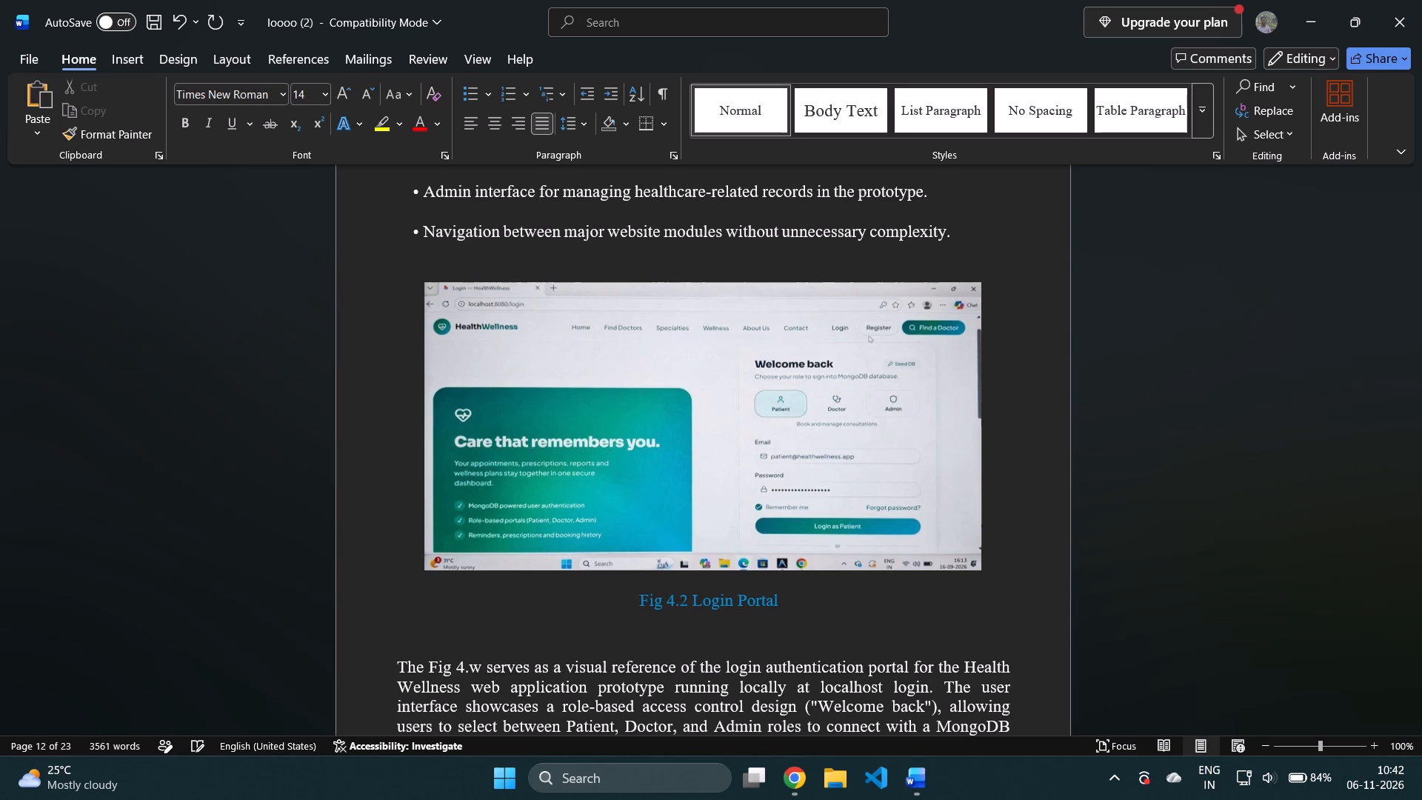
key(BackSpace)
key(2)
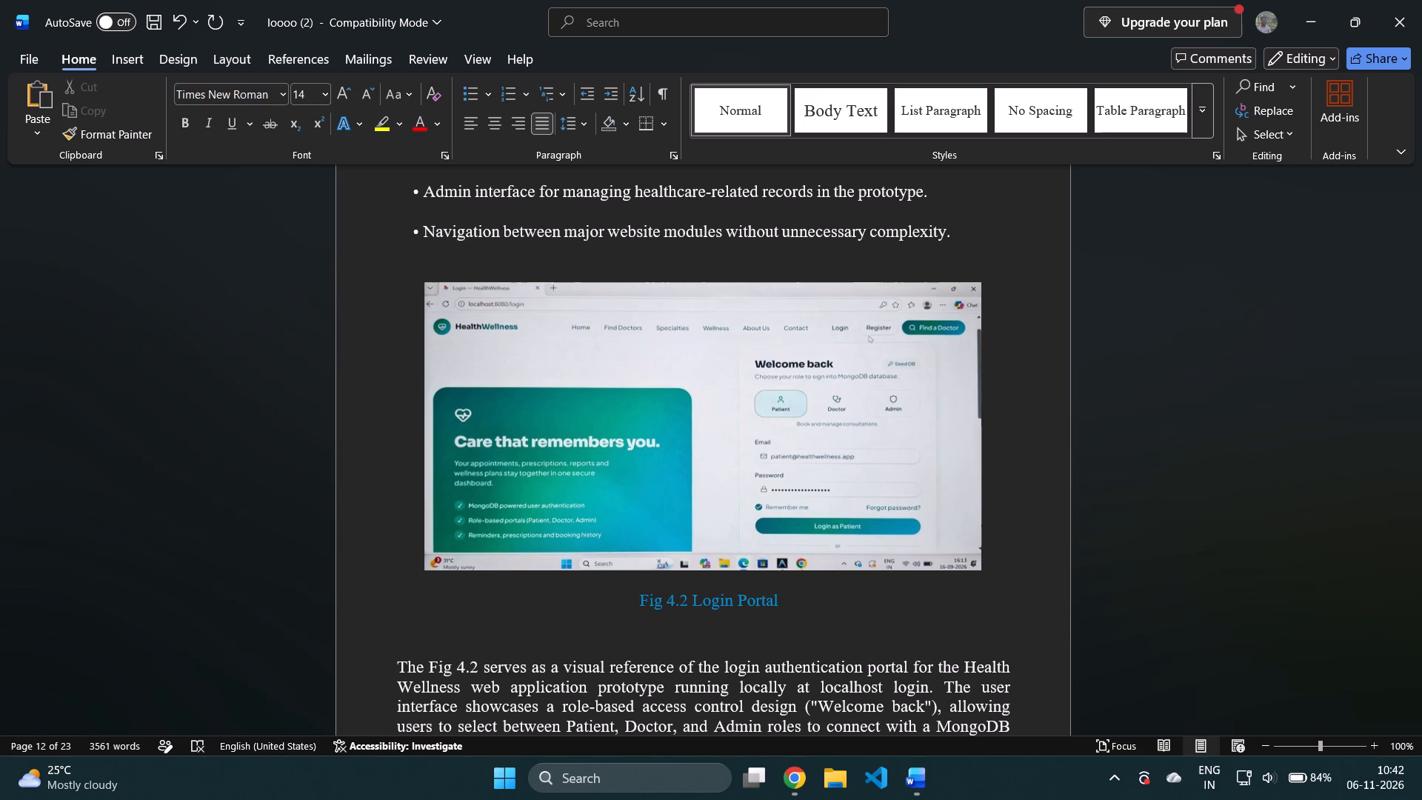
Review the Non-Functional Requirements section and the remaining page layout through to the end of Chapter 4.
key(Down)
key(Down)
key(Down)
key(Down)
key(Down)
key(Down)
key(Down)
key(Down)
key(Down)
key(Down)
key(Down)
key(Down)
key(Down)
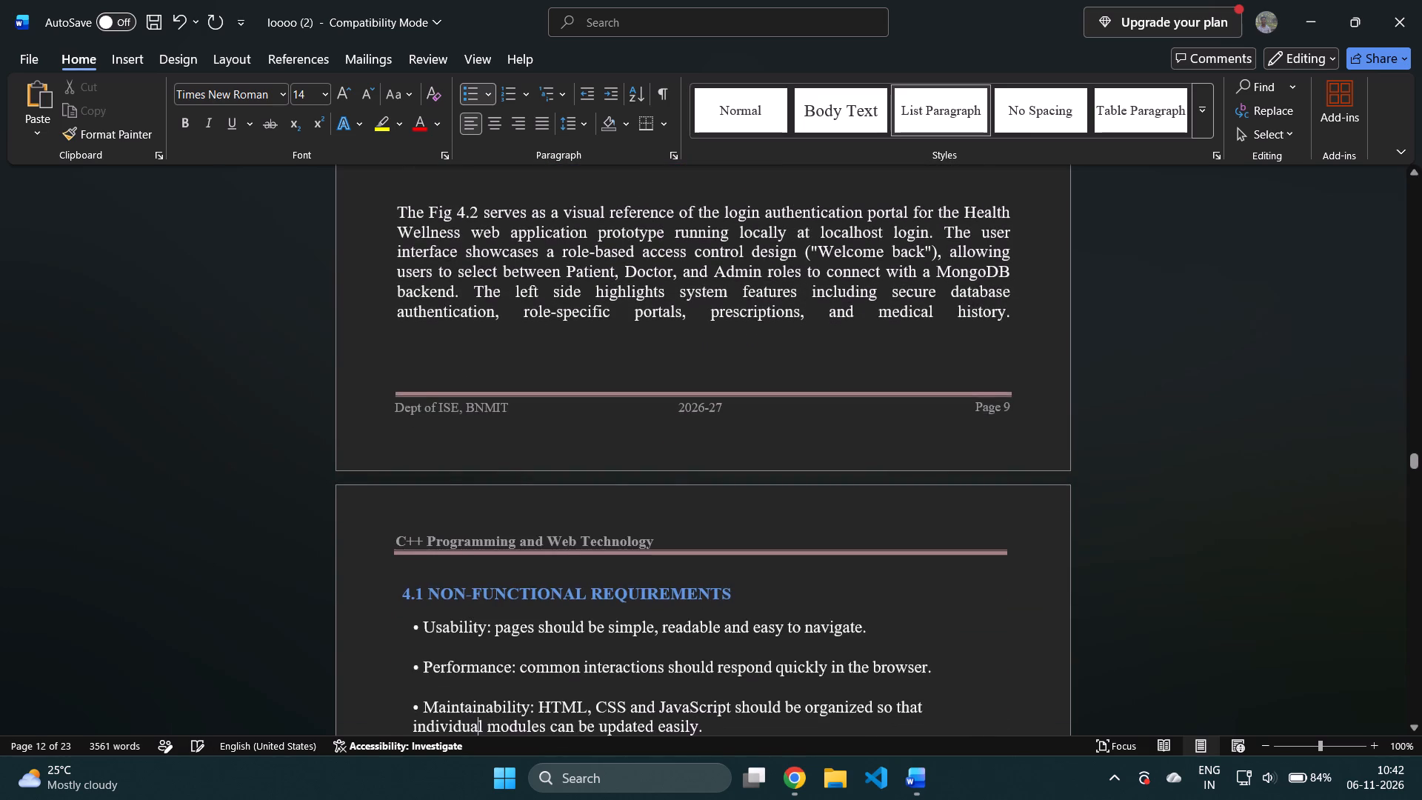
key(Down)
key(Down)
key(Down)
key(Down)
key(Down)
key(Down)
key(Down)
key(Down)
key(Down)
key(Down)
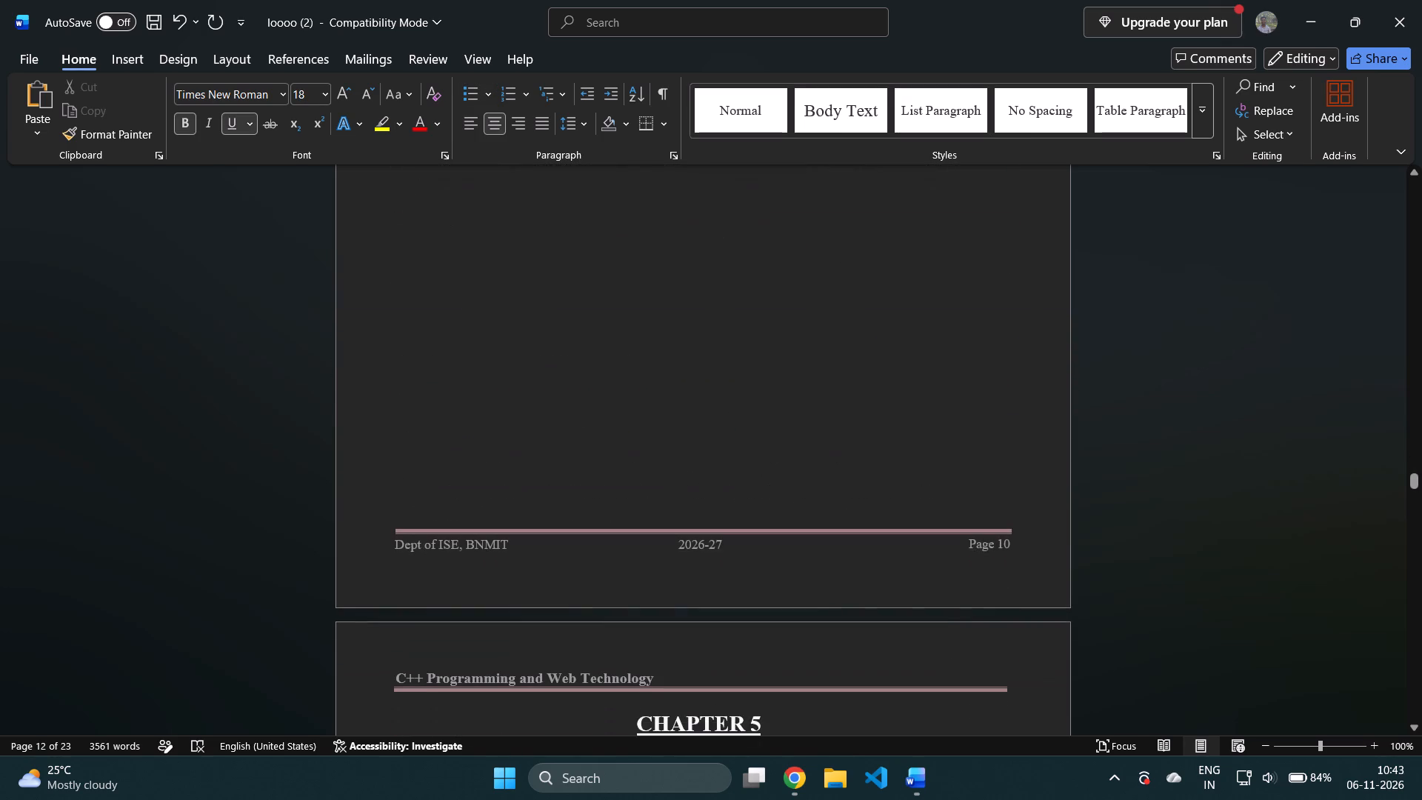
Review the opening of Chapter 5, checking the Implementation and Results Discussion introduction up to 5.1 Tasks Executed.
key(Down)
key(Down)
key(Down)
key(Down)
key(Down)
key(Down)
key(Down)
key(Down)
key(Down)
key(Down)
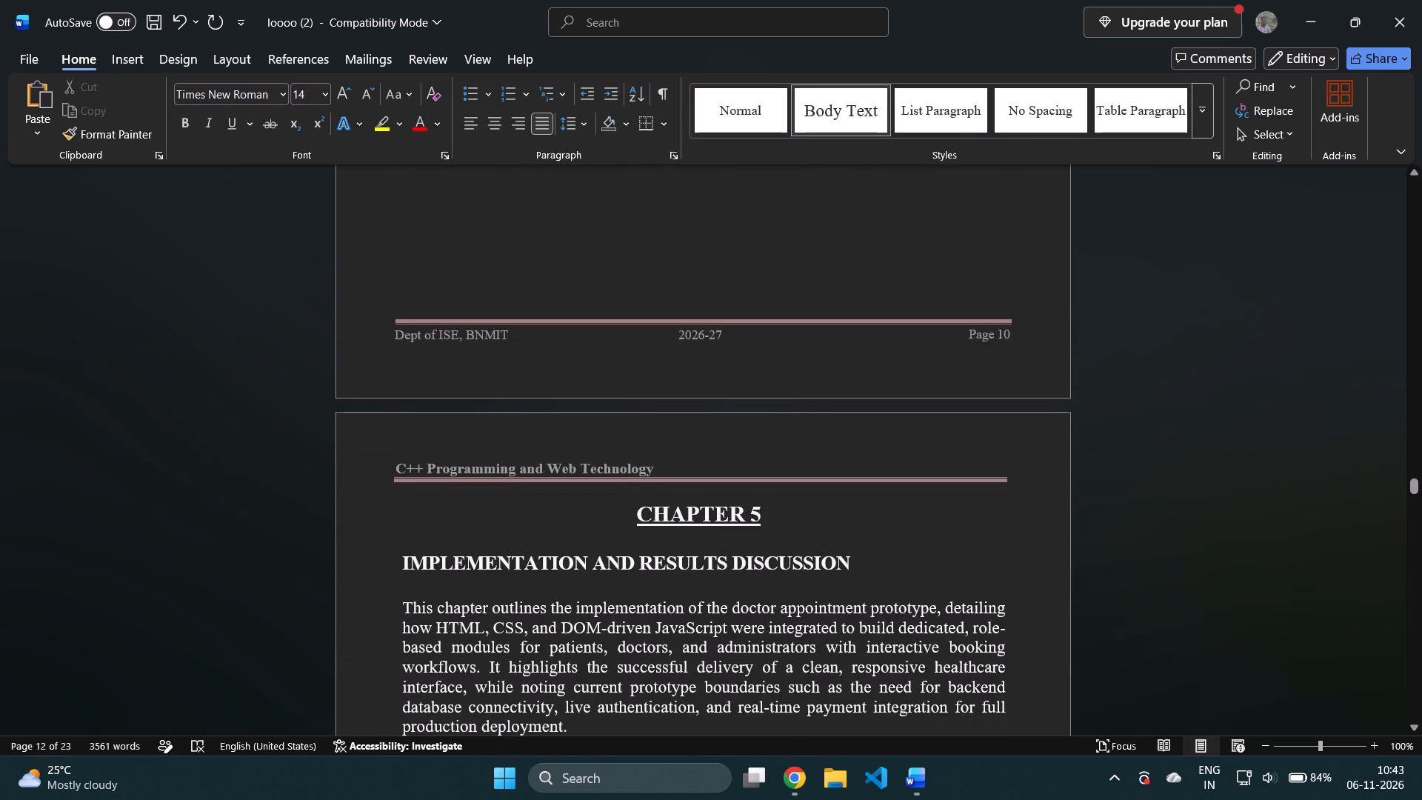
key(Down)
key(Down)
key(Down)
key(Down)
key(Down)
key(Down)
key(Down)
key(Down)
key(Down)
key(Down)
key(Down)
key(Down)
key(Down)
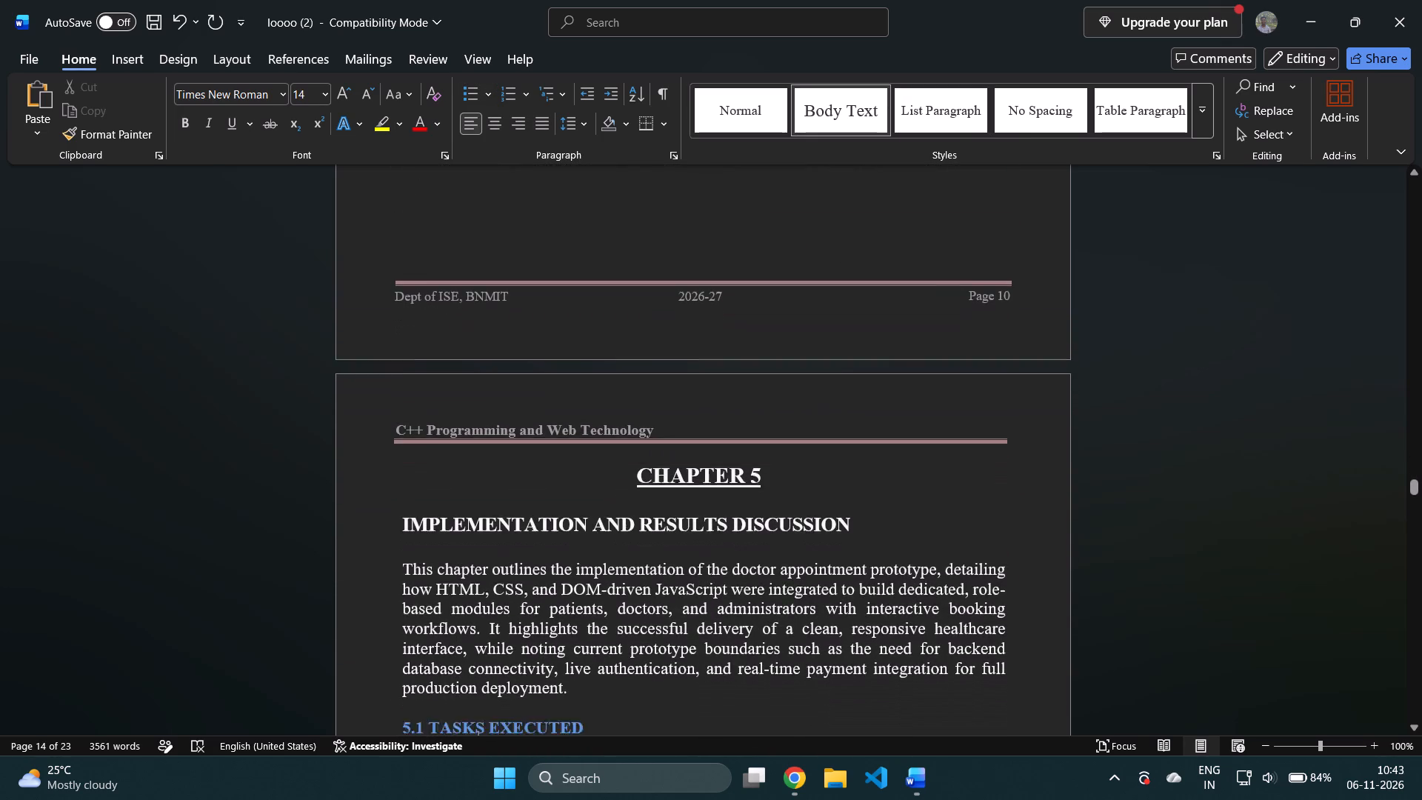
Review the implementation subsections under 5.1, including the CSS text and 5.1.3 JavaScript Implementation.
key(Down)
key(Down)
key(Down)
key(Down)
key(Down)
key(Down)
key(Down)
key(Down)
key(Down)
key(Down)
key(Down)
key(Down)
key(Down)
key(Down)
key(Down)
key(Down)
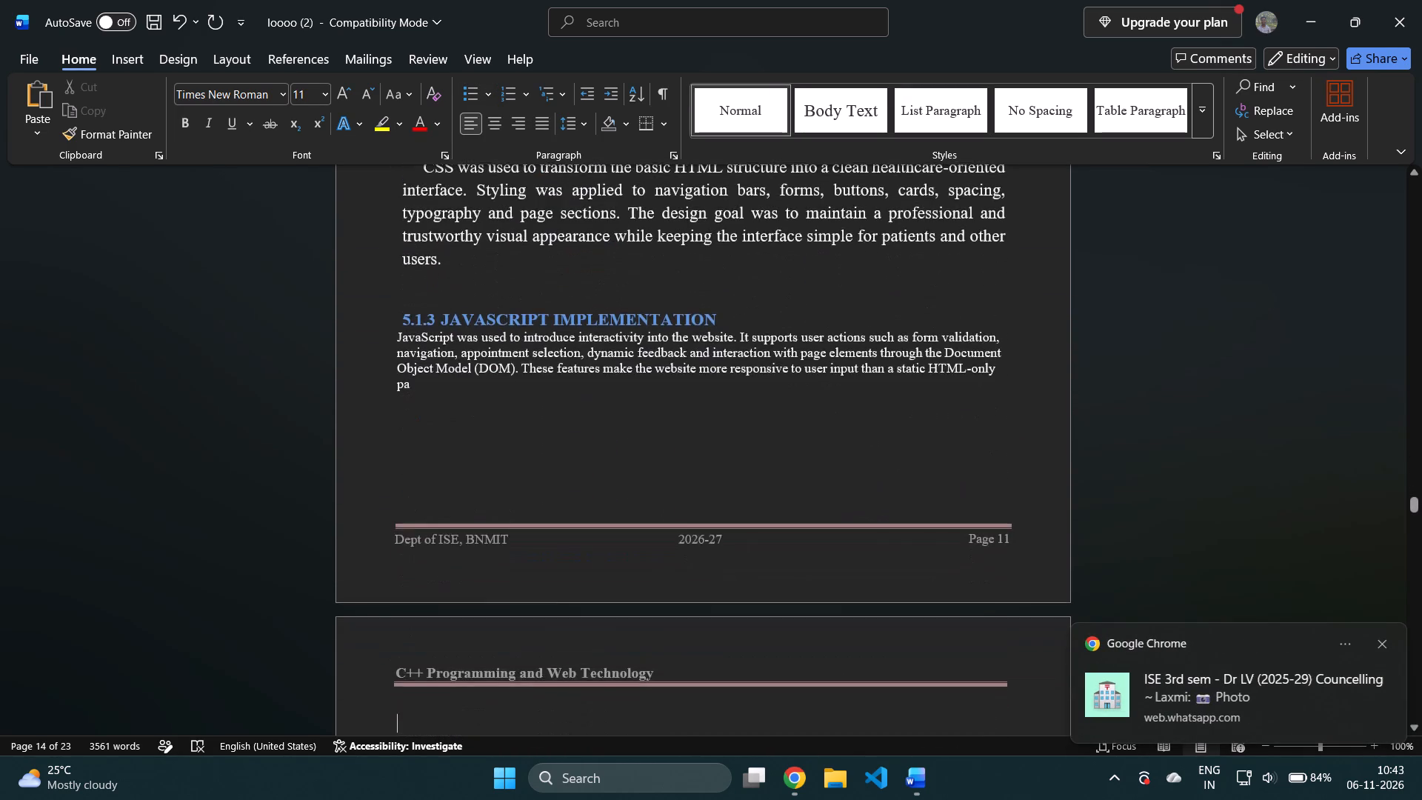
Review the 5.2 Project Modules table and 5.3 Results Discussion as far as the Fig 5.1 Doctor Consultation Booking Interface.
key(Down)
key(Down)
key(Down)
key(Down)
key(Down)
key(Down)
key(Down)
key(Down)
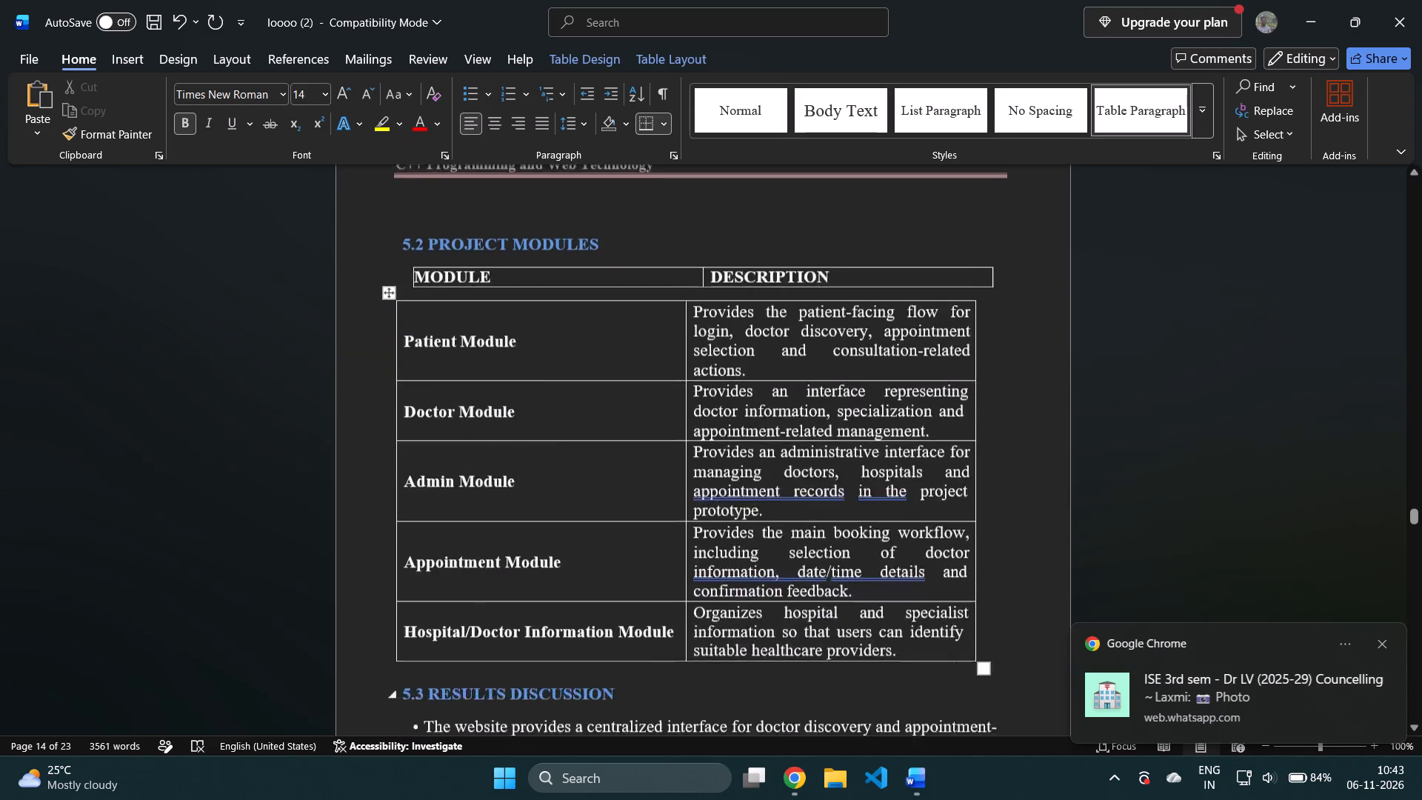
key(Down)
key(Down)
key(Down)
key(Down)
key(Down)
key(Down)
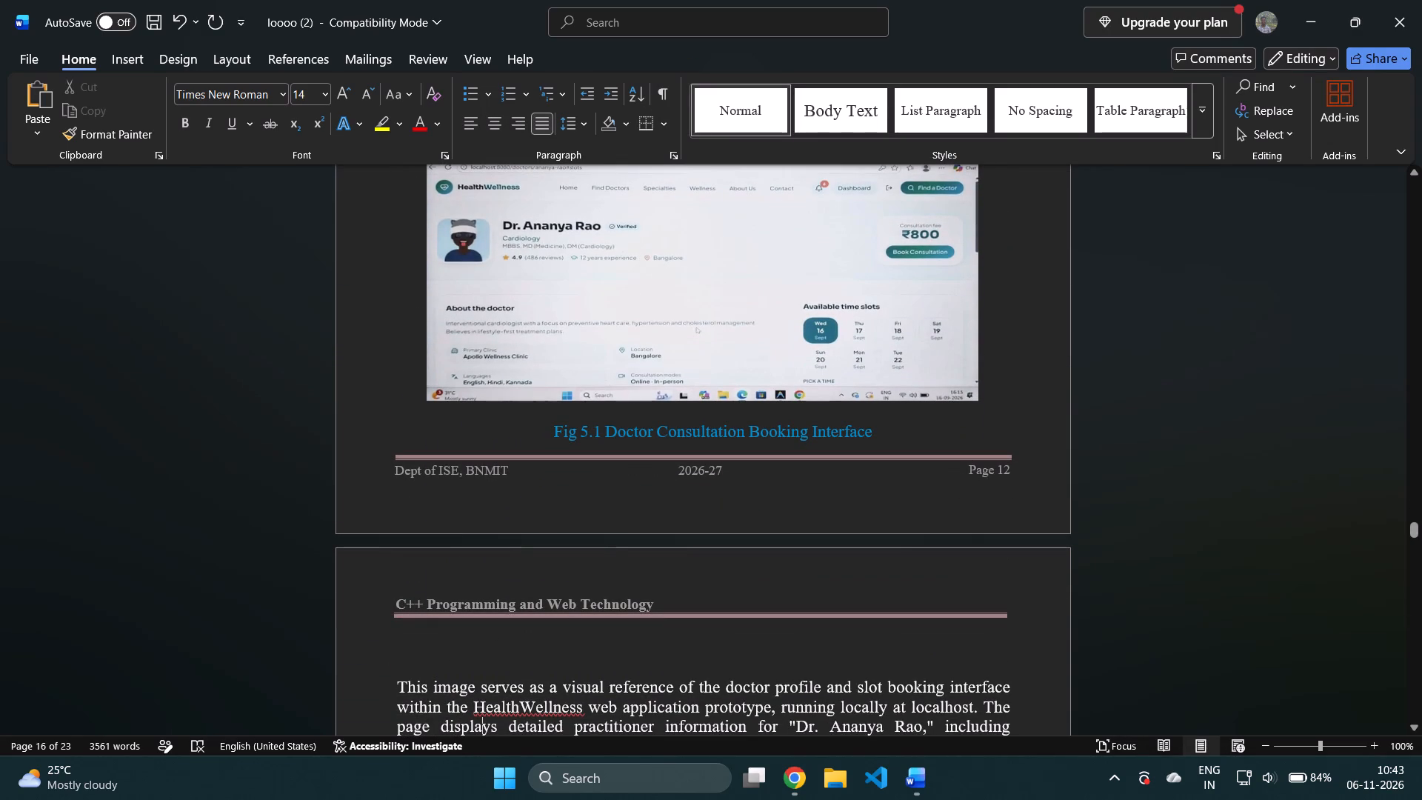
Replace "This image" with "The Fig 5.1" at the start of the paragraph describing the doctor profile and slot booking interface.
click(474, 683)
key(BackSpace)
key(BackSpace)
key(BackSpace)
key(BackSpace)
key(BackSpace)
key(BackSpace)
key(BackSpace)
key(BackSpace)
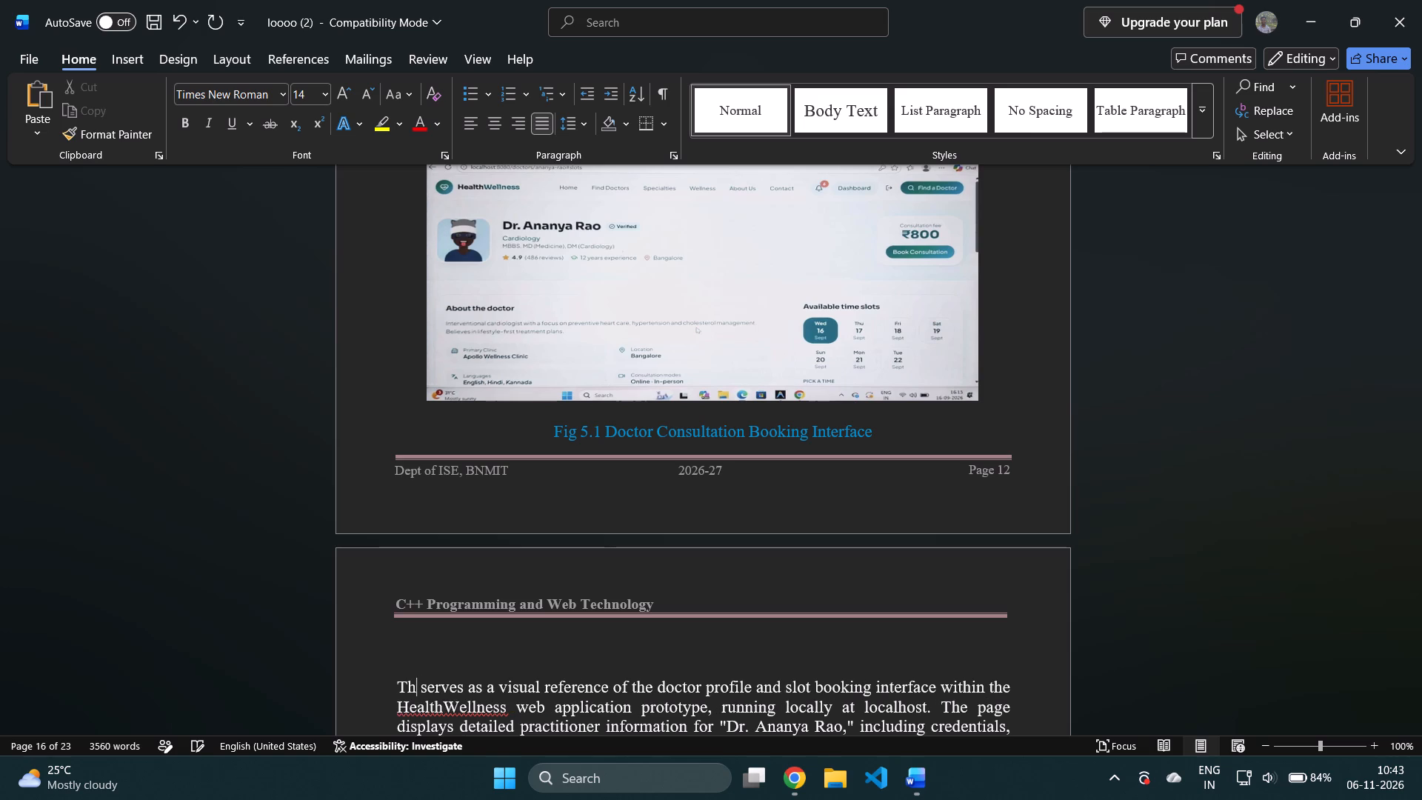
text(e)
key(space)
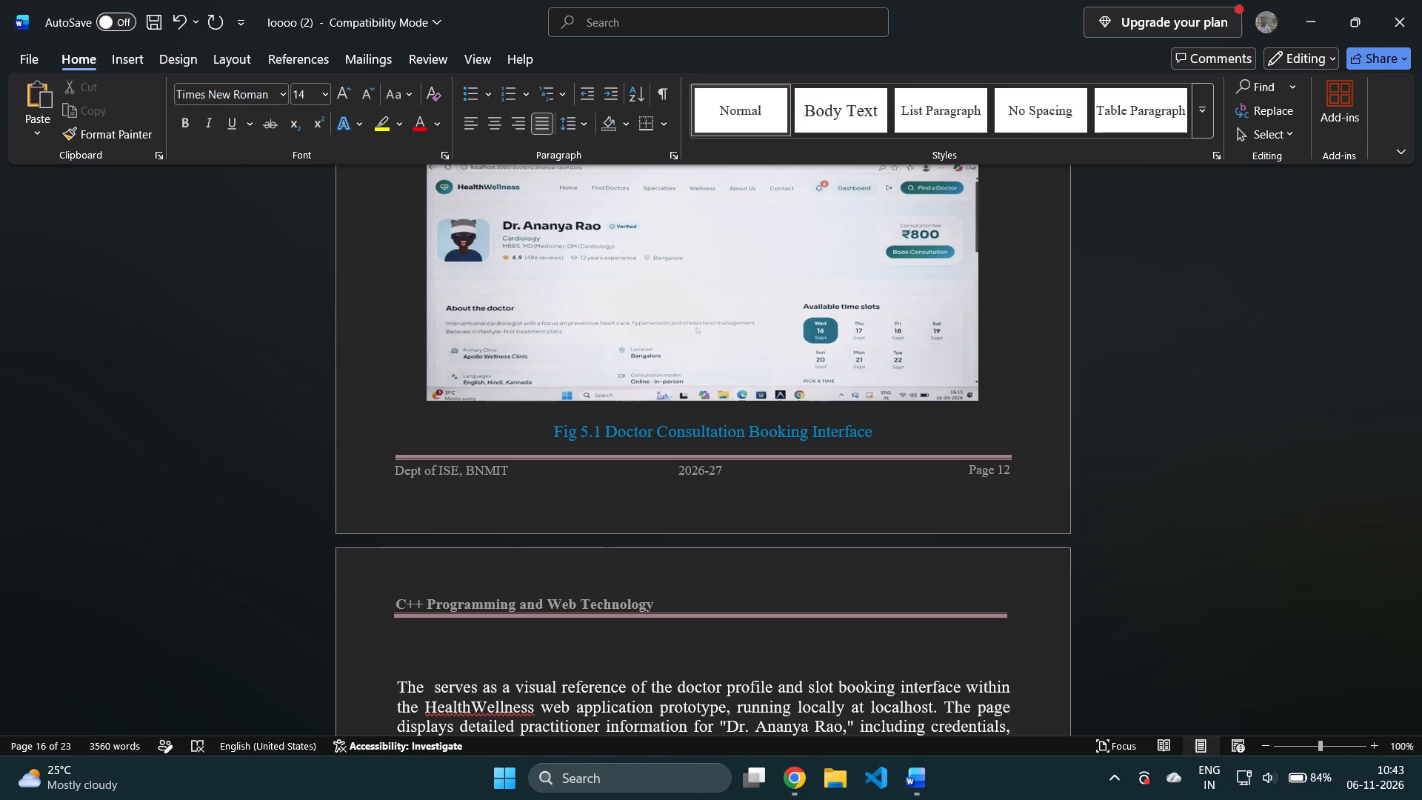
key(f)
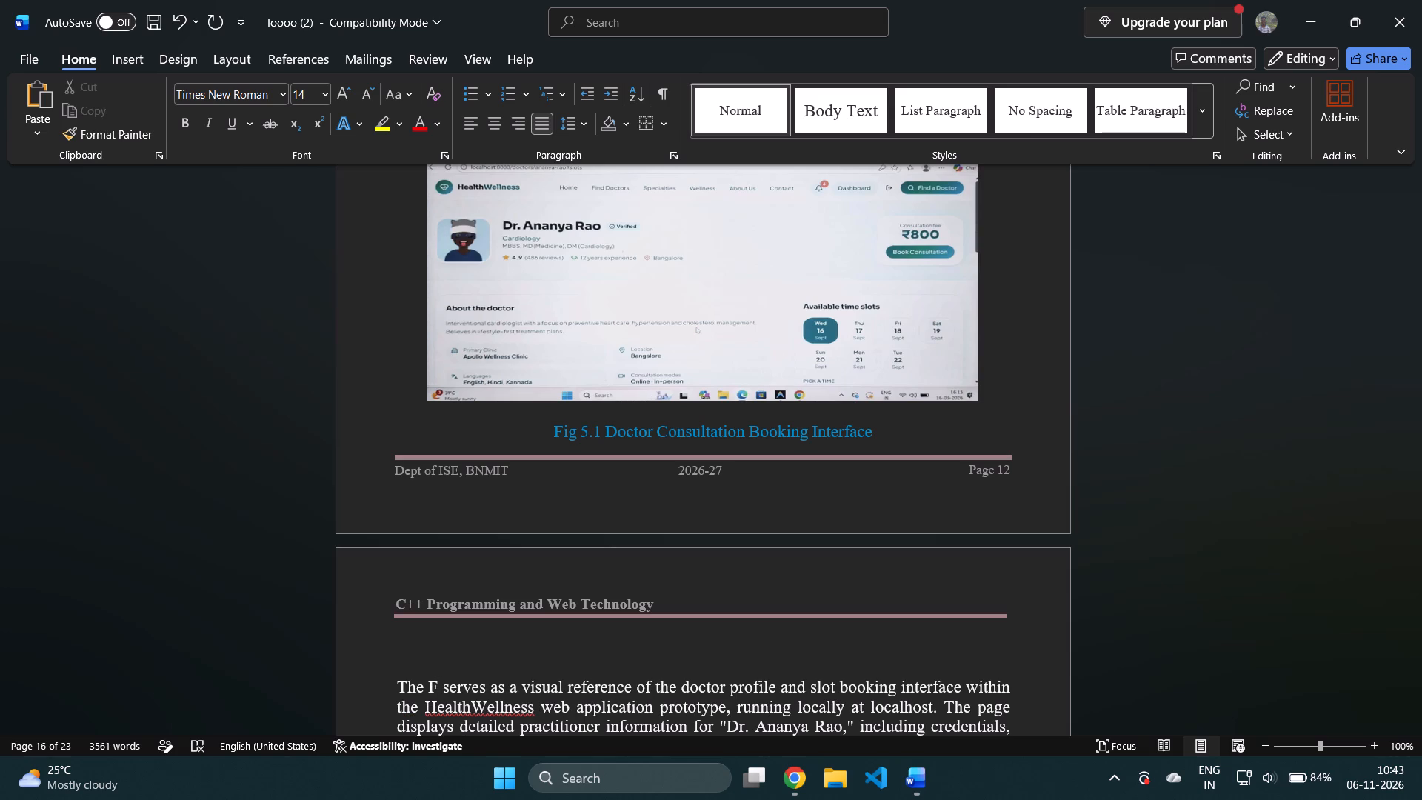
text(ig 5.1)
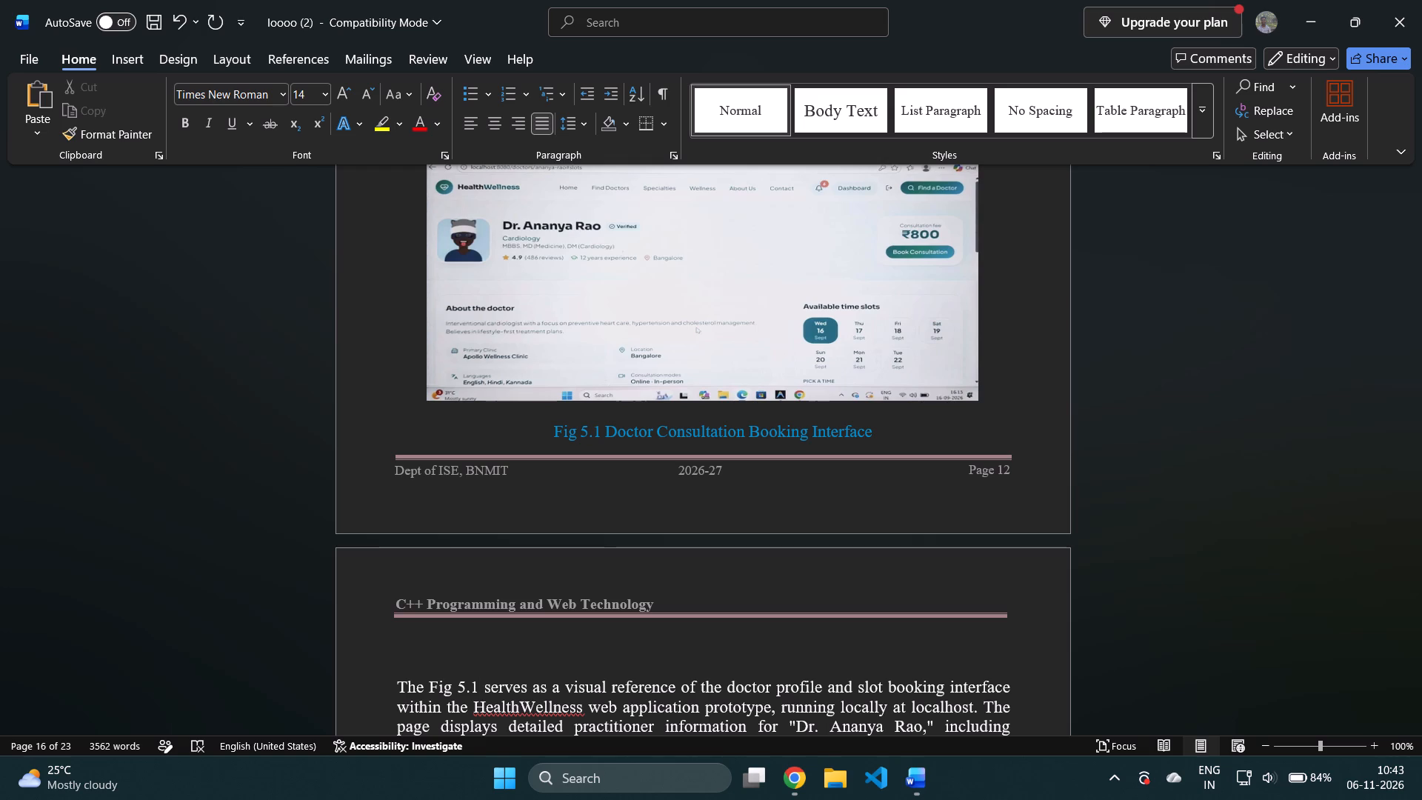
Replace "This image" with "The Fig 5.2" at the start of the paragraph describing the Payment & Confirmation interface.
key(Down)
key(Down)
key(Down)
key(Down)
key(Down)
key(Down)
key(Down)
key(Down)
key(Down)
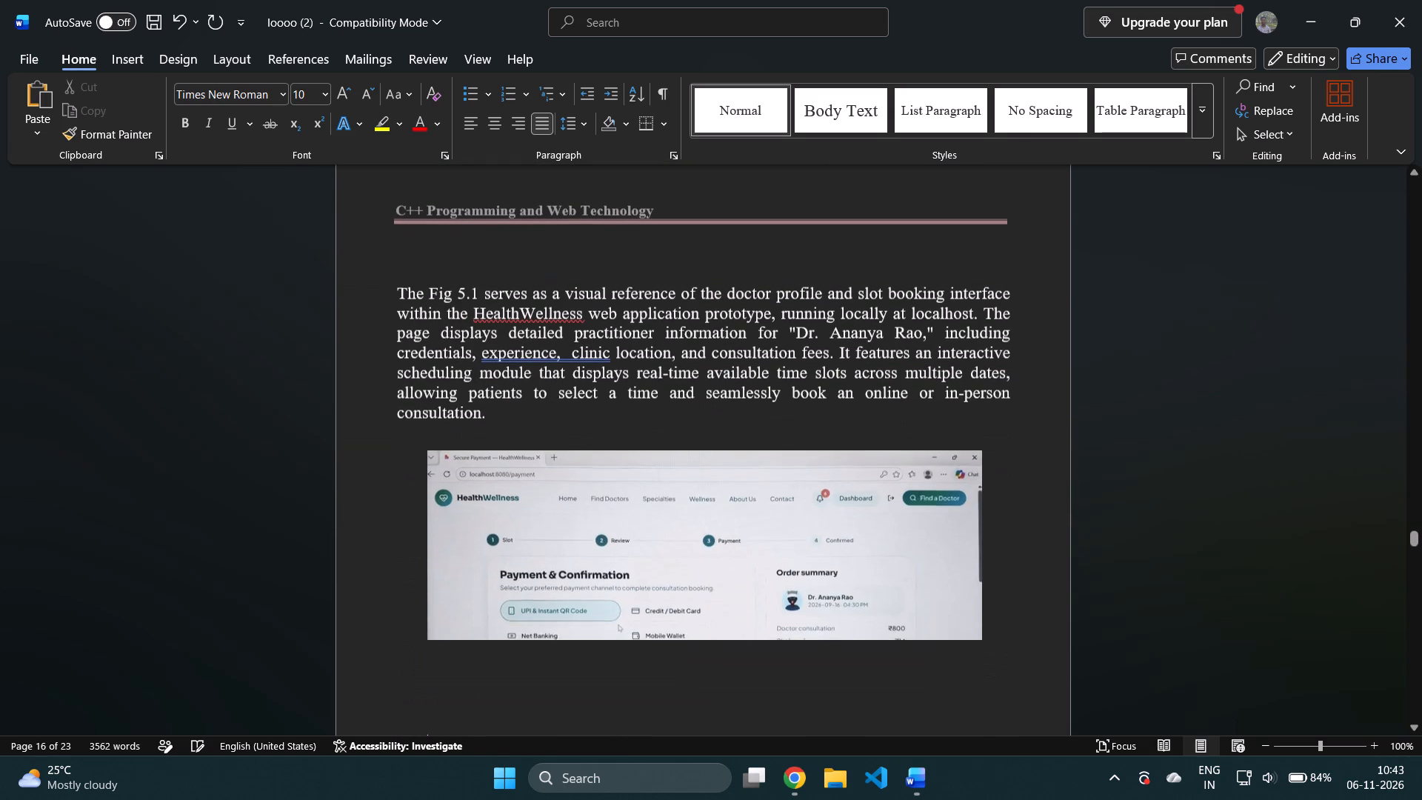
key(Down)
key(Down)
key(Down)
key(Down)
key(Down)
key(Down)
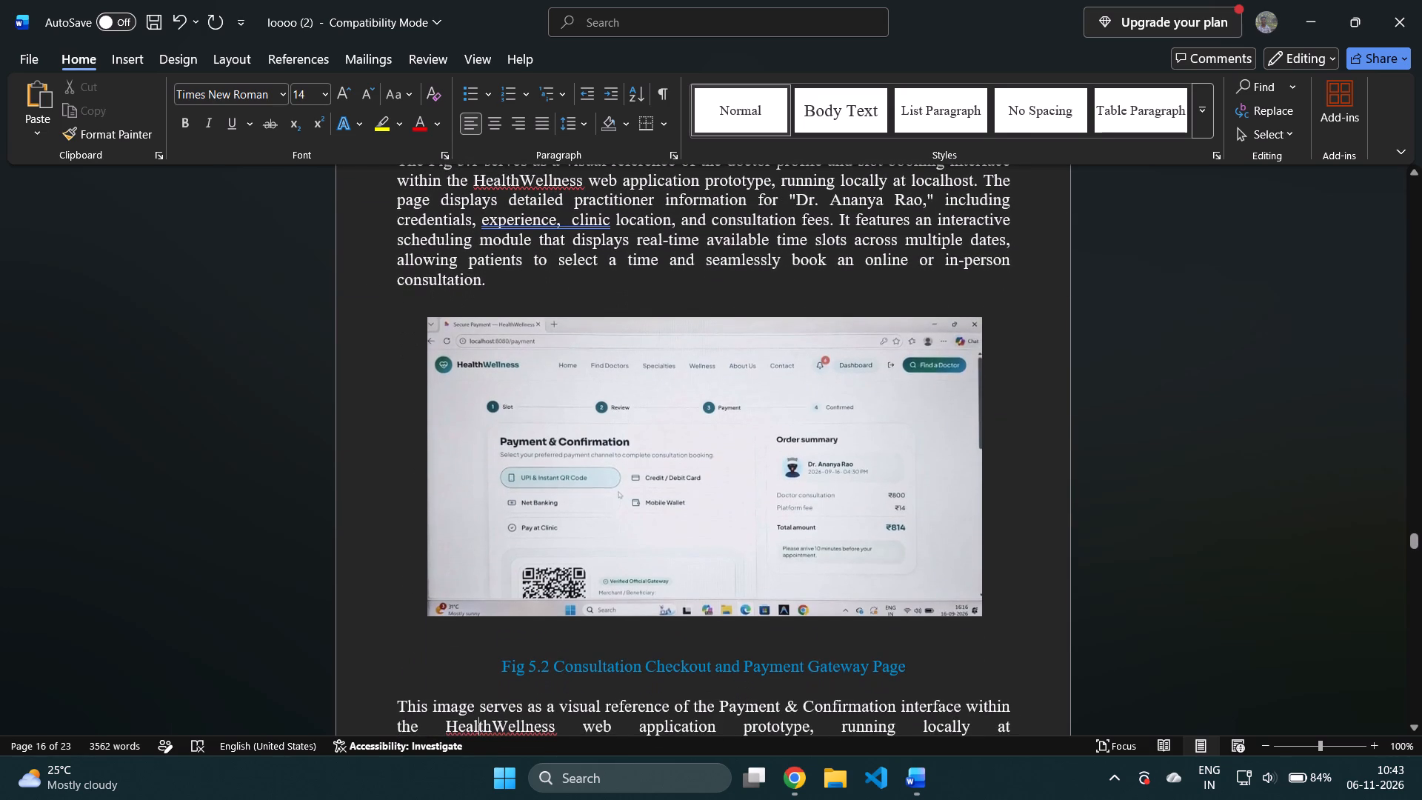
key(Down)
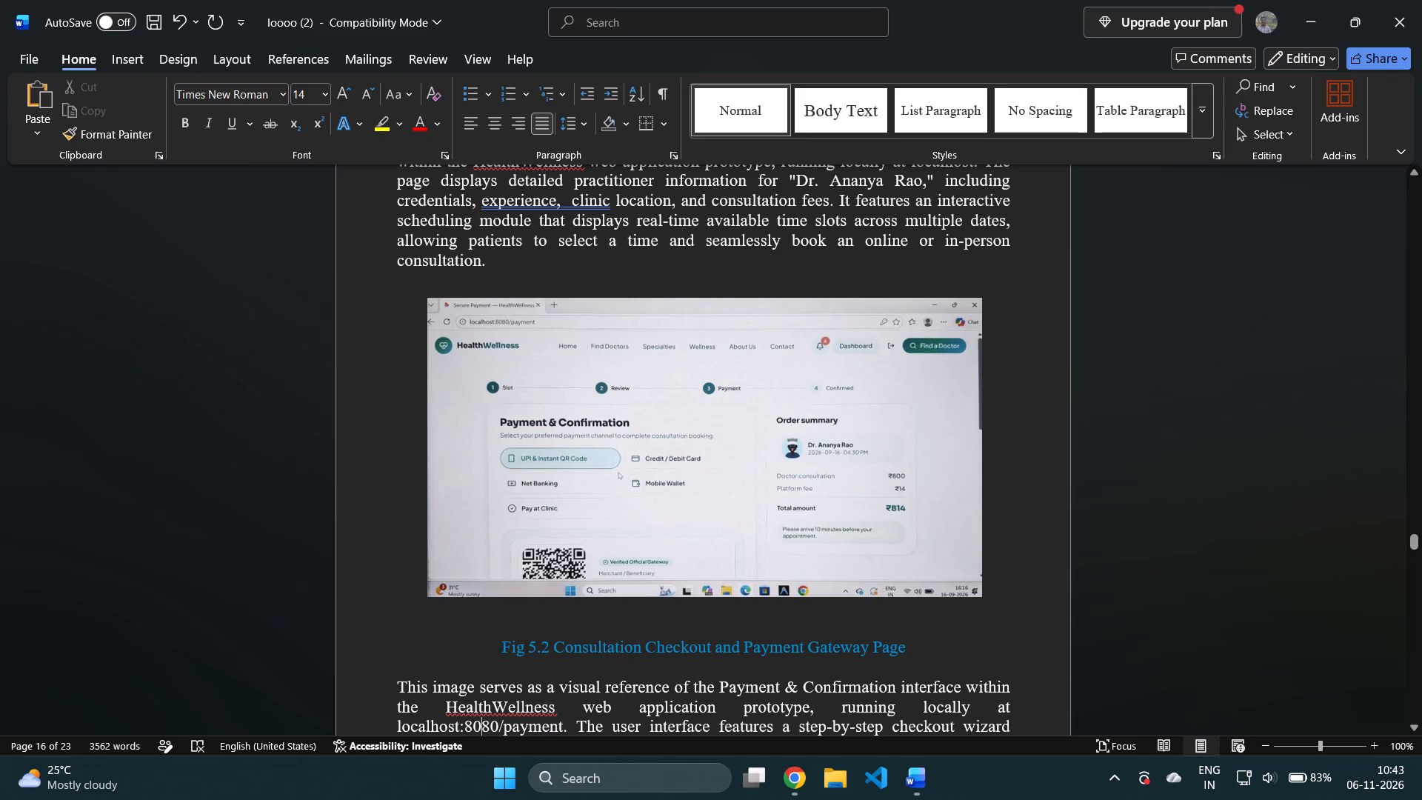
click(425, 680)
key(BackSpace)
key(BackSpace)
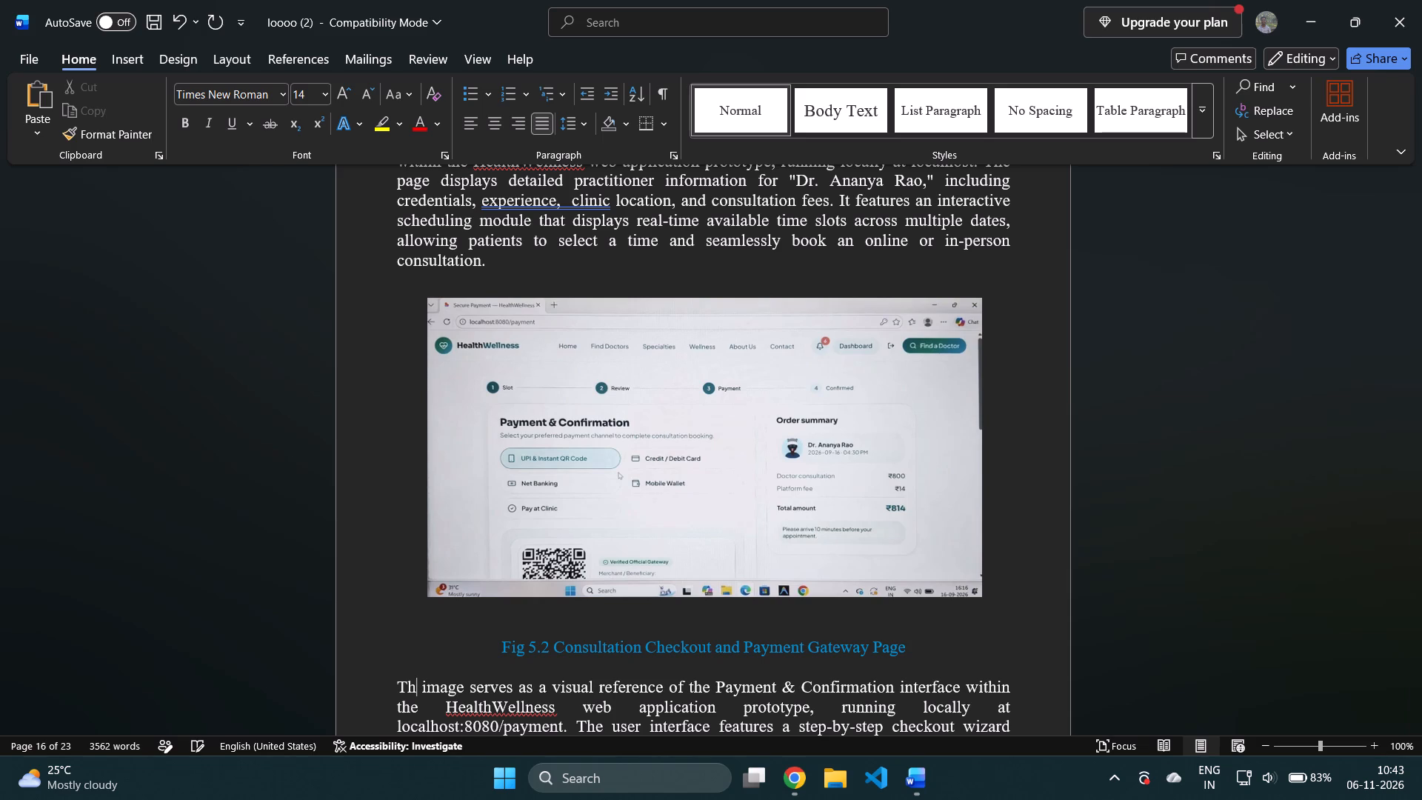
key(e)
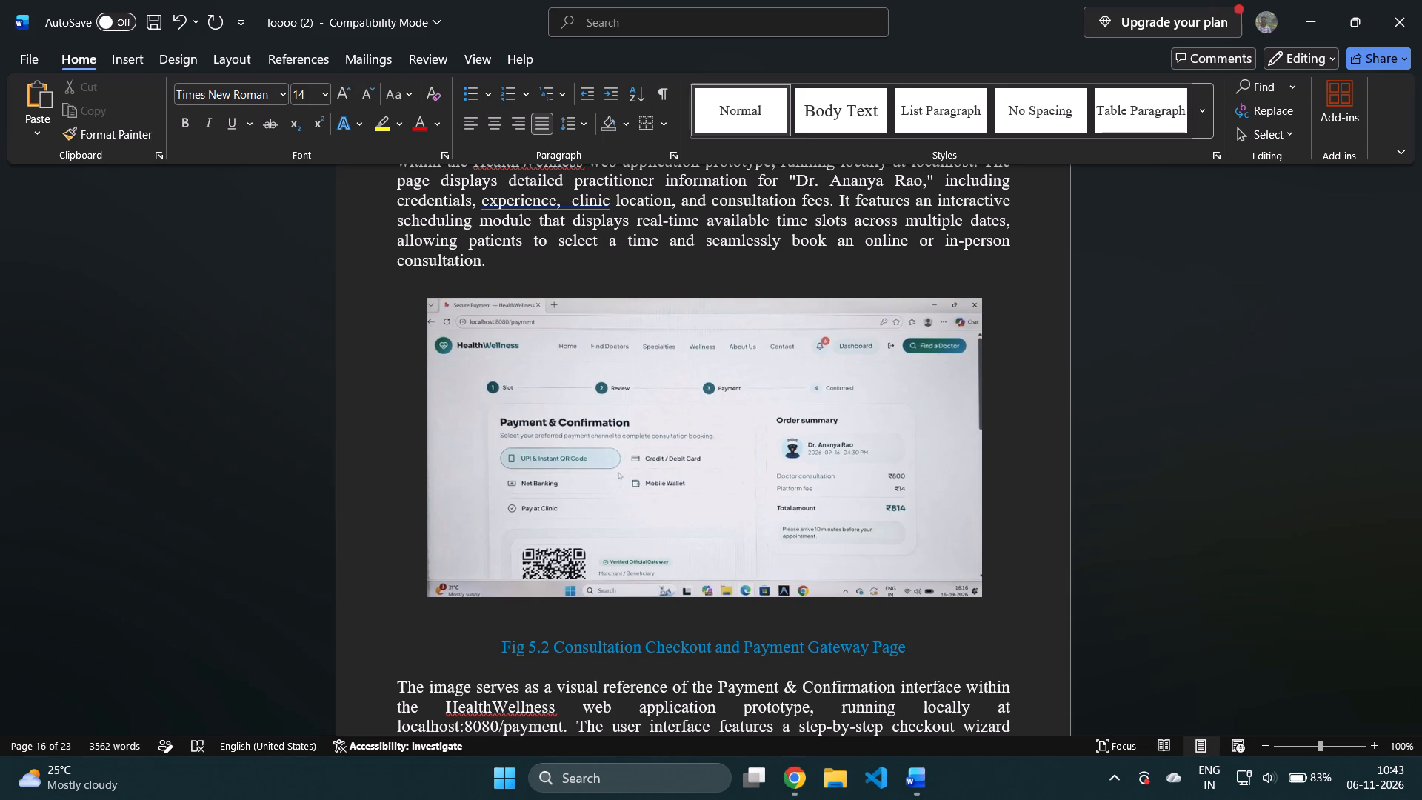
key(Right)
key(Right)
key(Right)
key(Right)
key(Right)
key(Right)
key(Right)
key(Left)
key(BackSpace)
key(BackSpace)
key(BackSpace)
key(BackSpace)
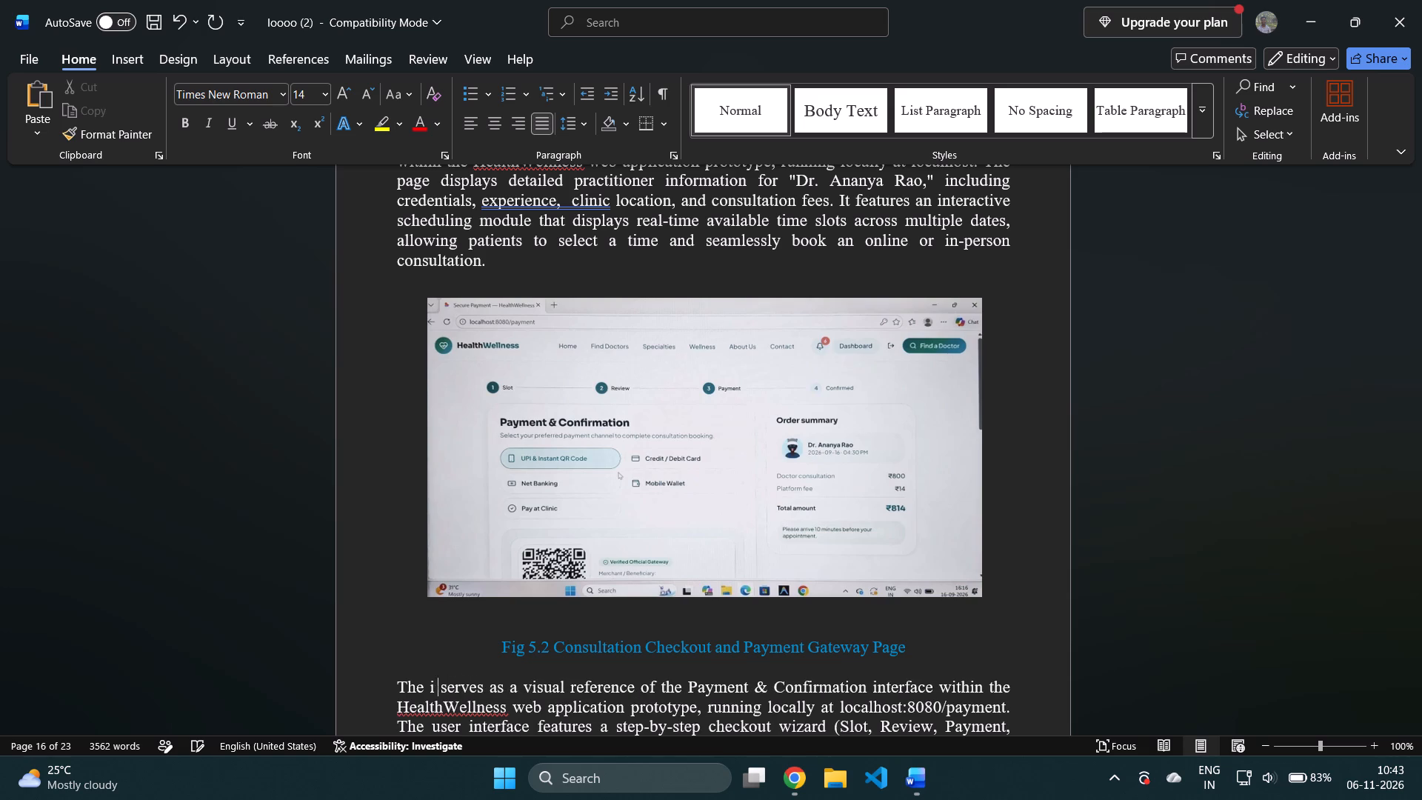
key(BackSpace)
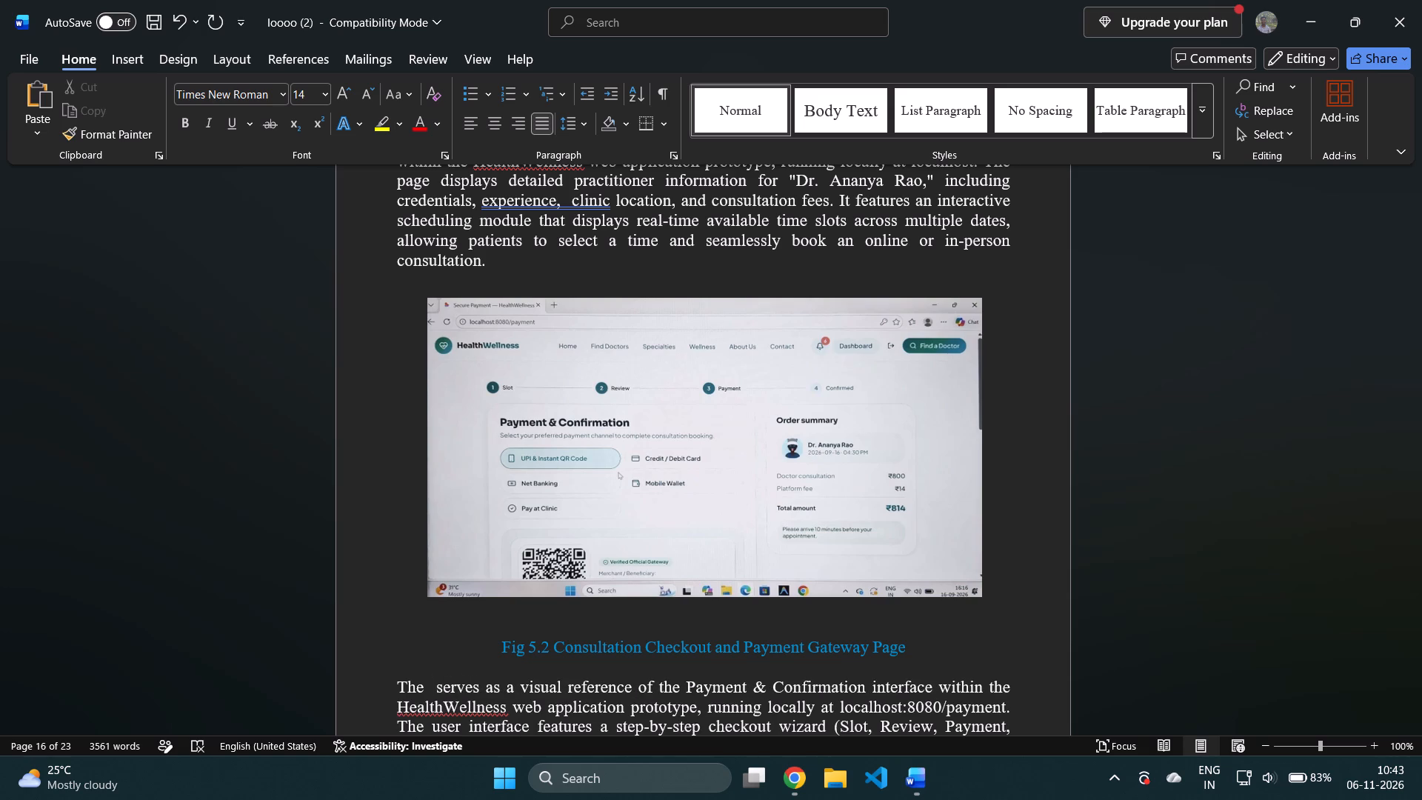
key(f)
text(ig)
key(space)
text(5)
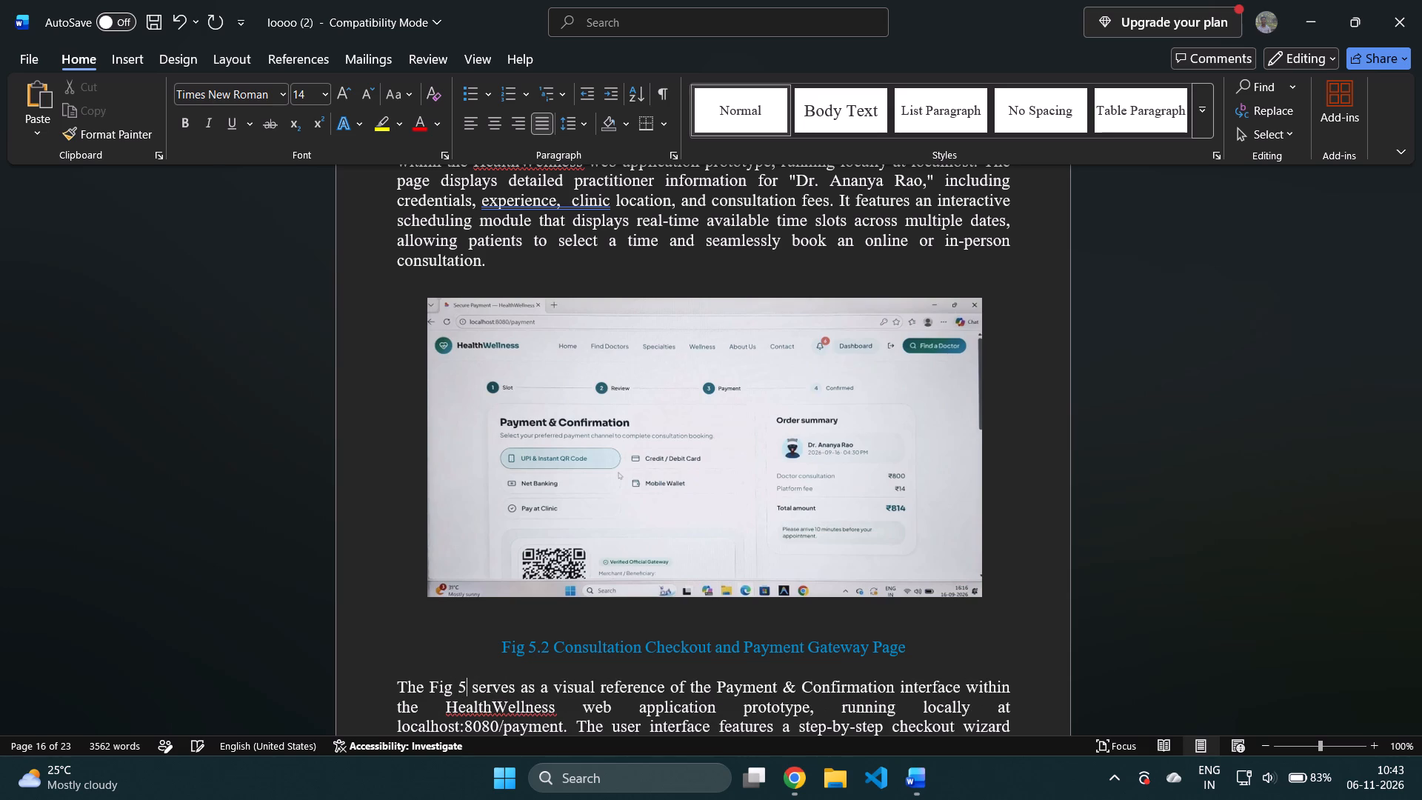
text(.2)
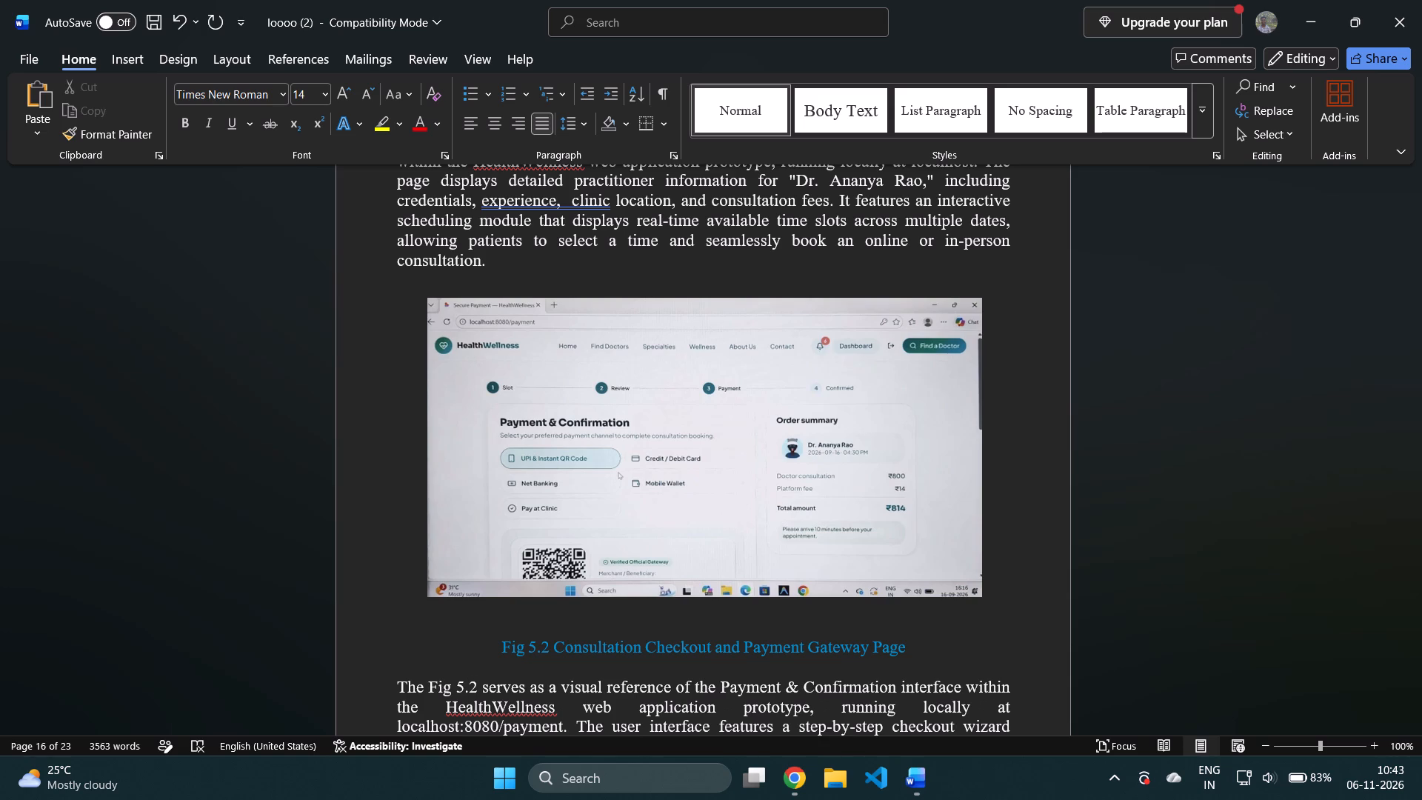
Split "HealthWellness" into "Health Wellness" in the paragraph describing Fig 5.2.
key(Down)
key(Down)
key(Up)
key(Right)
key(Right)
key(Right)
key(Left)
key(space)
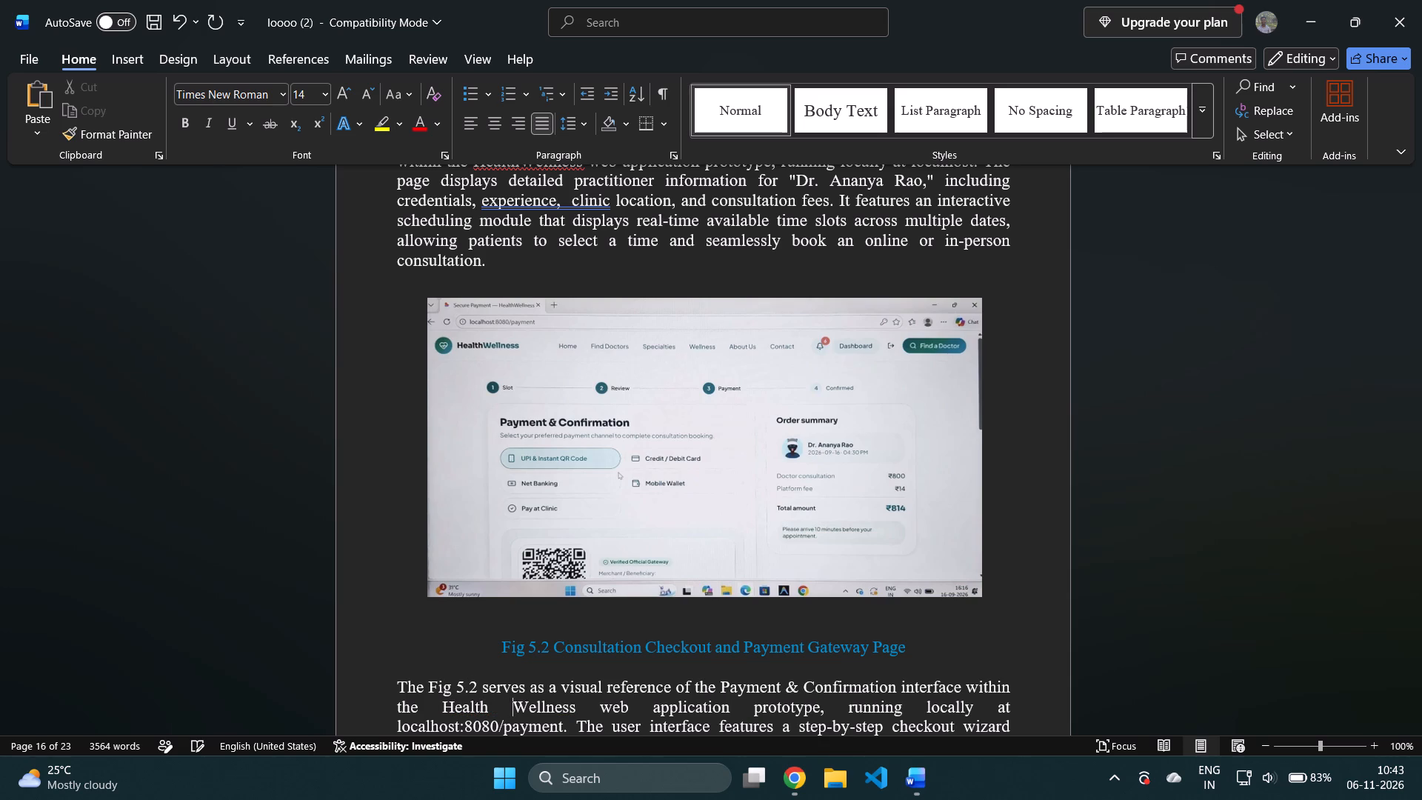
Replace "This image" with "The Fig 5.3" at the start of the paragraph describing the Appointment Confirmed screen.
key(Down)
key(Down)
key(Down)
key(Down)
key(Down)
key(Down)
key(Down)
key(Down)
key(Down)
key(Down)
key(Down)
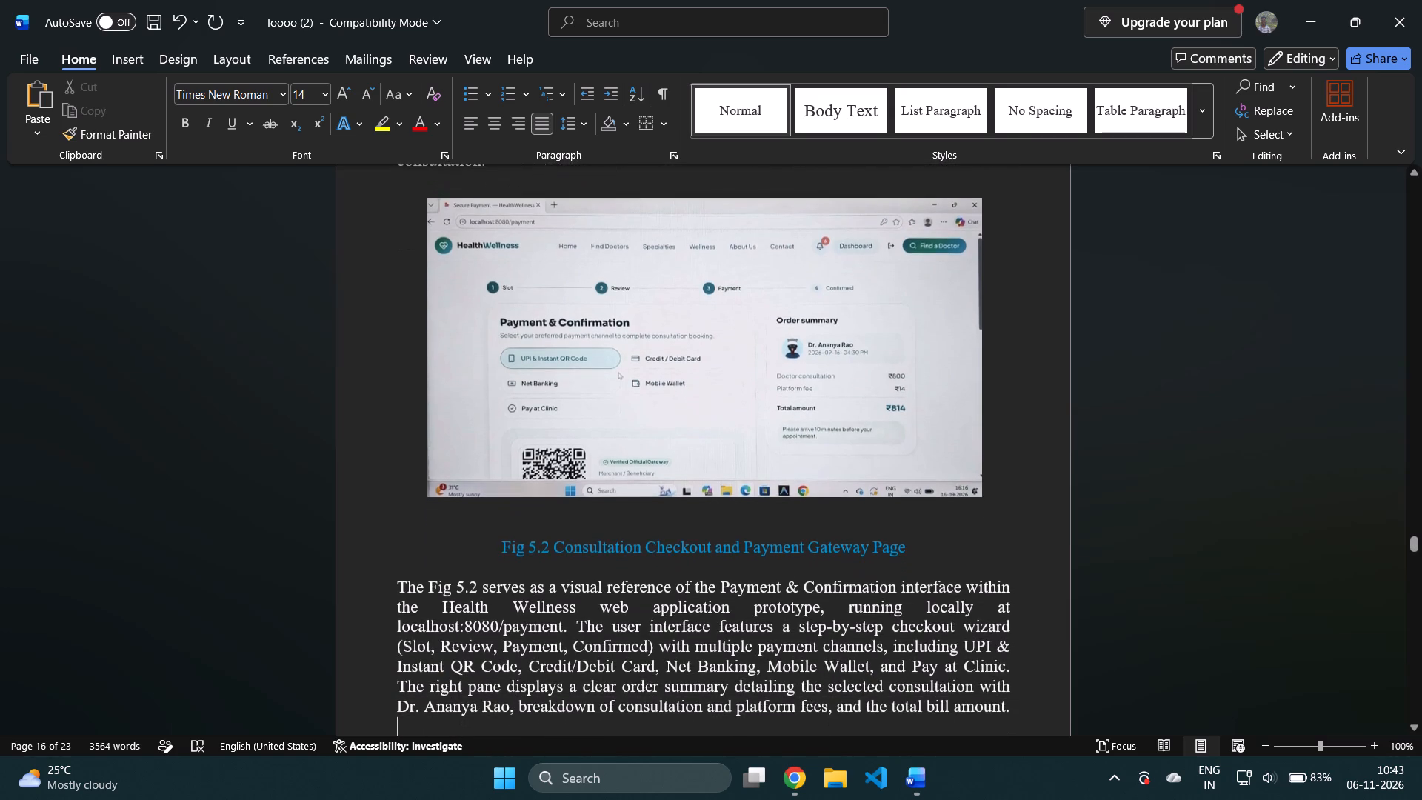
key(Down)
key(Down)
key(Down)
key(Down)
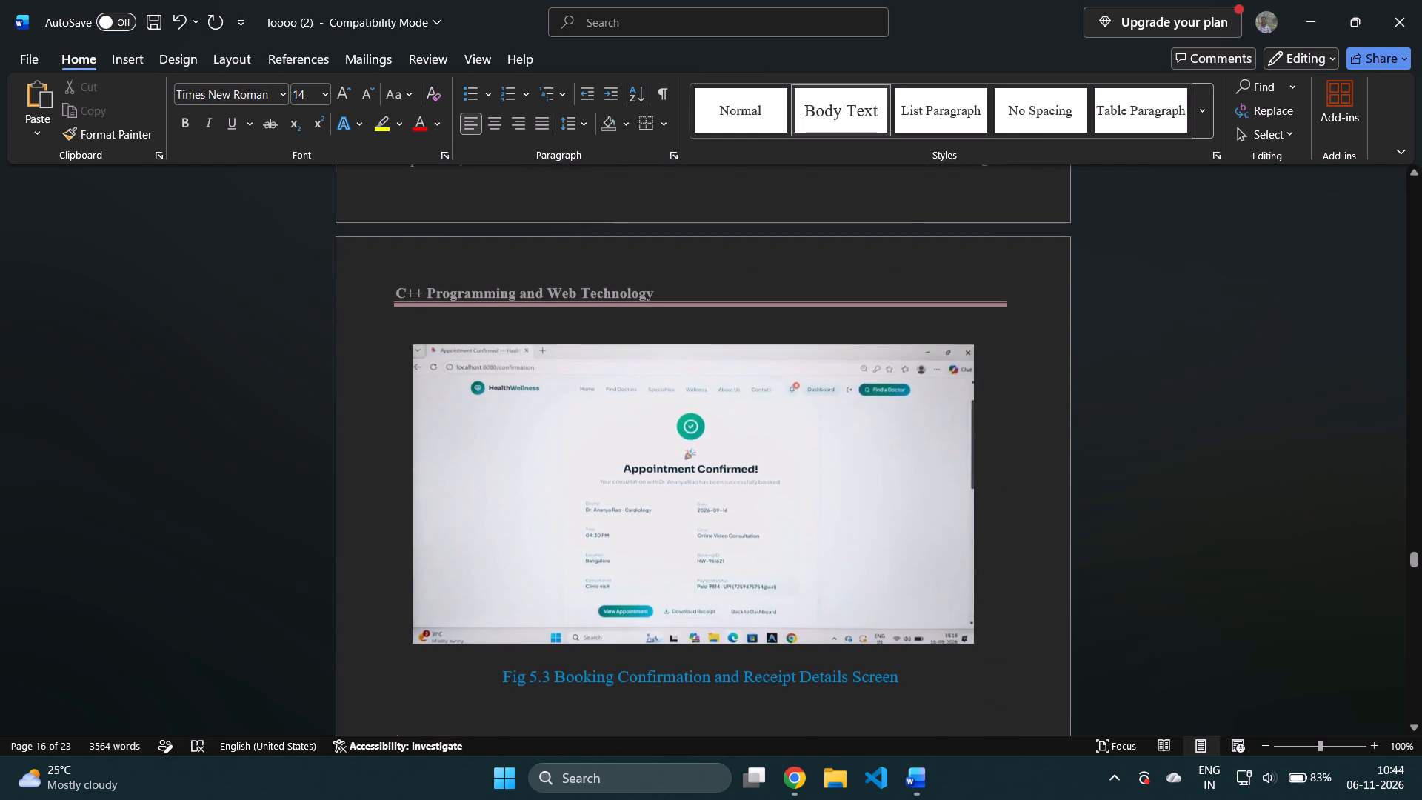
key(Down)
key(Down)
key(Down)
key(Down)
key(Down)
key(Up)
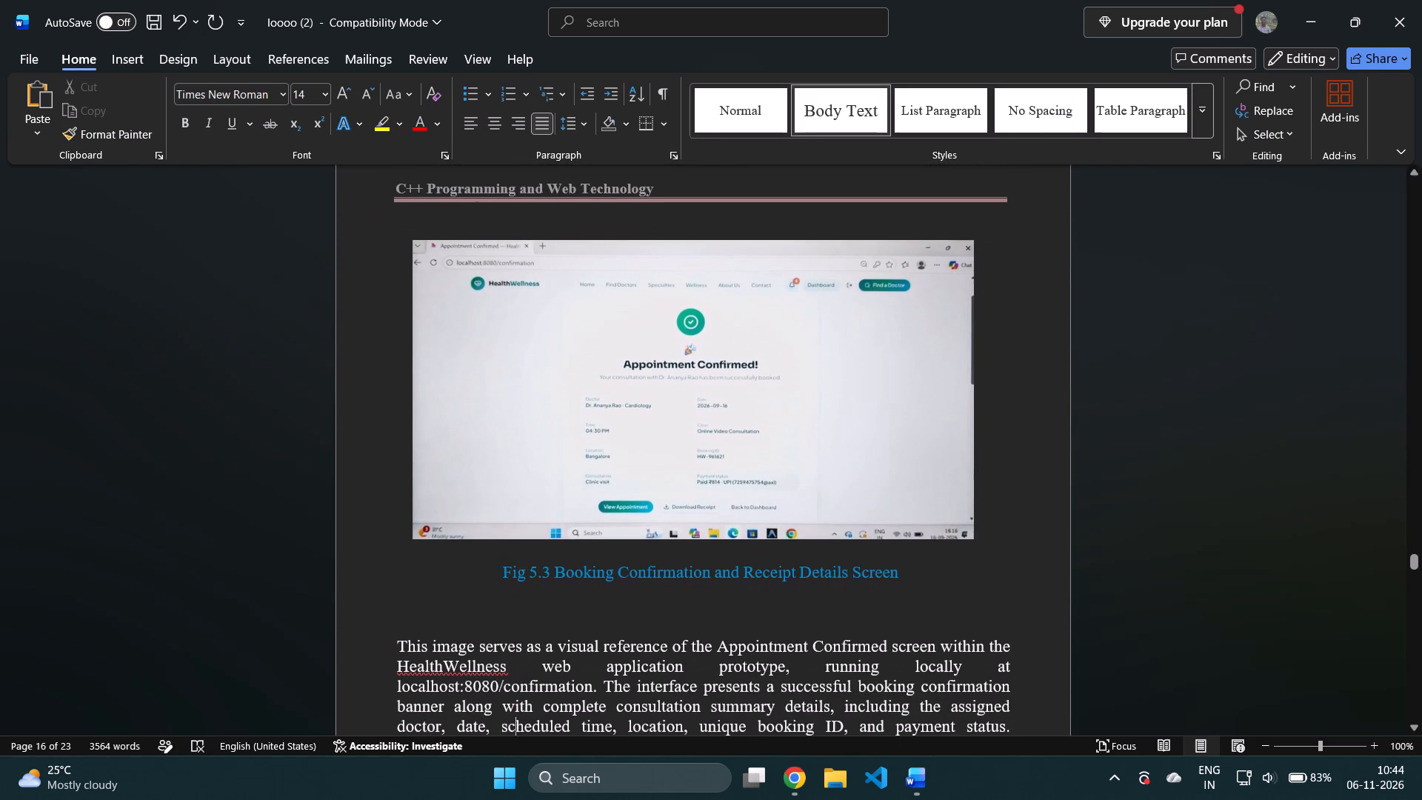
key(Up)
key(Up)
key(Up)
key(Left)
key(Left)
key(Left)
key(Left)
key(Left)
key(Left)
key(BackSpace)
key(BackSpace)
key(BackSpace)
key(BackSpace)
key(BackSpace)
key(BackSpace)
key(BackSpace)
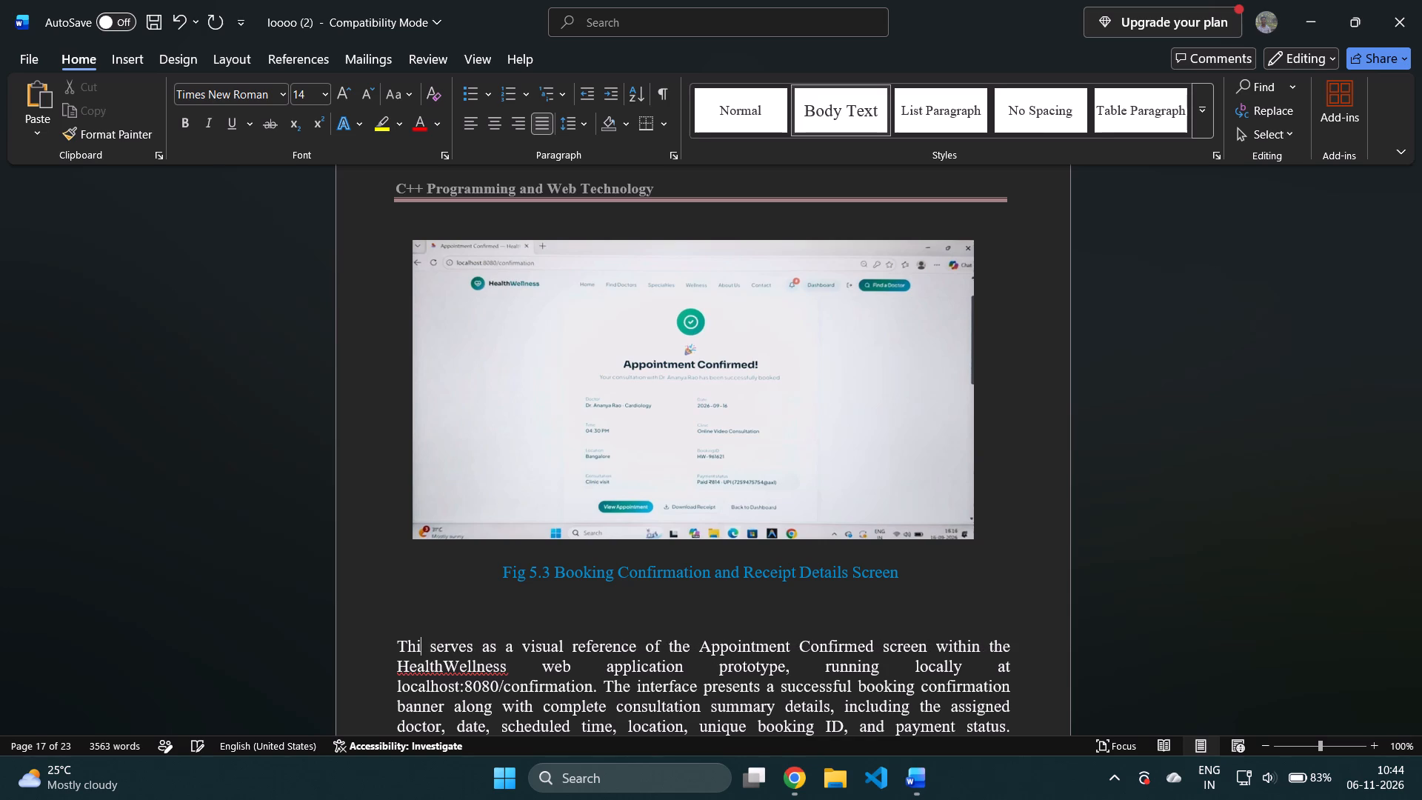
key(BackSpace)
text(e)
key(space)
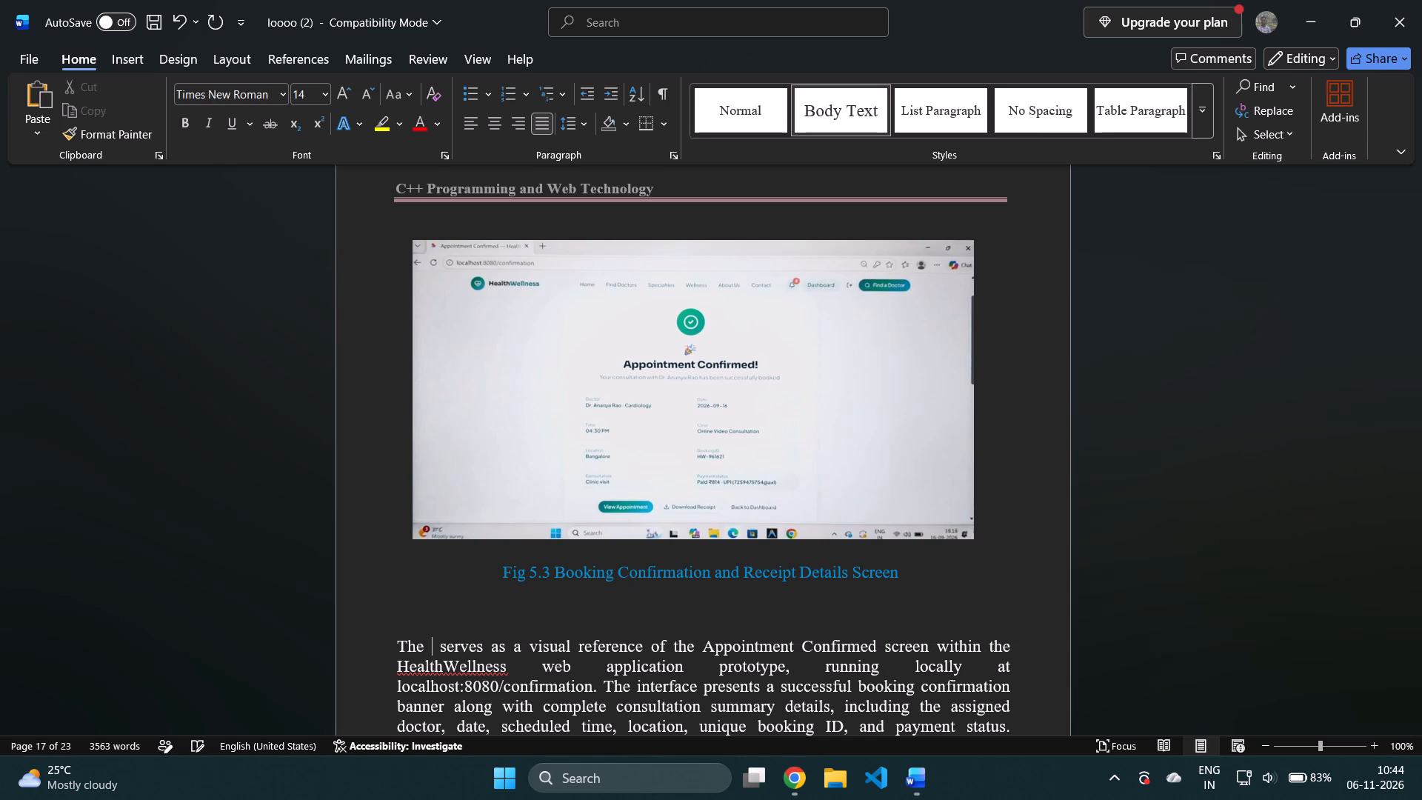
key(f)
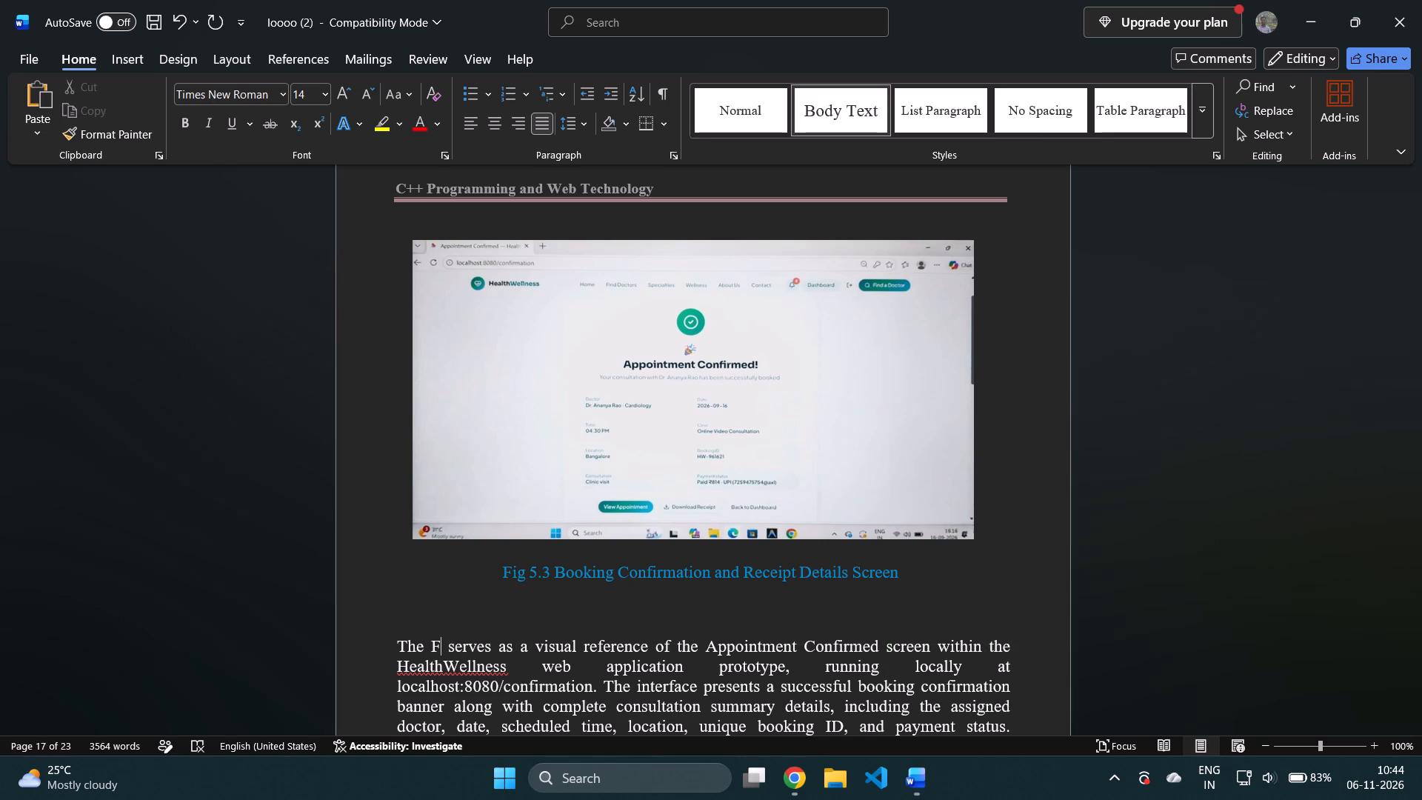
text(ig 5.3)
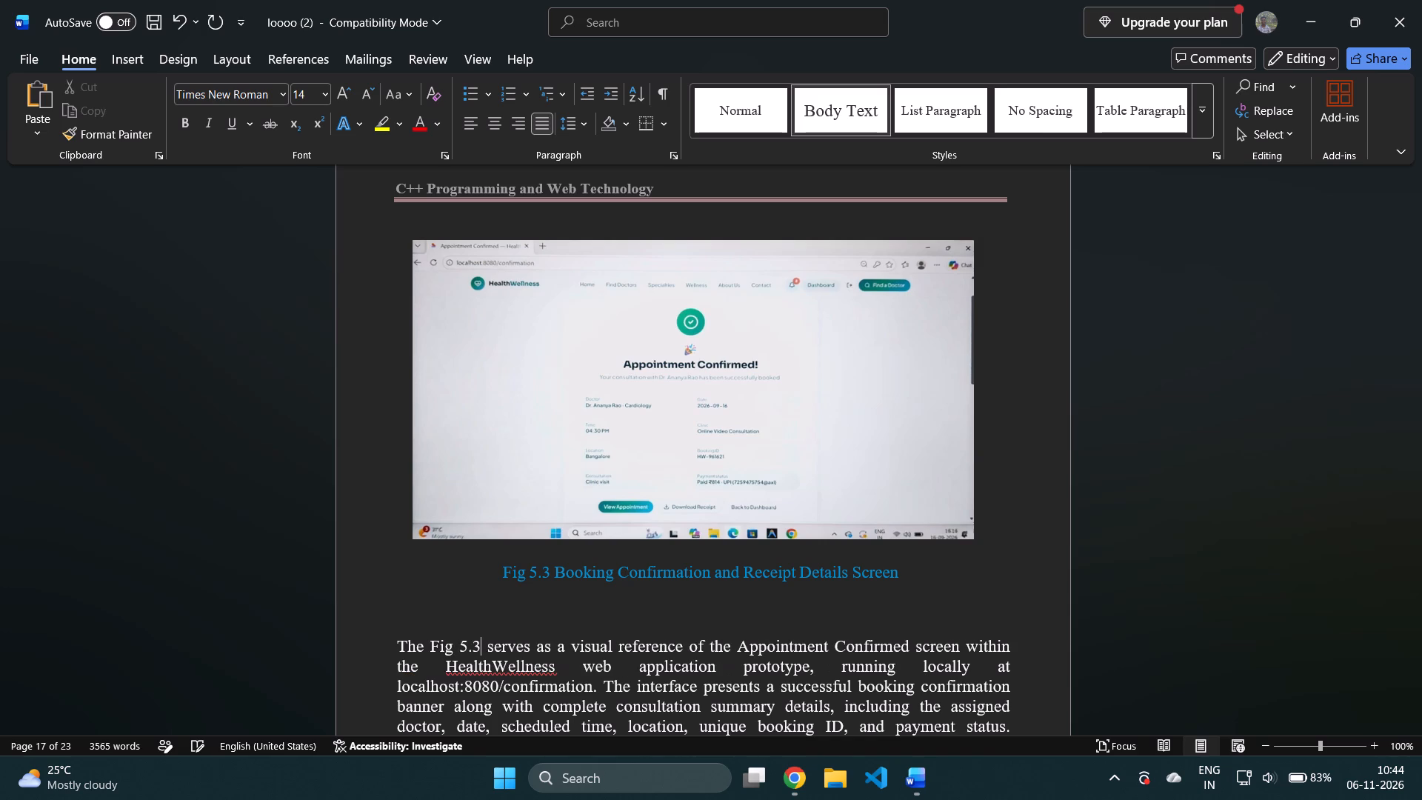
Go to the Doctor Portal dashboard description below the Fig 5.4 caption and place the text cursor in that paragraph.
key(Down)
key(Down)
key(Down)
key(Down)
key(Down)
key(Down)
key(Down)
key(Down)
key(Down)
key(Down)
key(Down)
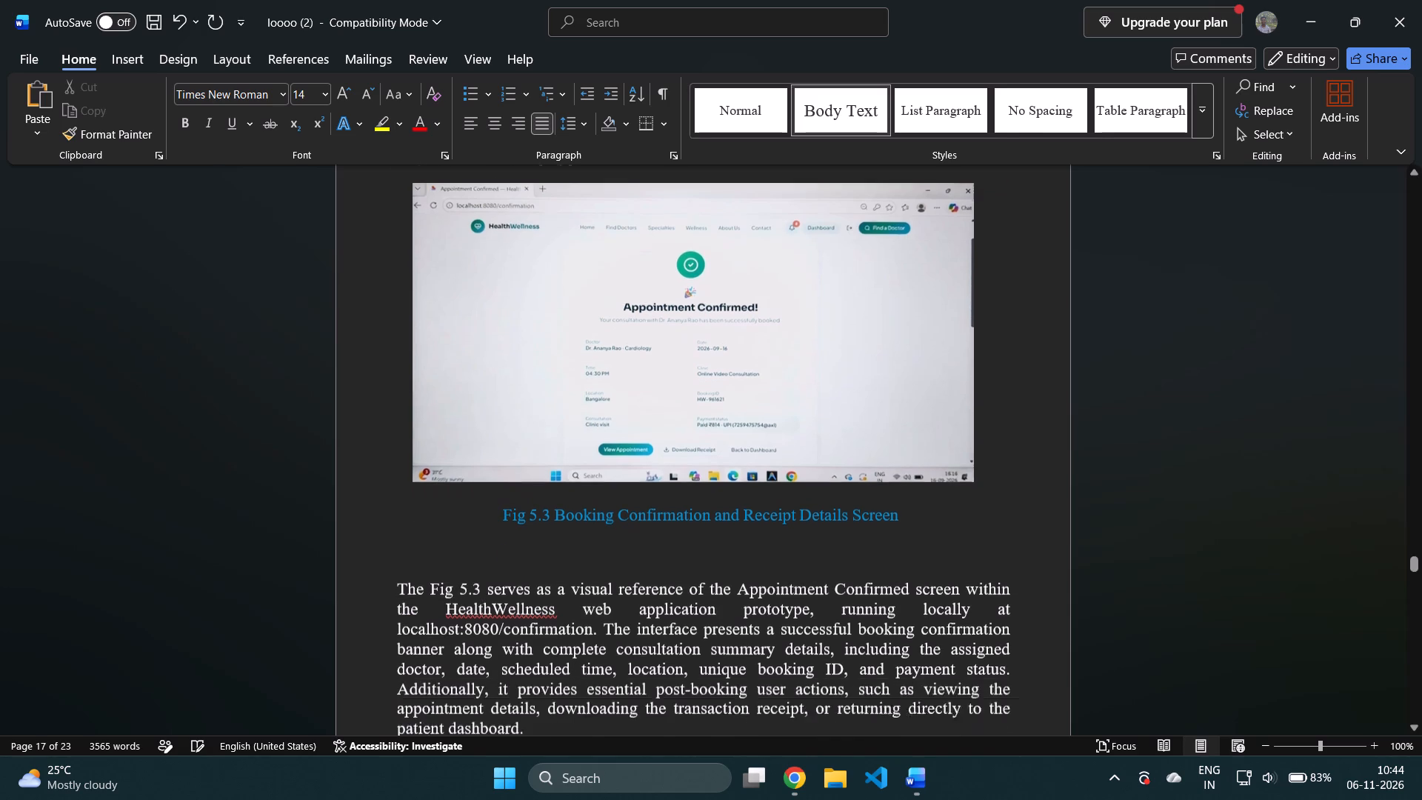
key(Down)
key(Down)
key(Down)
key(Down)
key(Down)
key(Down)
key(Down)
key(Down)
key(Down)
key(Down)
key(Down)
key(Down)
key(Down)
key(Down)
key(Down)
key(Down)
key(Down)
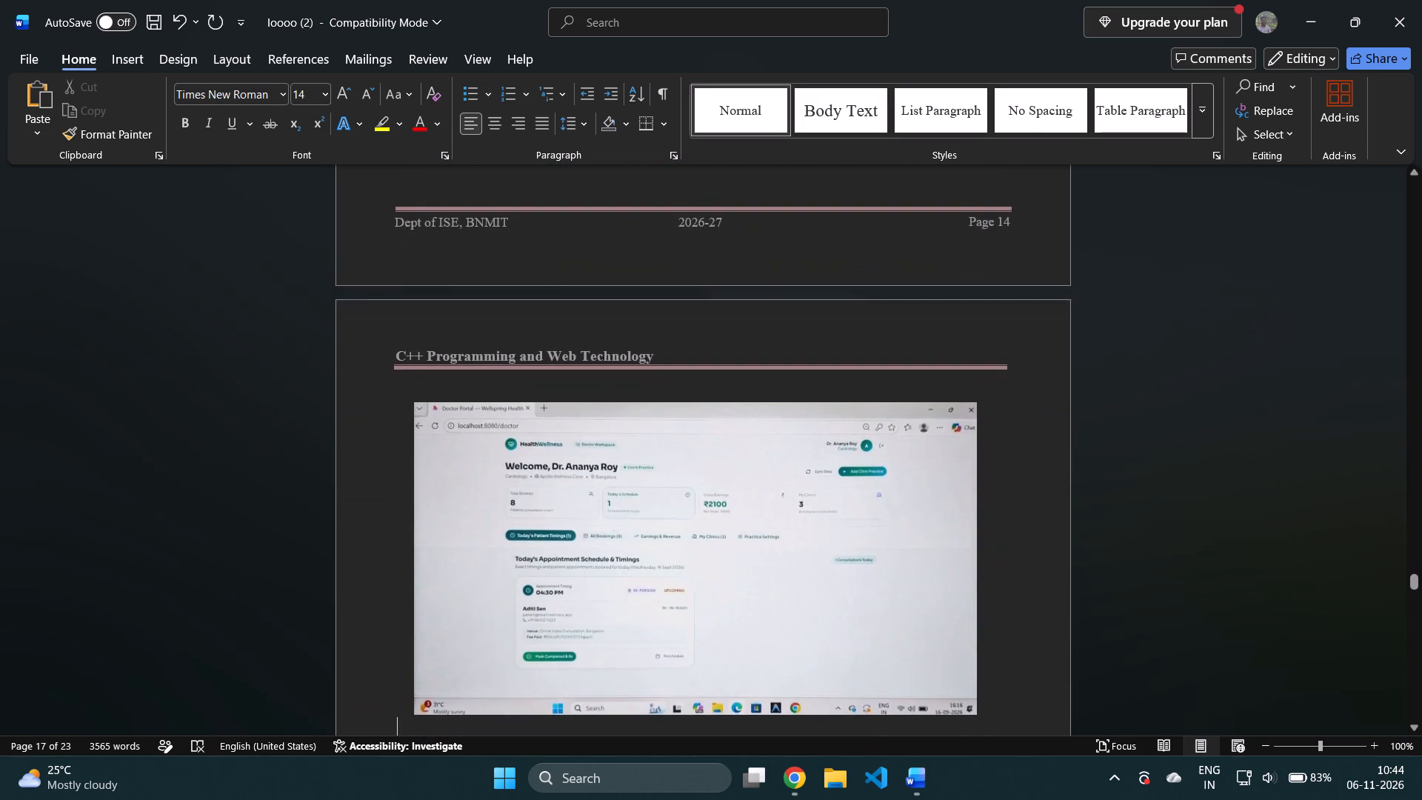
key(Down)
key(Down)
key(Down)
key(Down)
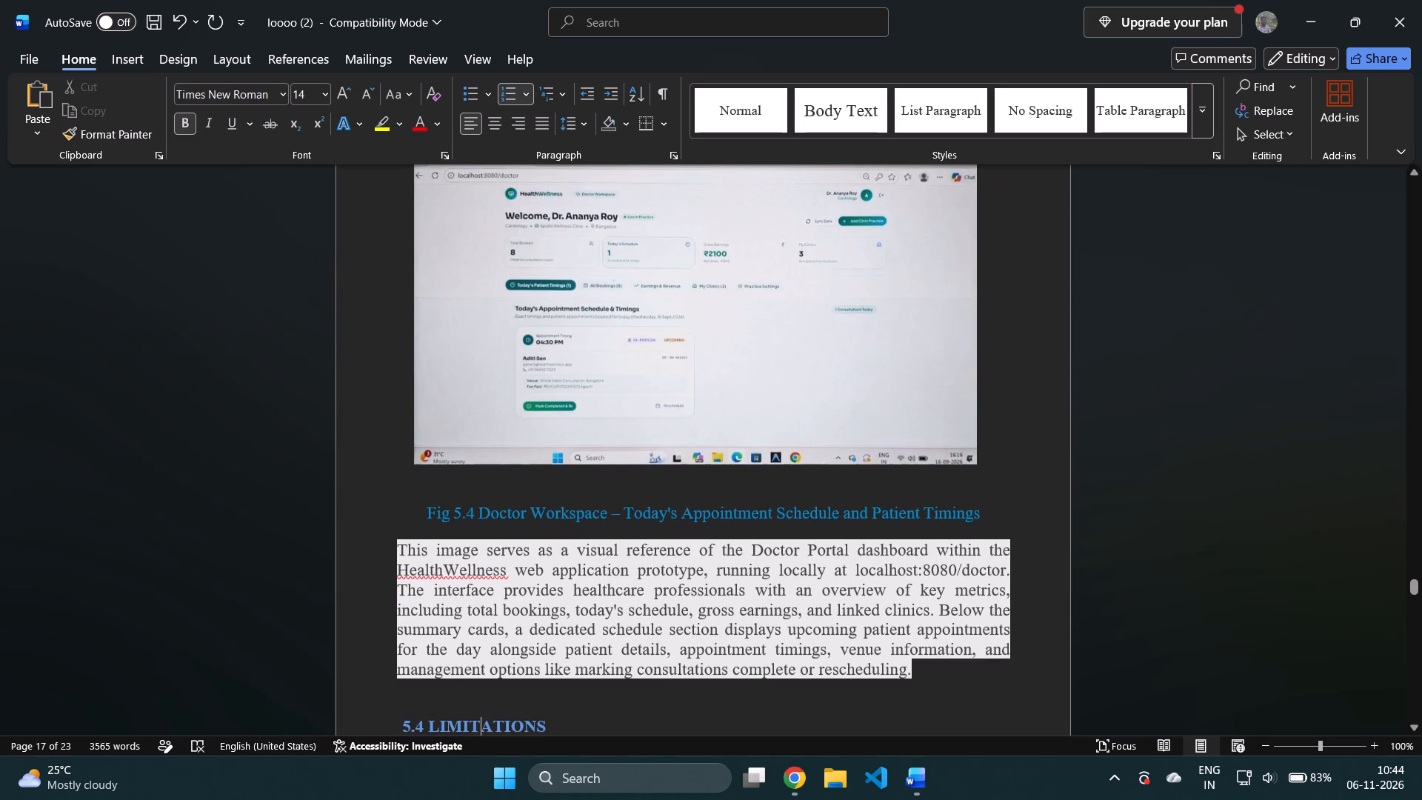
click(1017, 462)
click(933, 593)
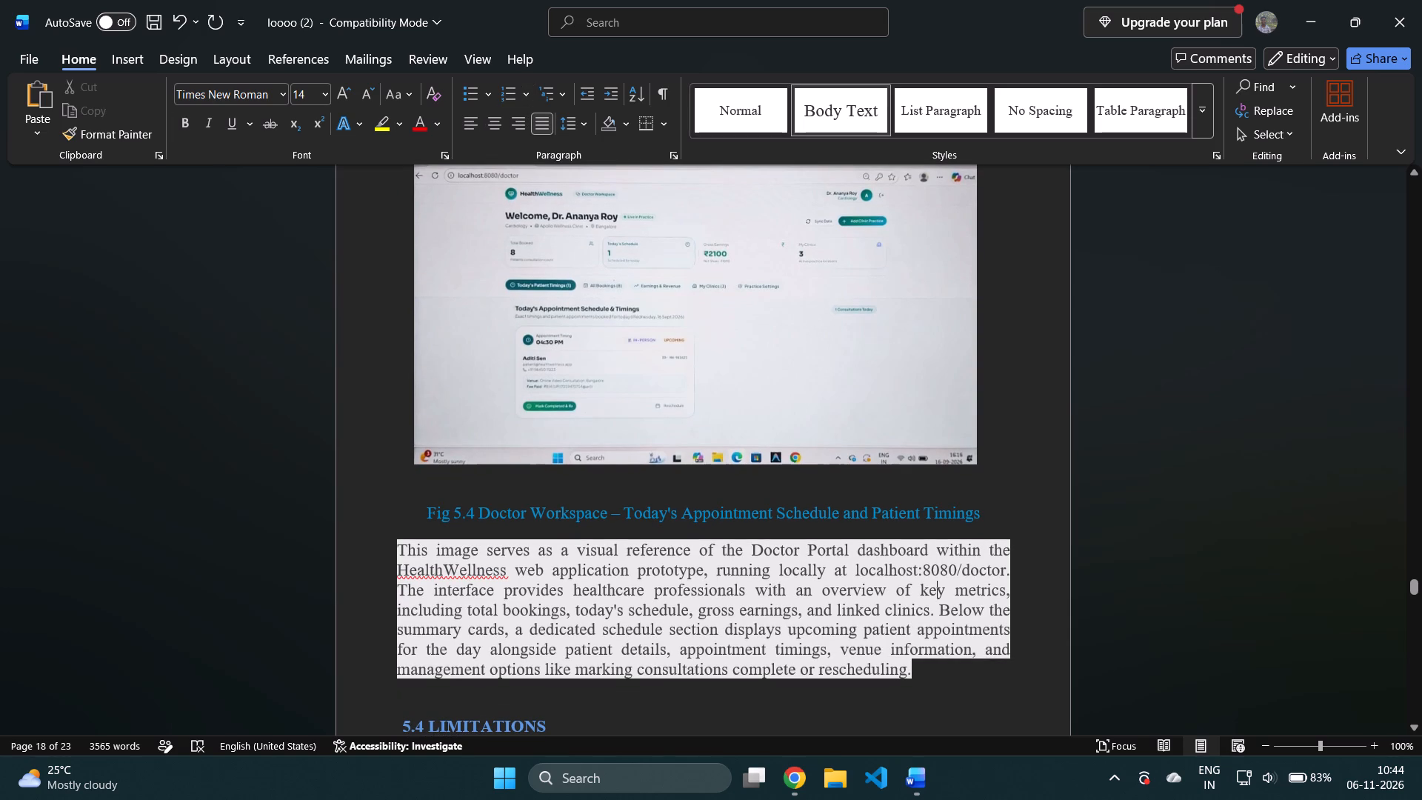
Cut the whole Doctor Portal dashboard description paragraph between the Fig 5.4 caption and the 5.4 LIMITATIONS heading.
key(Down)
key(Down)
click(390, 542)
drag(390, 542, 402, 547)
drag(402, 547, 912, 678)
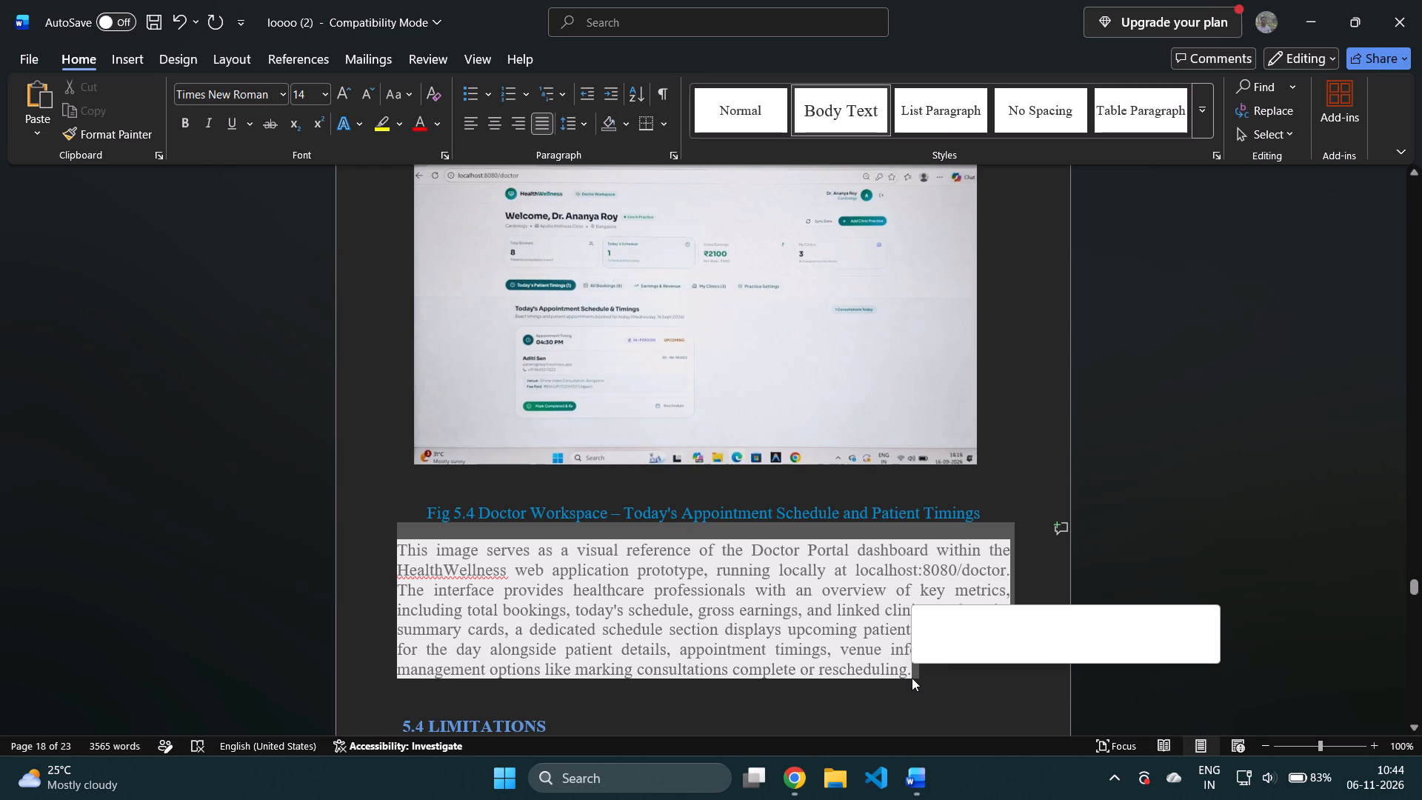
key(ctrl+x)
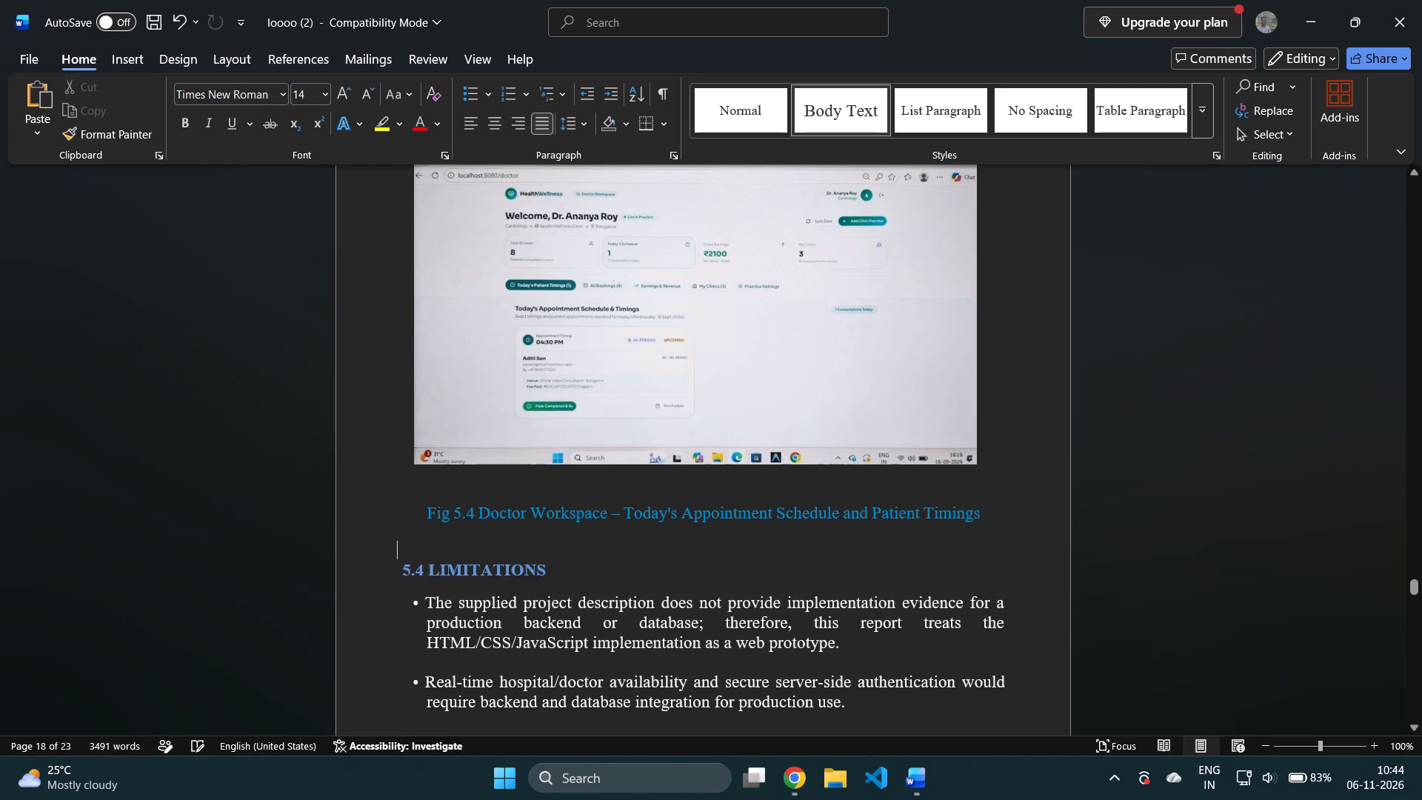
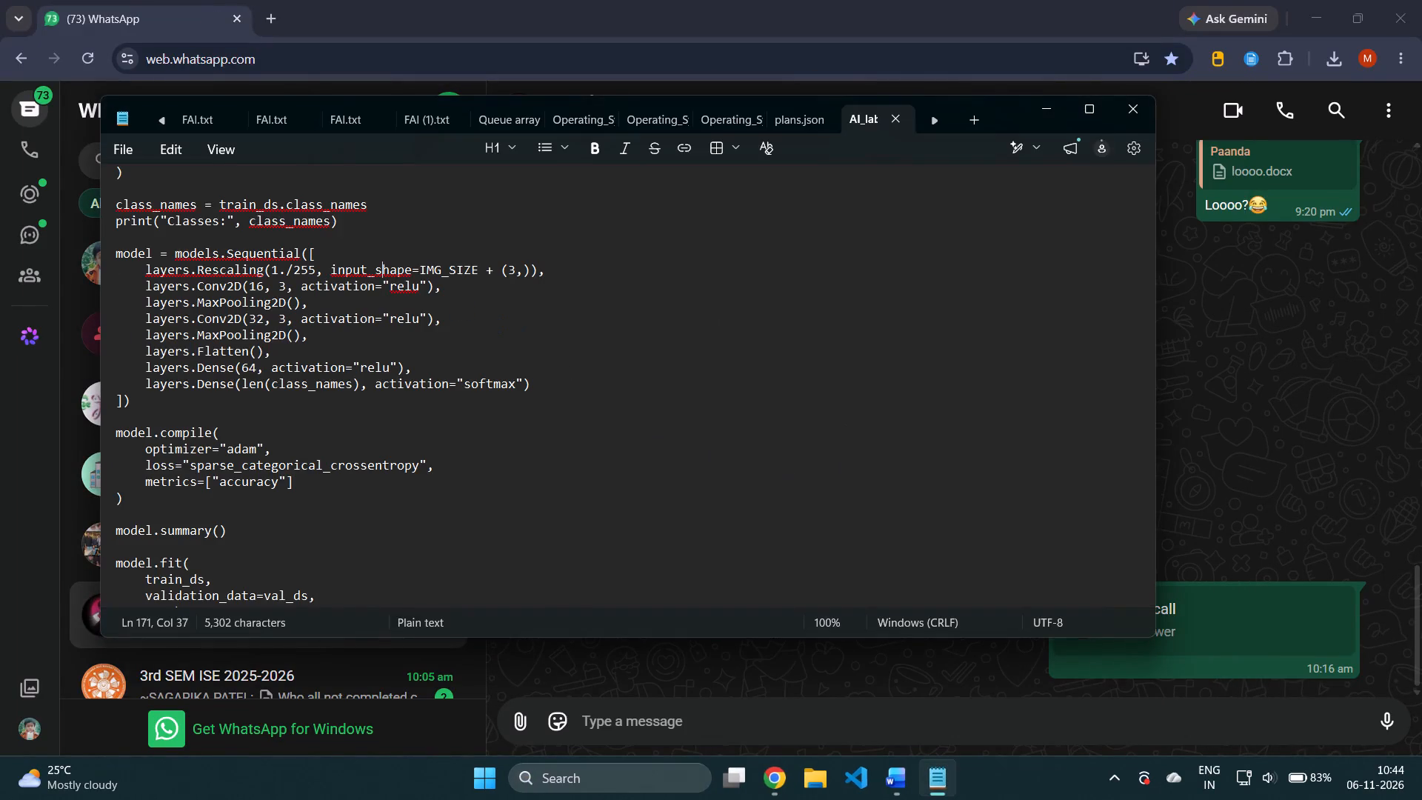
Paste the copied Doctor Portal dashboard paragraph into a new blank Notepad document.
click(968, 116)
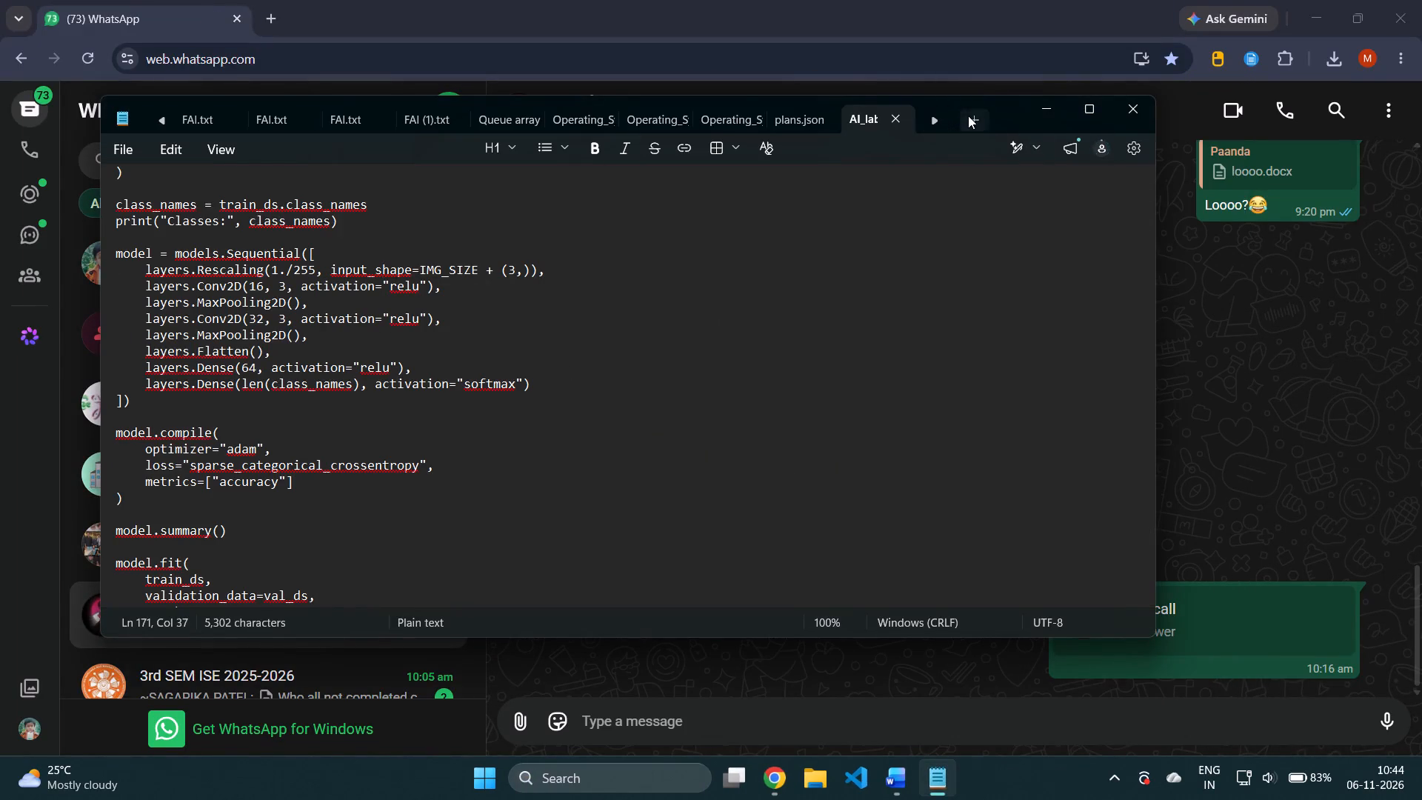
key(ctrl+v)
triple_click(352, 319)
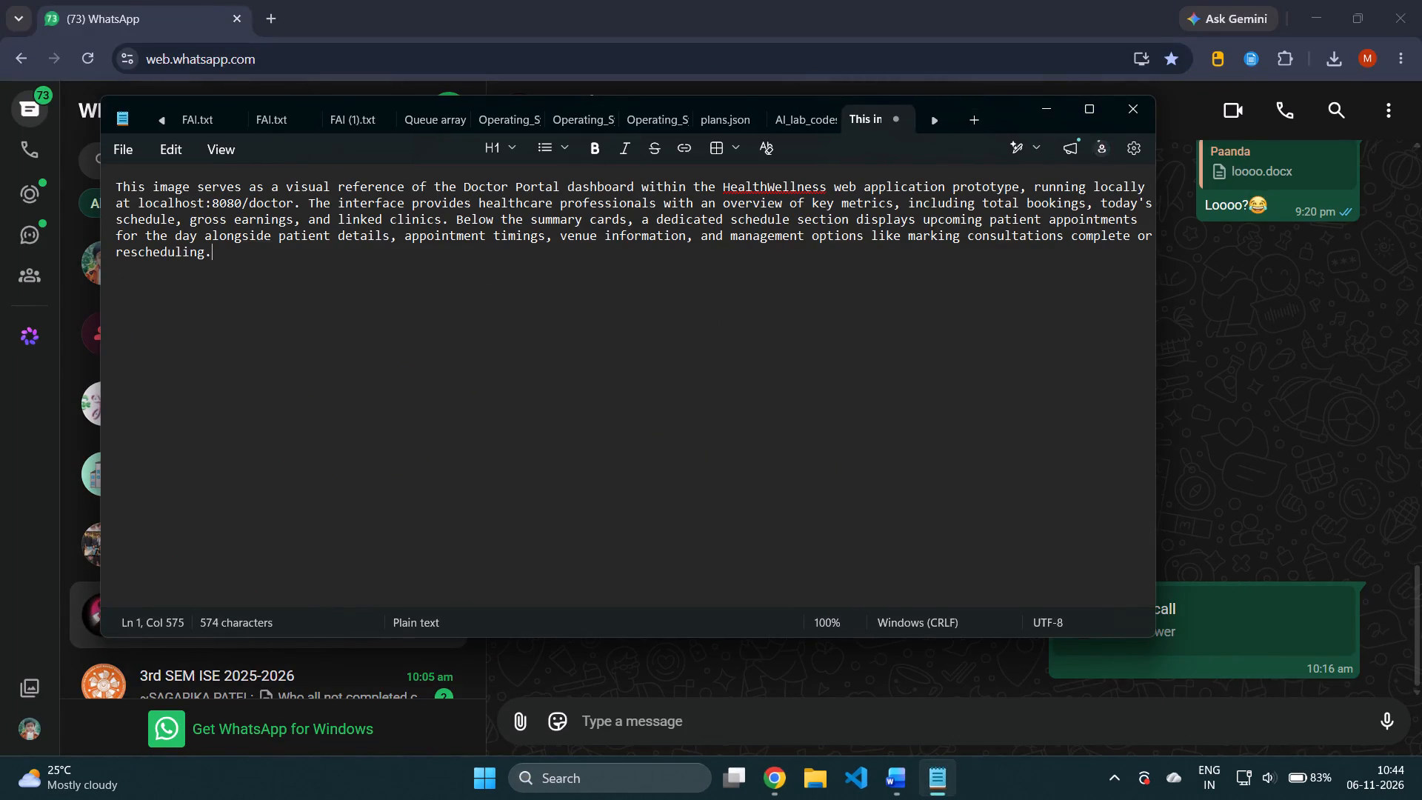
click(352, 319)
double_click(352, 319)
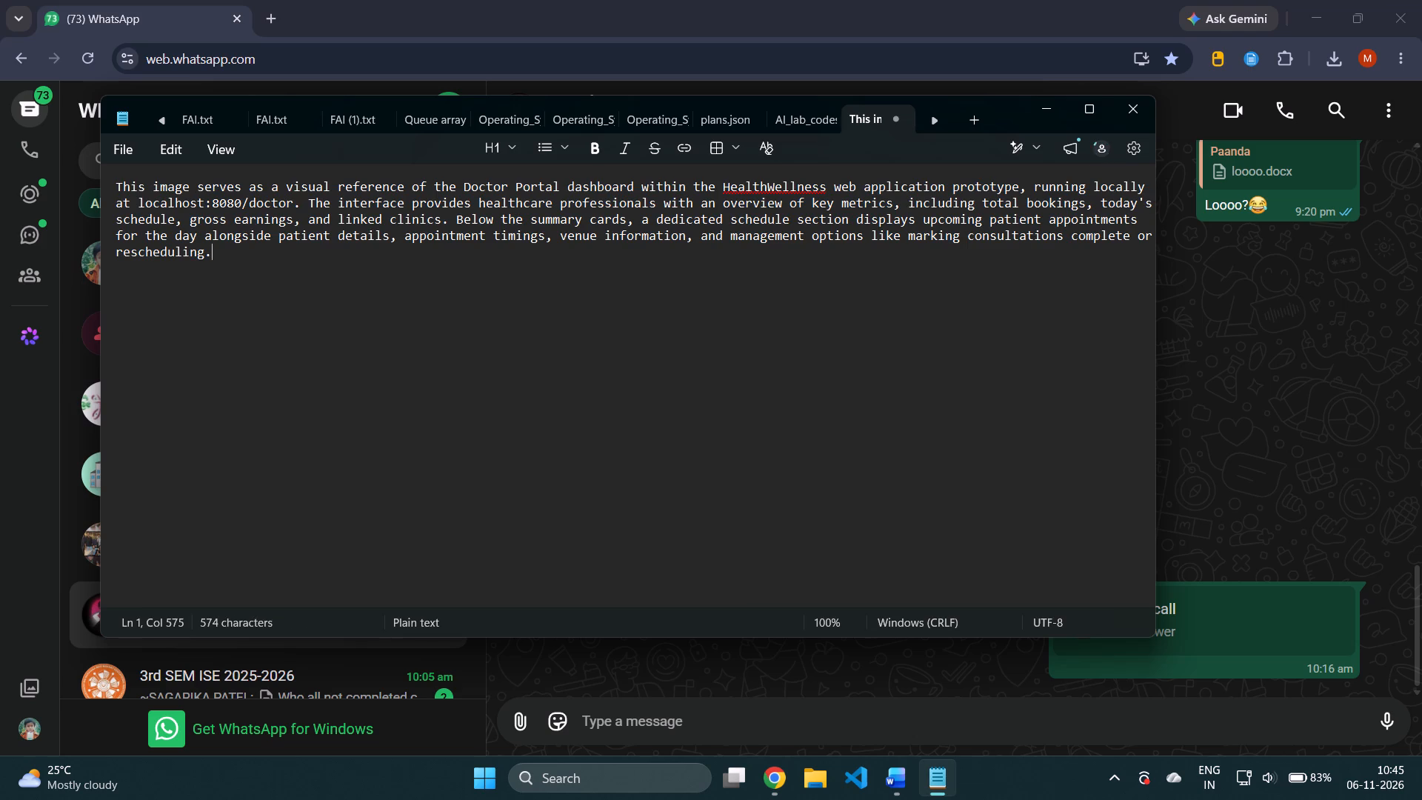
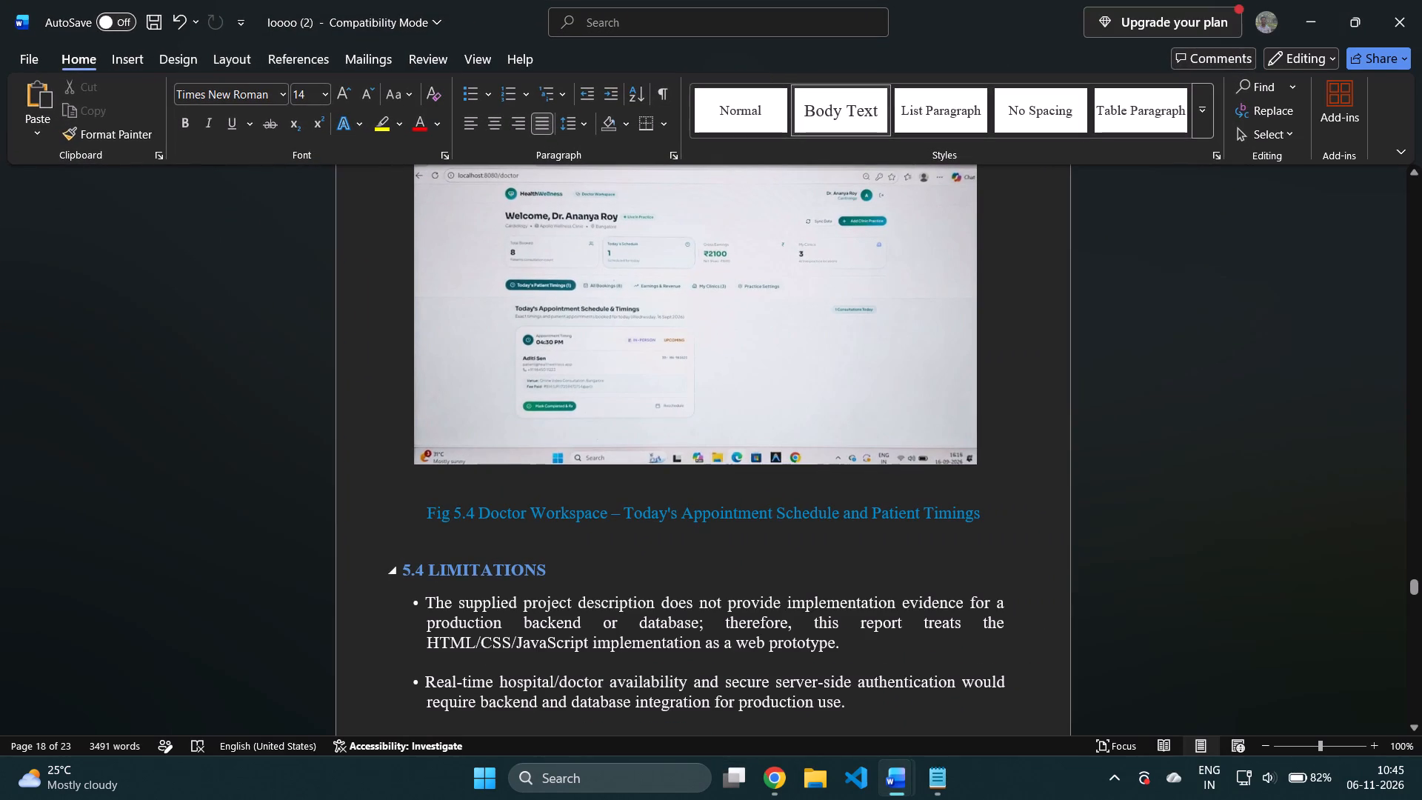
Paste the Doctor Portal dashboard description below the Fig 5.4 caption and add a blank line before the 5.4 LIMITATIONS heading.
key(ctrl+v)
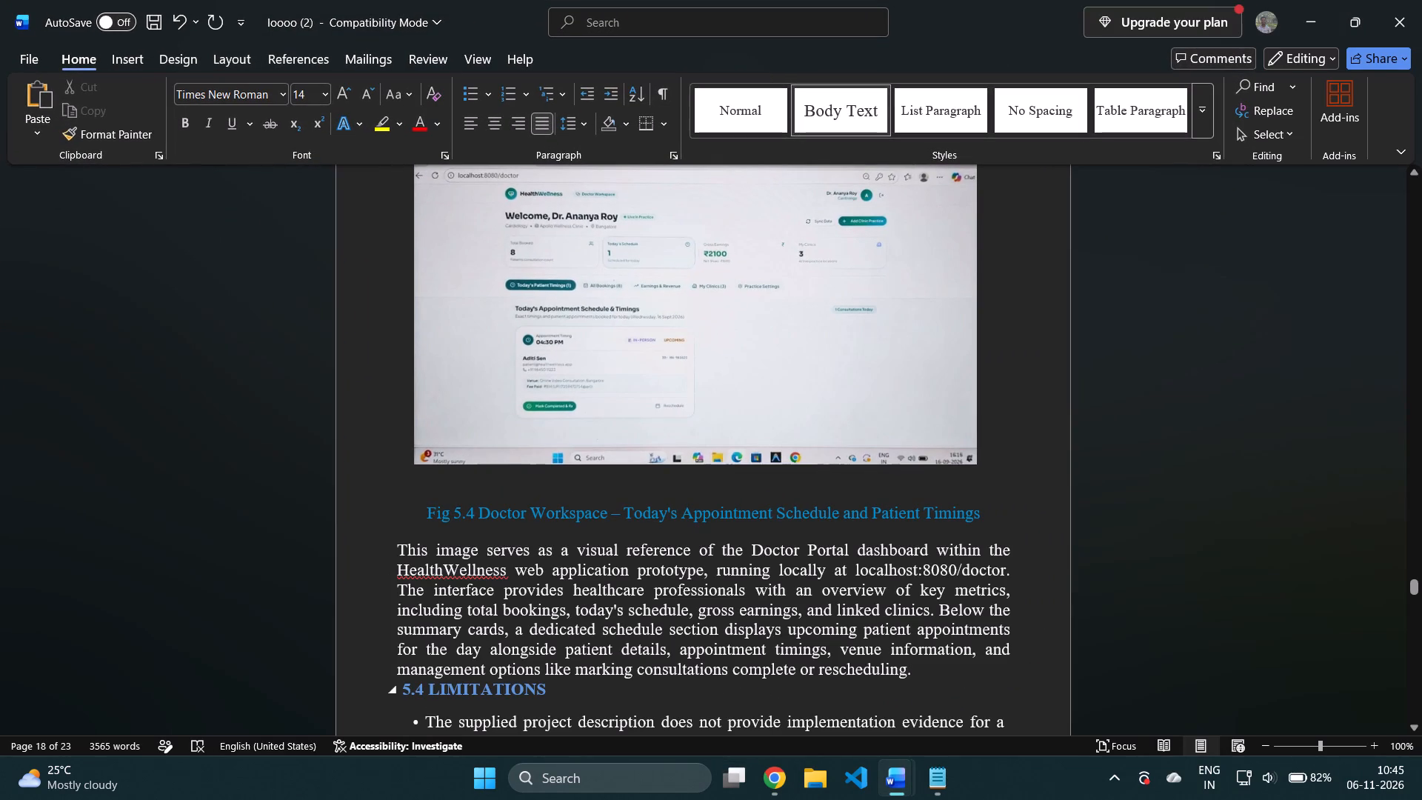
key(Return)
Replace "This image" with "The Fig 5.4" at the start of the paragraph describing the Doctor Portal dashboard.
scroll(458, 559, down, 1)
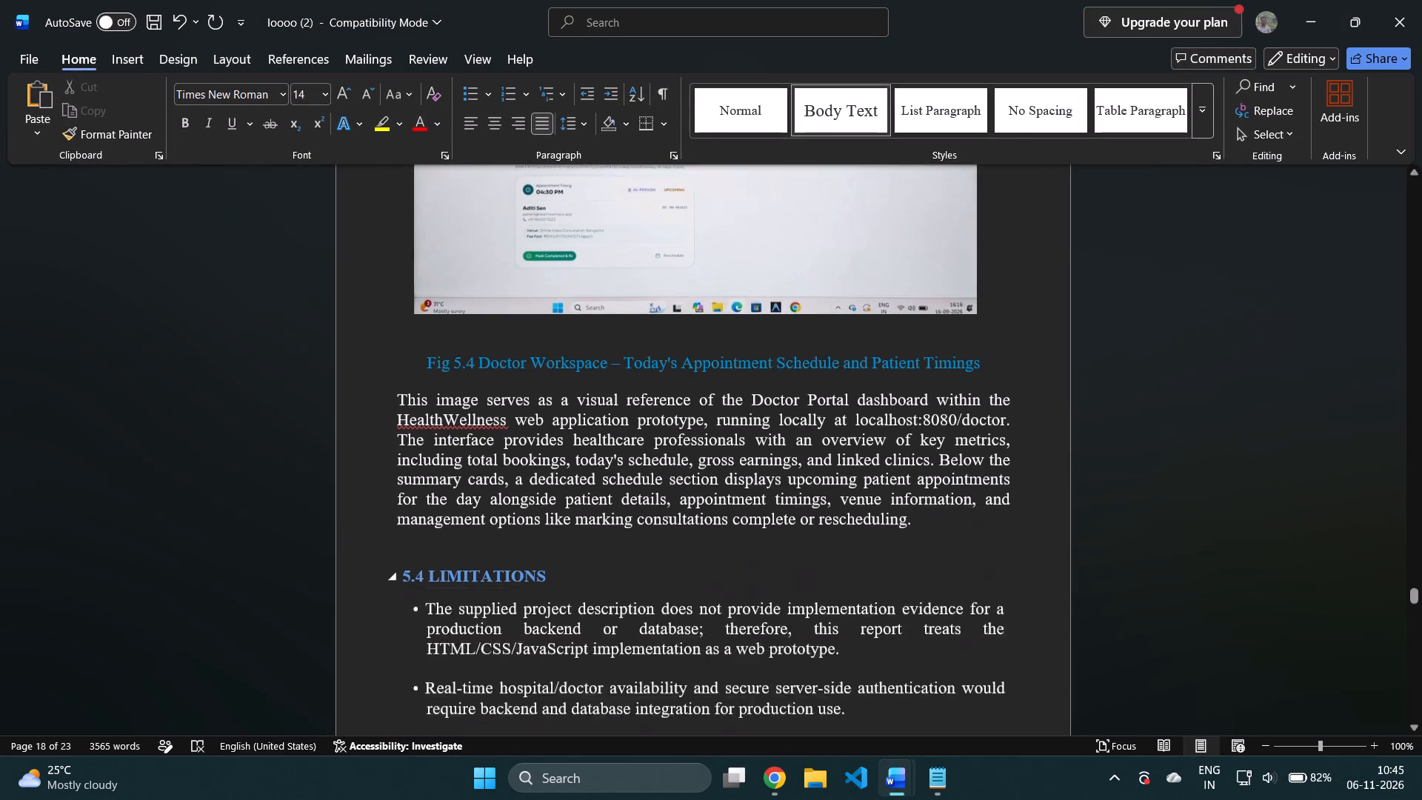
scroll(458, 559, down, 1)
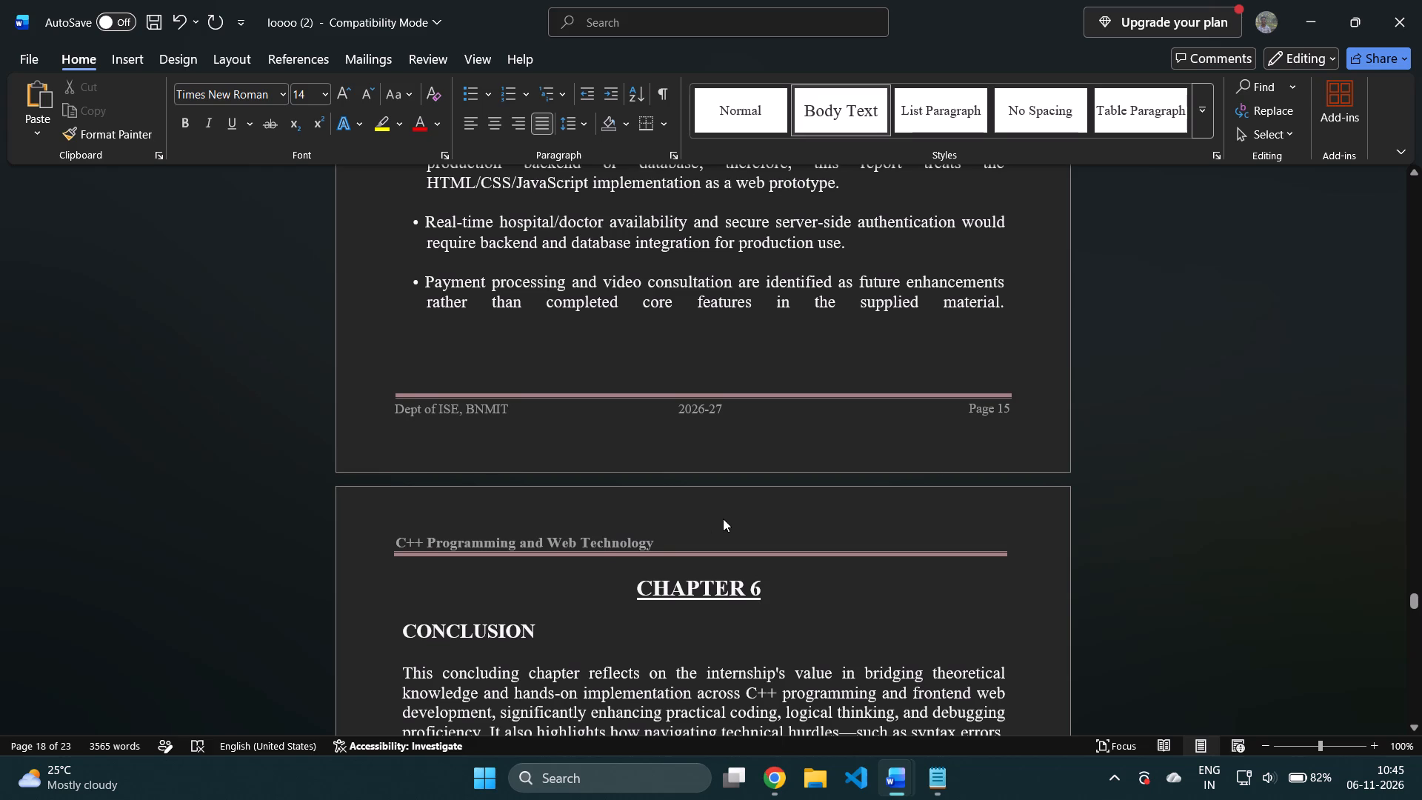
scroll(583, 512, up, 2)
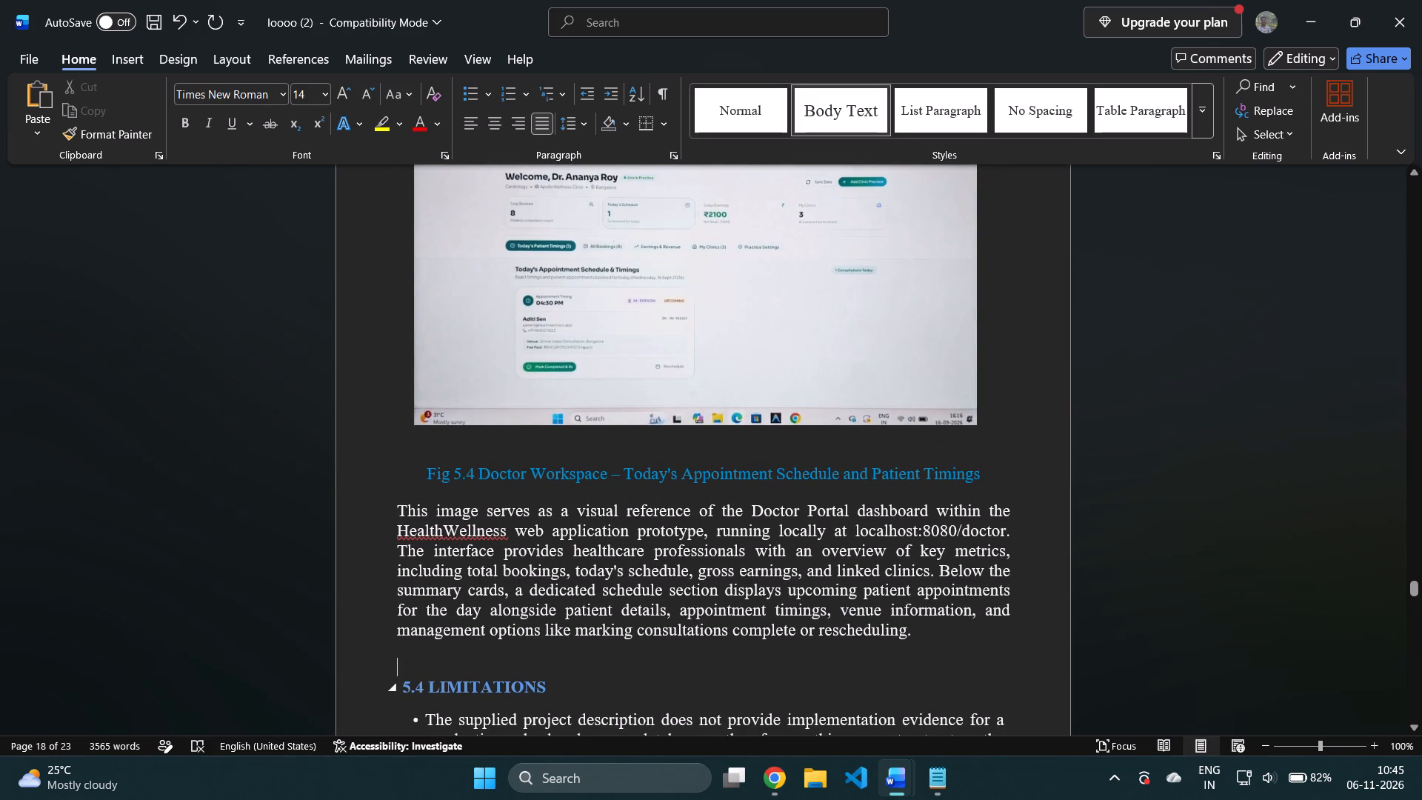
click(472, 511)
key(Right)
key(BackSpace)
key(BackSpace)
key(BackSpace)
key(BackSpace)
key(BackSpace)
key(BackSpace)
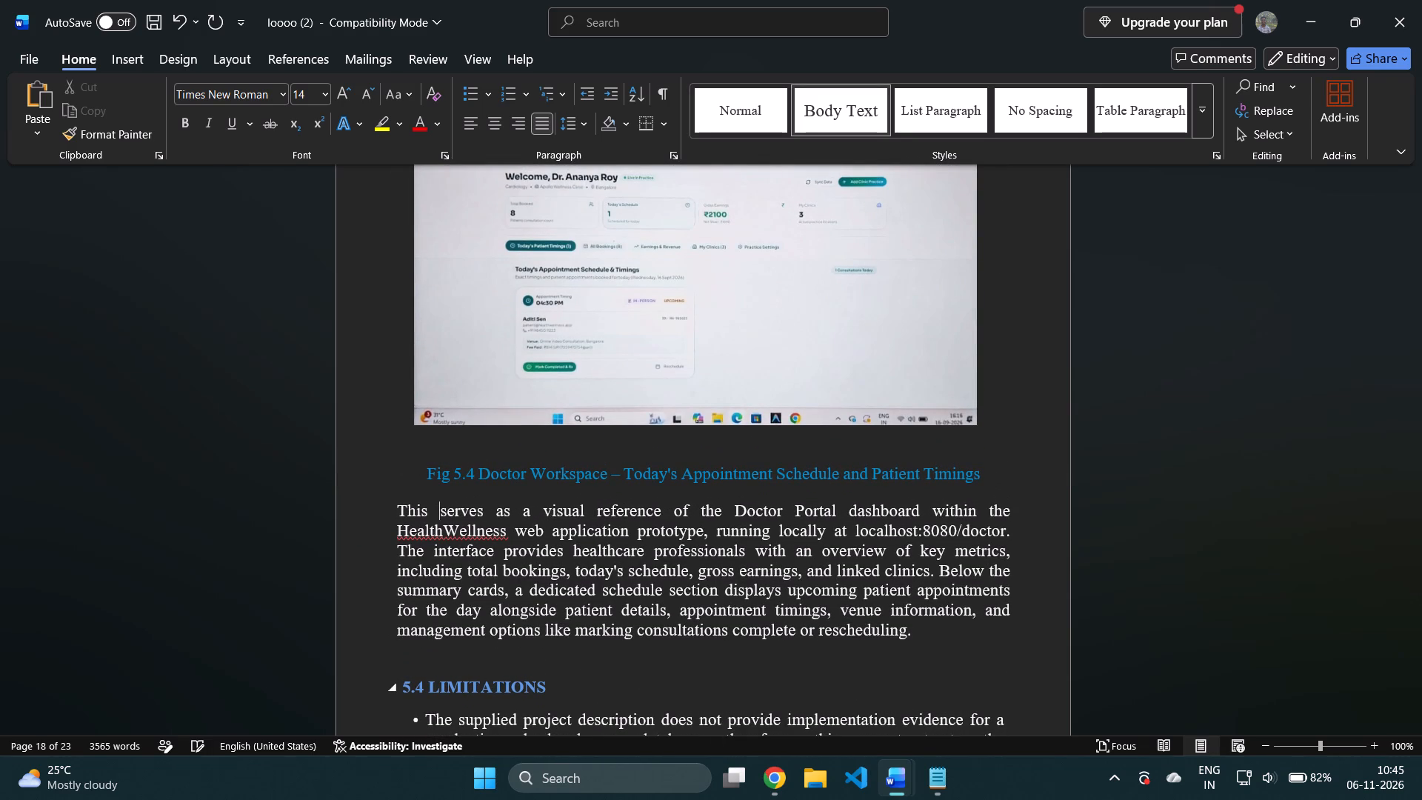
key(BackSpace)
key(BackSpace)
text(e)
key(space)
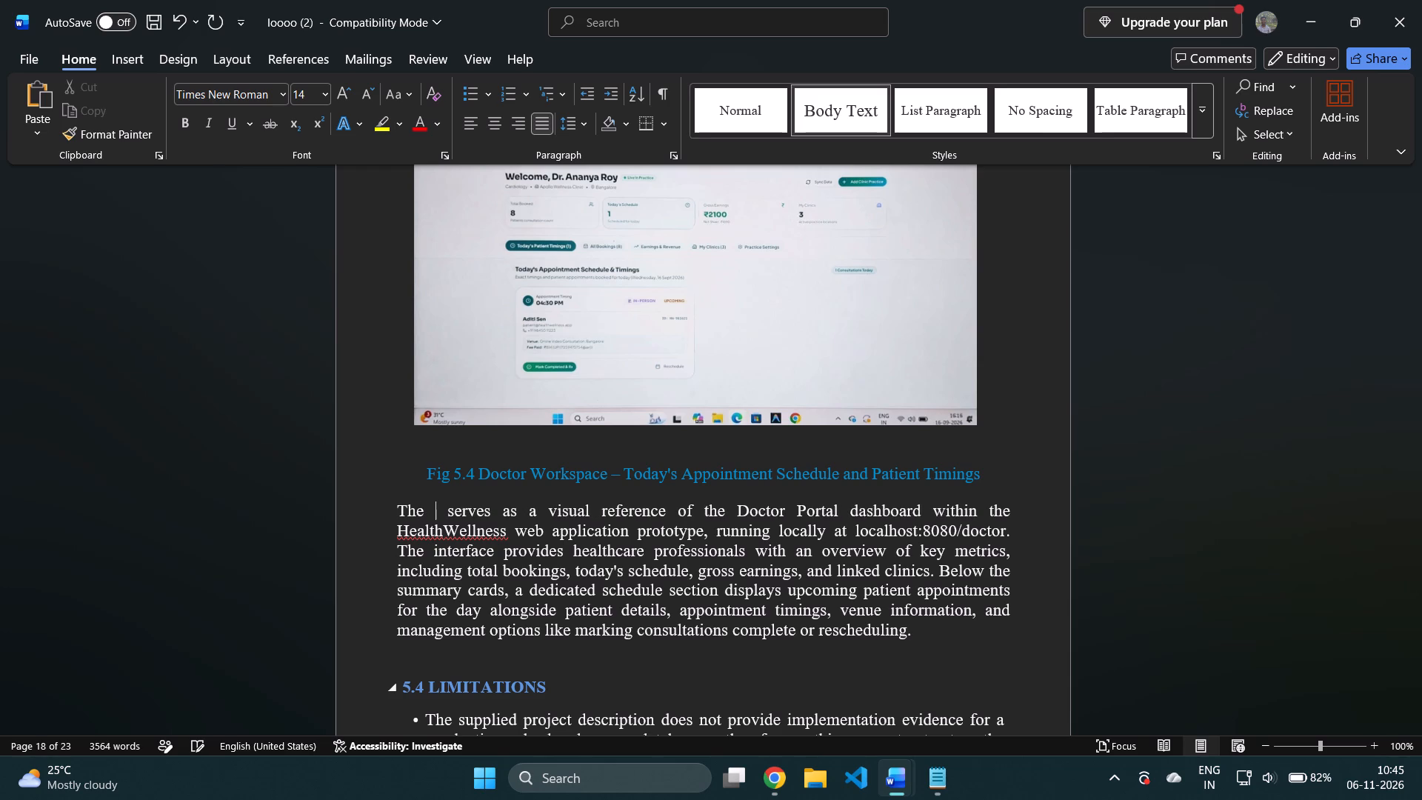
text(Fig)
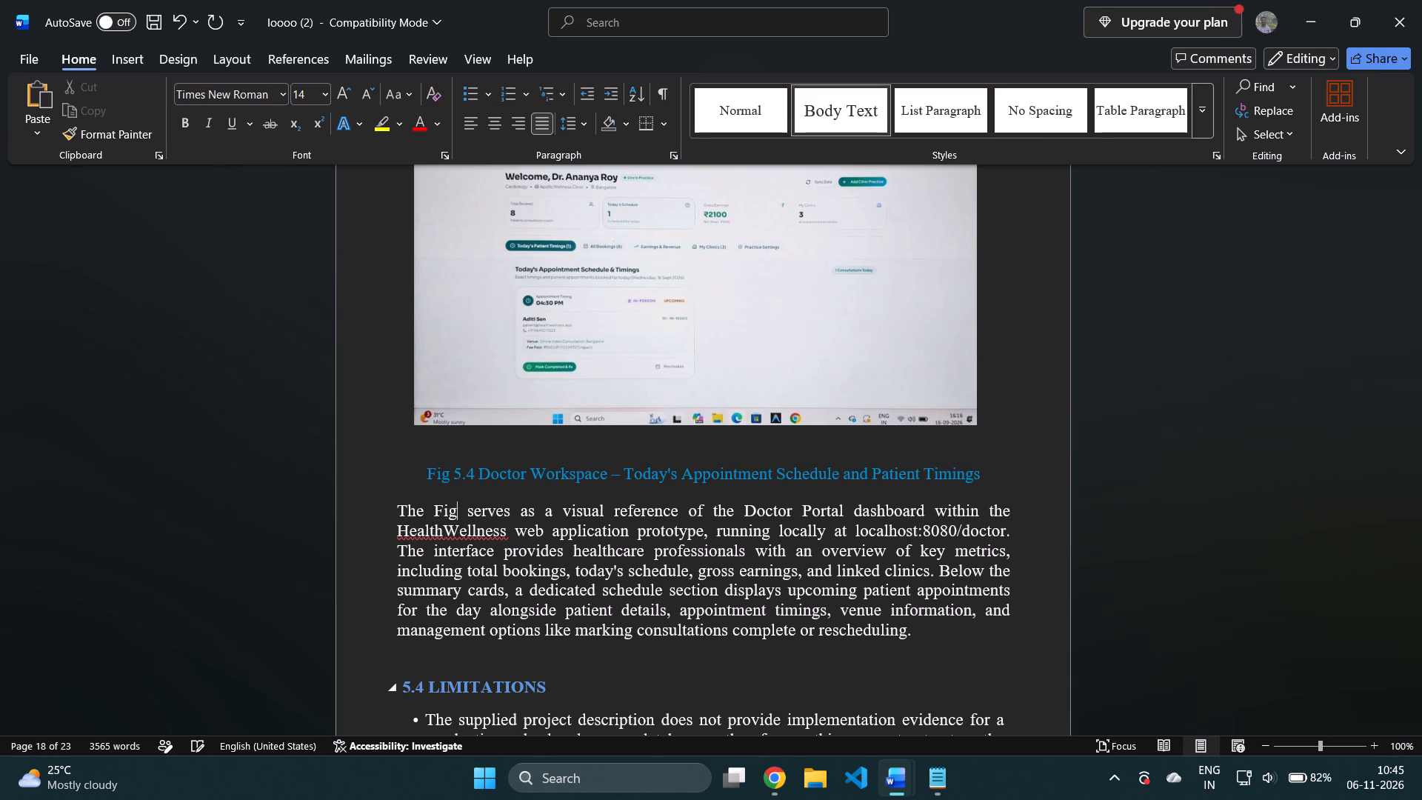
key(space)
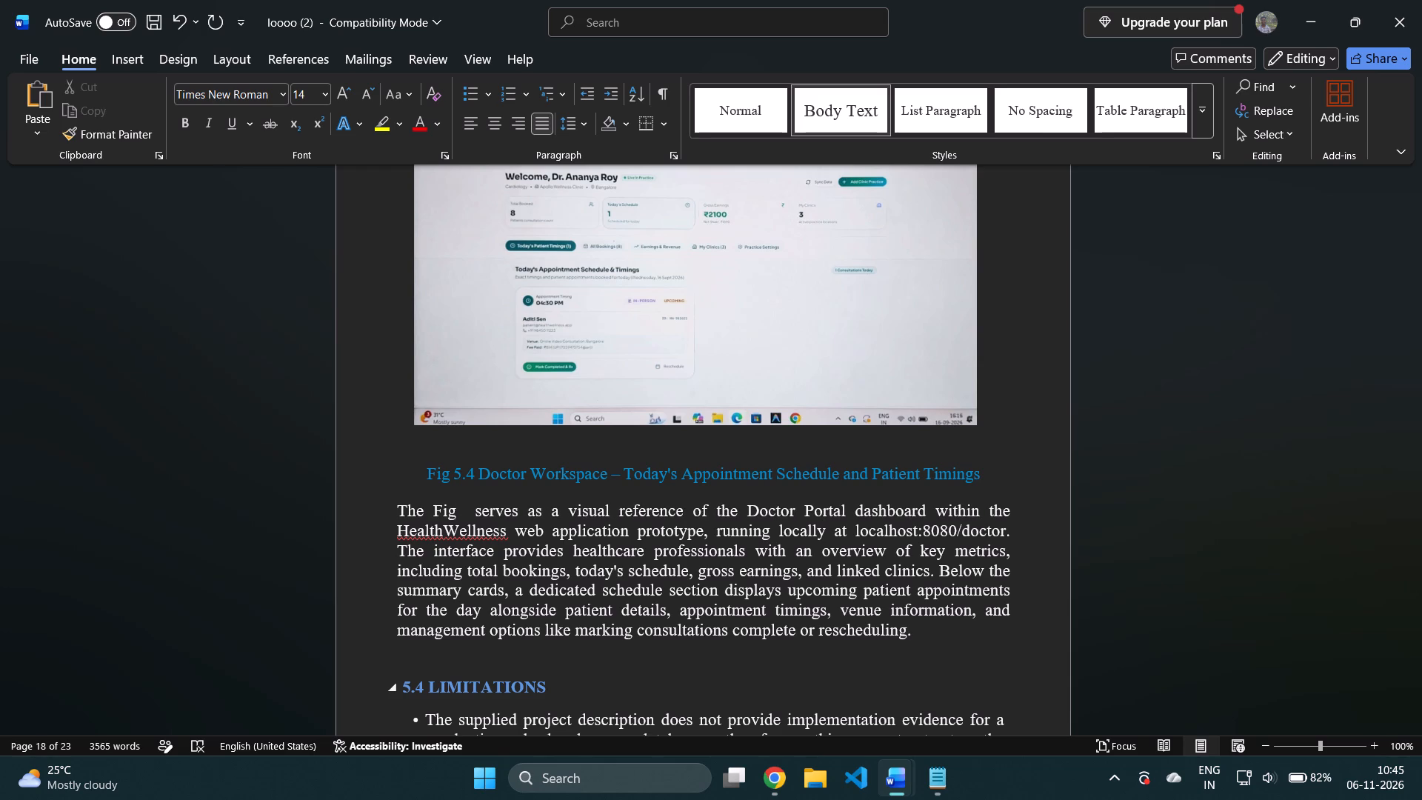
text(5.4)
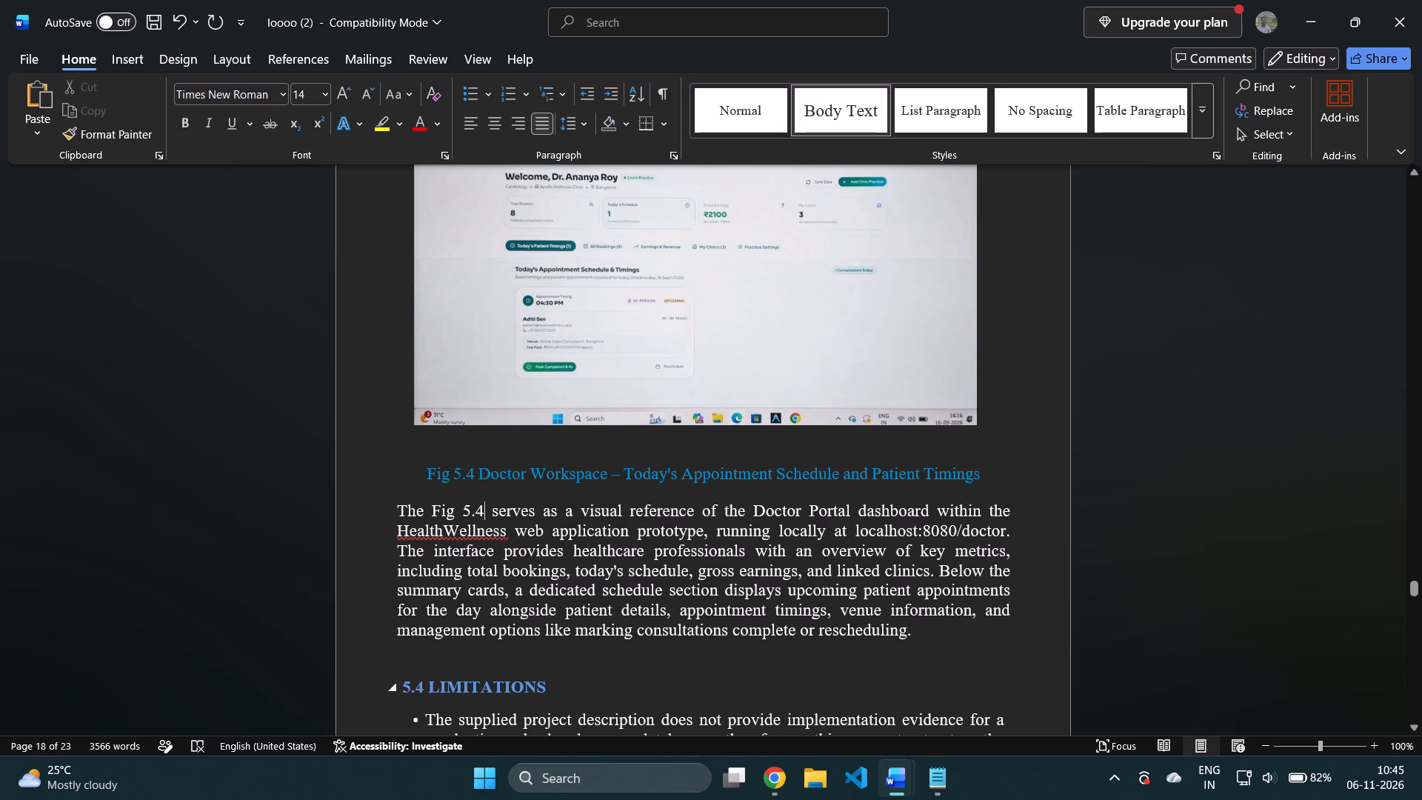
Review the layout of Chapter 6, from the conclusion and internship overview through the challenges list to the References page.
scroll(442, 531, down, 4)
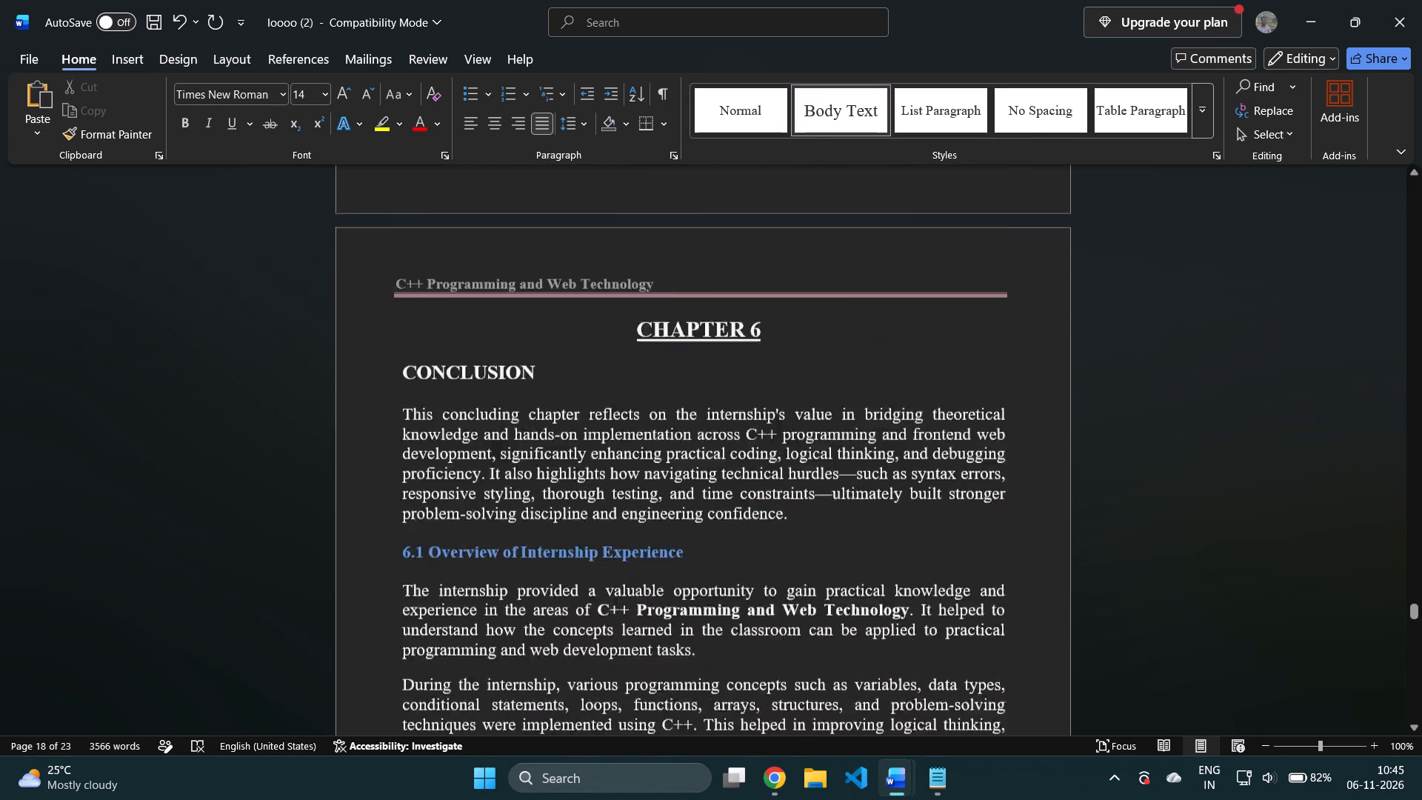
scroll(442, 531, down, 2)
scroll(442, 531, up, 1)
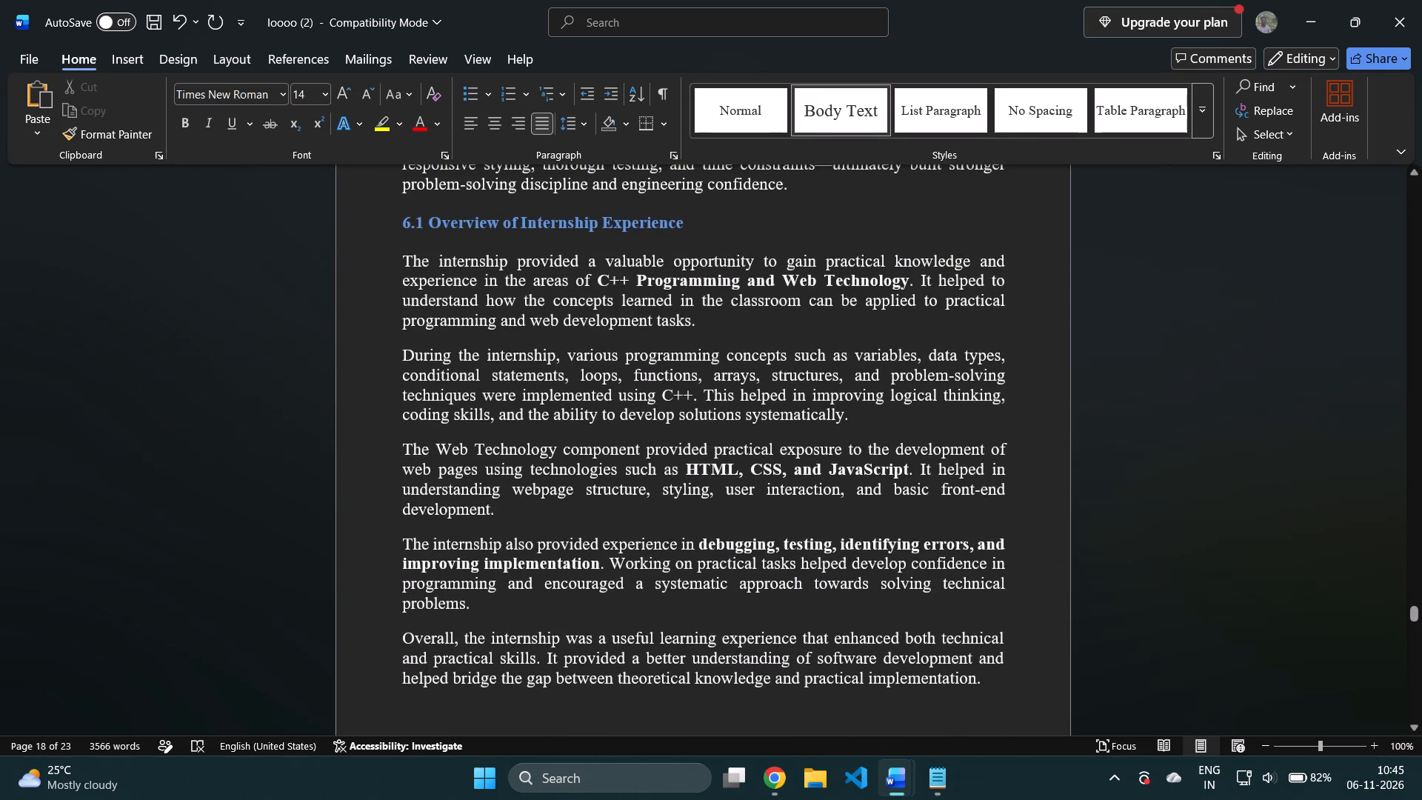
scroll(442, 531, down, 8)
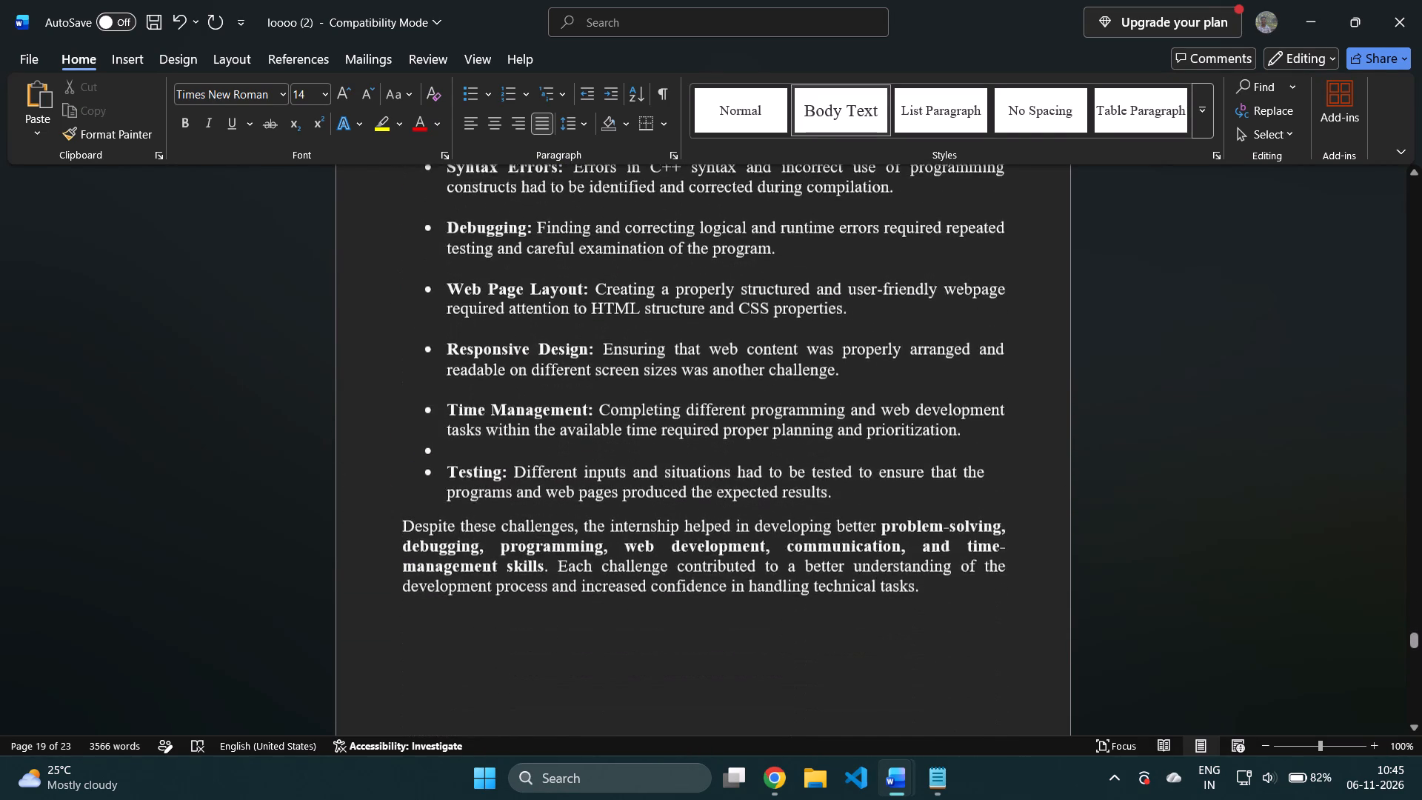
scroll(442, 531, down, 3)
scroll(442, 531, up, 6)
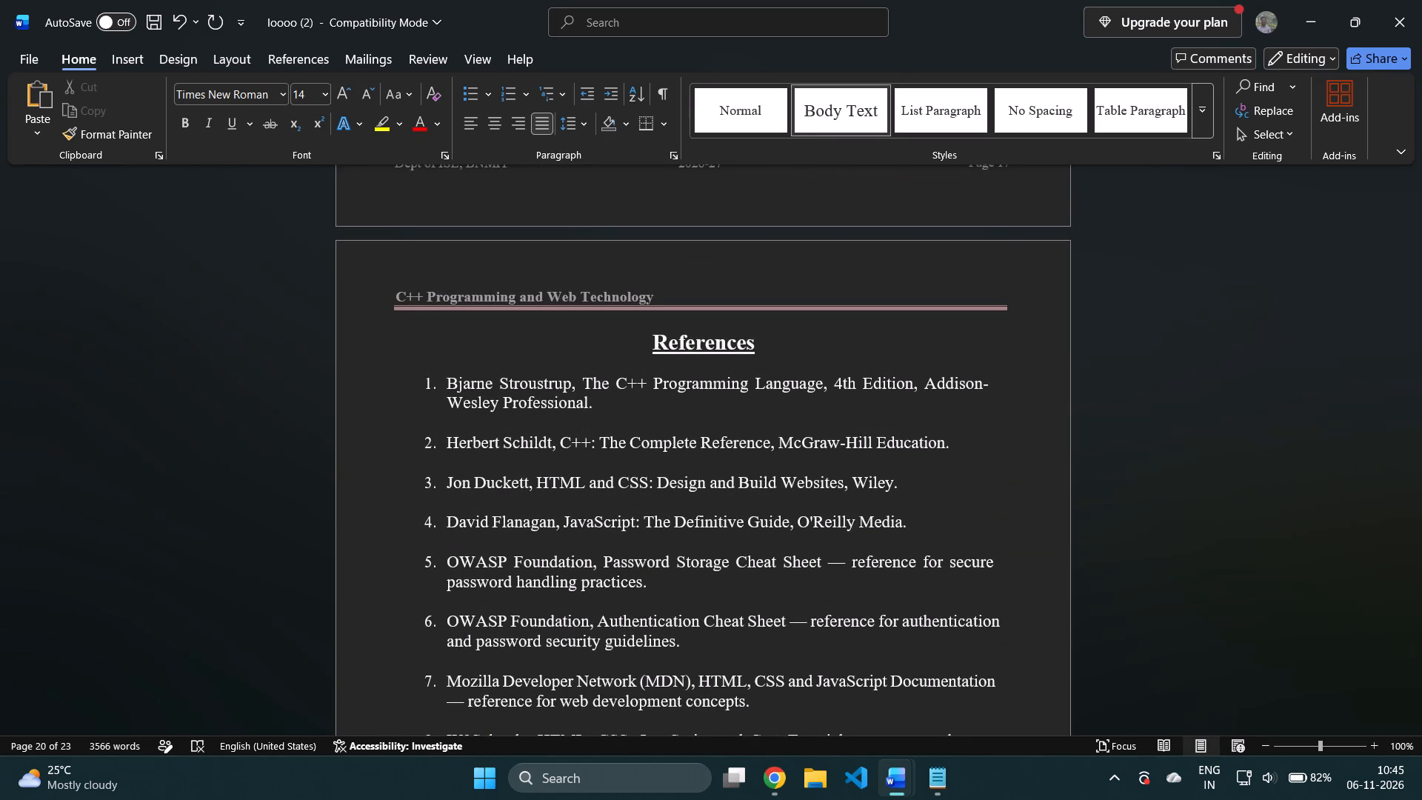
Go back through Chapter 6 to the Fig 5.4 page and place the text cursor at the 5.4 LIMITATIONS heading.
key(Up)
key(Up)
key(Up)
key(Up)
key(Up)
key(Up)
key(Up)
key(Up)
key(Up)
key(Up)
key(Up)
key(Up)
key(Up)
key(Up)
key(Up)
key(Up)
key(Up)
key(Up)
key(Up)
key(Up)
key(Up)
key(Up)
key(Up)
key(Up)
key(Up)
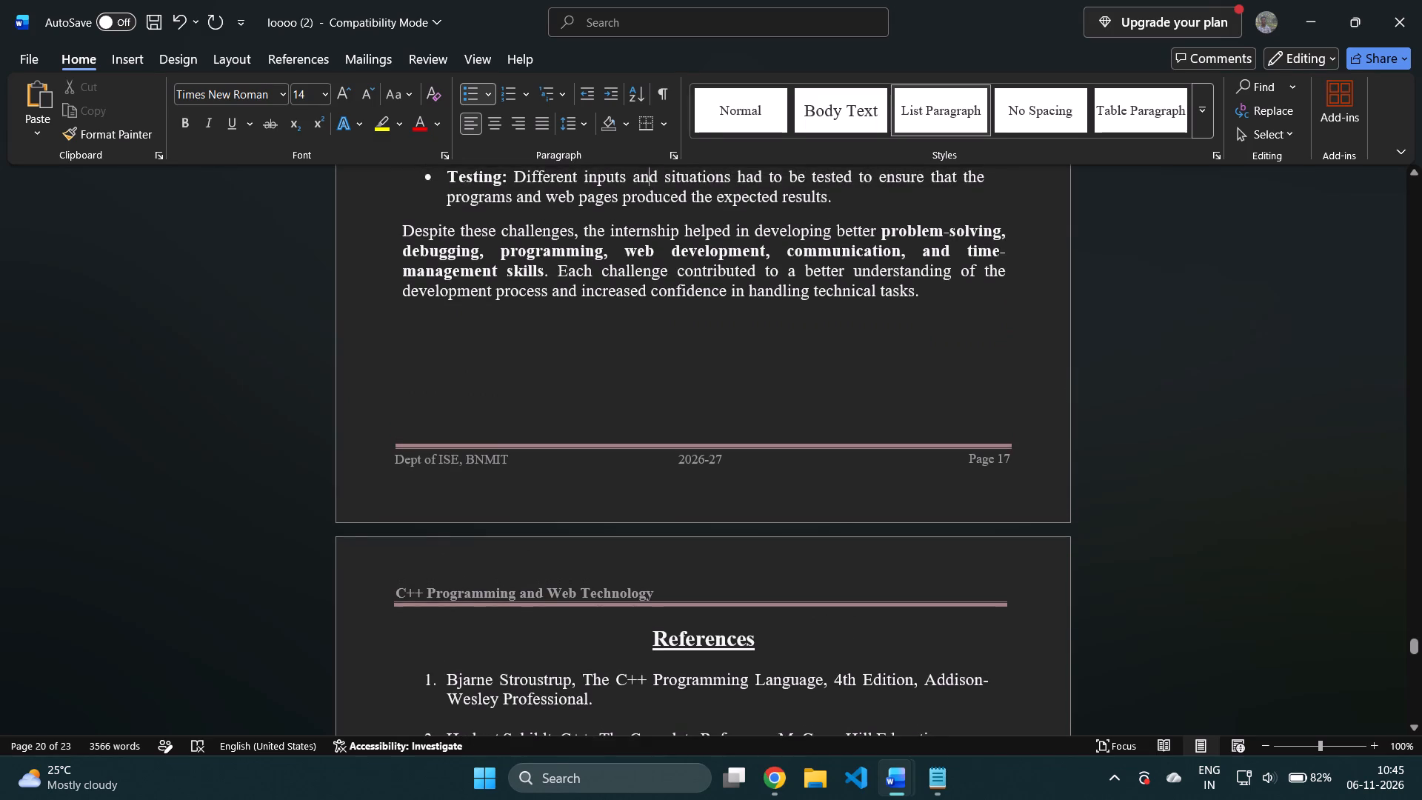
key(Up)
key(Up)
key(Up)
key(Up)
key(Up)
key(Up)
key(Up)
key(Up)
key(Up)
key(Up)
key(Up)
key(Up)
key(Up)
key(Up)
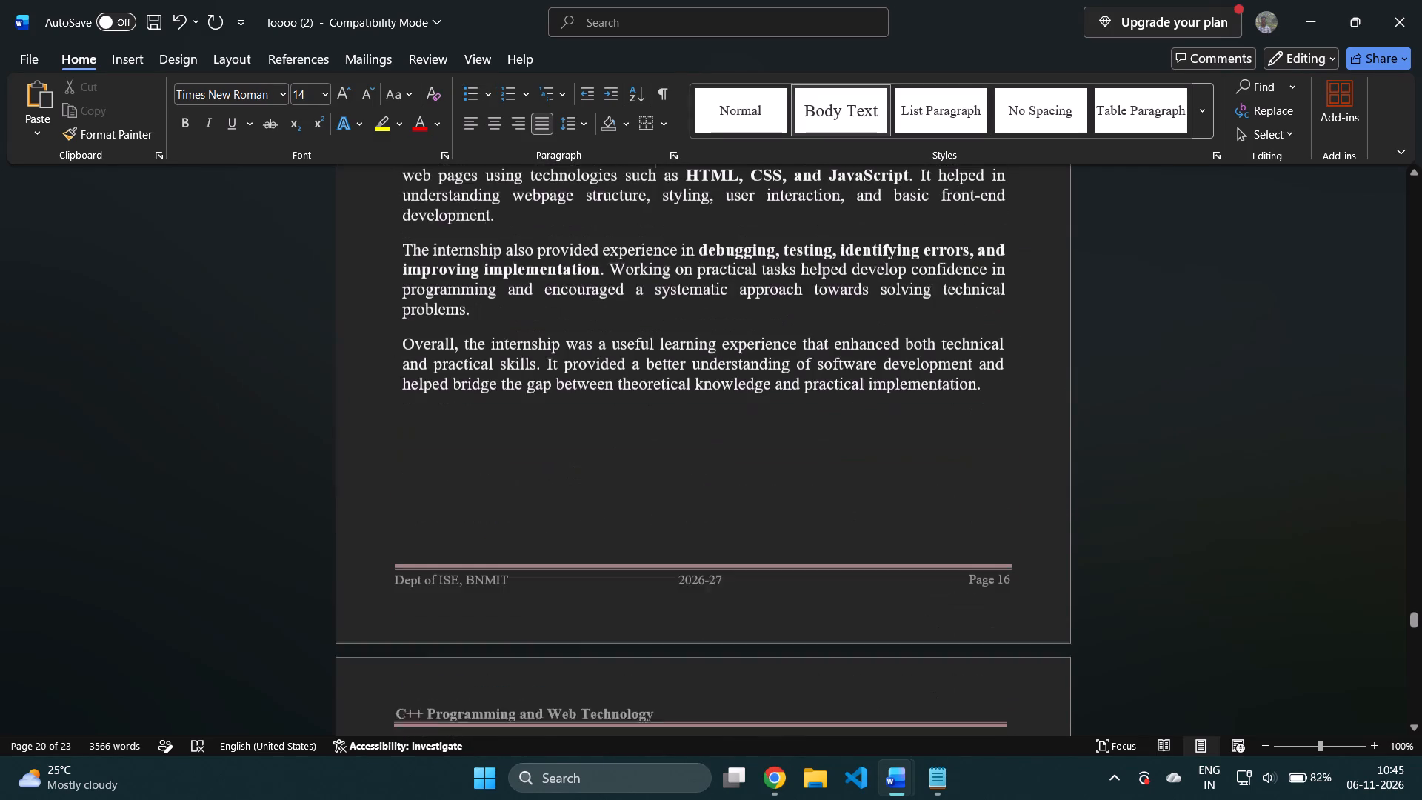
key(Up)
key(Up)
key(Up)
key(Up)
key(Up)
key(Up)
key(Up)
key(Up)
key(Up)
key(Up)
key(Up)
key(Up)
key(Up)
key(Up)
key(Up)
key(Up)
key(Up)
key(Up)
key(Up)
key(Up)
key(Up)
key(Up)
key(Up)
key(Up)
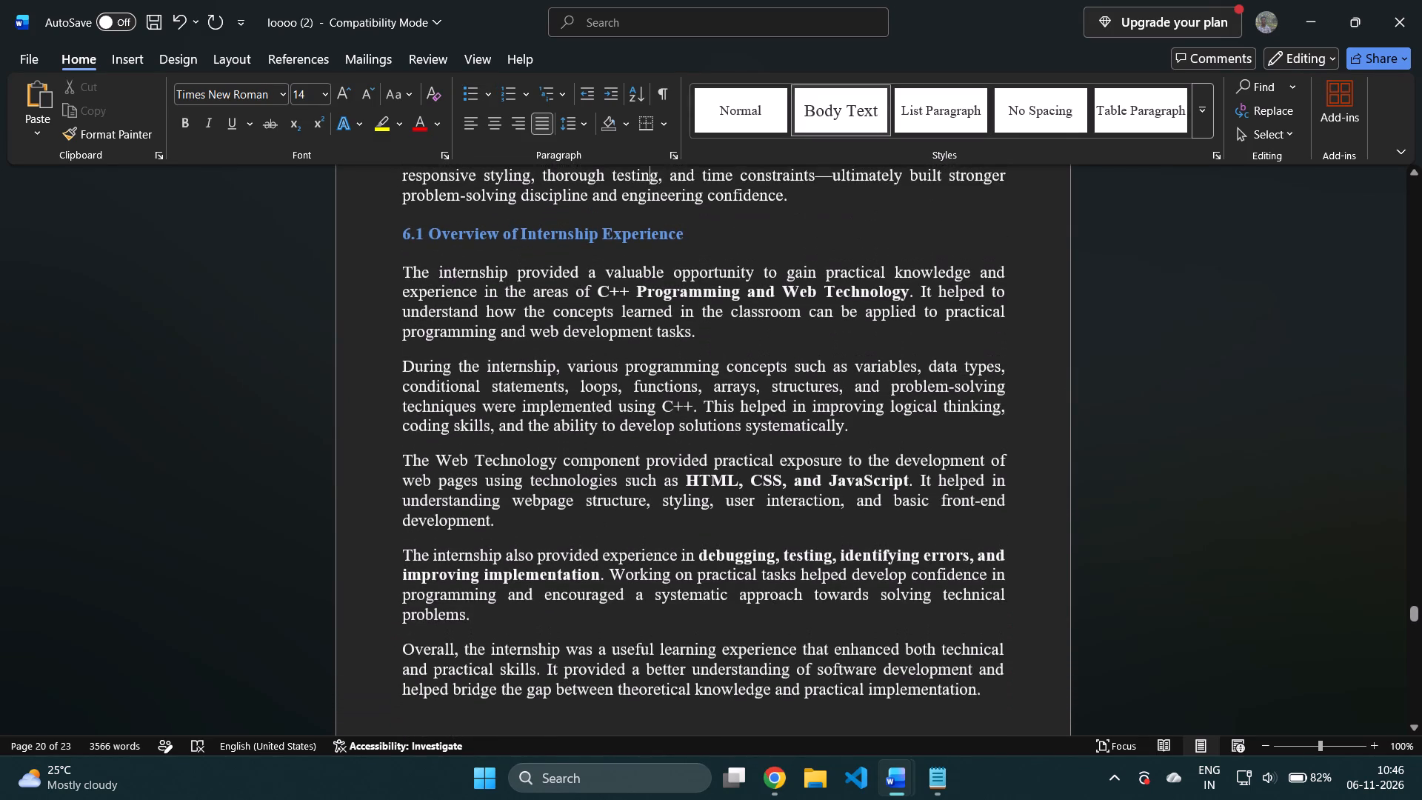
key(Up)
key(Up)
key(Up)
key(Up)
key(Up)
key(Up)
key(Up)
key(Up)
key(Up)
key(Up)
key(Up)
key(Up)
key(Up)
key(Up)
key(Up)
key(Up)
key(Up)
key(Up)
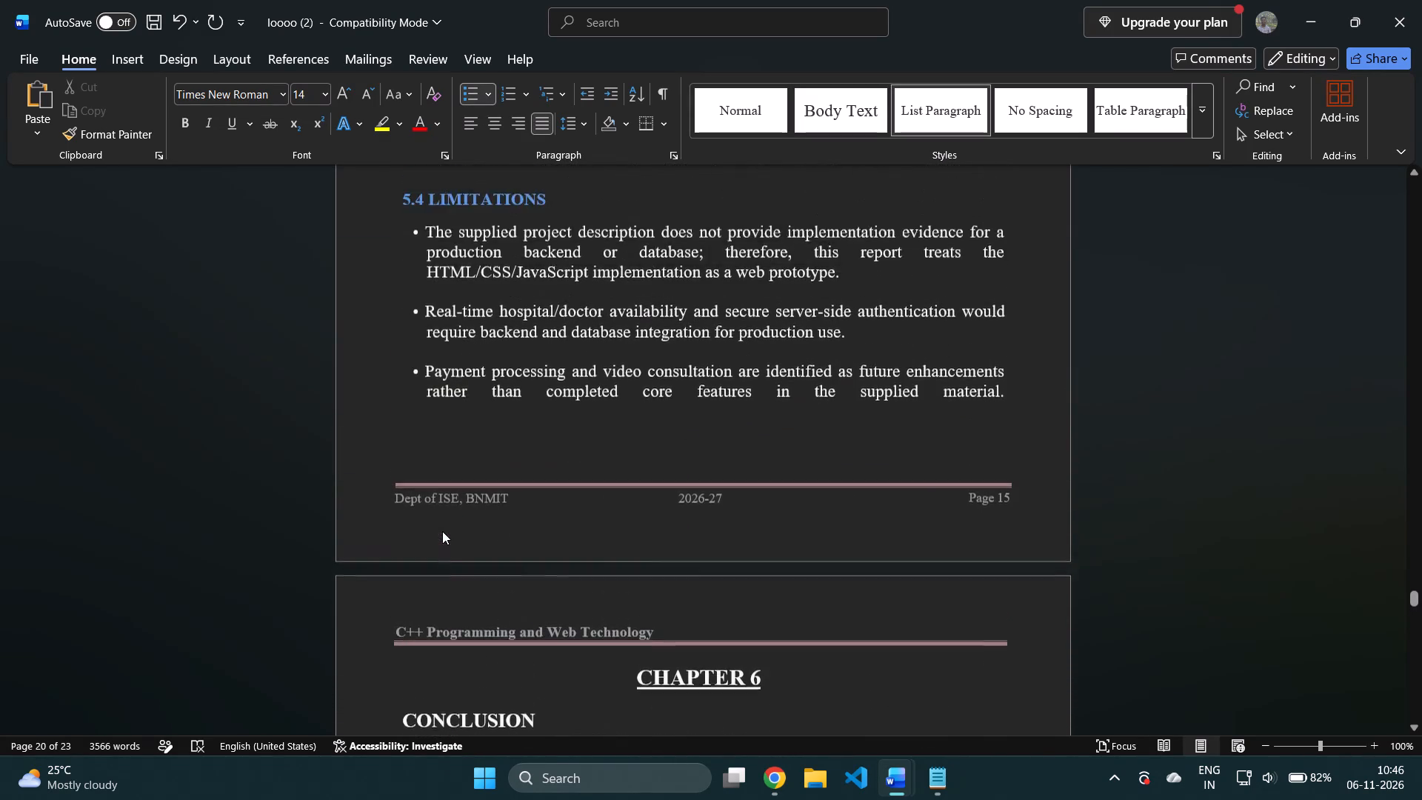
key(Down)
key(Down)
key(Down)
key(Down)
key(Down)
key(Down)
key(Down)
key(Down)
key(Down)
key(Down)
key(Down)
key(Down)
key(Down)
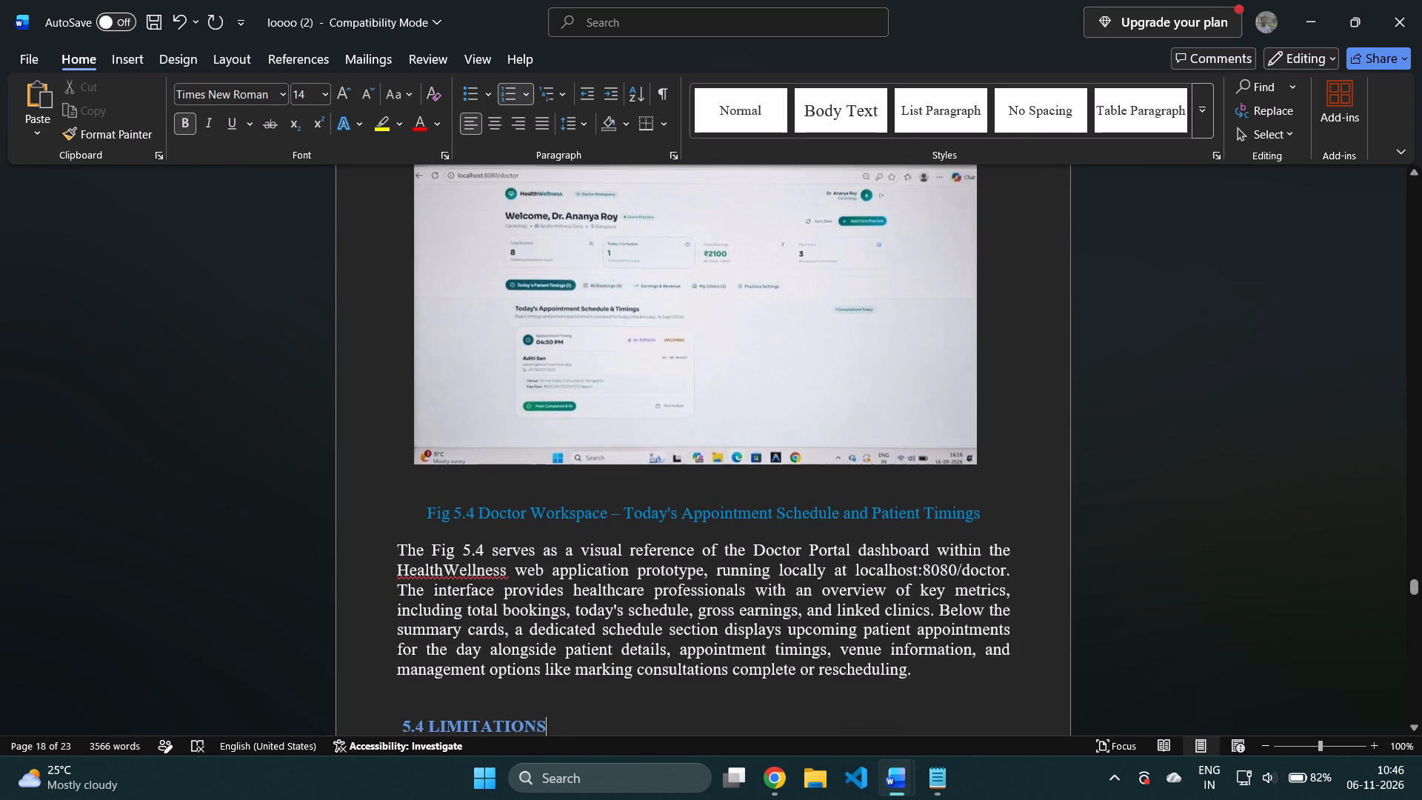
Review the layout from the 5.4 LIMITATIONS section through the end of Chapter 6's challenges list.
key(Down)
key(Down)
key(Down)
key(Down)
key(Down)
key(Down)
key(Down)
key(Down)
key(Down)
key(Down)
key(Down)
key(Down)
key(Down)
key(Down)
key(Down)
key(Down)
key(Down)
key(Down)
key(Down)
key(Down)
key(Down)
key(Down)
key(Down)
key(Down)
key(Down)
key(Down)
key(Down)
key(Down)
key(Down)
key(Down)
key(Down)
key(Down)
key(Down)
key(Down)
key(Down)
key(Down)
key(Down)
key(Down)
key(Down)
key(Down)
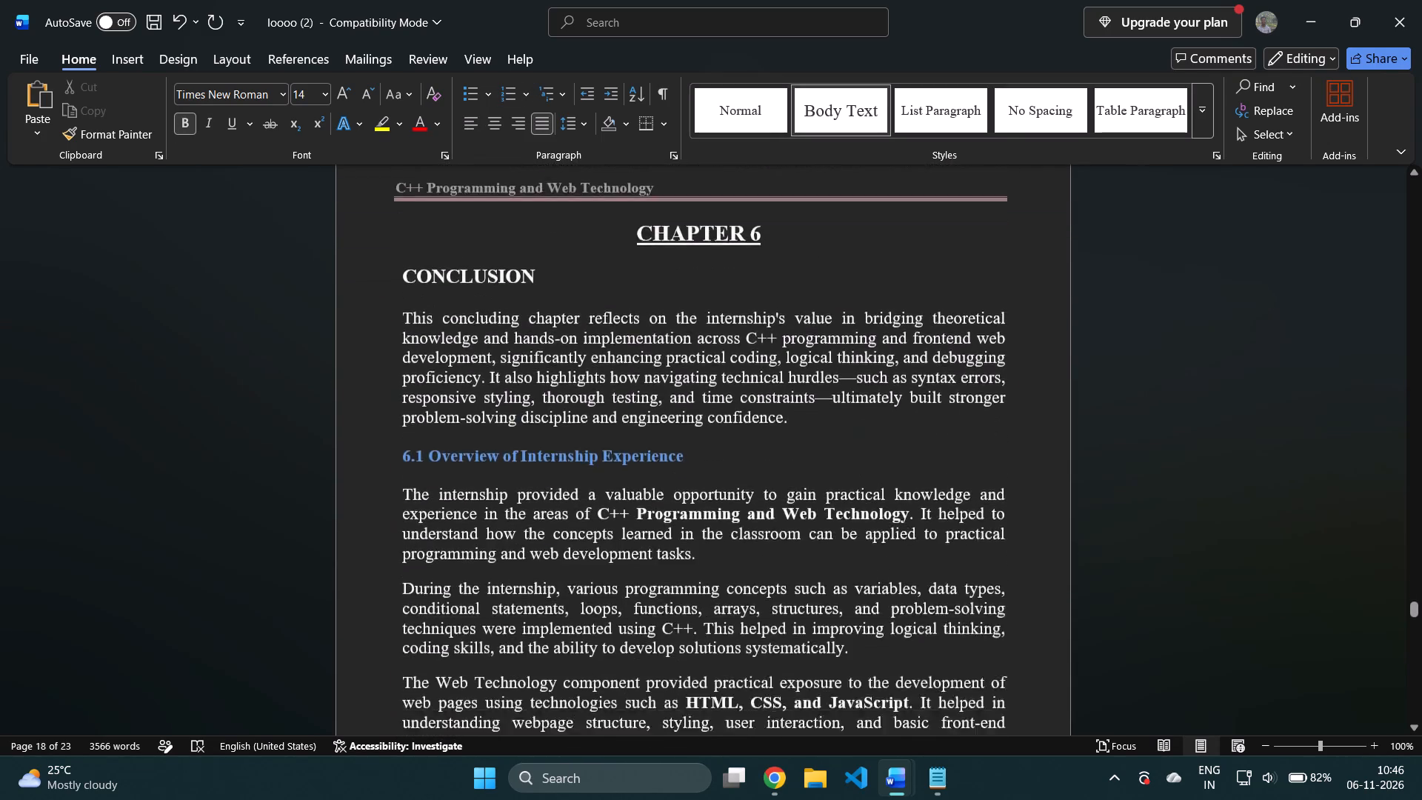
key(Down)
key(Down)
key(Down)
key(Down)
key(Down)
key(Down)
key(Down)
key(Down)
key(Down)
key(Down)
key(Down)
key(Down)
key(Down)
key(Down)
key(Down)
key(Down)
key(Down)
key(Down)
key(Down)
key(Down)
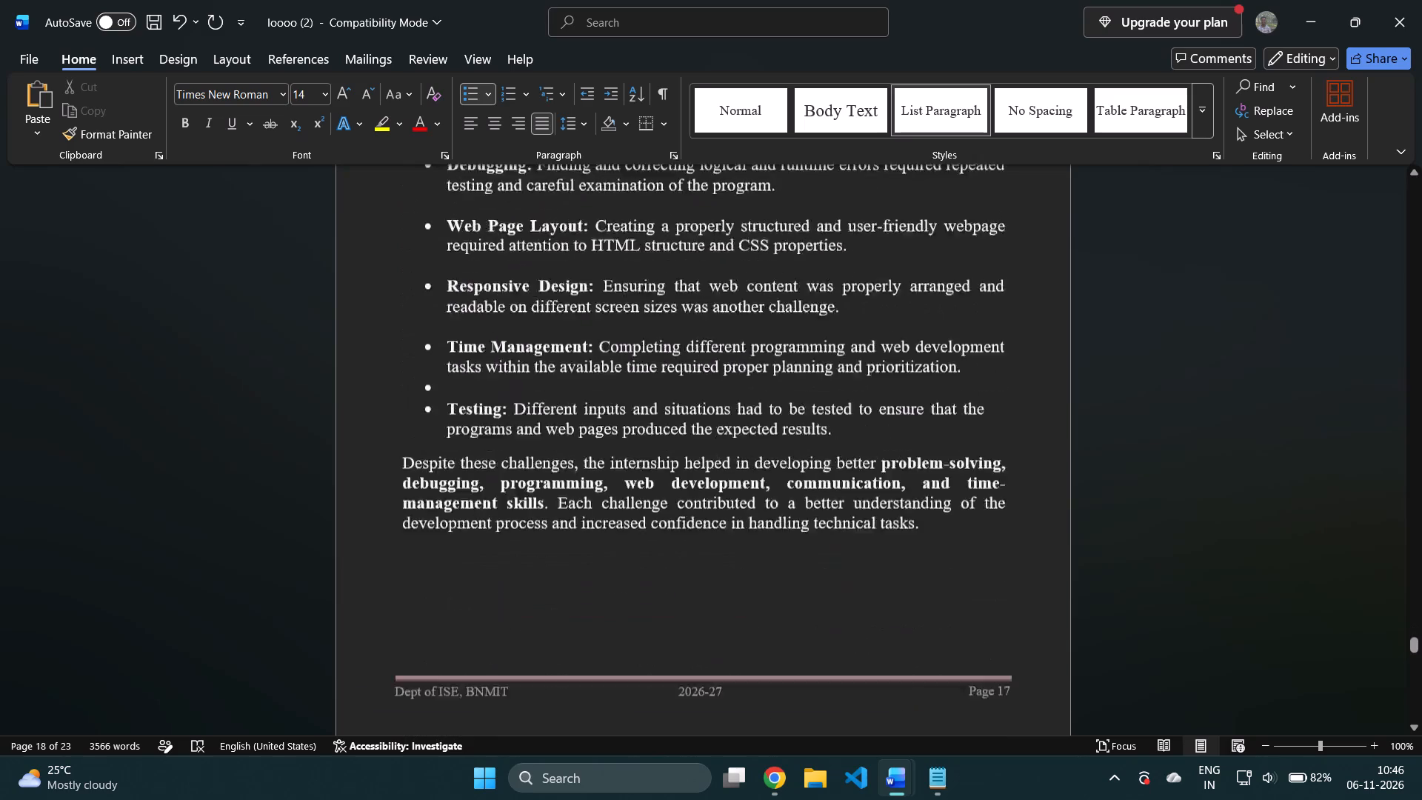
Review the References list through to the start of Appendix I.
key(Down)
key(Down)
key(Down)
key(Down)
key(Down)
key(Down)
key(Down)
key(Down)
key(Down)
key(Down)
key(Down)
key(Down)
key(Down)
key(Down)
key(Down)
key(Down)
key(Down)
key(Down)
key(Down)
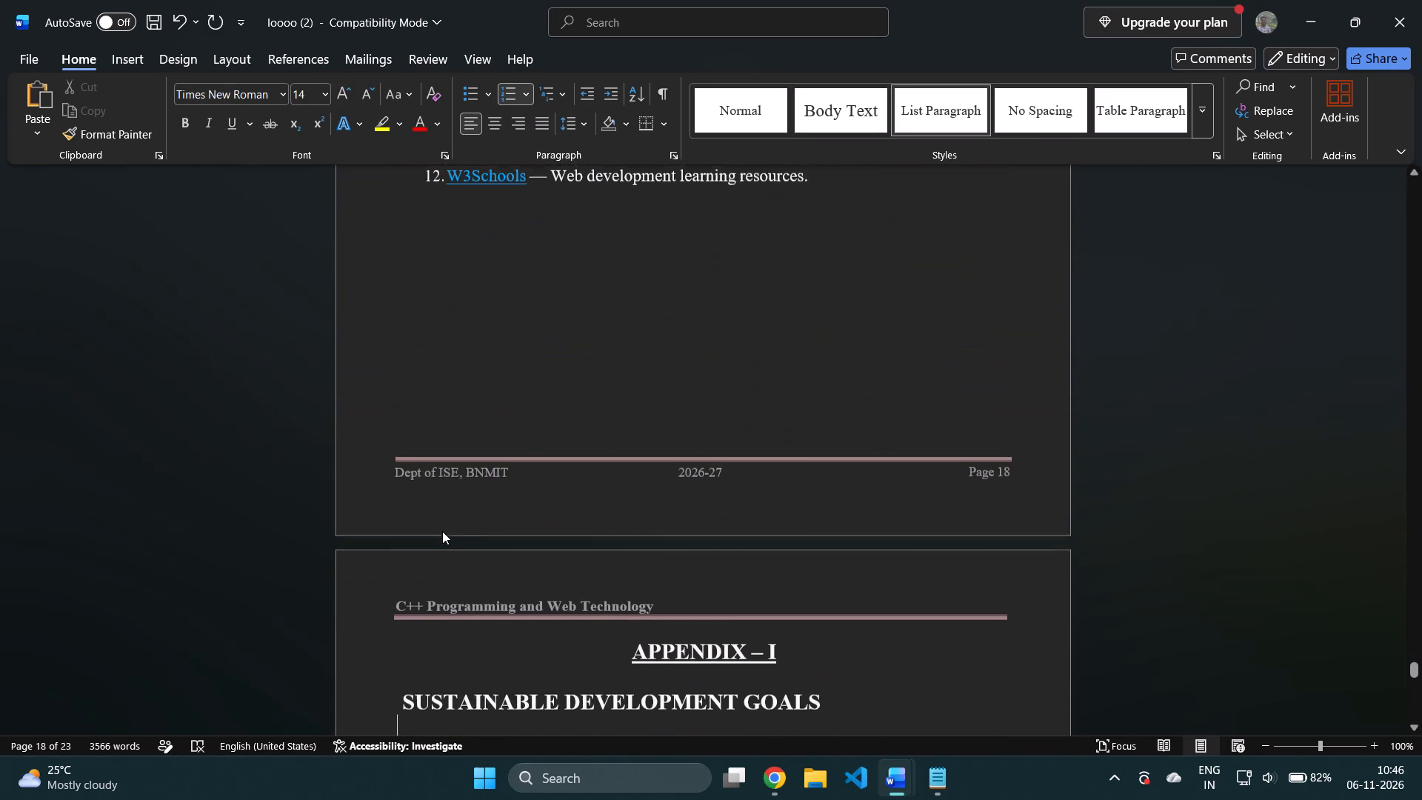
Review the Sustainable Development Goals text in Appendix I, covering SDG 3 and SDG 10, through to the document's last page.
key(Down)
key(Down)
key(Down)
key(Down)
key(Down)
key(Down)
key(Down)
key(Down)
key(Down)
key(Down)
key(Down)
key(Down)
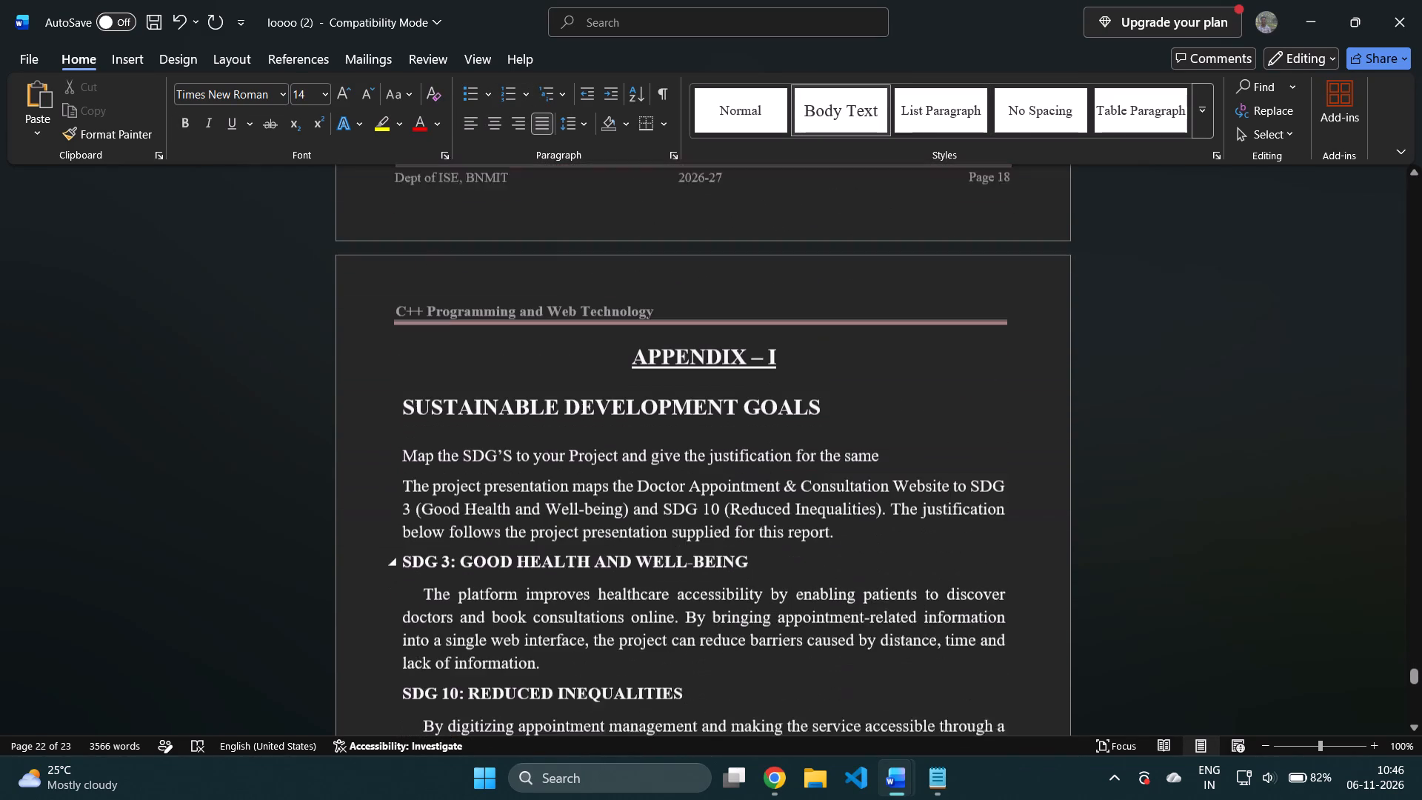
key(Down)
key(Down)
key(Down)
key(Down)
key(Down)
key(Down)
key(Down)
key(Down)
key(Down)
key(Down)
key(Down)
key(Down)
key(Down)
key(Down)
key(Down)
key(Down)
key(Down)
key(Down)
key(Down)
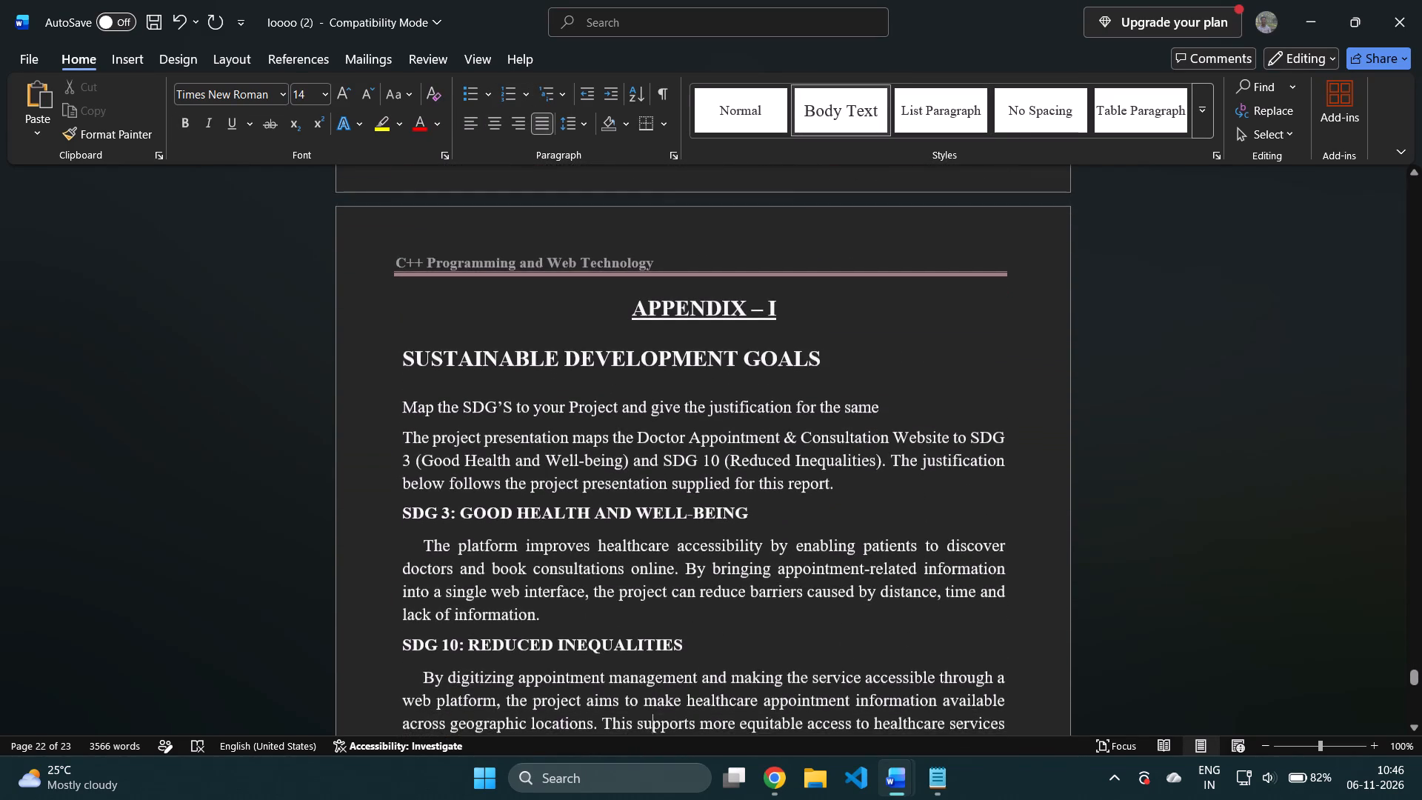
key(Down)
key(Down)
key(Down)
key(Down)
key(Down)
key(Down)
key(Down)
key(Down)
key(Down)
key(Down)
key(Down)
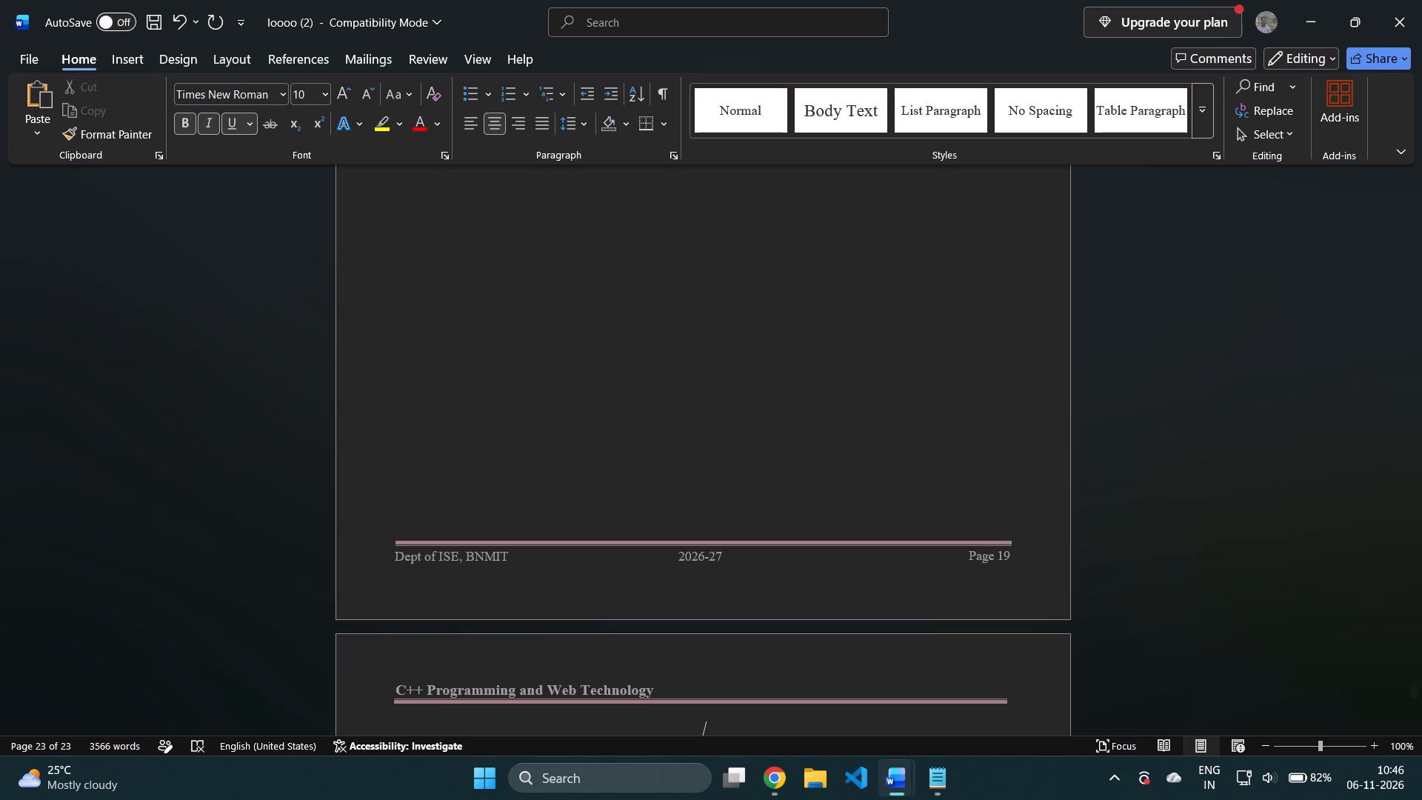
In the Table of Contents, insert "1.1" followed by two spaces before the title "Introduction to C++ Programming".
scroll(442, 531, up, 20)
scroll(442, 531, up, 20)
scroll(442, 531, up, 20)
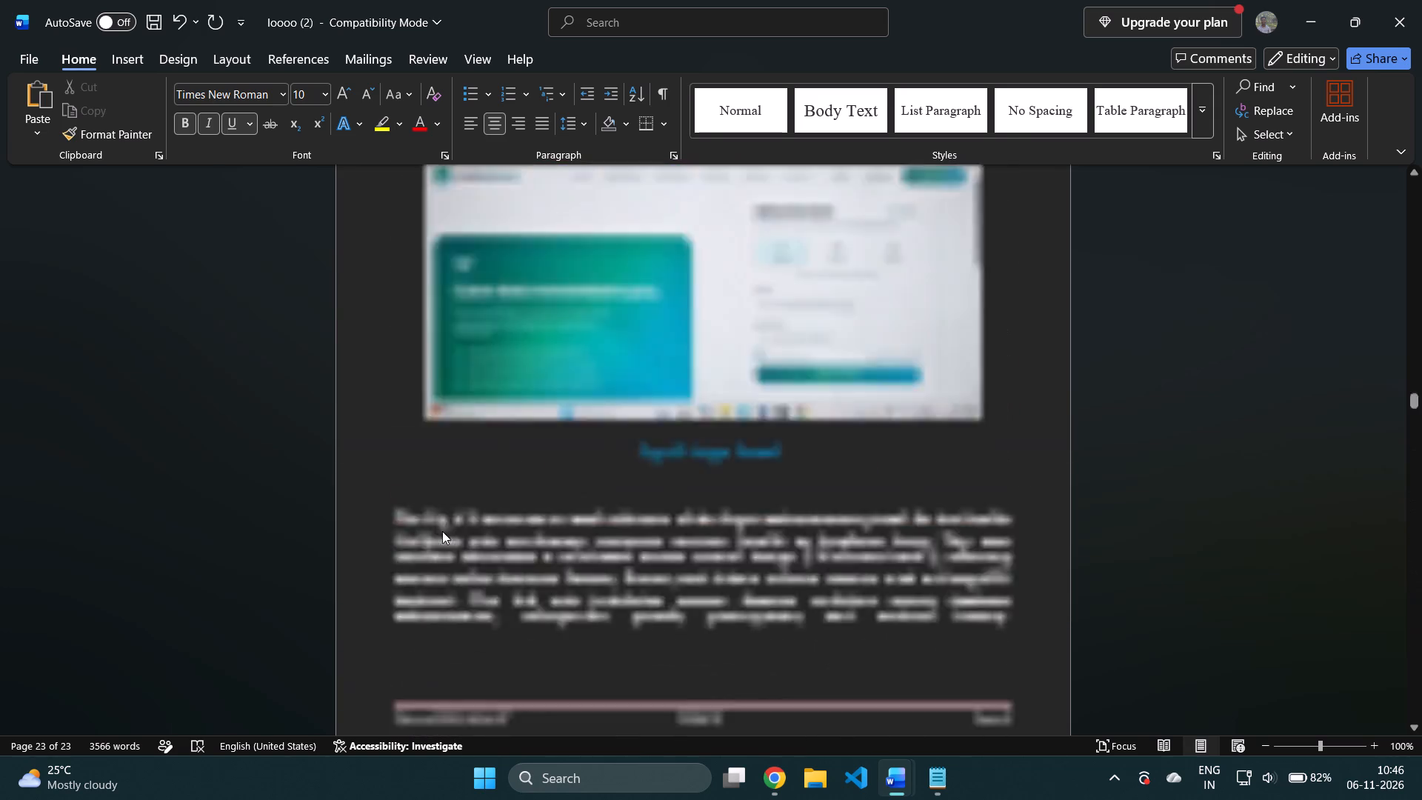
scroll(442, 531, up, 2)
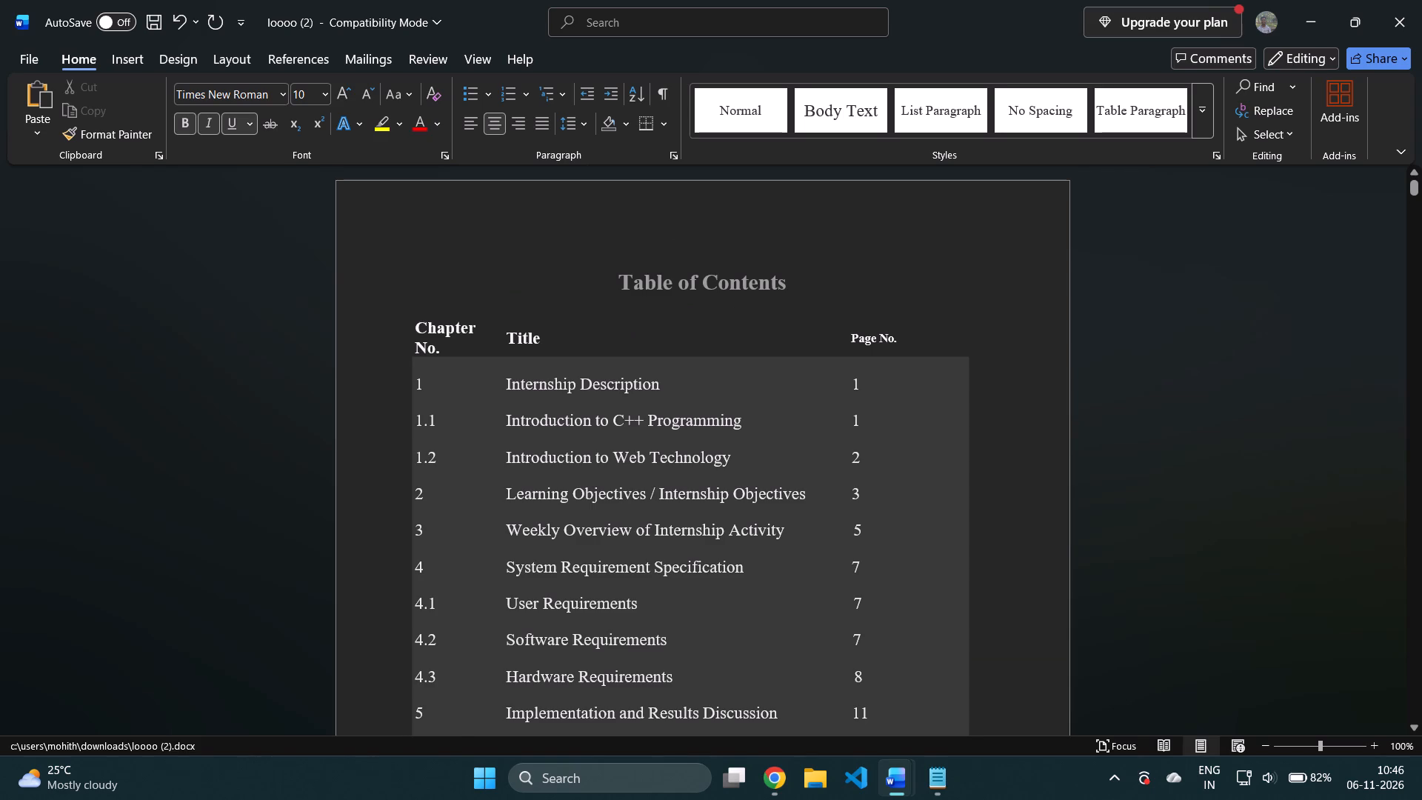
click(430, 419)
click(450, 427)
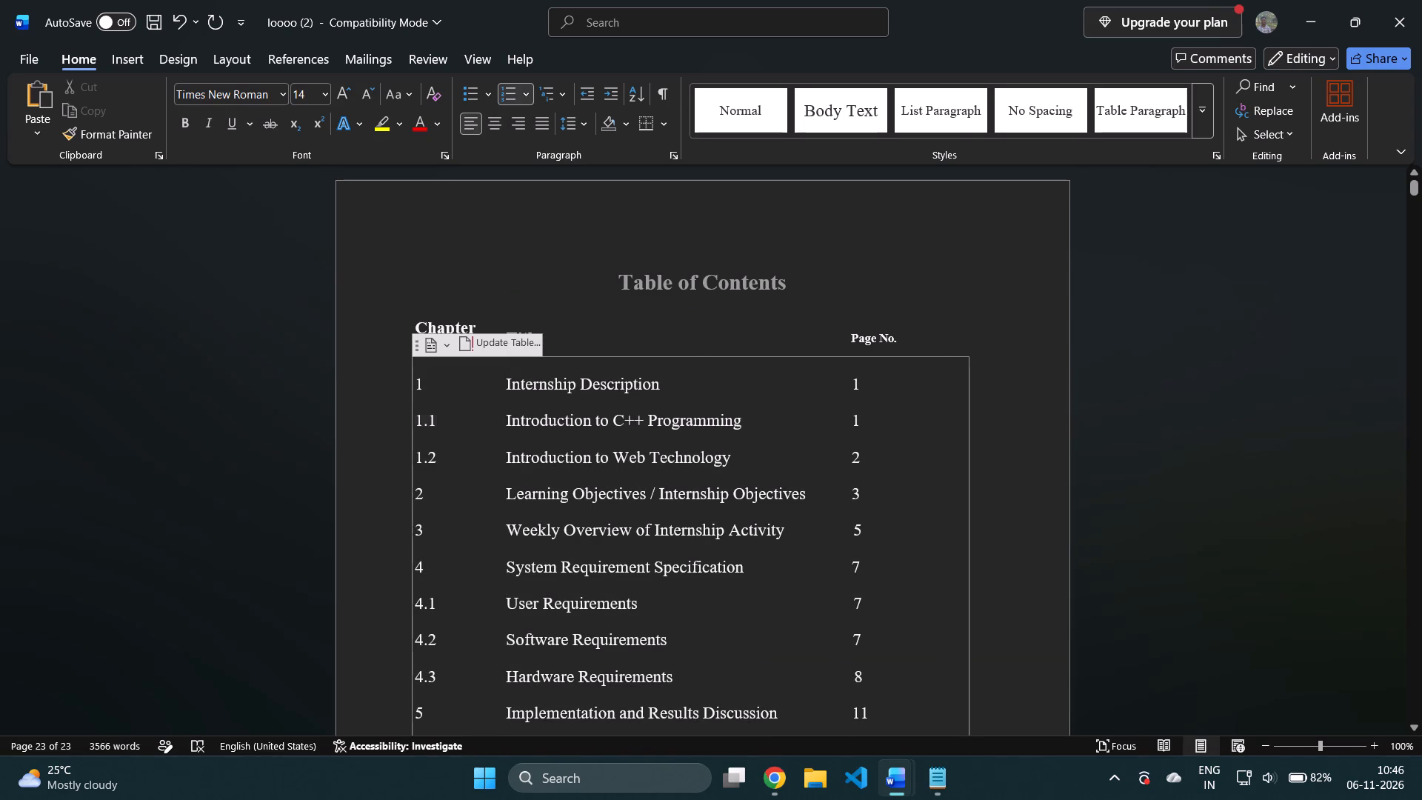
click(439, 419)
text(1.1)
key(space)
key(space)
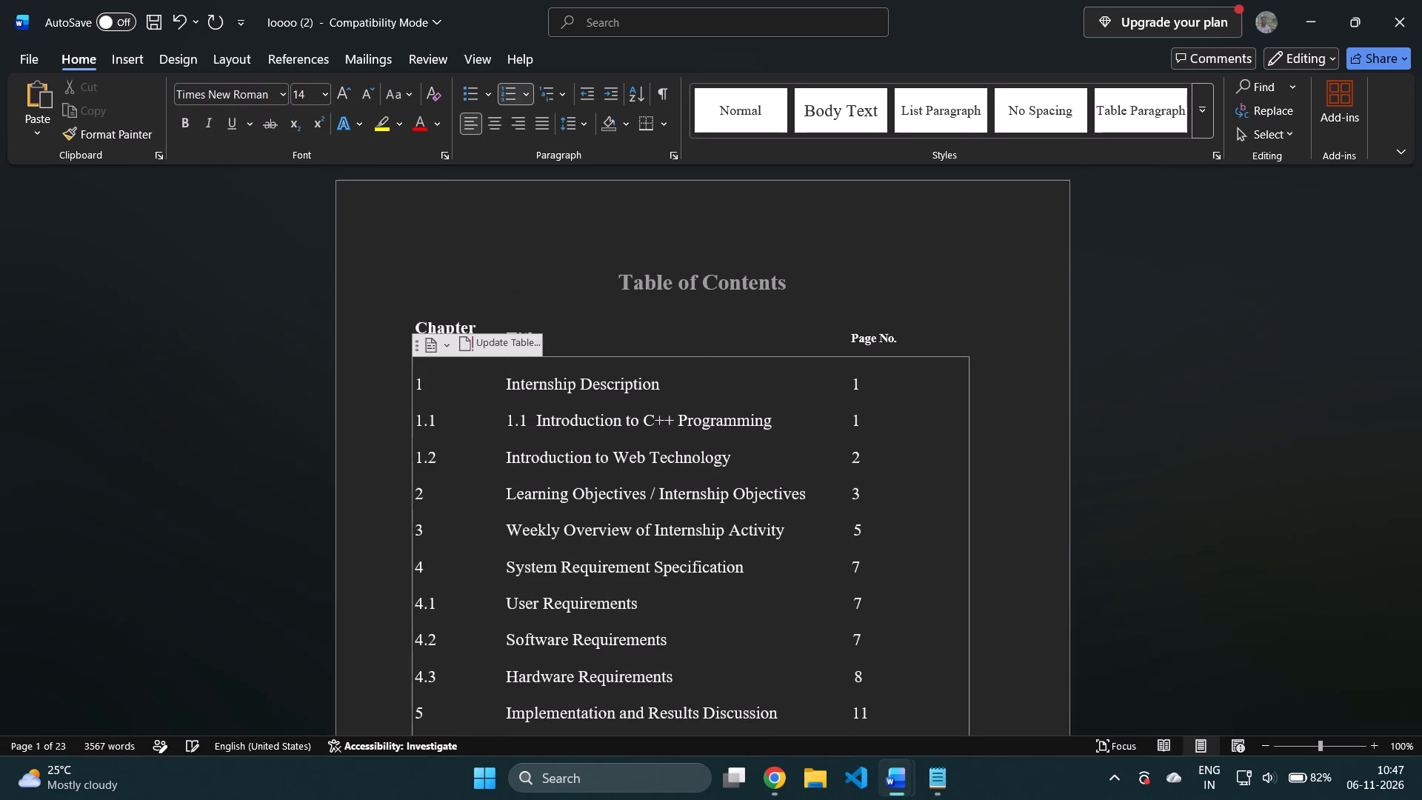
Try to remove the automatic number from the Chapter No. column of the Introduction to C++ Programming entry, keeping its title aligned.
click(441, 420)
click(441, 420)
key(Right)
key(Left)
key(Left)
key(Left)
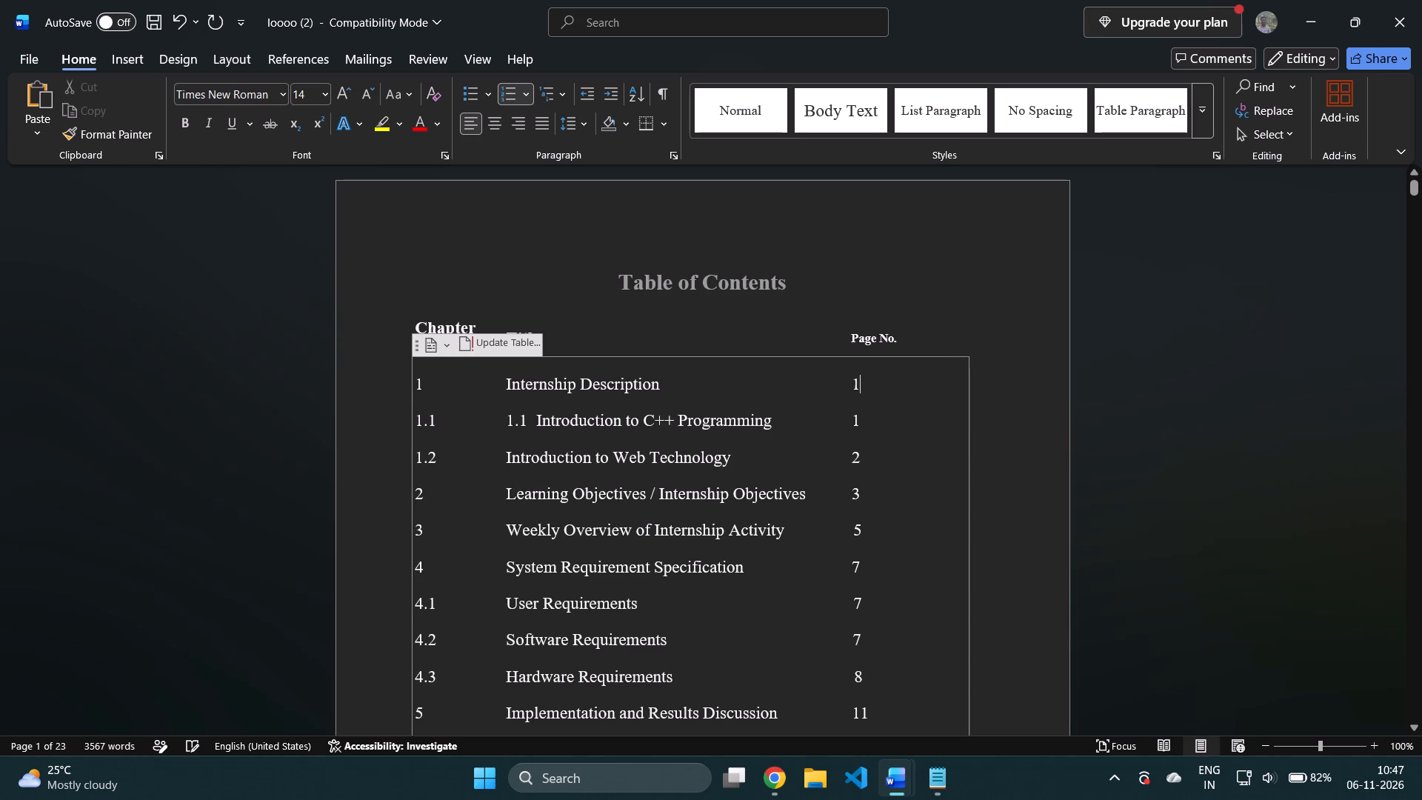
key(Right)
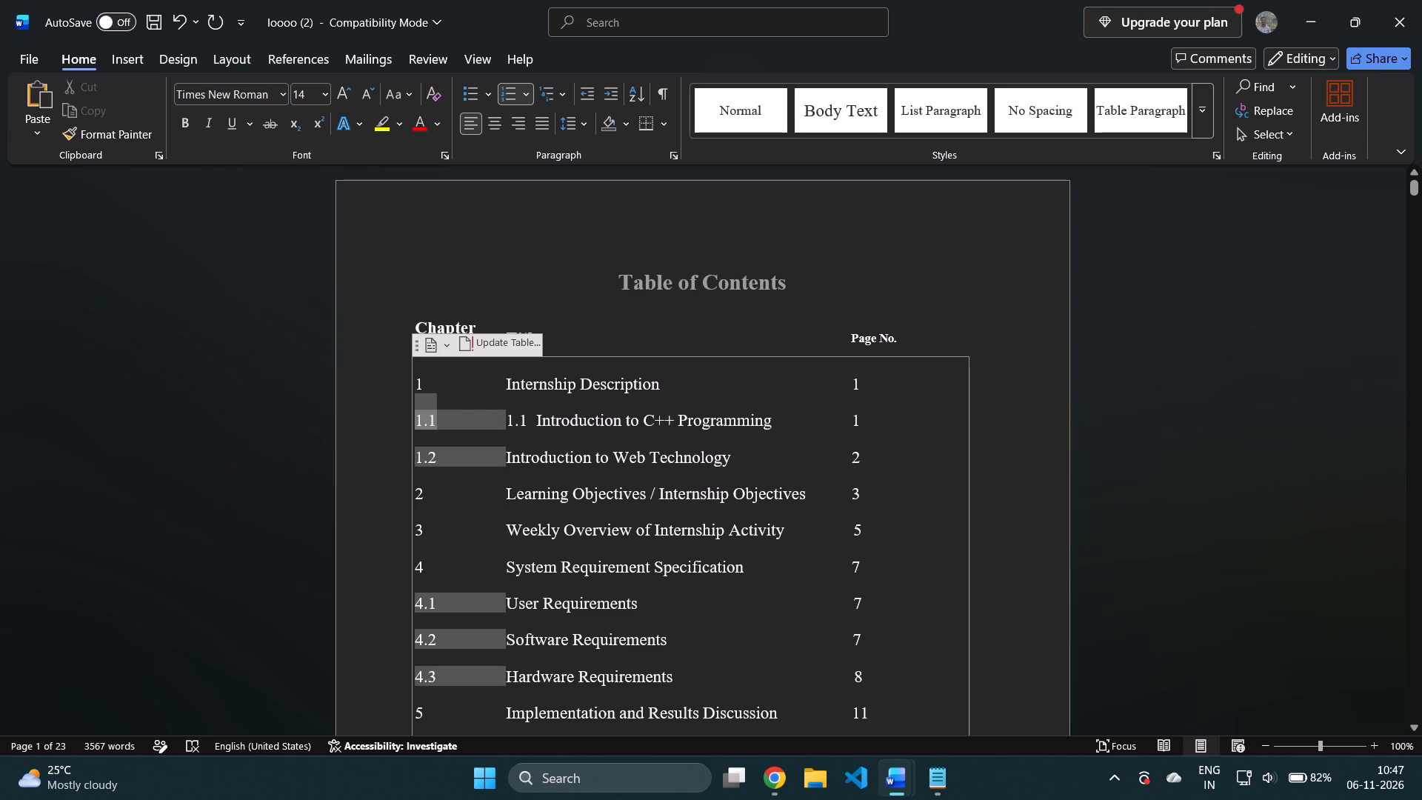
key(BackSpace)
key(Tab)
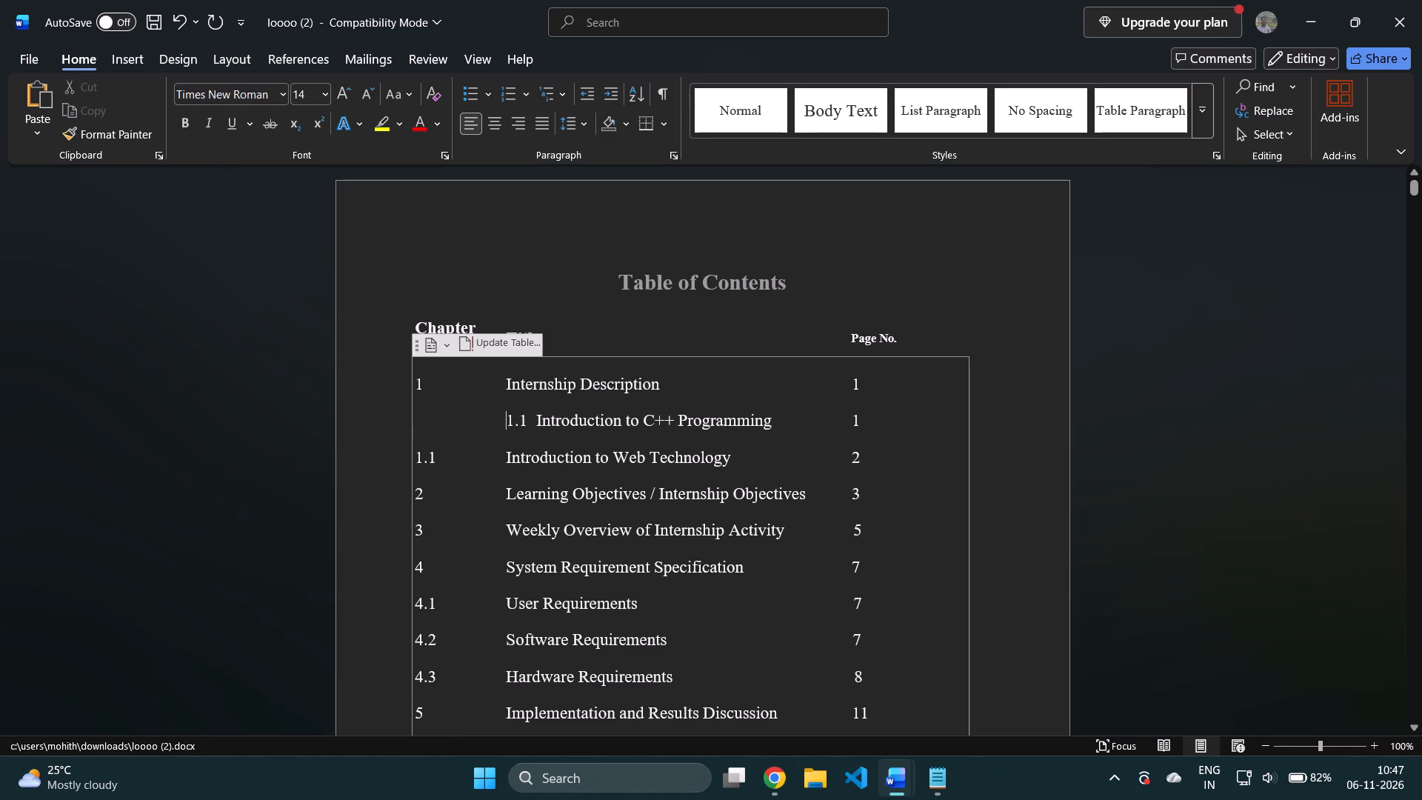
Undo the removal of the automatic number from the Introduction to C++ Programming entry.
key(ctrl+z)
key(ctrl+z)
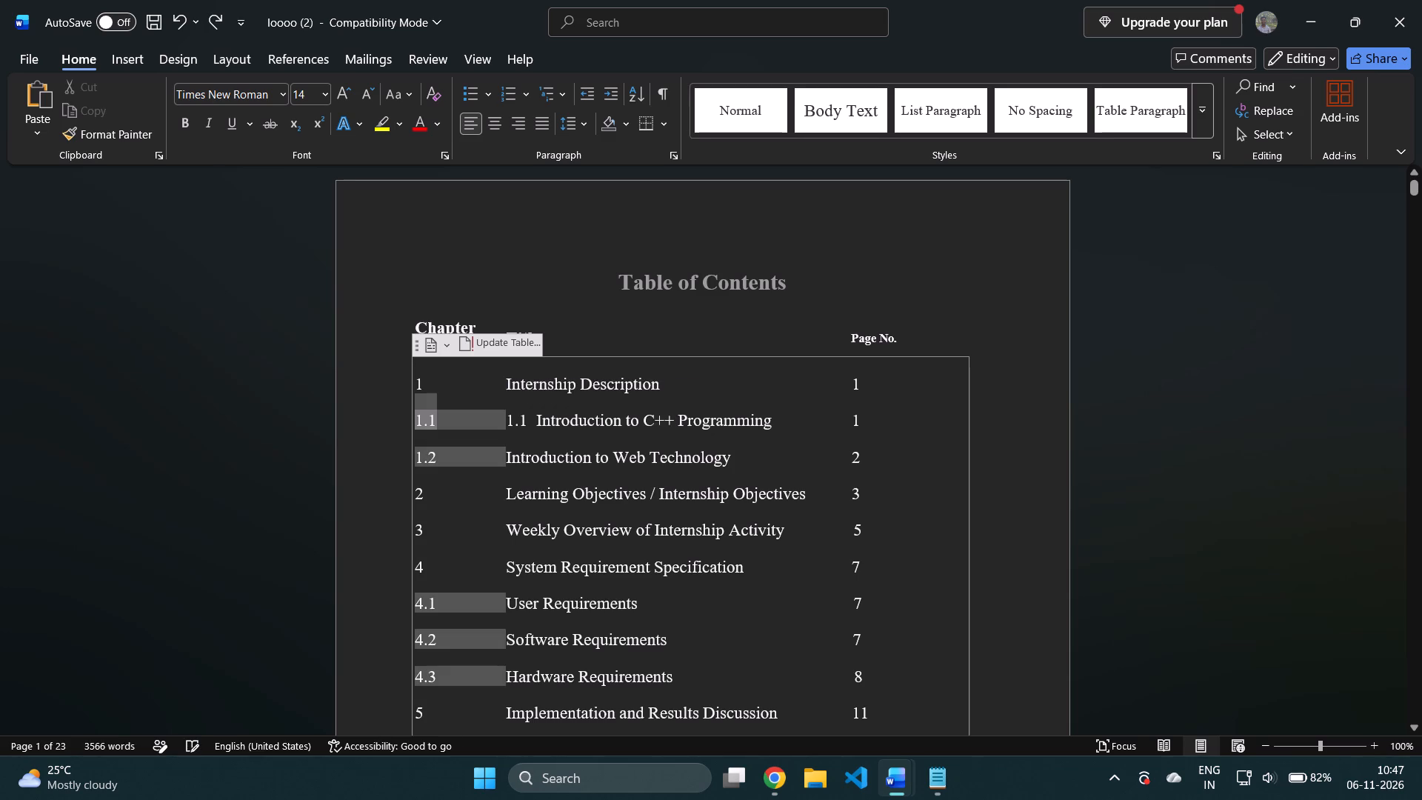
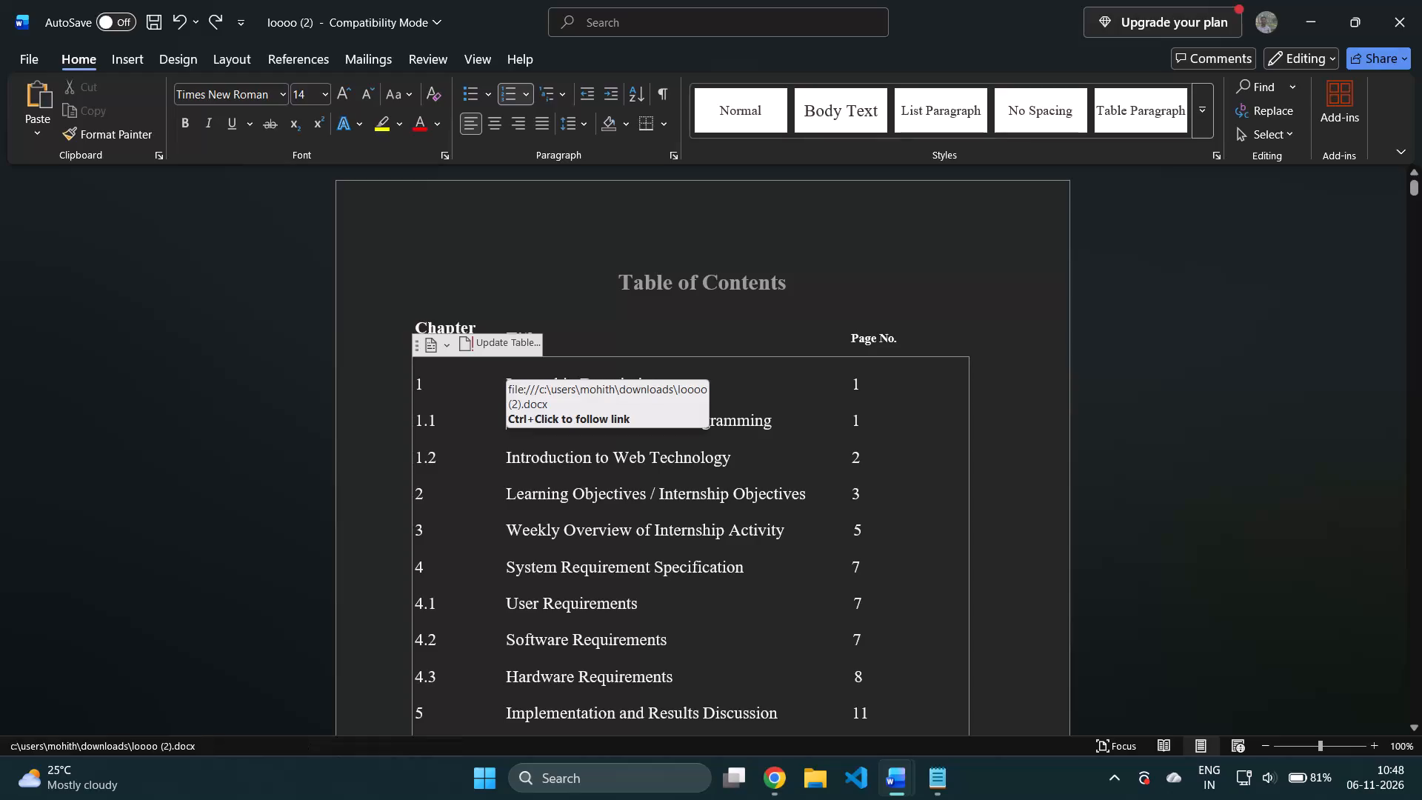
Remove the automatic number from the Introduction to C++ Programming entry and indent its "1.1" title back to the Title column.
click(981, 431)
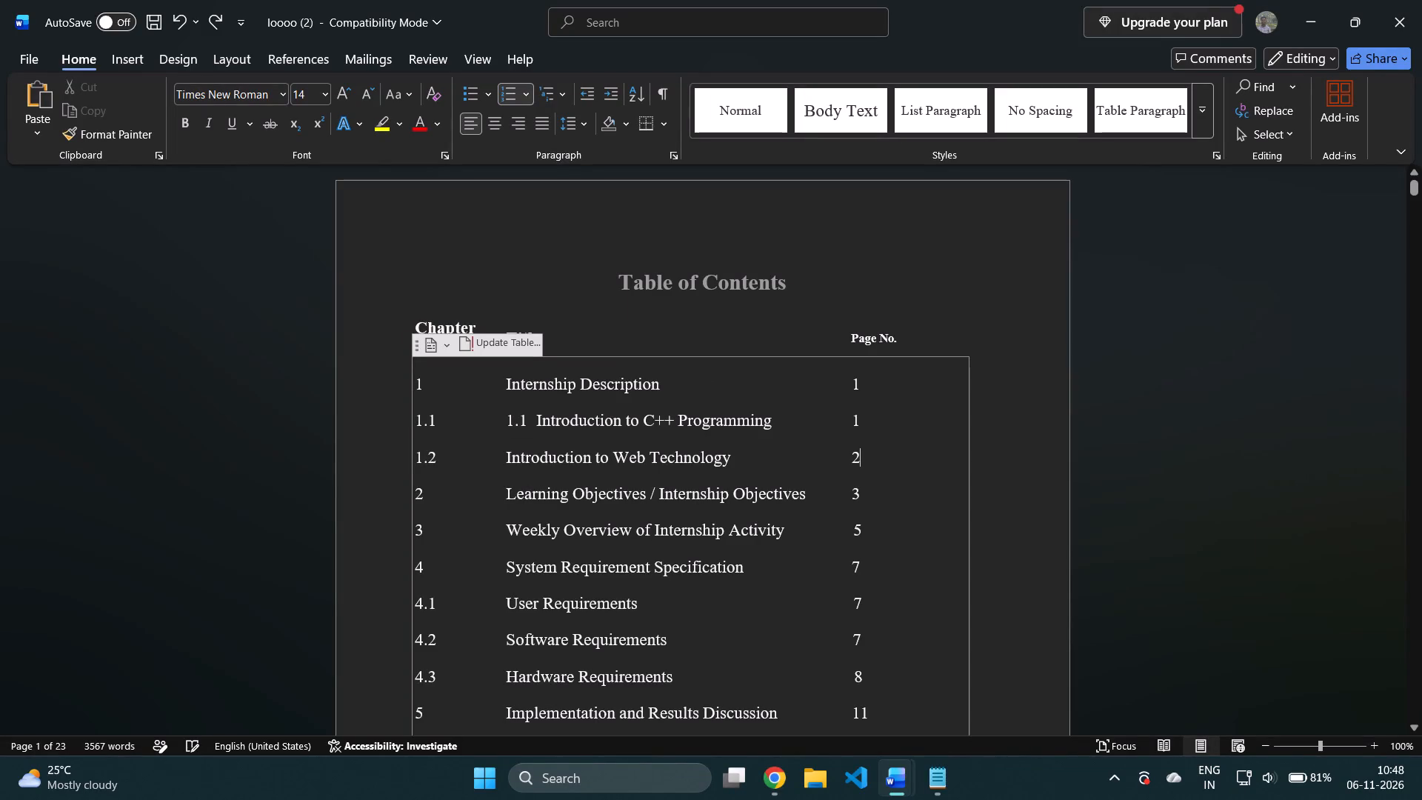
click(458, 433)
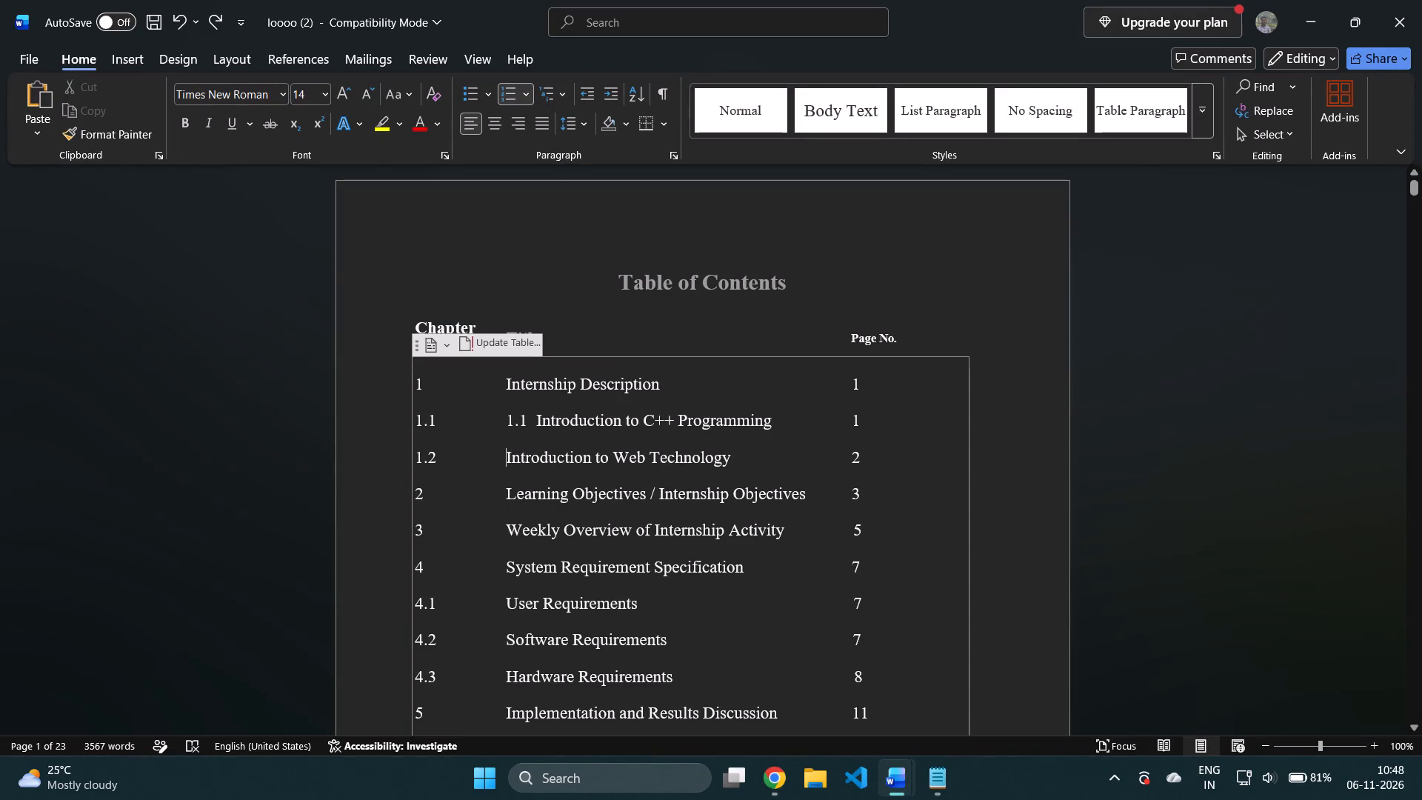
click(441, 421)
double_click(421, 419)
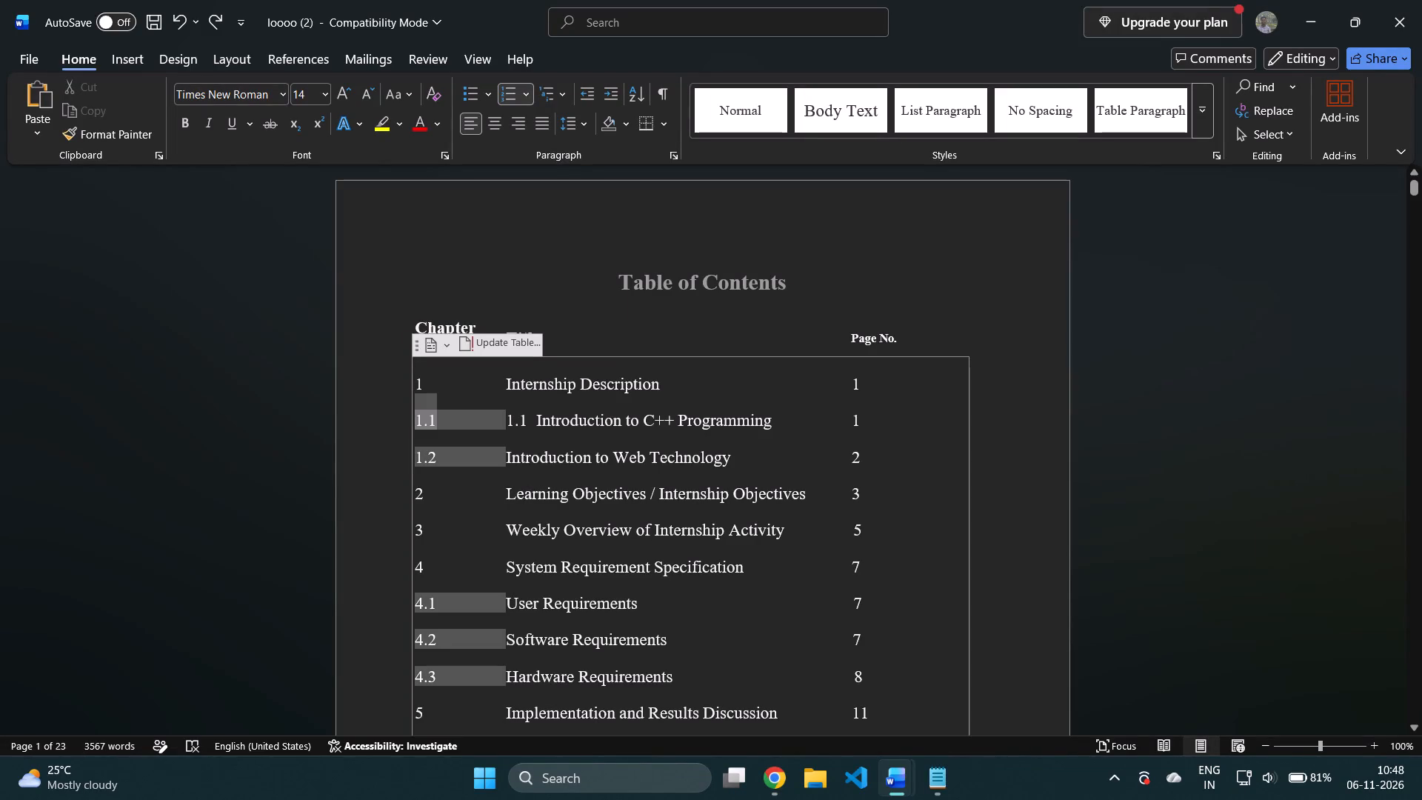
double_click(421, 419)
double_click(421, 419)
click(421, 419)
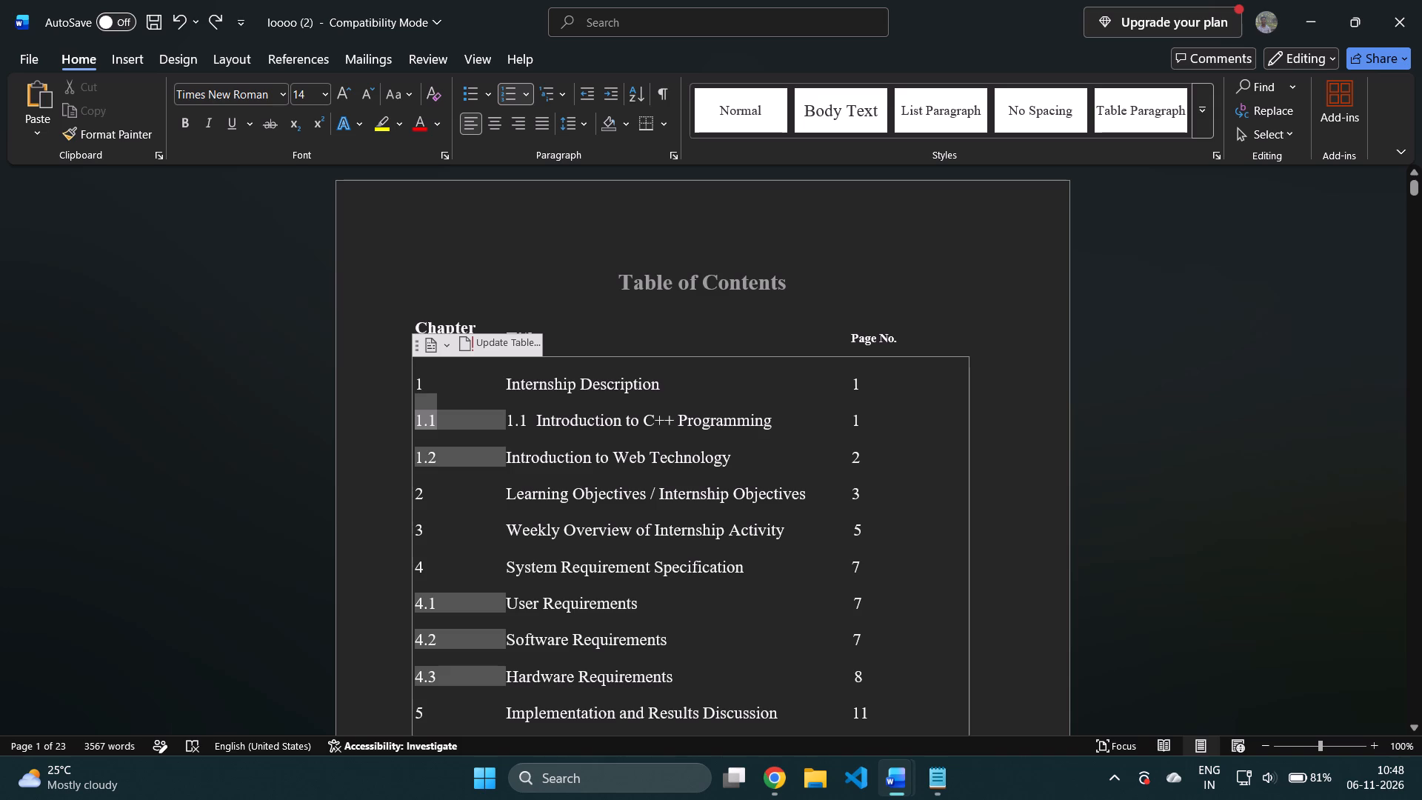
double_click(446, 420)
click(427, 419)
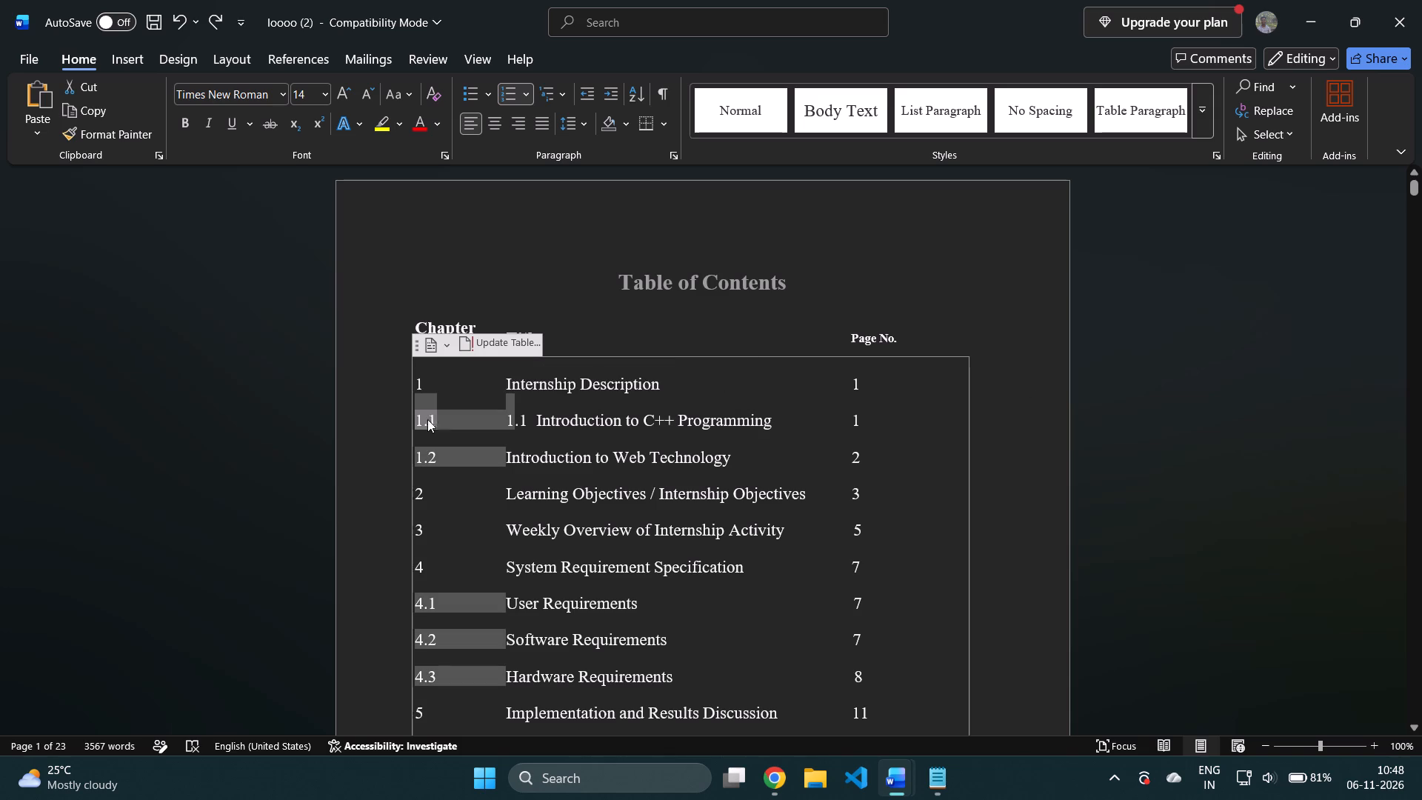
click(433, 376)
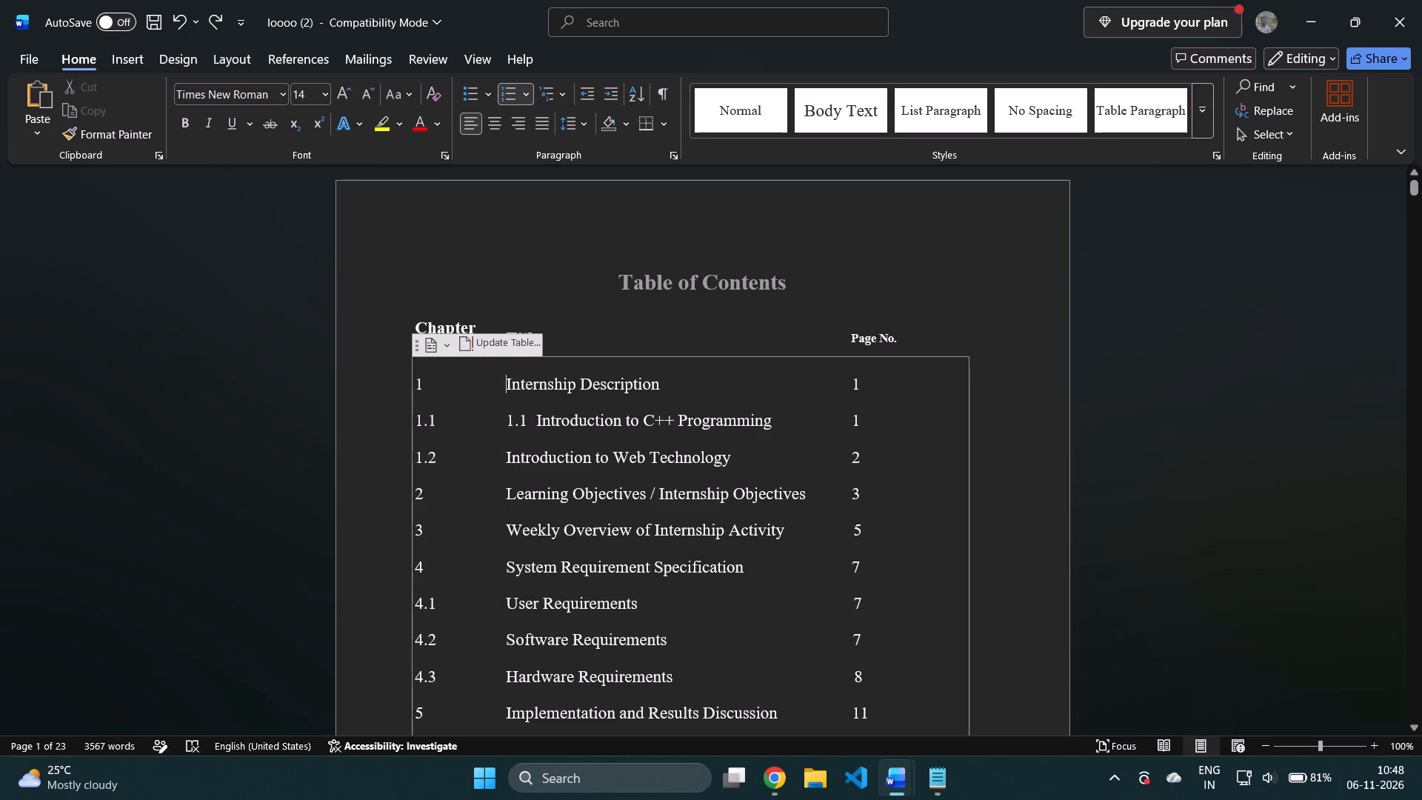
key(Left)
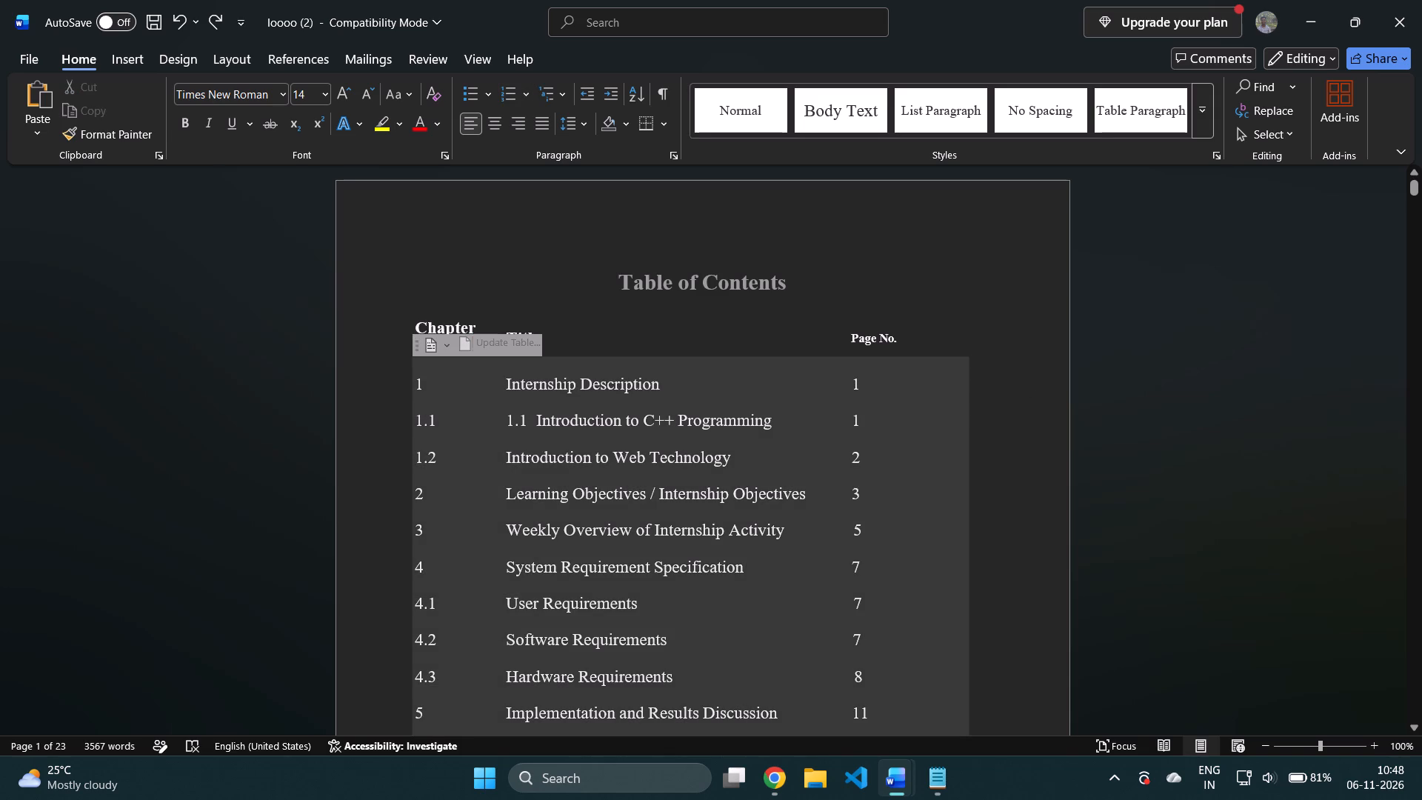
key(Left)
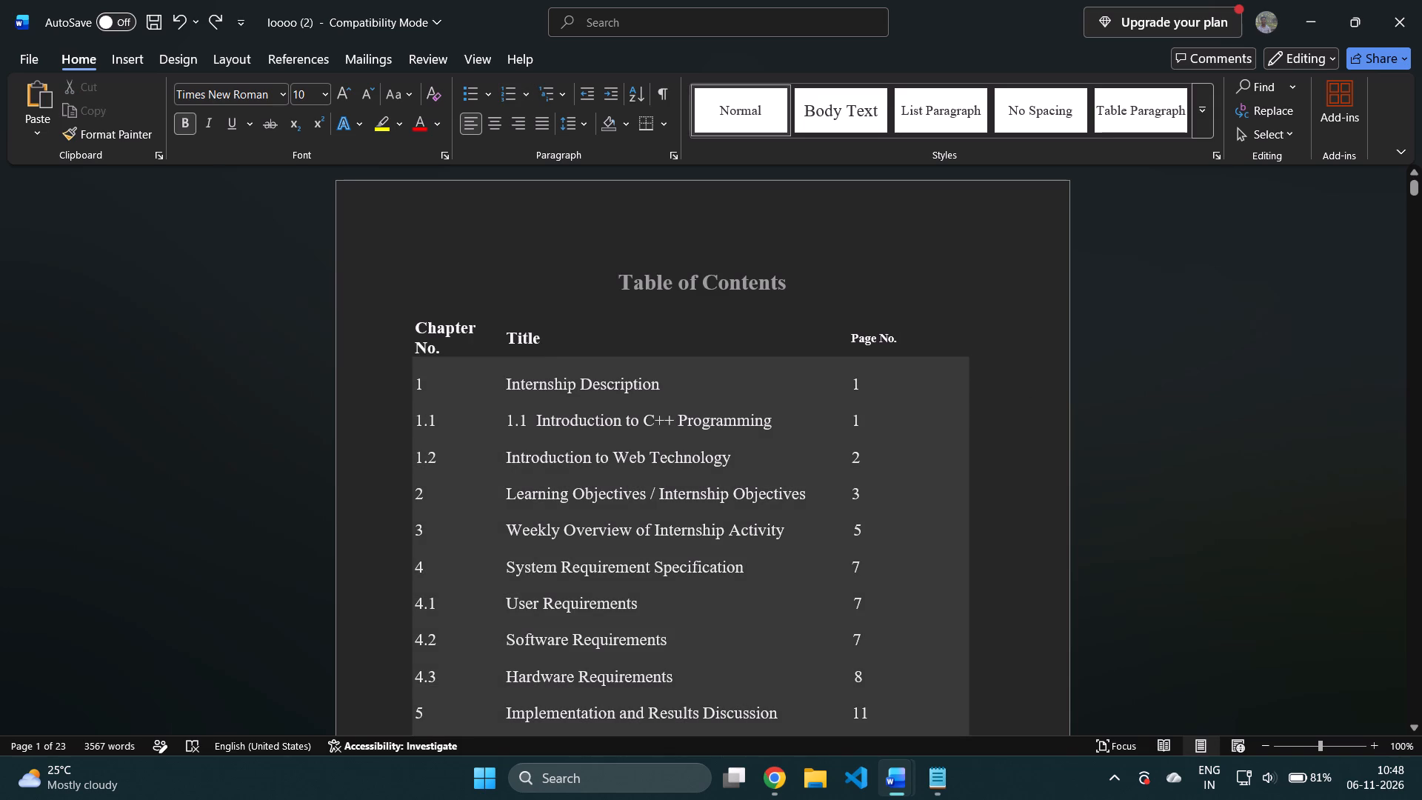
click(455, 421)
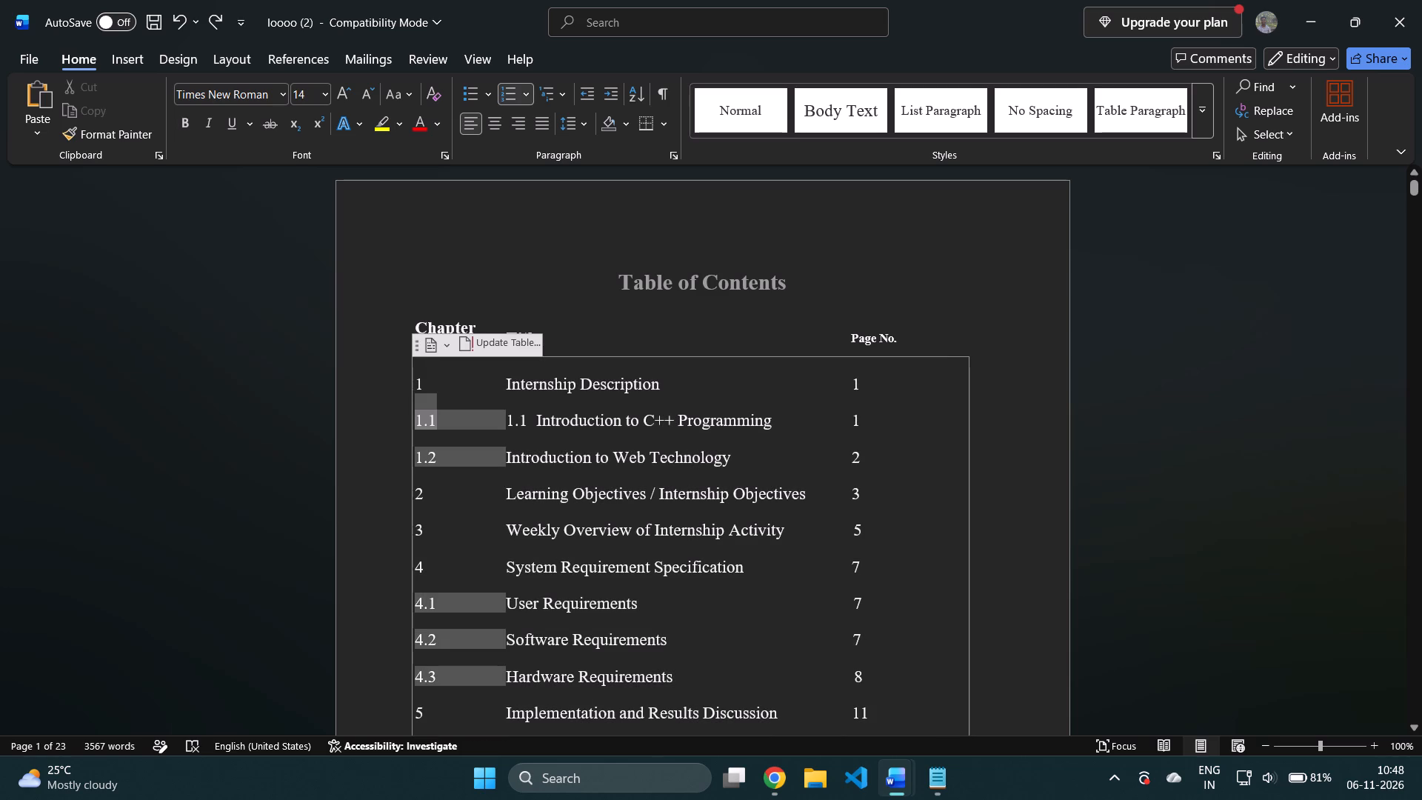
key(BackSpace)
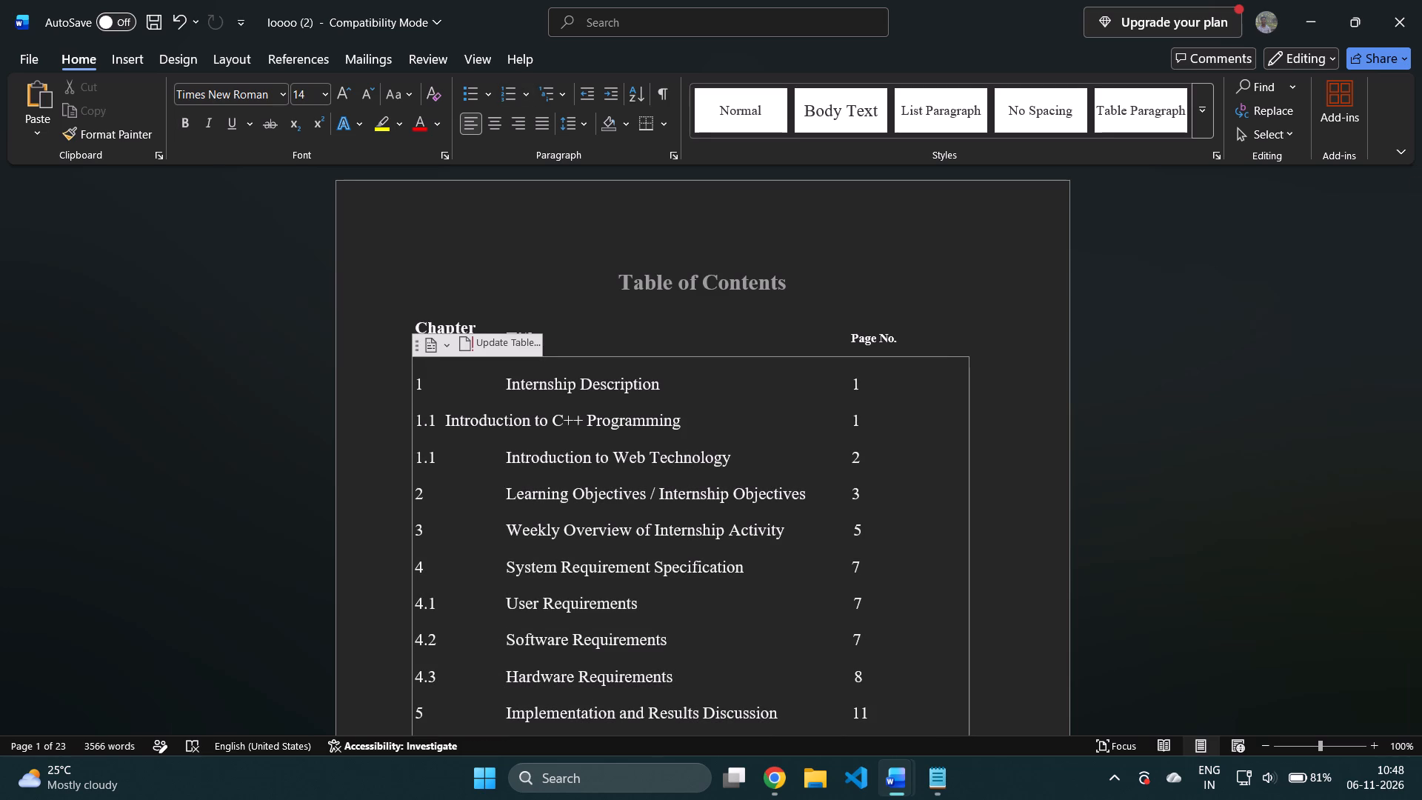
key(Tab)
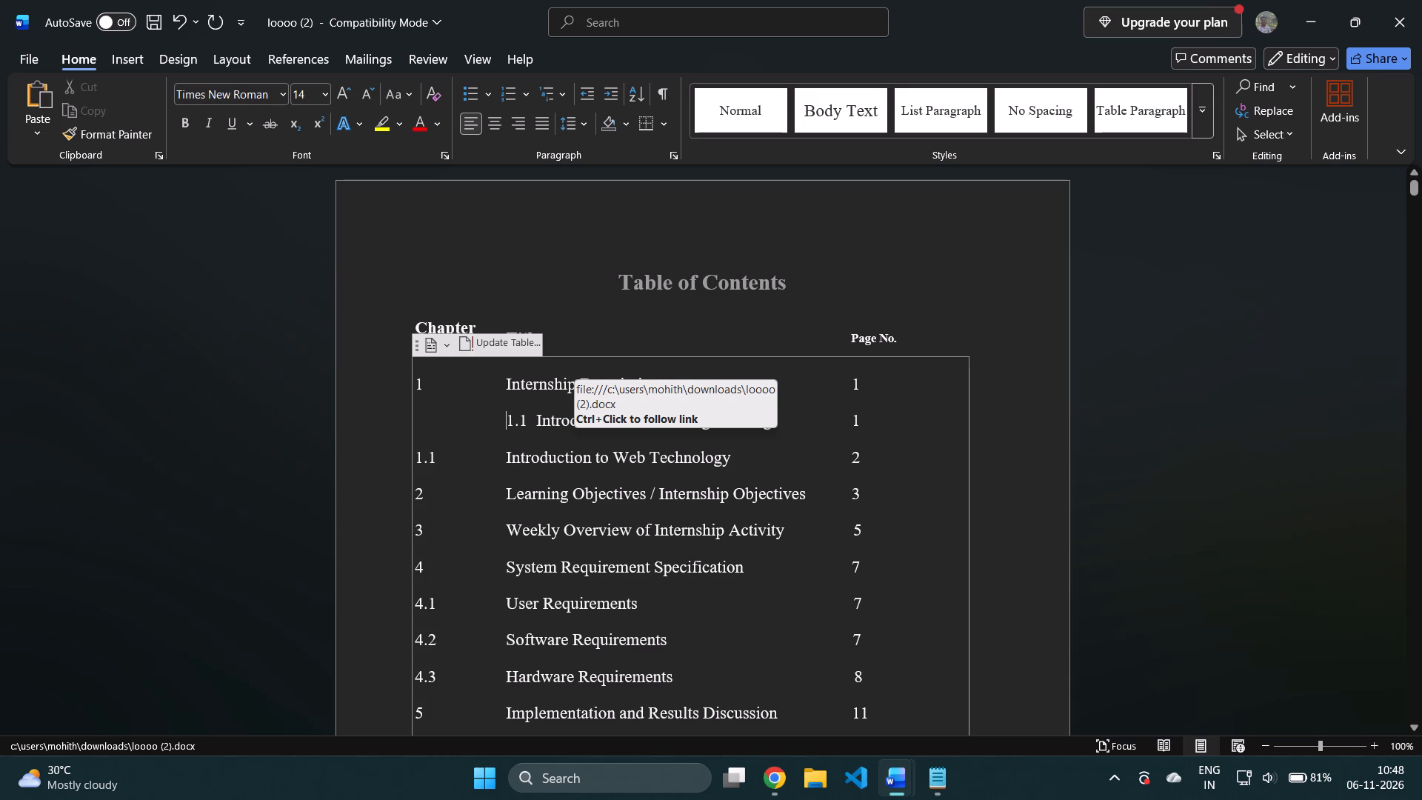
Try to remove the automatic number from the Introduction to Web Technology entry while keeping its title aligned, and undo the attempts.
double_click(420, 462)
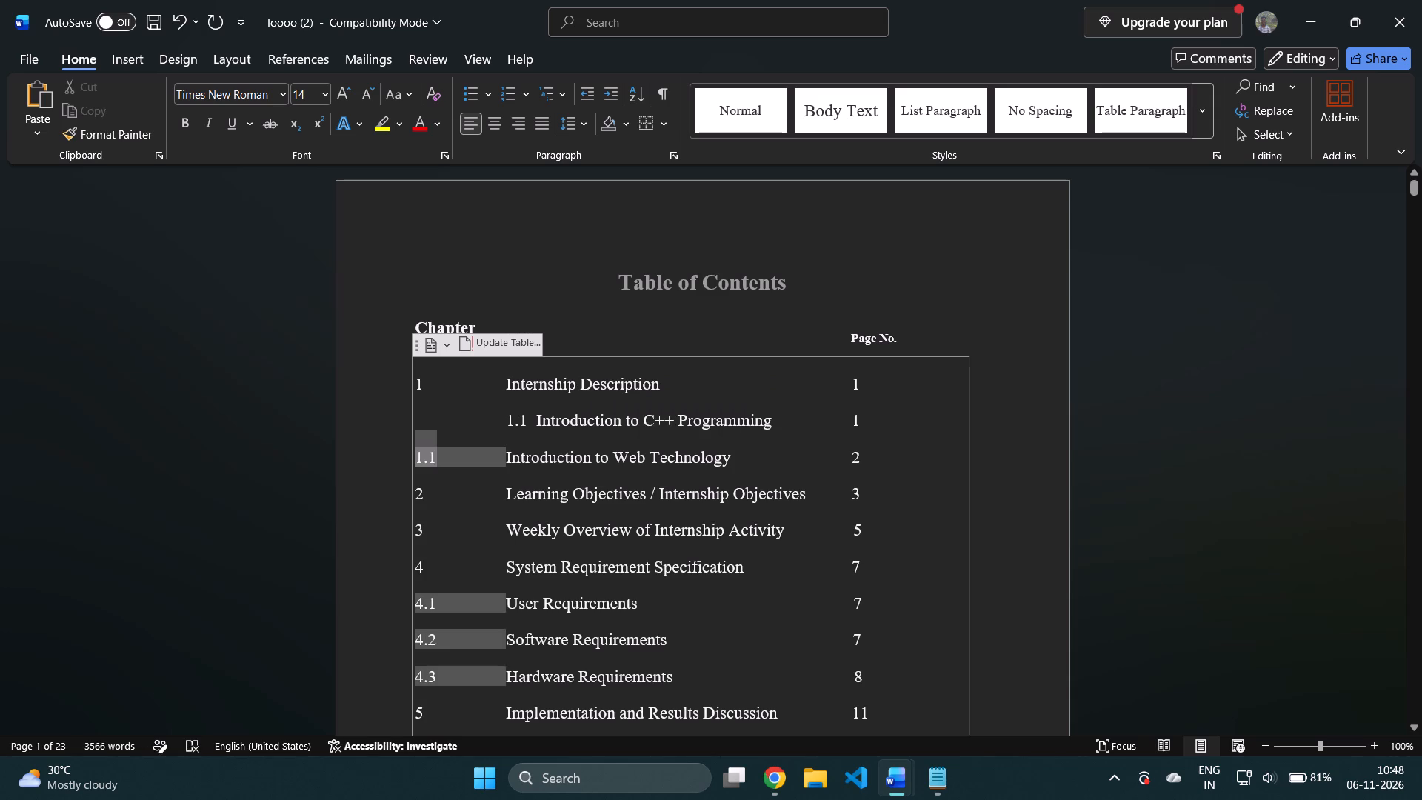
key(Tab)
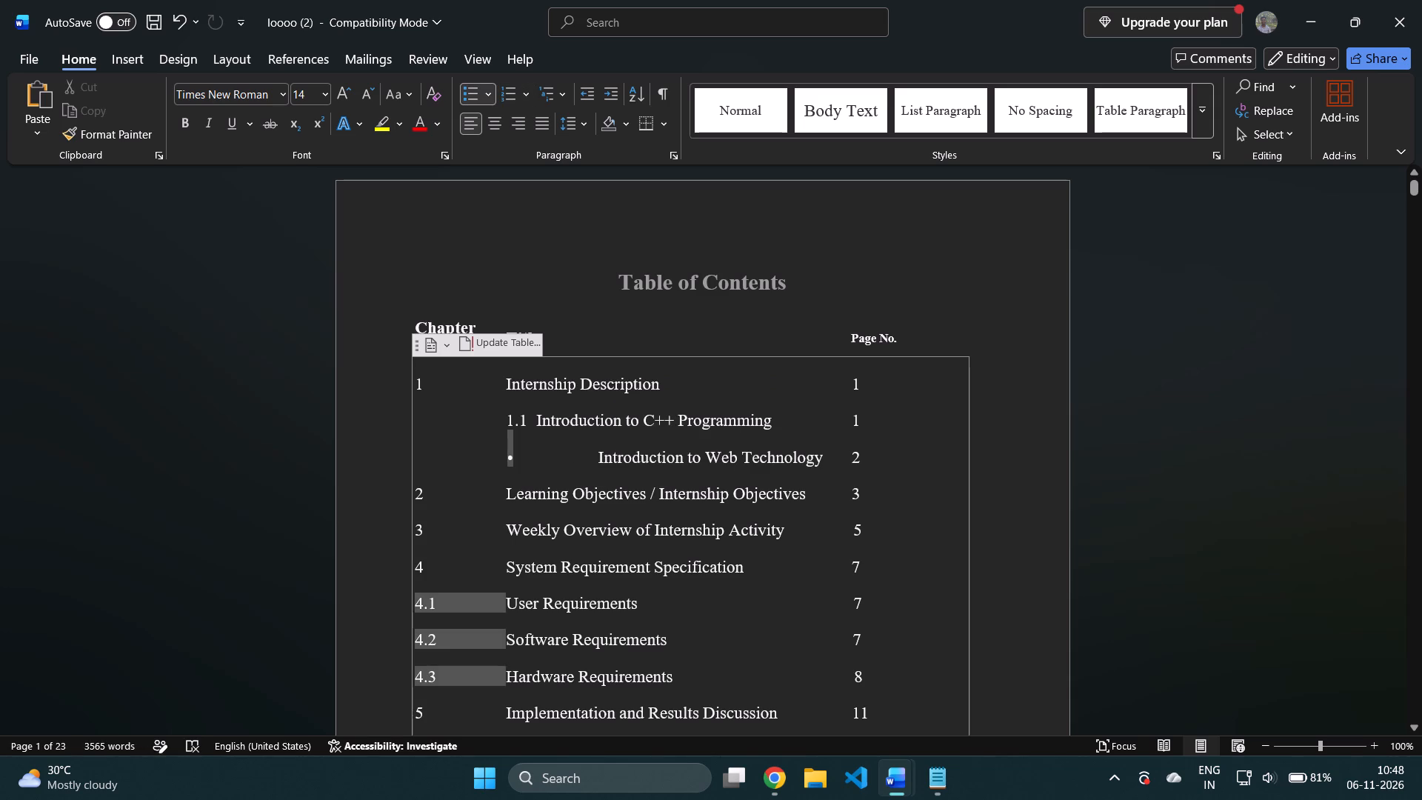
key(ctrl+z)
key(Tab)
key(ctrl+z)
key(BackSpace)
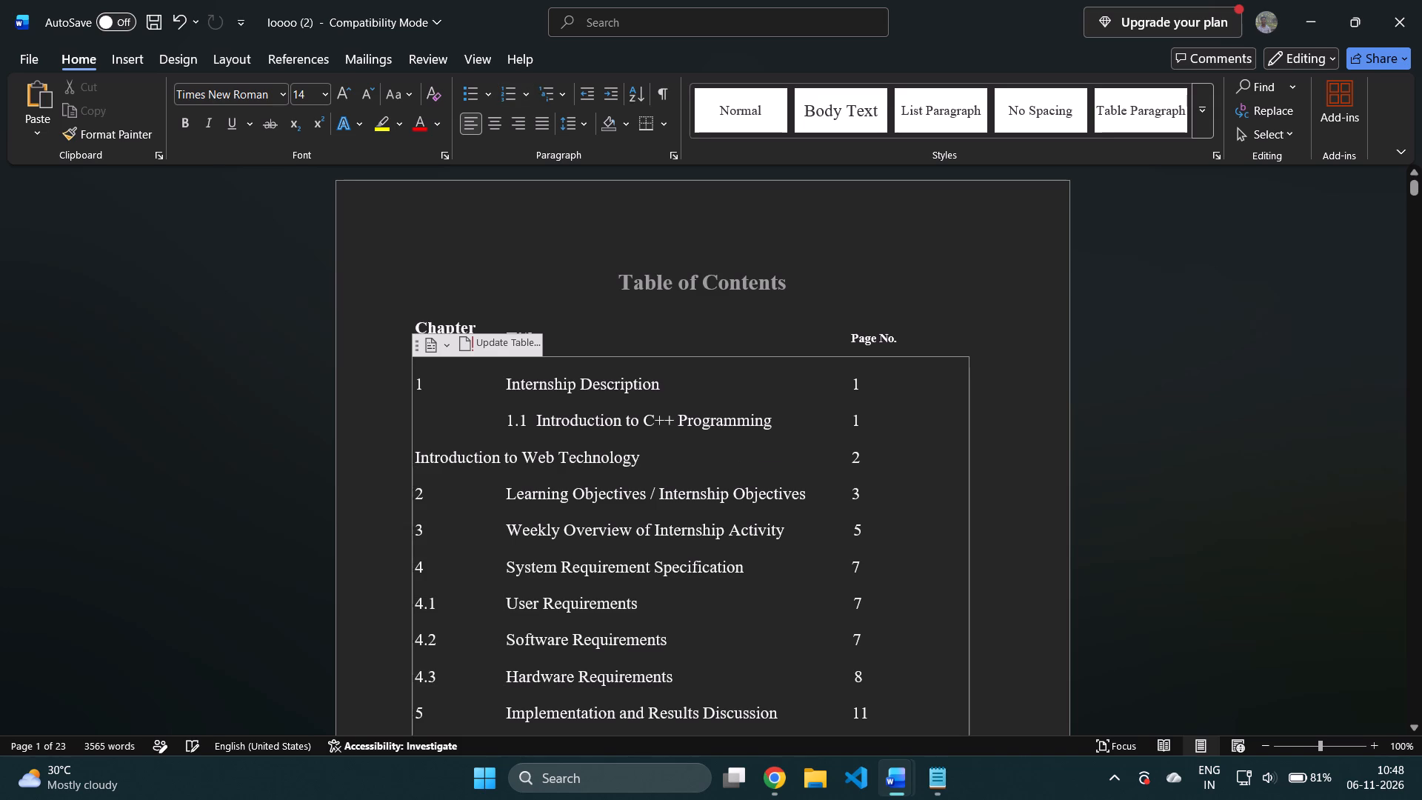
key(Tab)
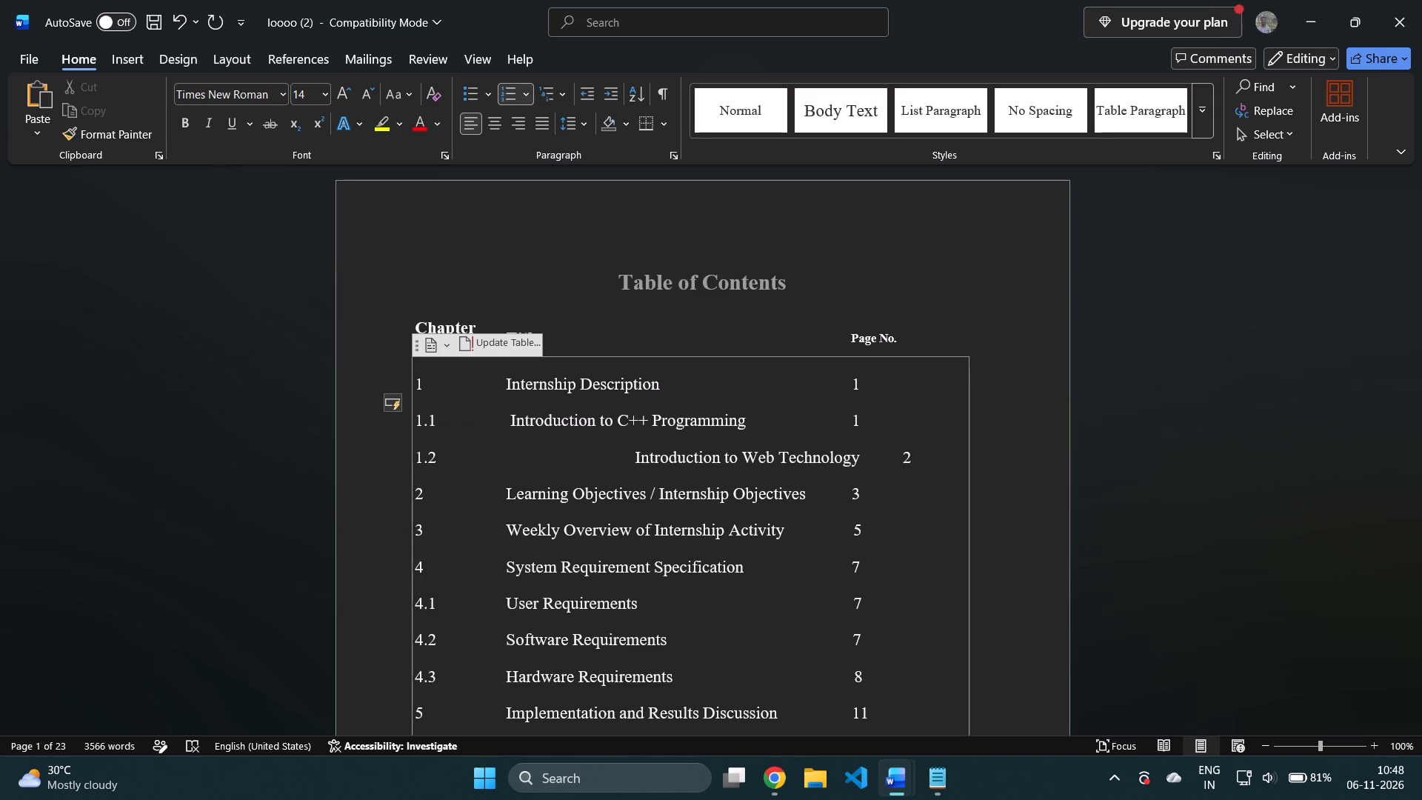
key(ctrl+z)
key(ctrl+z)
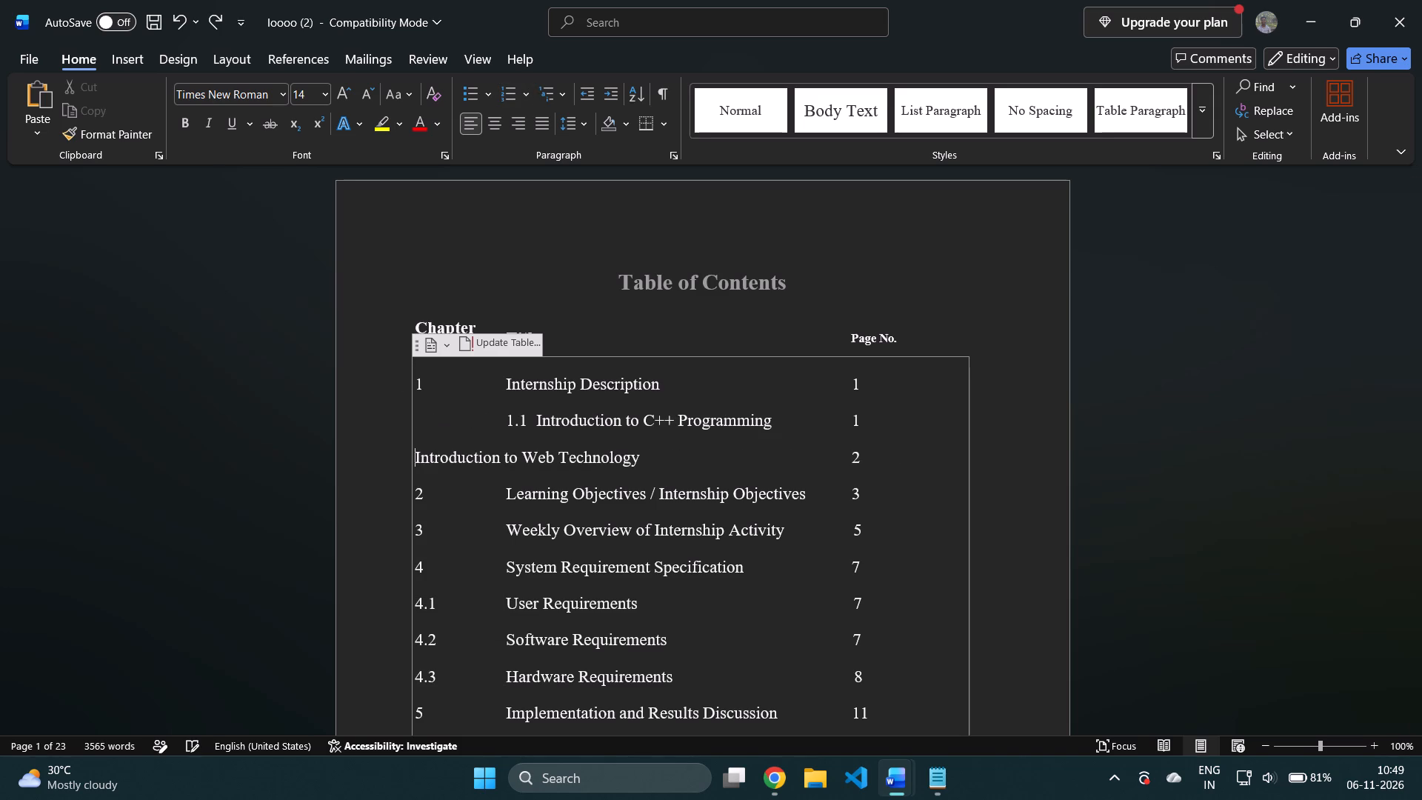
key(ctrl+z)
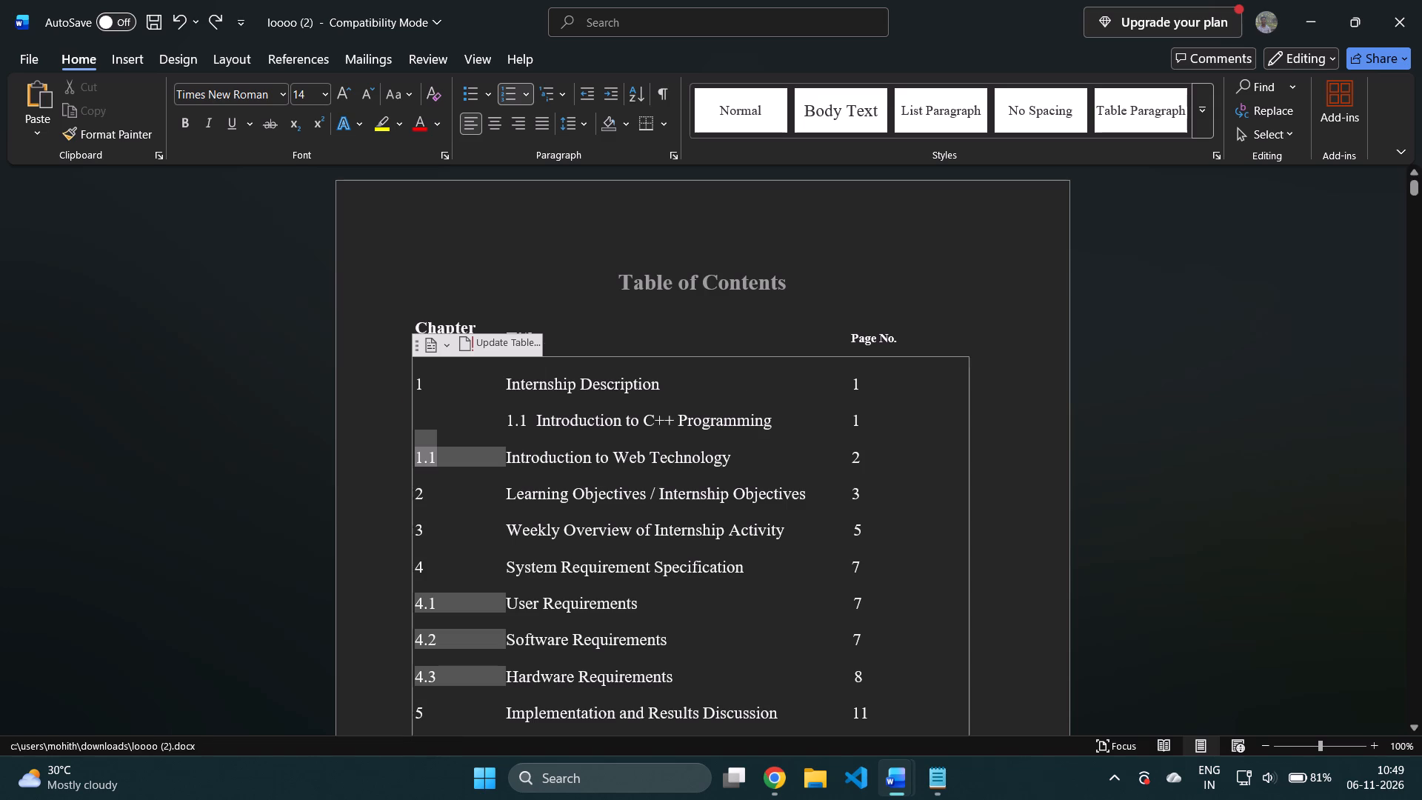
In the Table of Contents, insert "1.2" followed by two spaces before the title "Introduction to Web Technology".
click(507, 456)
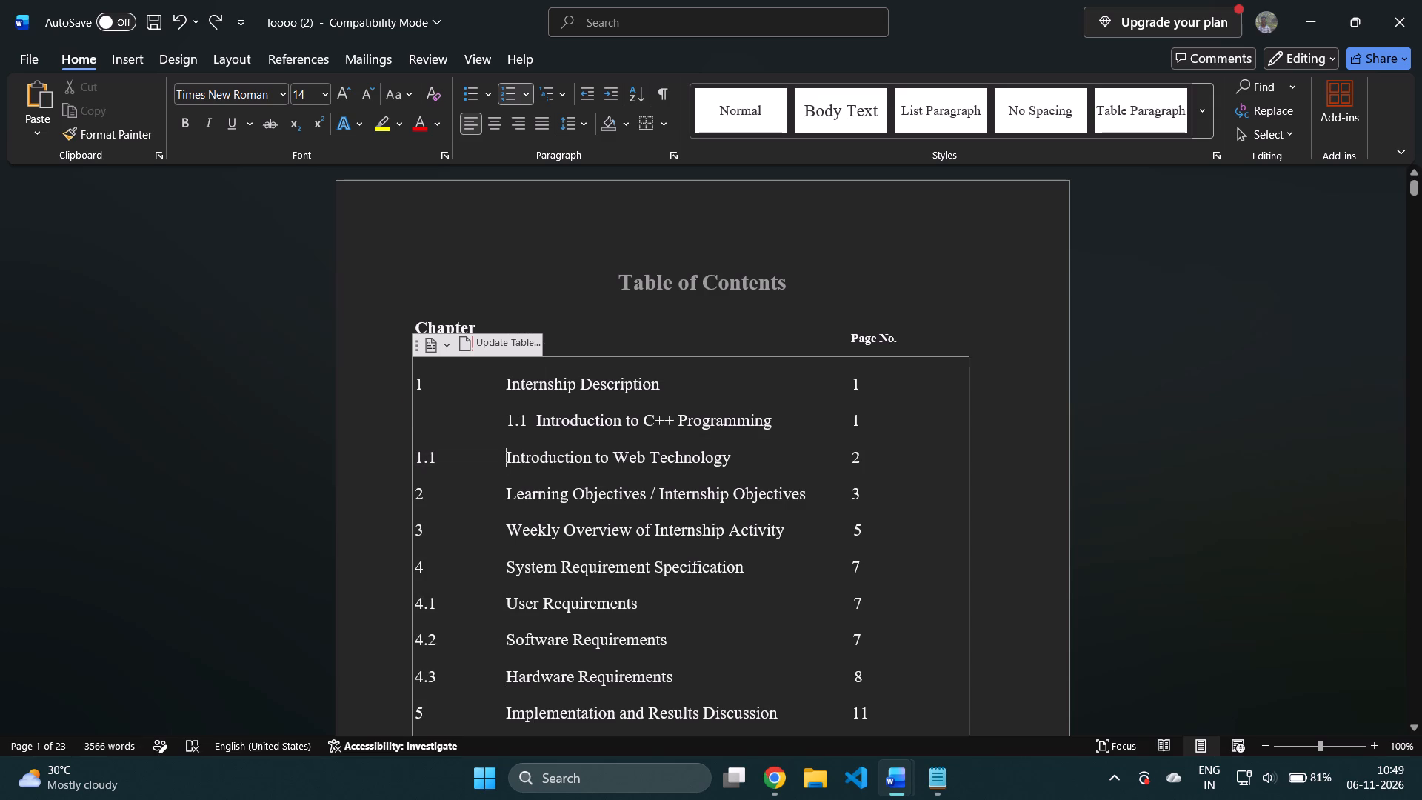
text(1.2)
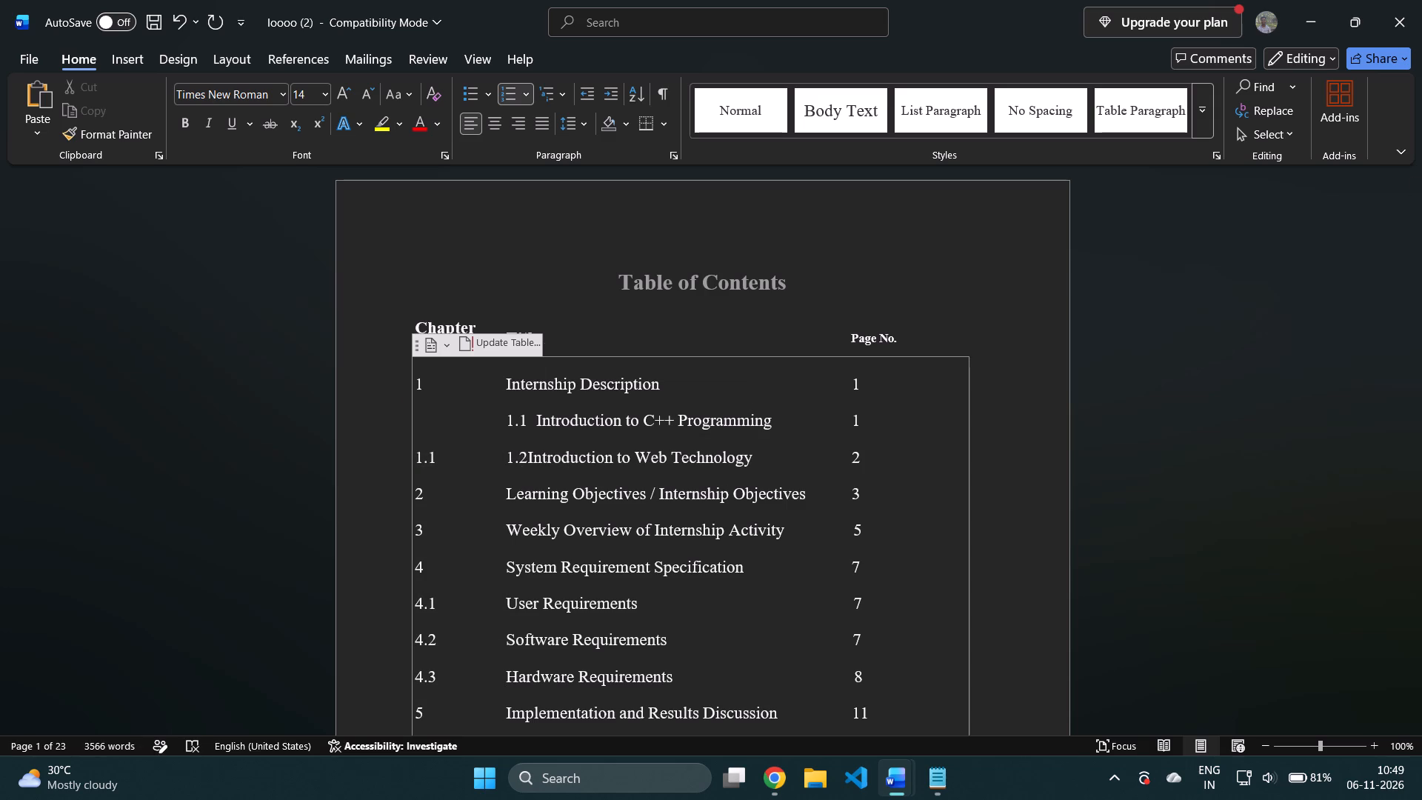
key(space)
key(space)
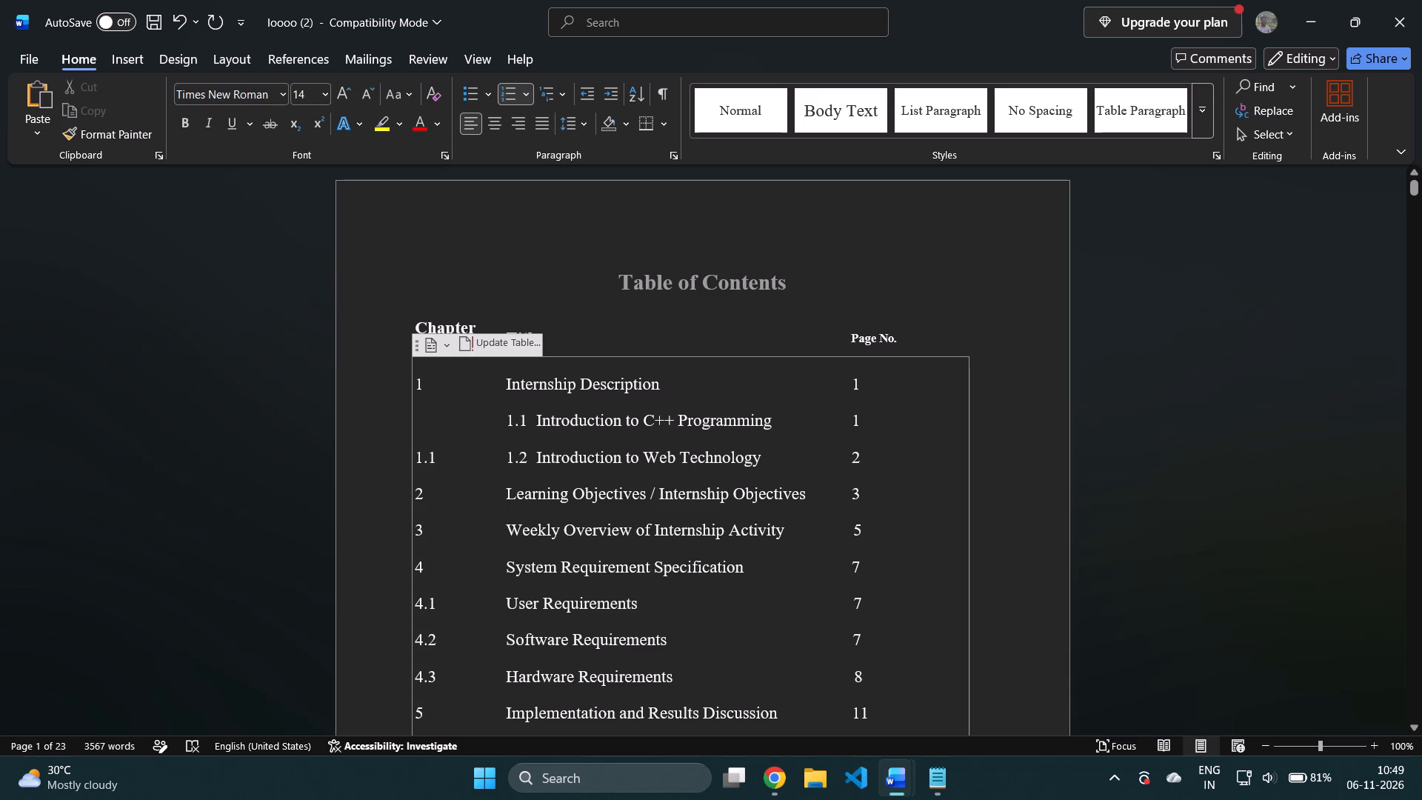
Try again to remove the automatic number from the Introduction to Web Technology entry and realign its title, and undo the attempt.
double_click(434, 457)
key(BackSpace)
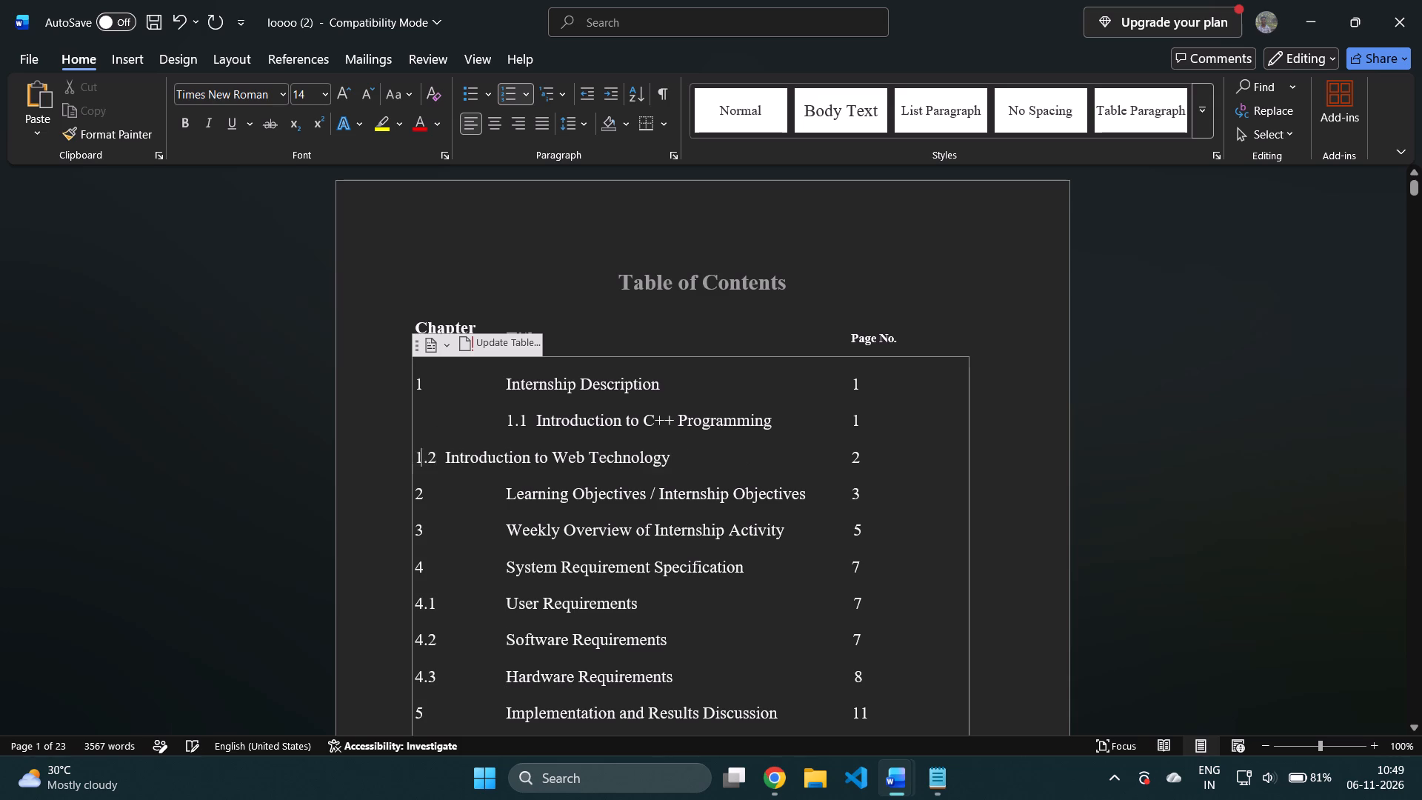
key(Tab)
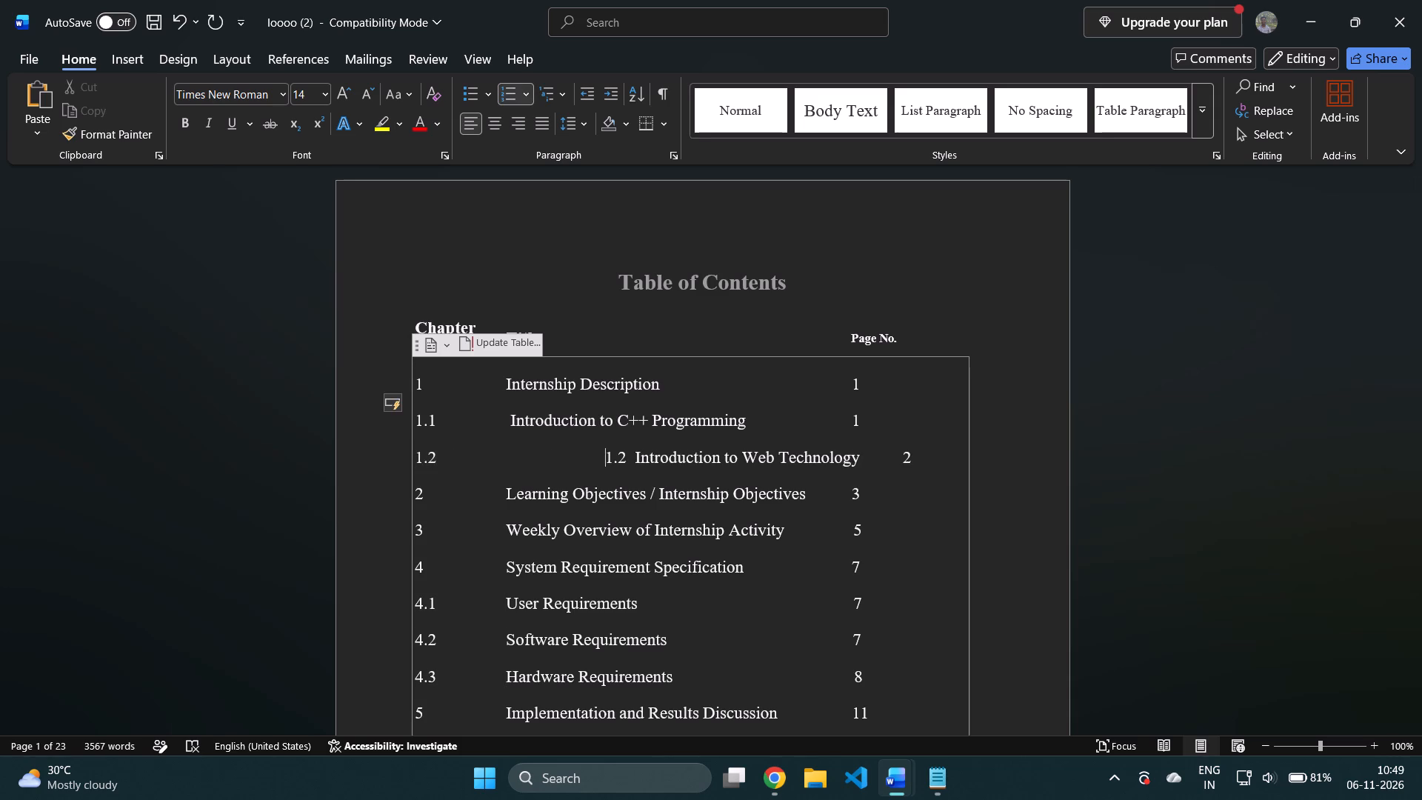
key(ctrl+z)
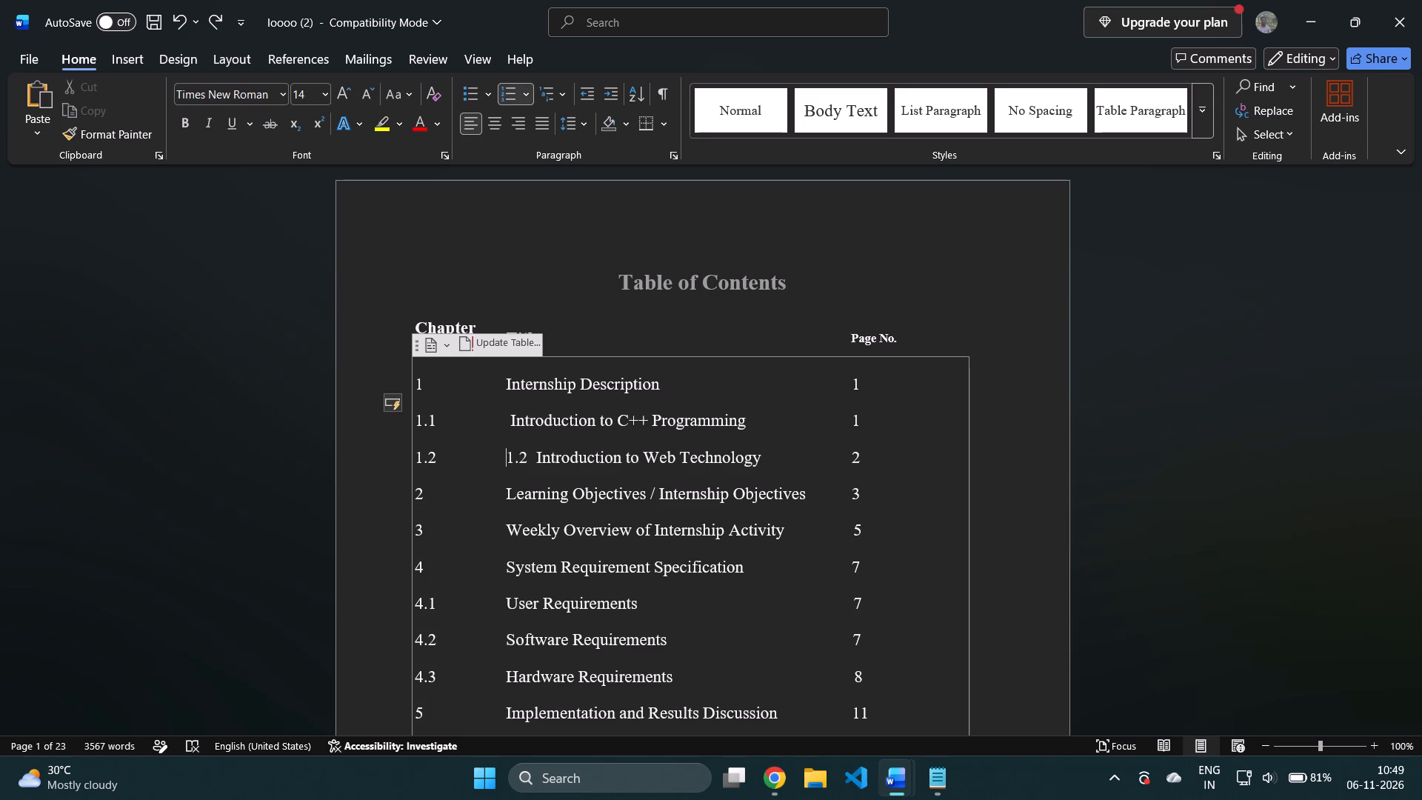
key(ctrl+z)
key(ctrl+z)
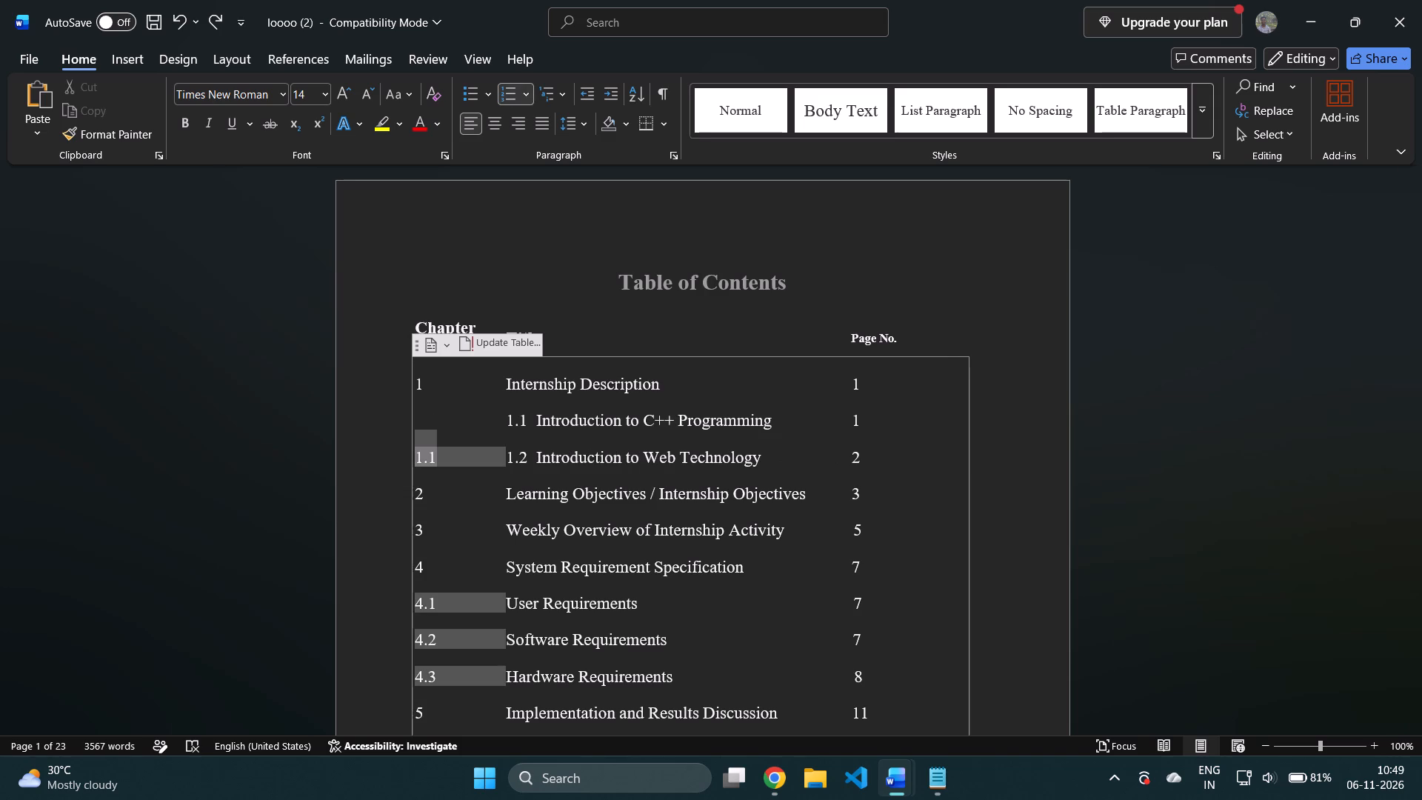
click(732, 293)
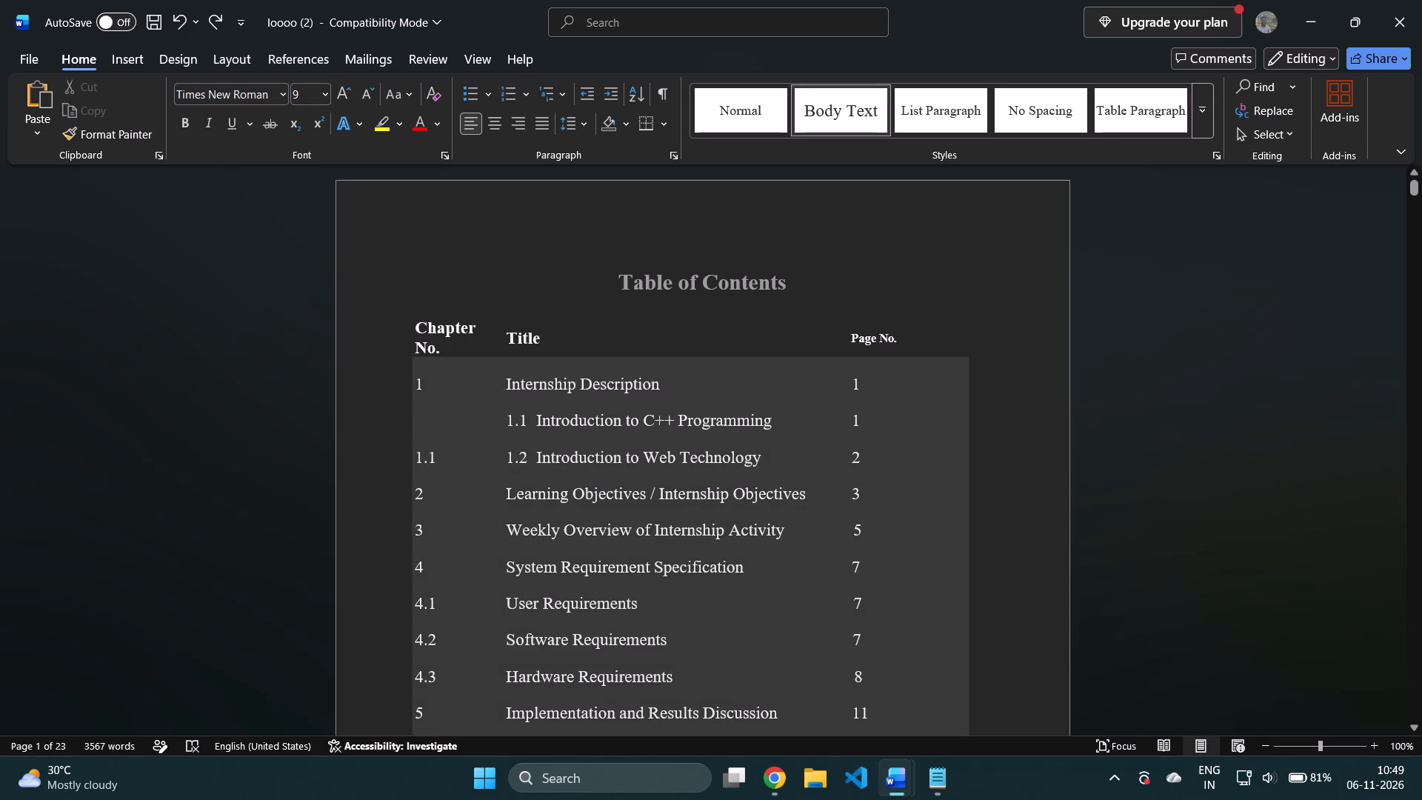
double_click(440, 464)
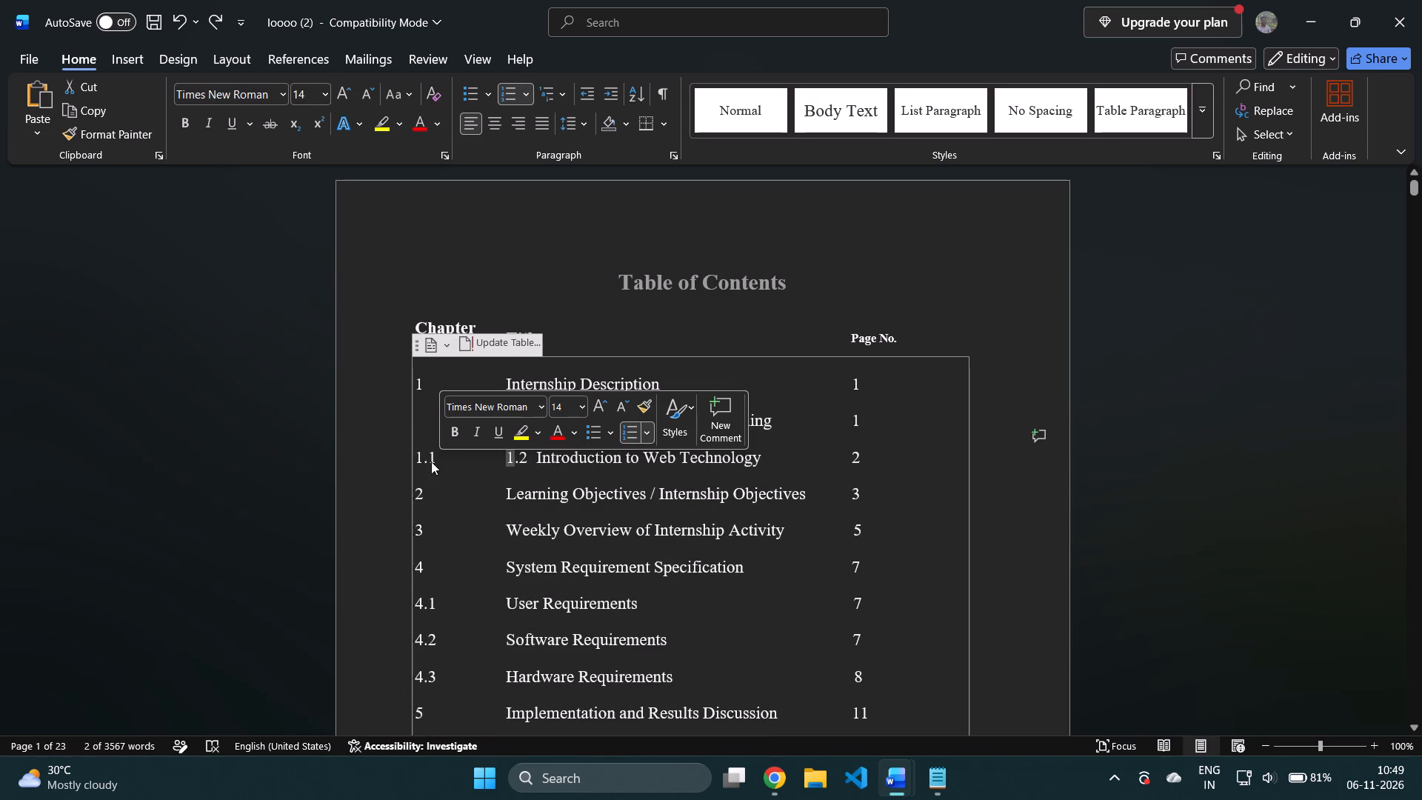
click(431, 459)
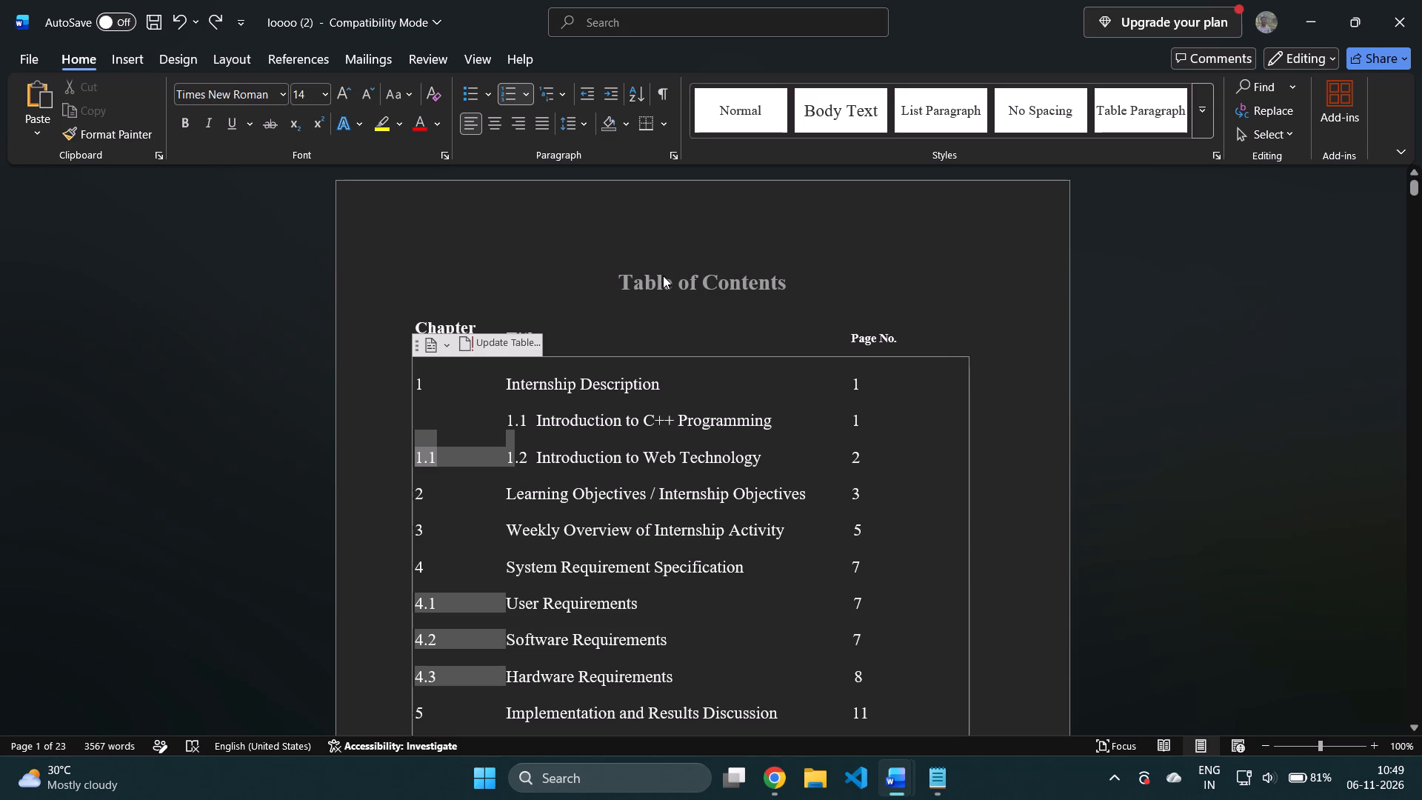
Create a new blank document and arrange its window side by side with the internship report.
click(35, 57)
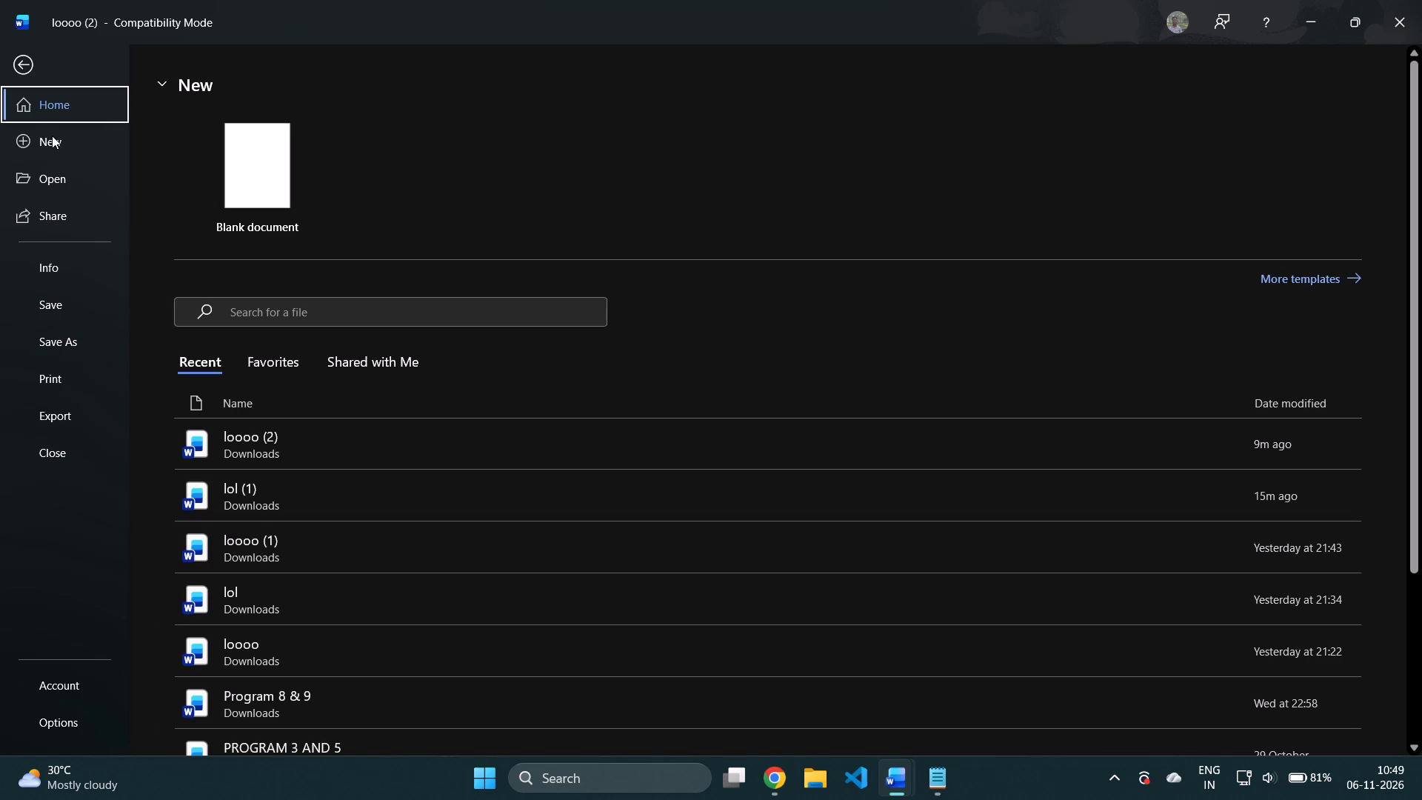
click(52, 136)
click(306, 208)
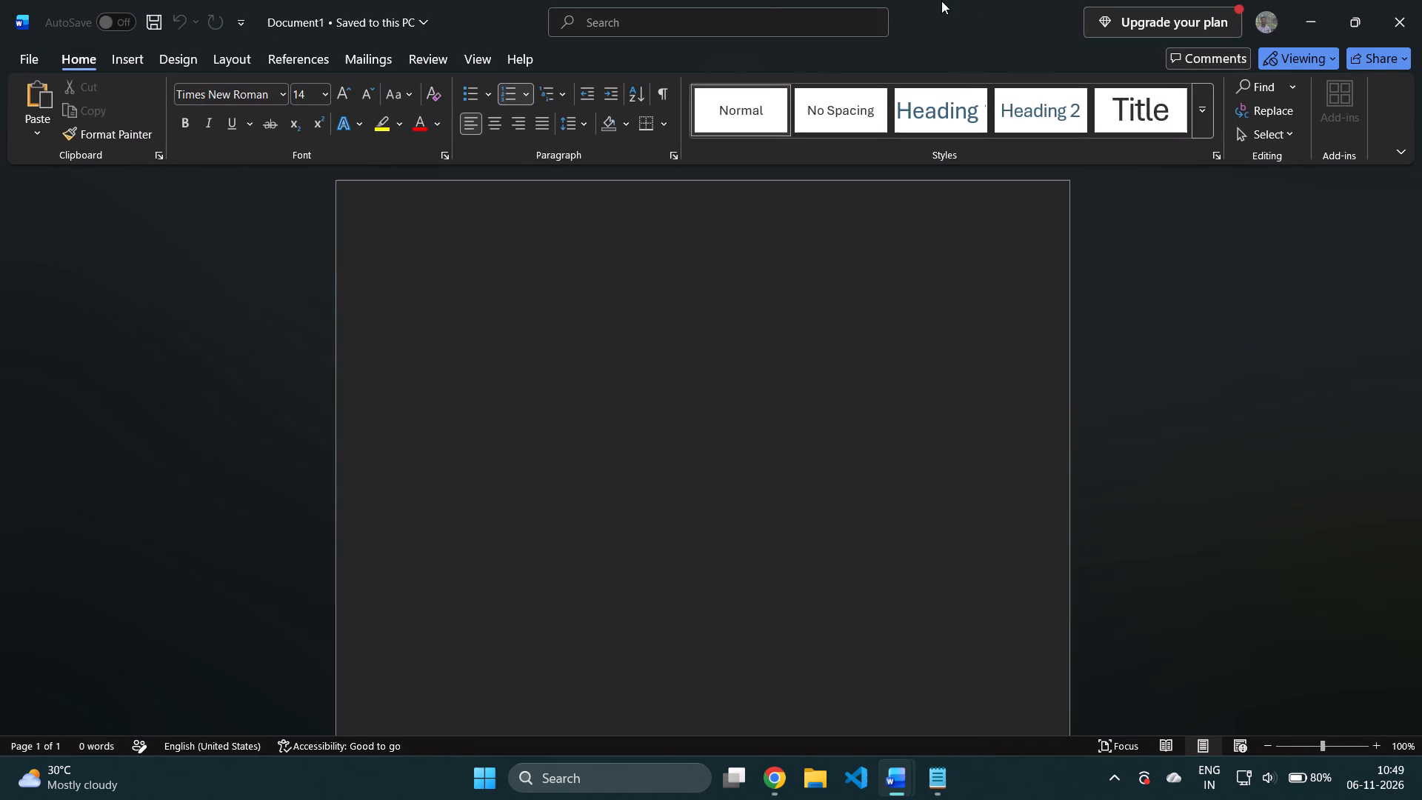
drag(941, 1, 637, 53)
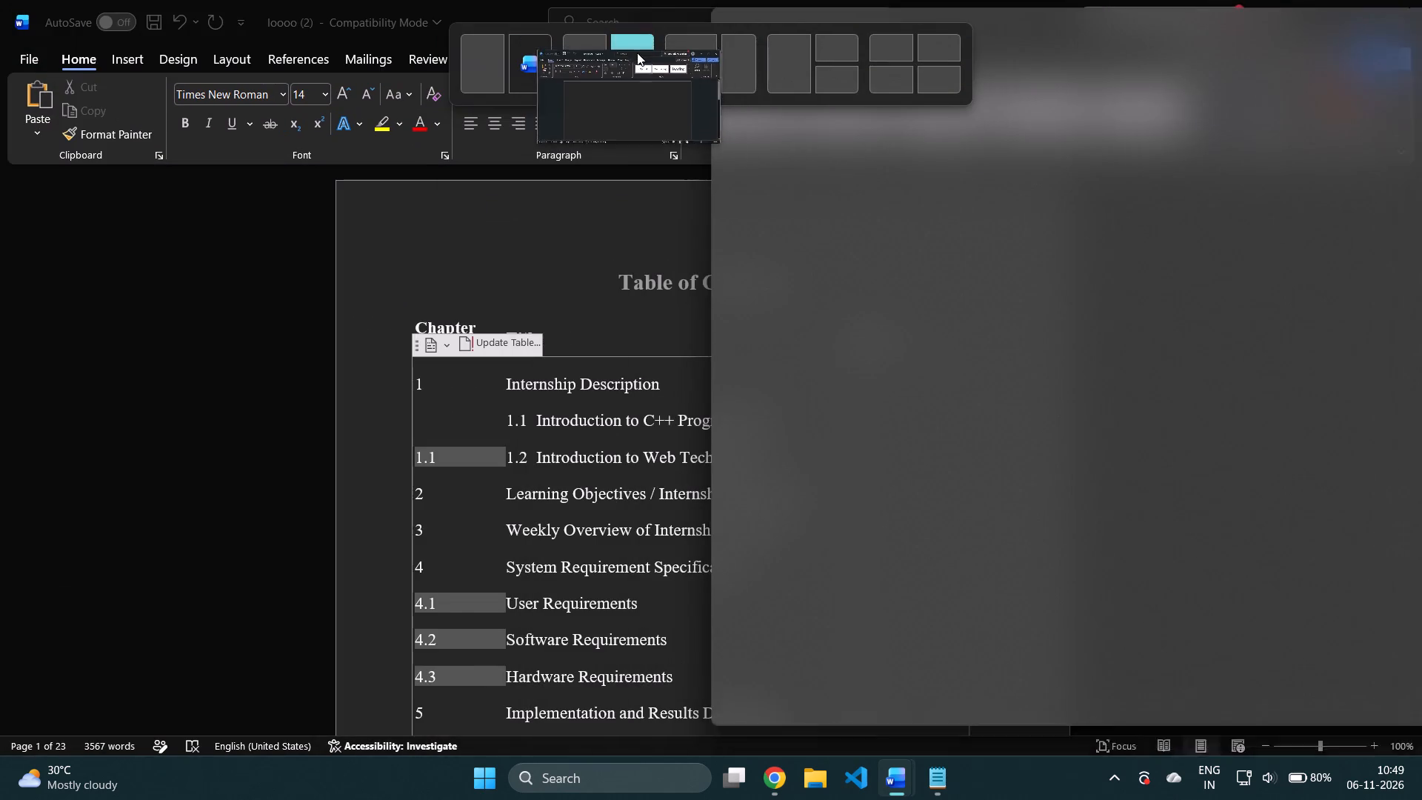
click(304, 276)
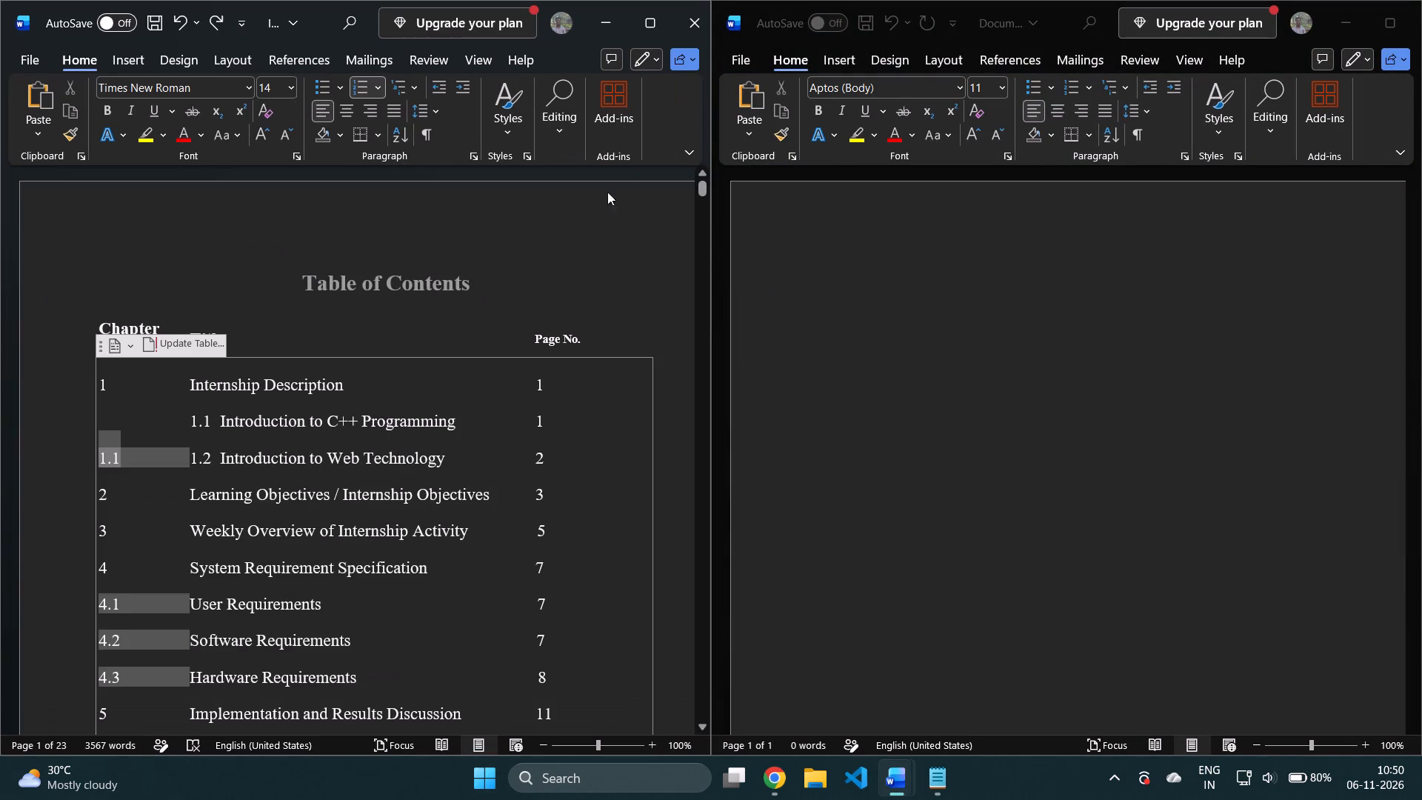
Copy the "Table of Contents" heading from the report's header into the blank document's header, without an extra line below it.
click(301, 284)
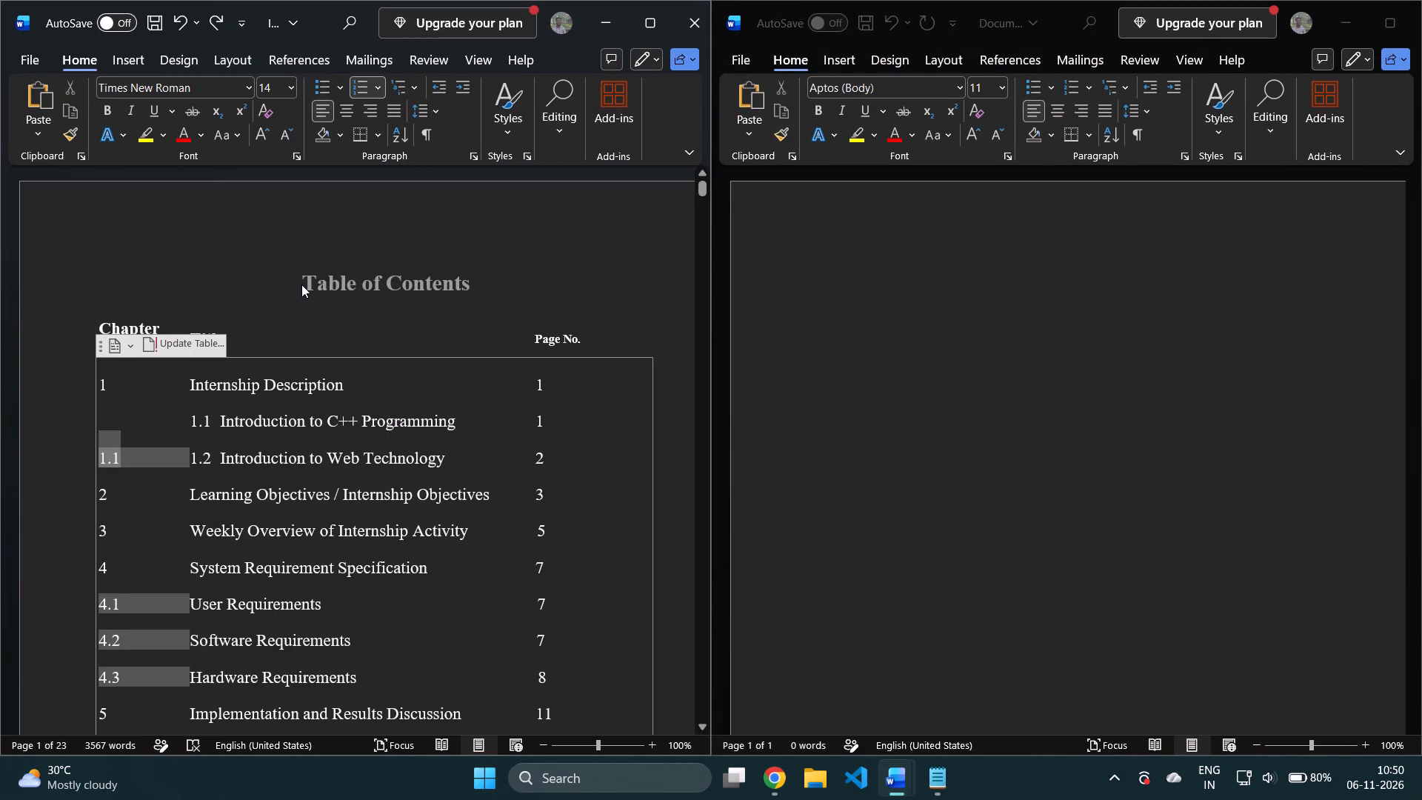
click(302, 281)
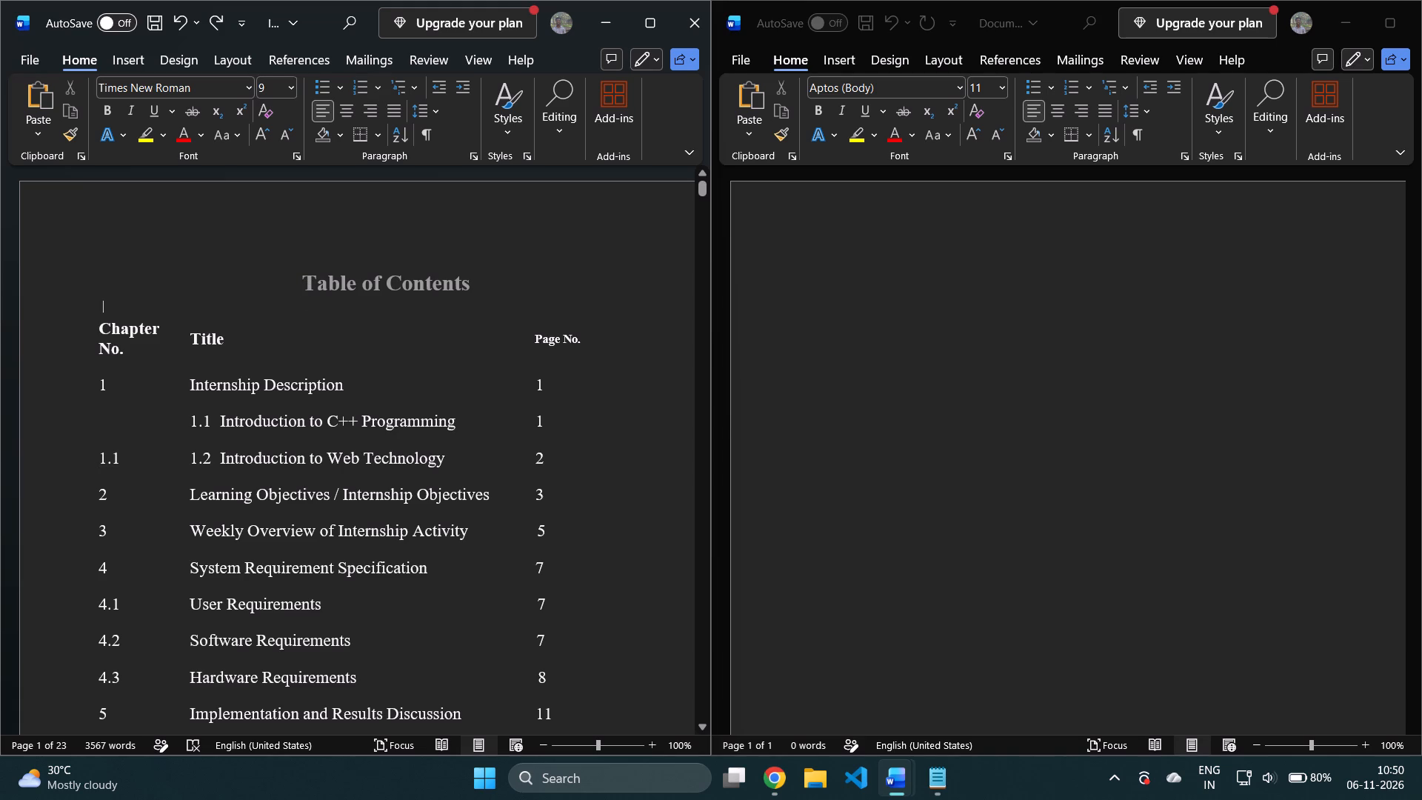
click(298, 285)
double_click(298, 285)
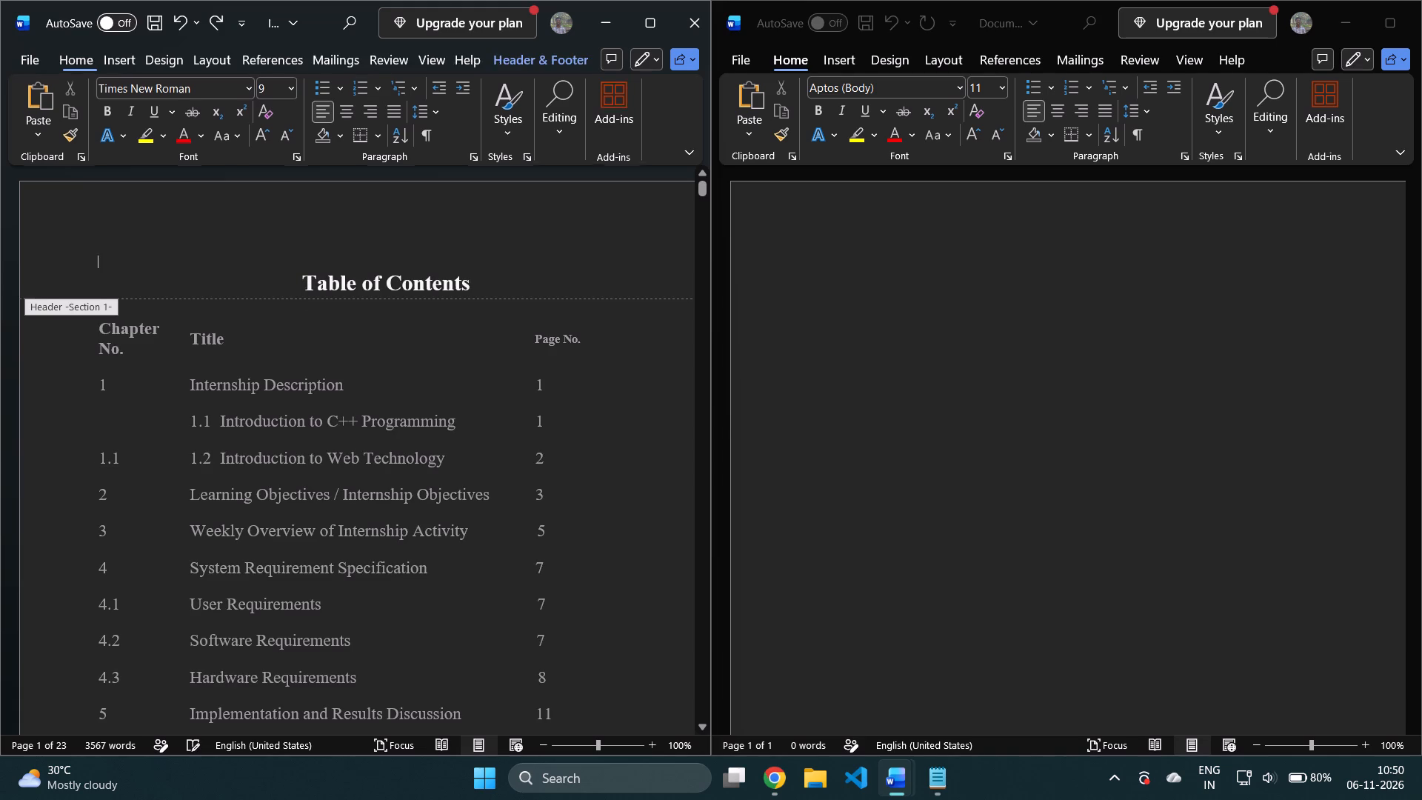
click(317, 287)
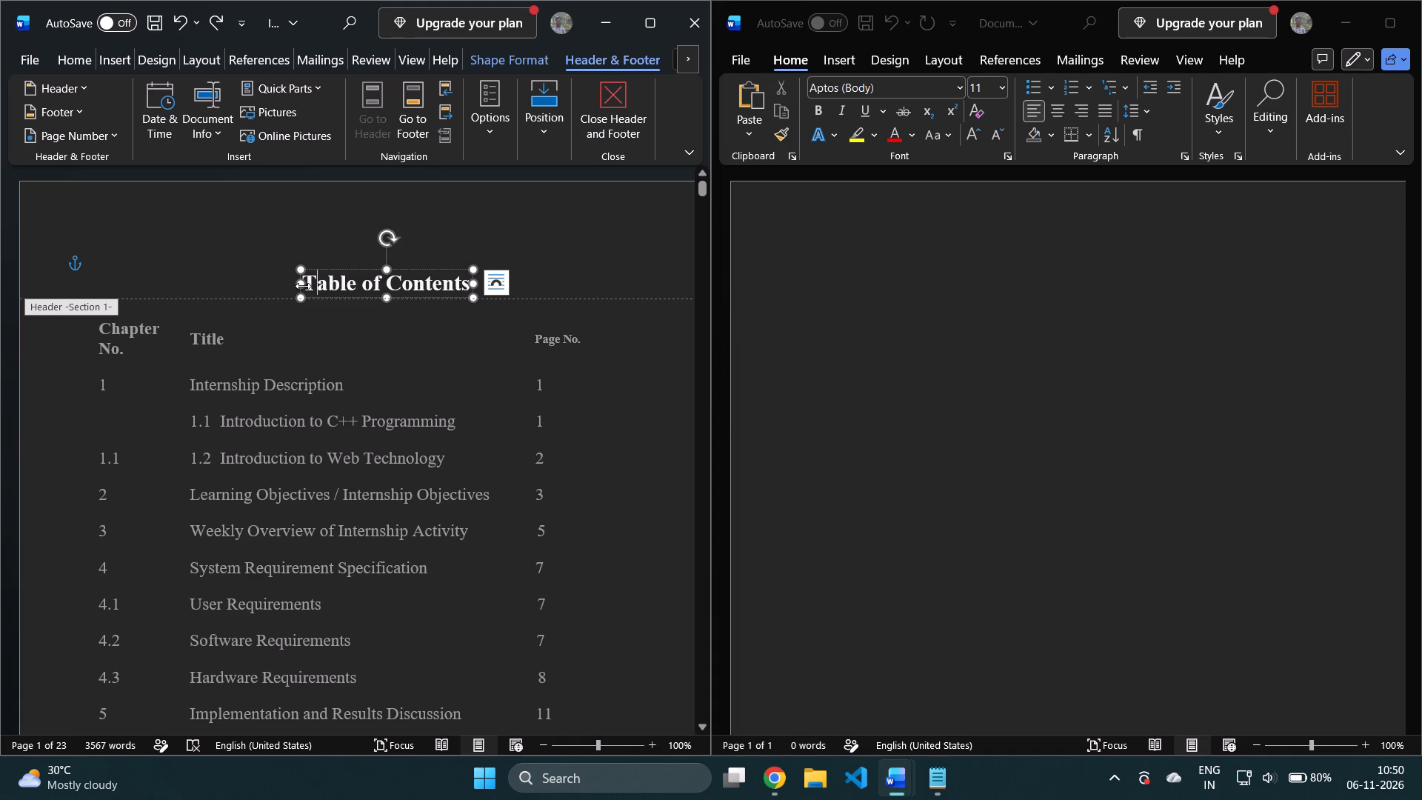
key(Left)
key(ctrl+Right)
key(ctrl+Right)
key(Left)
key(Left)
key(Left)
key(Left)
key(Left)
key(Left)
key(Left)
key(Left)
key(Left)
key(shift+Right)
key(shift+Right)
key(shift+Right)
key(shift+Right)
key(shift+Right)
key(shift+Right)
key(shift+Right)
key(shift+Right)
key(shift+Right)
key(shift+Right)
key(shift+Right)
key(shift+Right)
key(shift+Right)
key(shift+Right)
key(shift+Right)
key(shift+Right)
key(shift+Right)
key(shift+Right)
key(shift+Right)
key(shift+Right)
key(shift+Right)
key(shift+Right)
key(shift+Right)
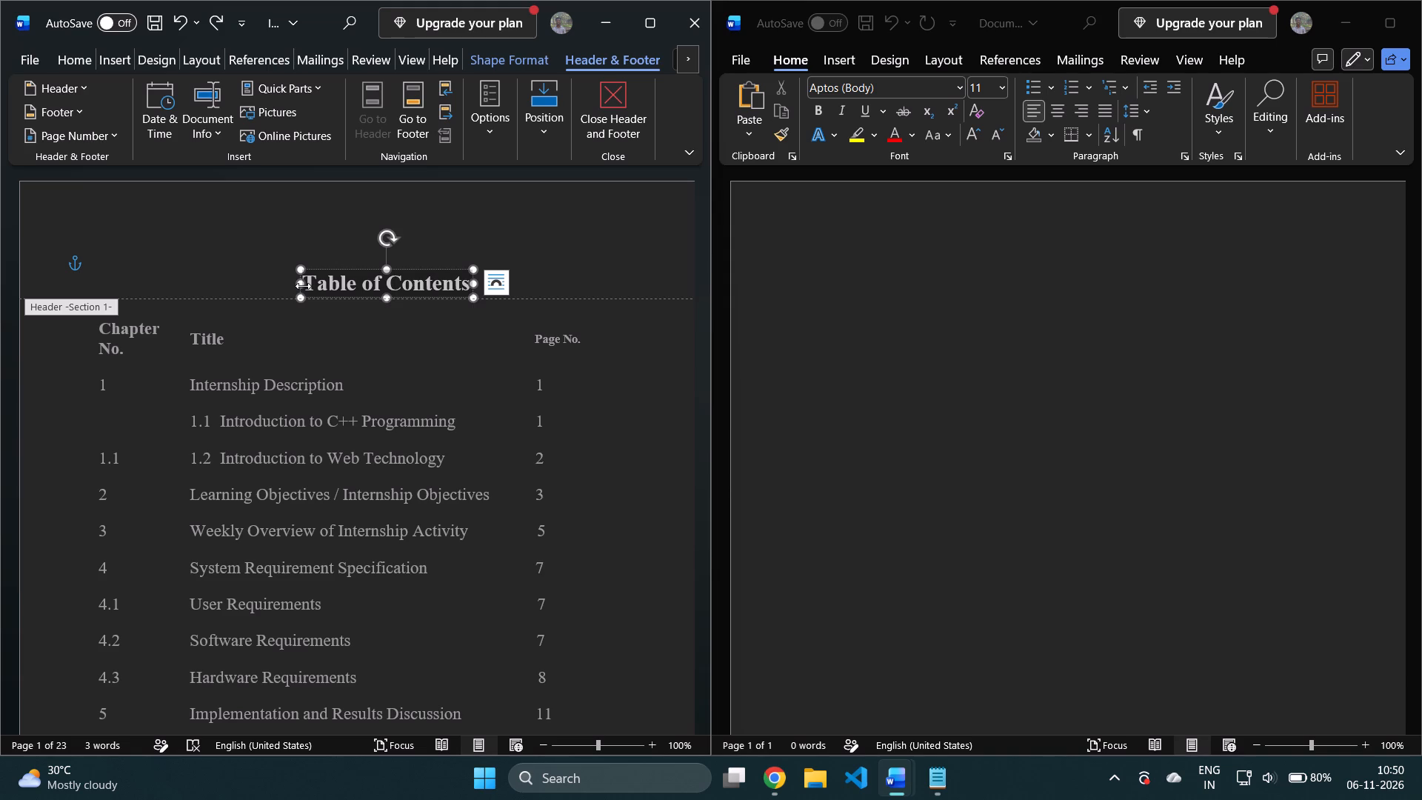
key(ctrl+c)
double_click(1049, 209)
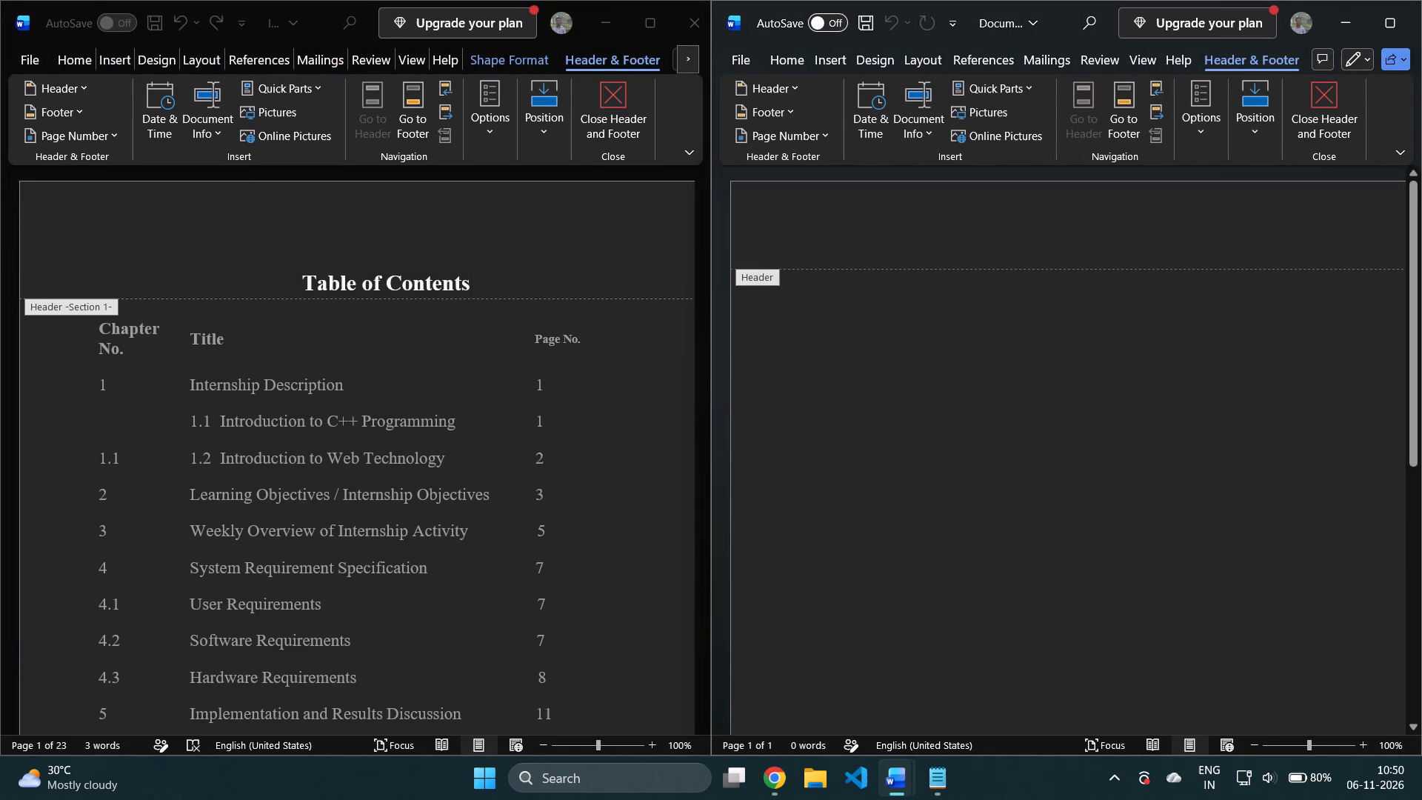
key(ctrl+v)
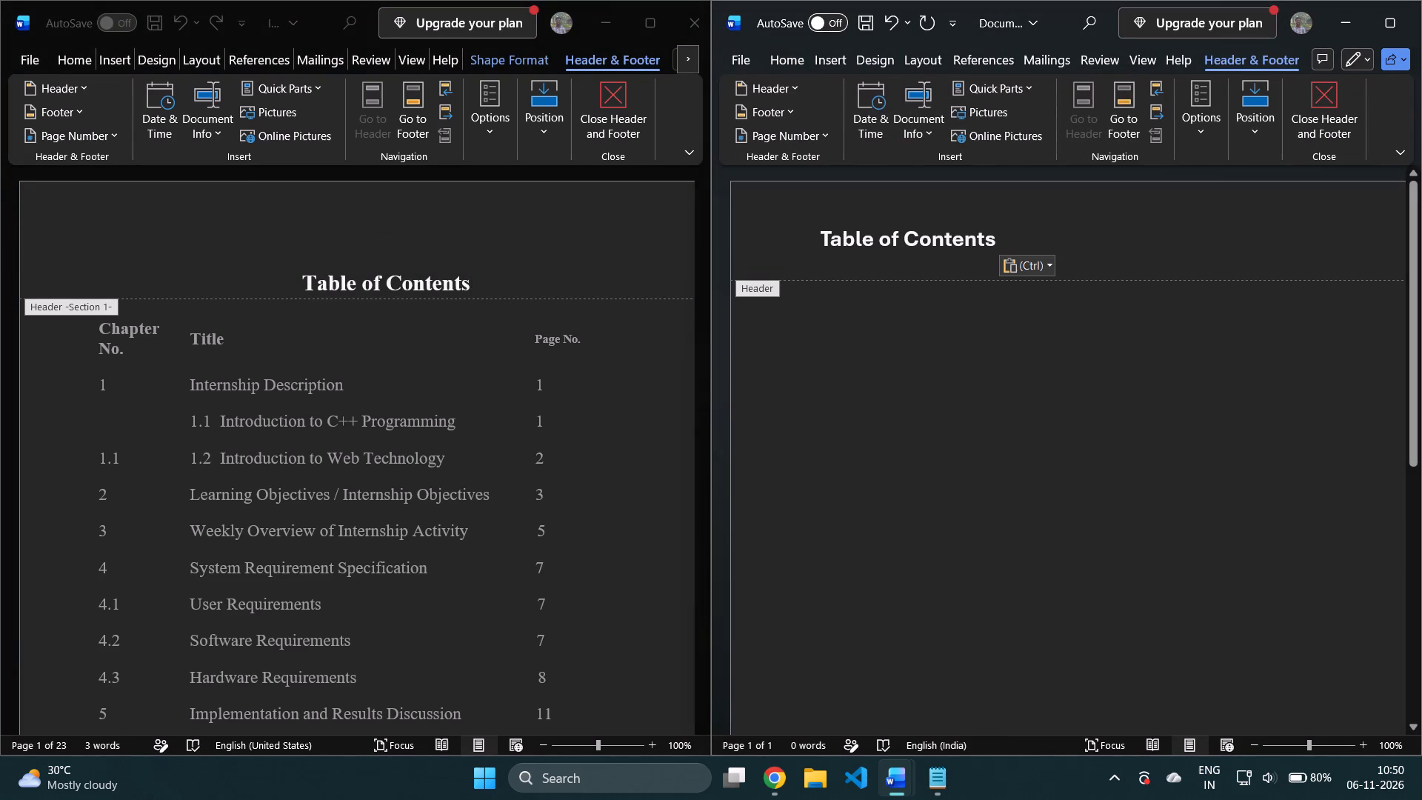
key(BackSpace)
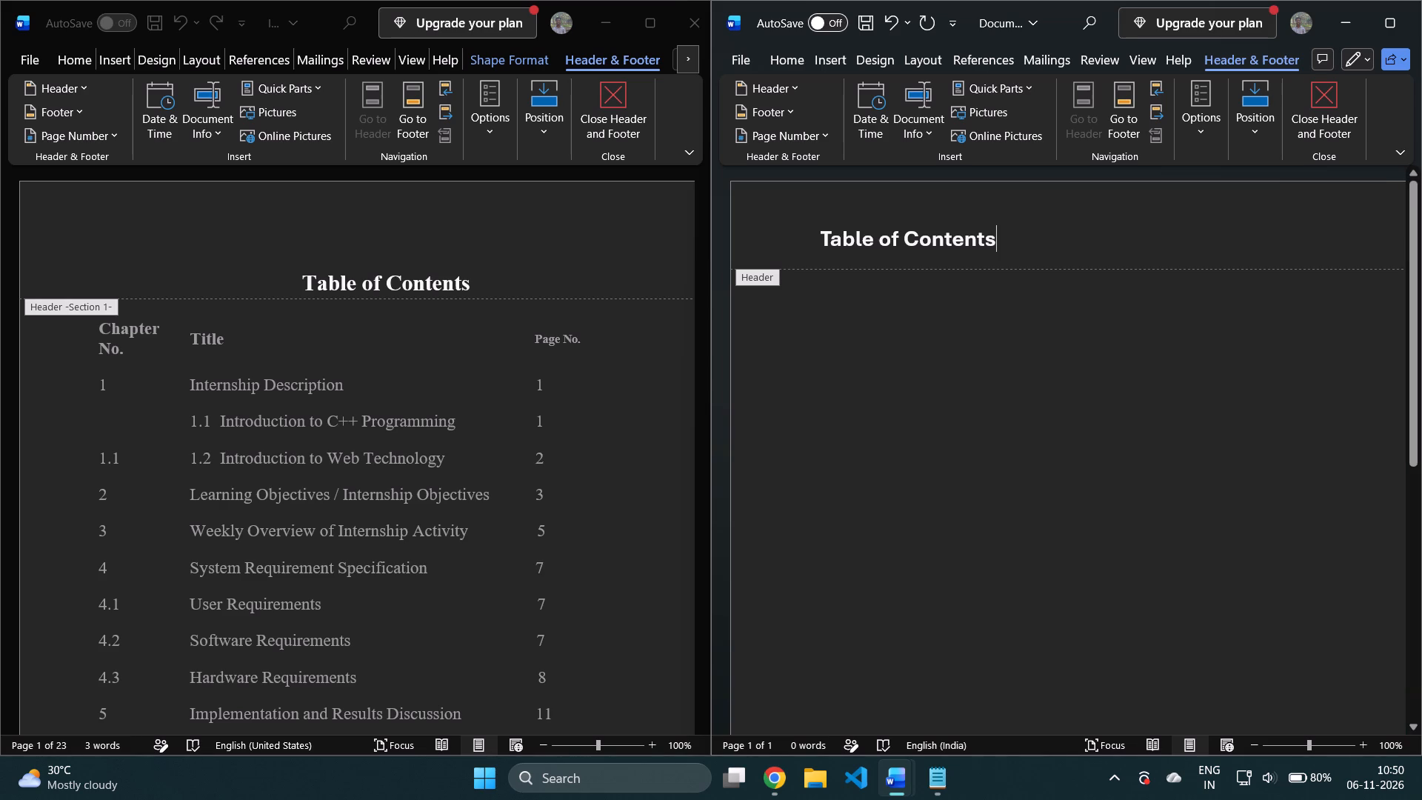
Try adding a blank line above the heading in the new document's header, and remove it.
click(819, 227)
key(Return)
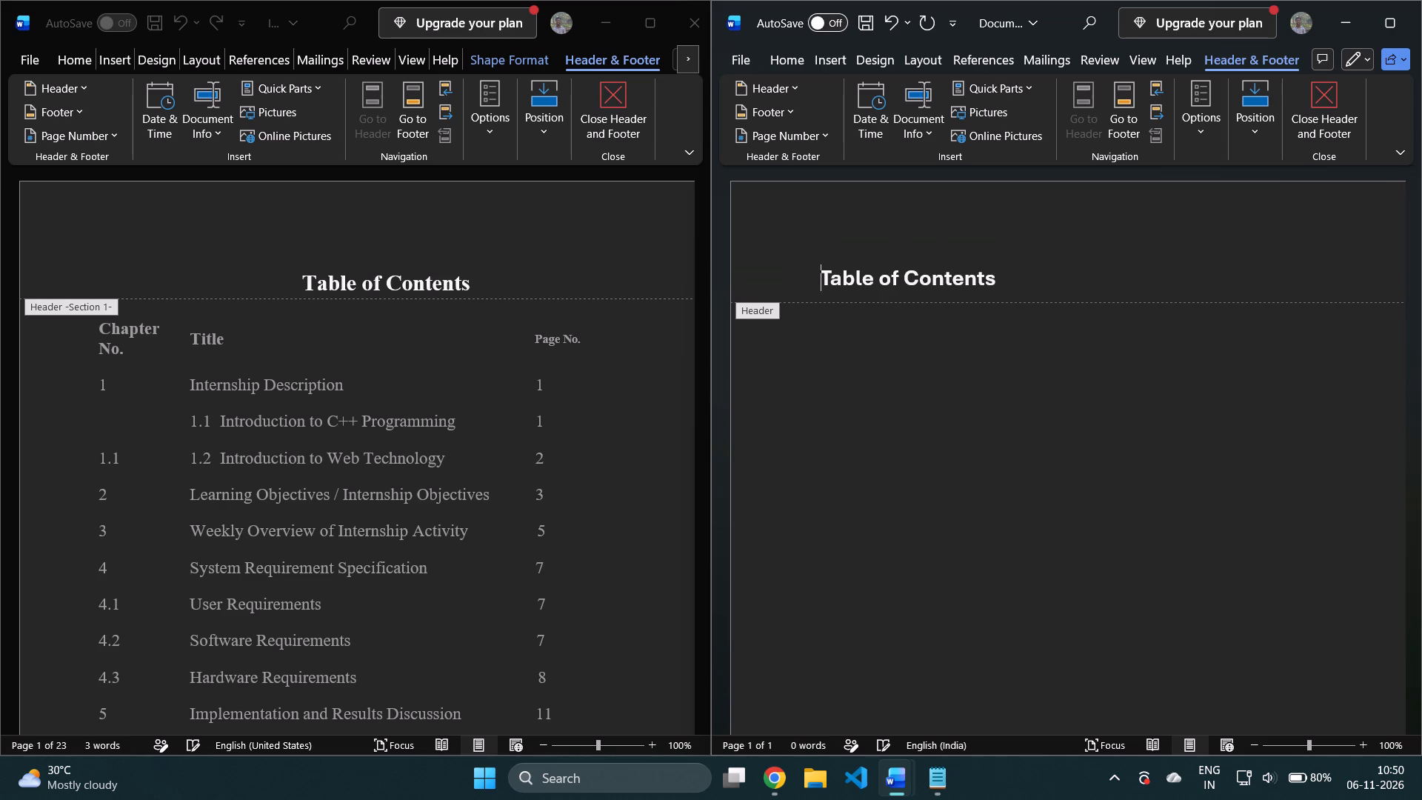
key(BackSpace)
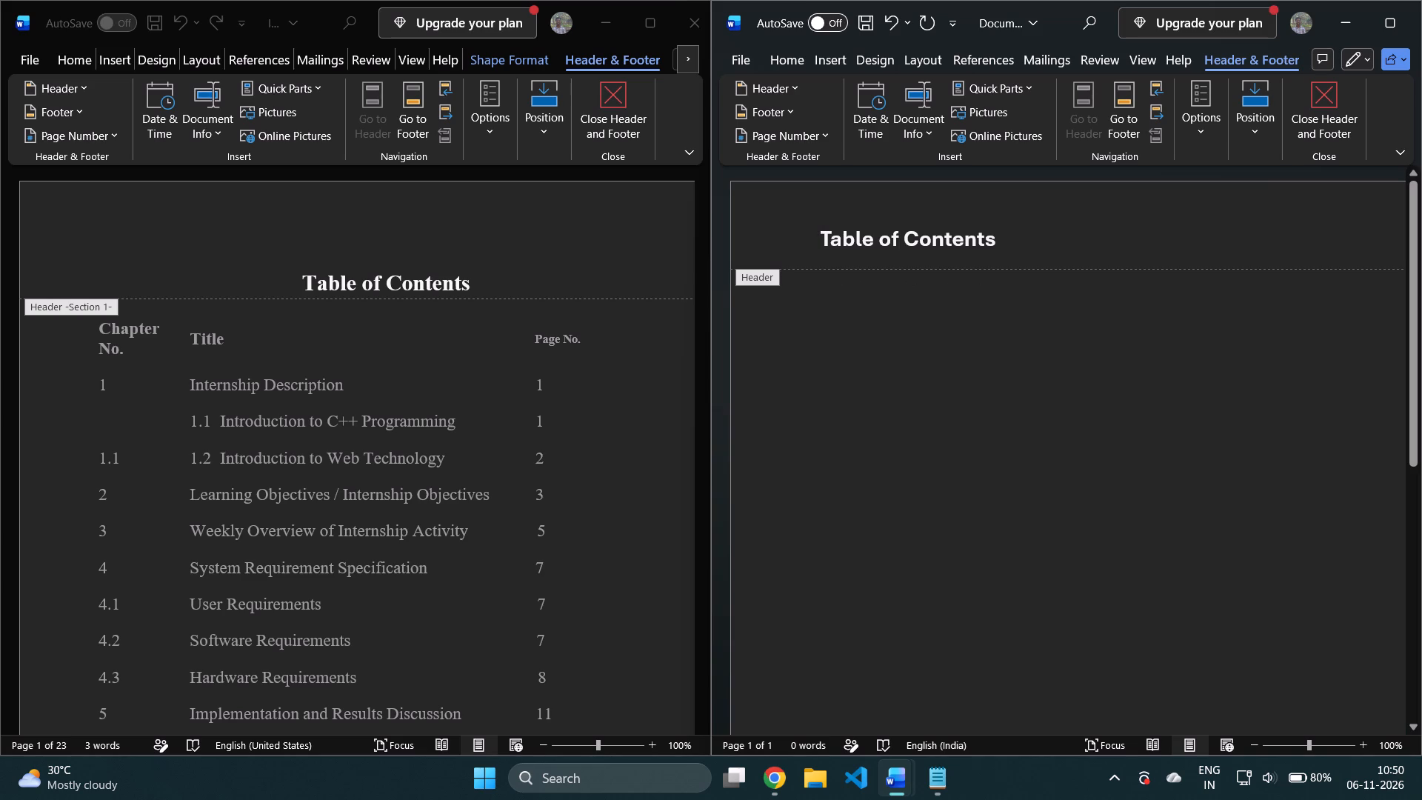
Set the new document's "Table of Contents" heading to Times New Roman, center it, and return to the document body.
drag(821, 234, 969, 230)
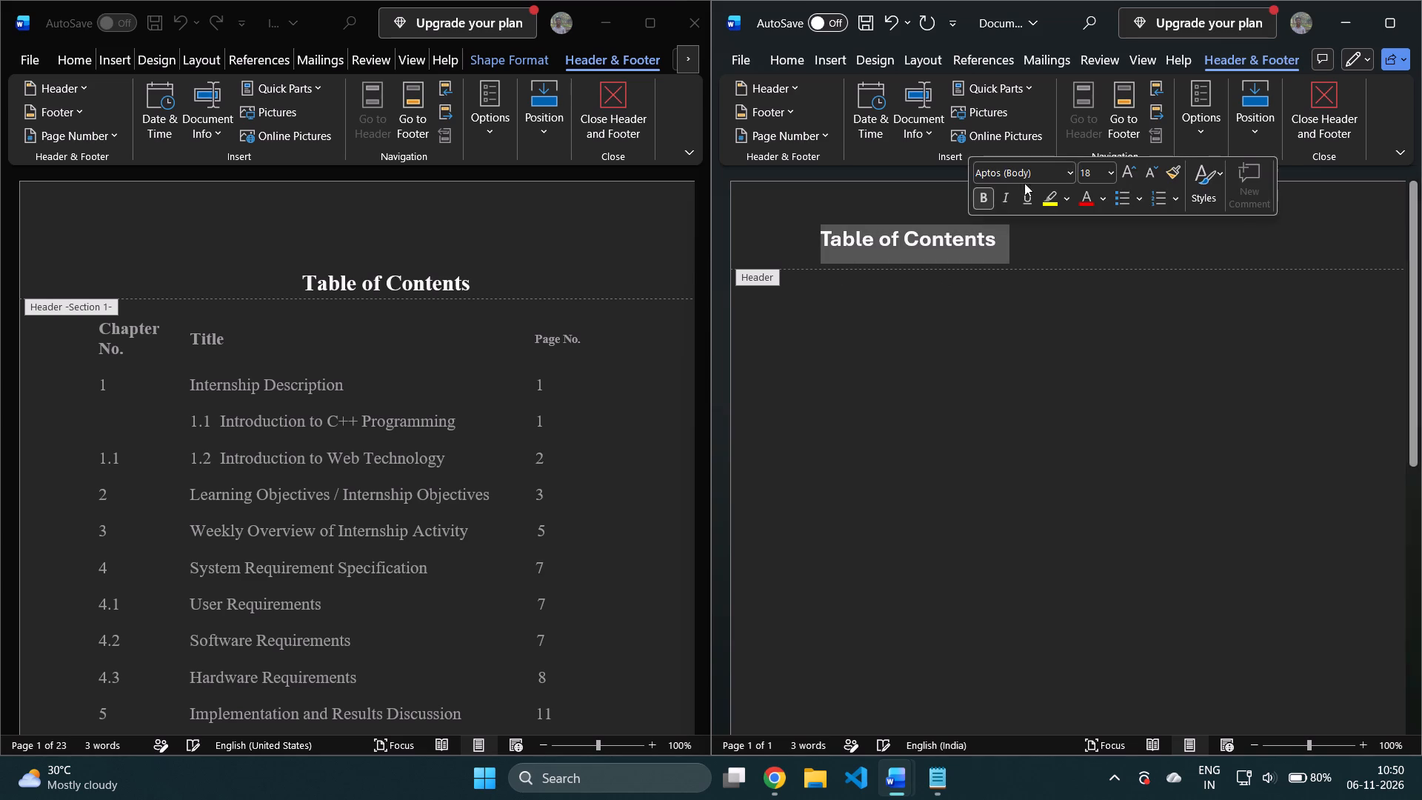
right_click(969, 244)
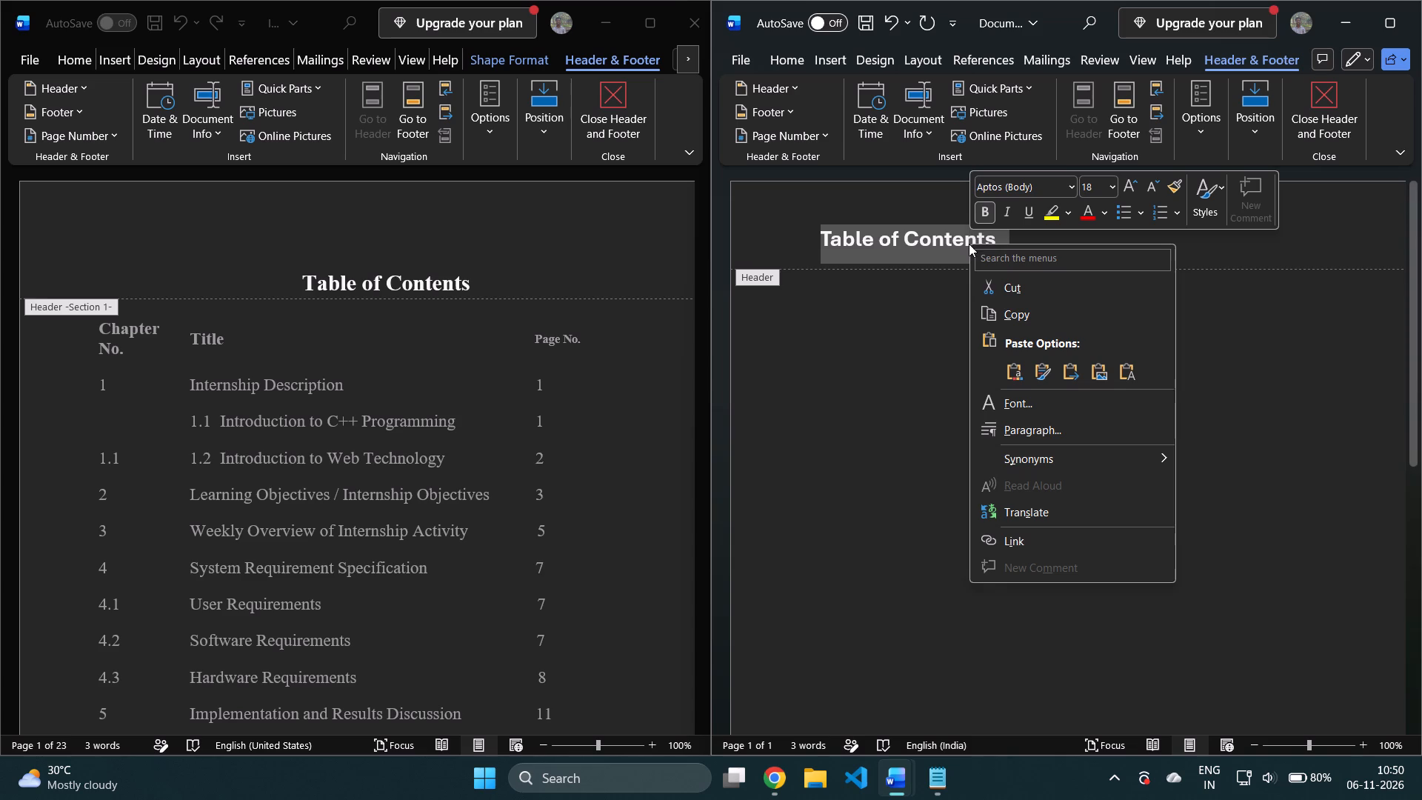
click(1051, 188)
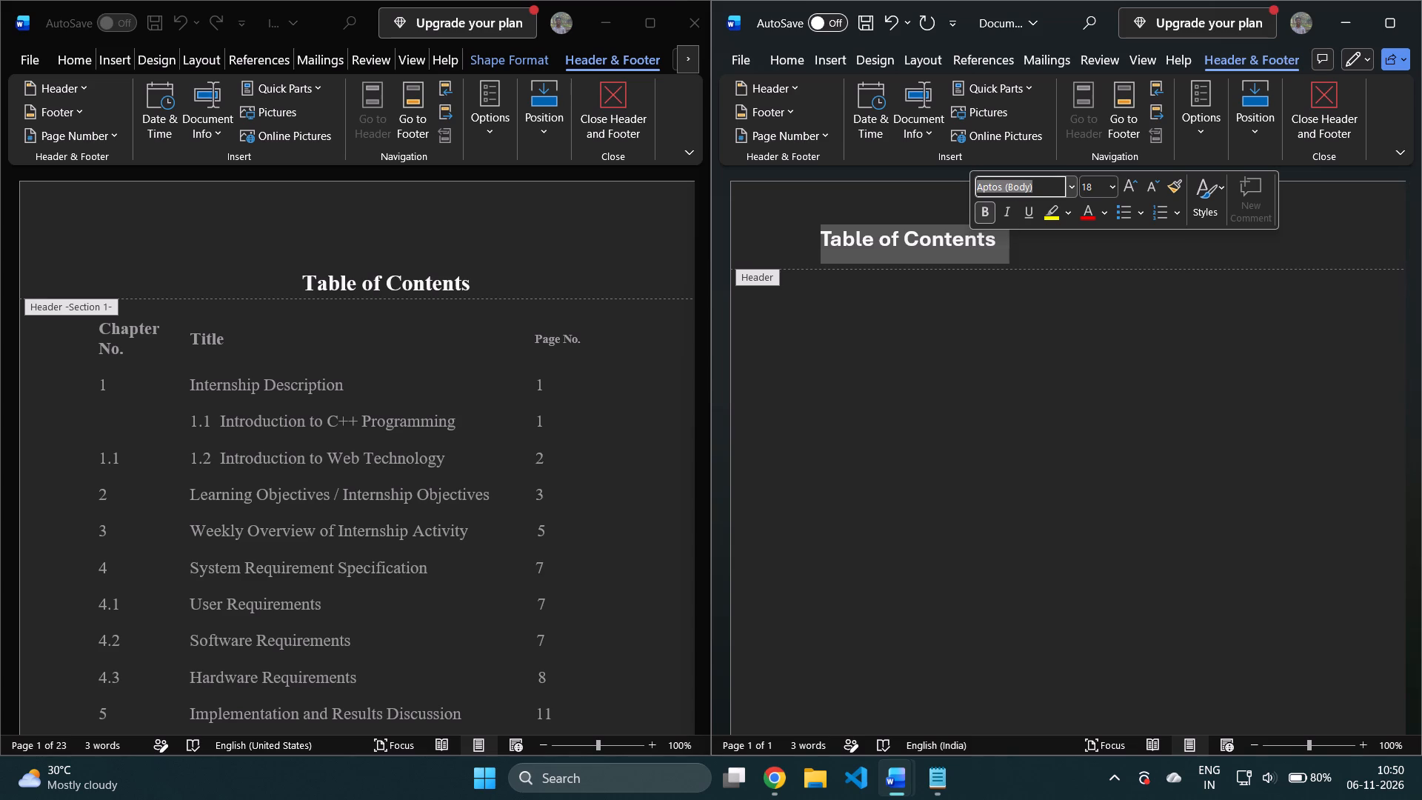
key(t)
key(Return)
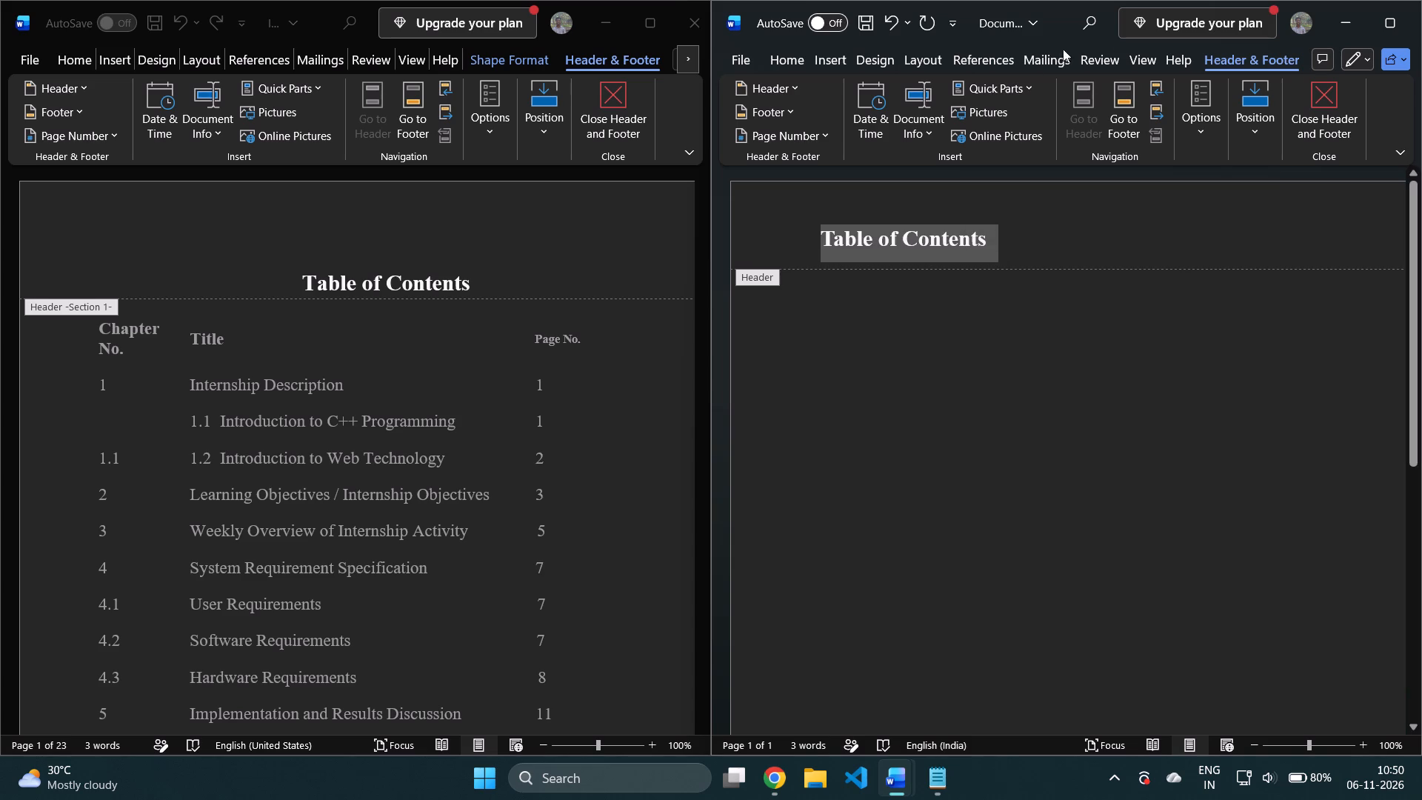
click(790, 55)
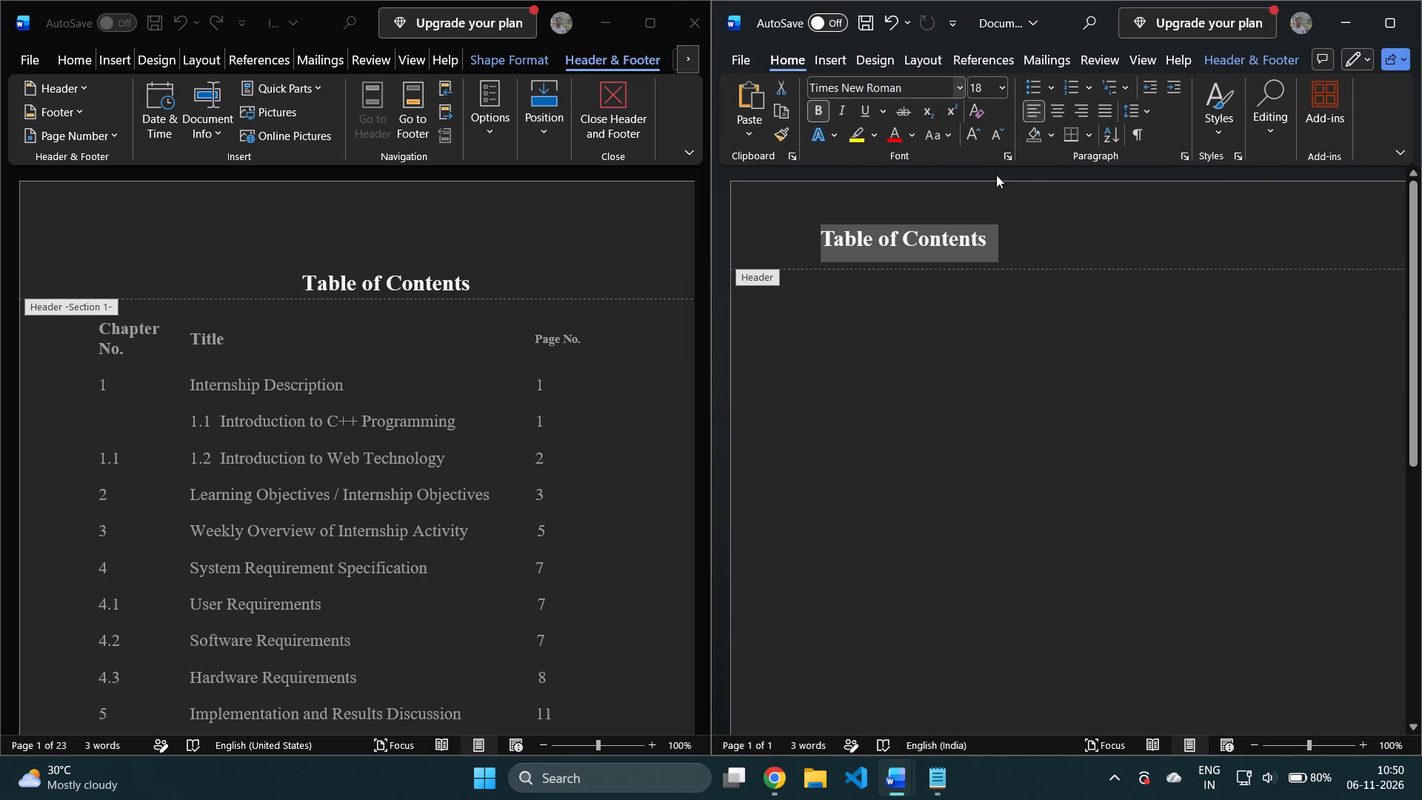
click(1058, 112)
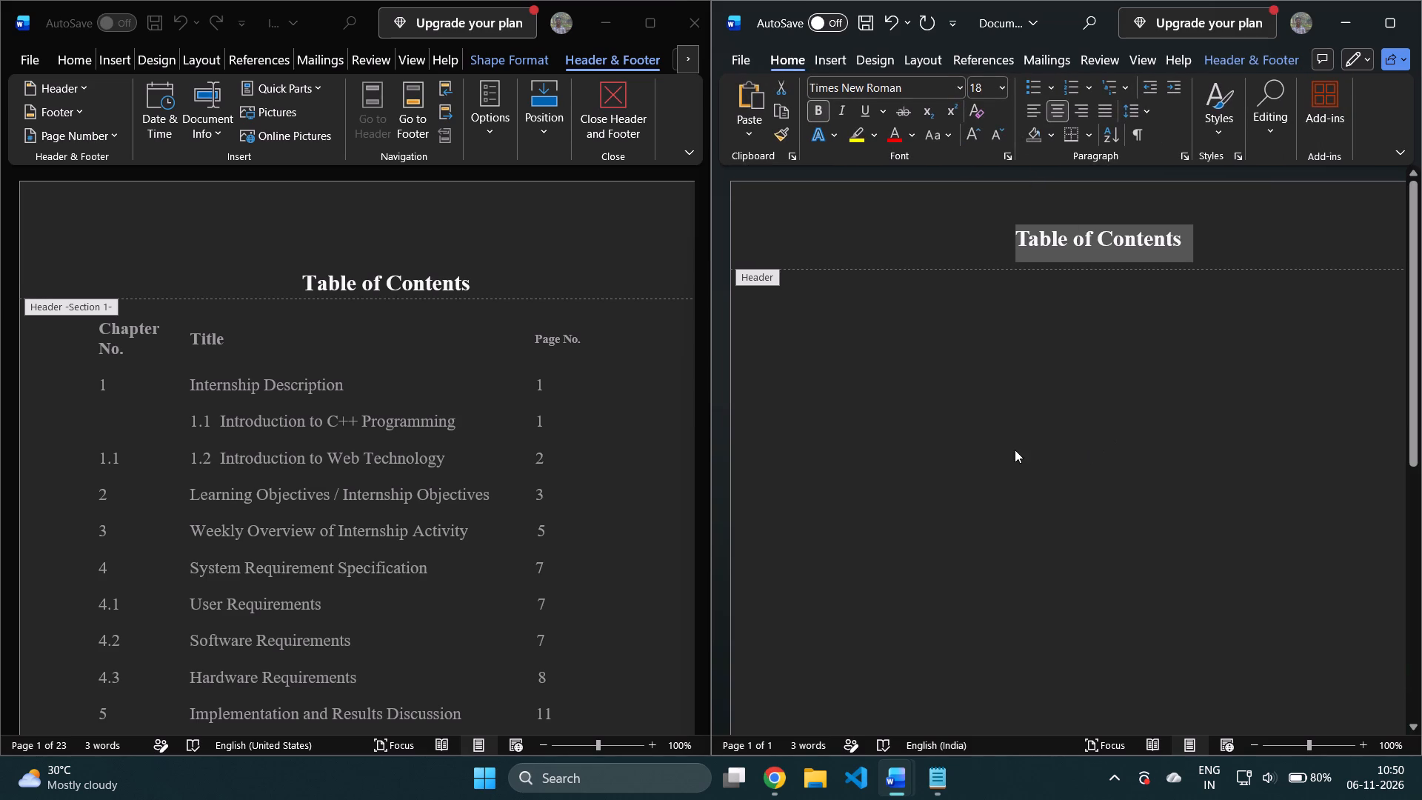
scroll(524, 453, down, 10)
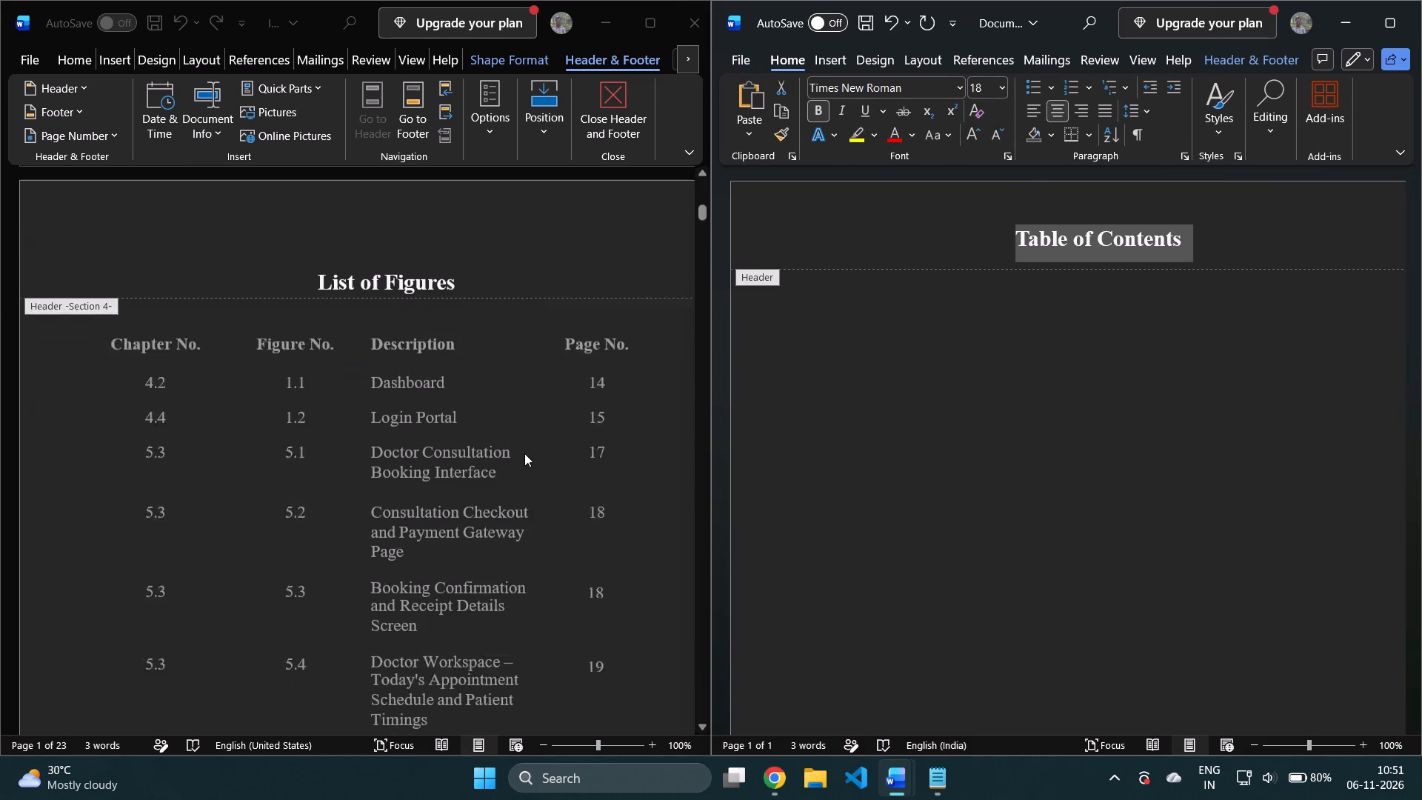
scroll(524, 453, up, 3)
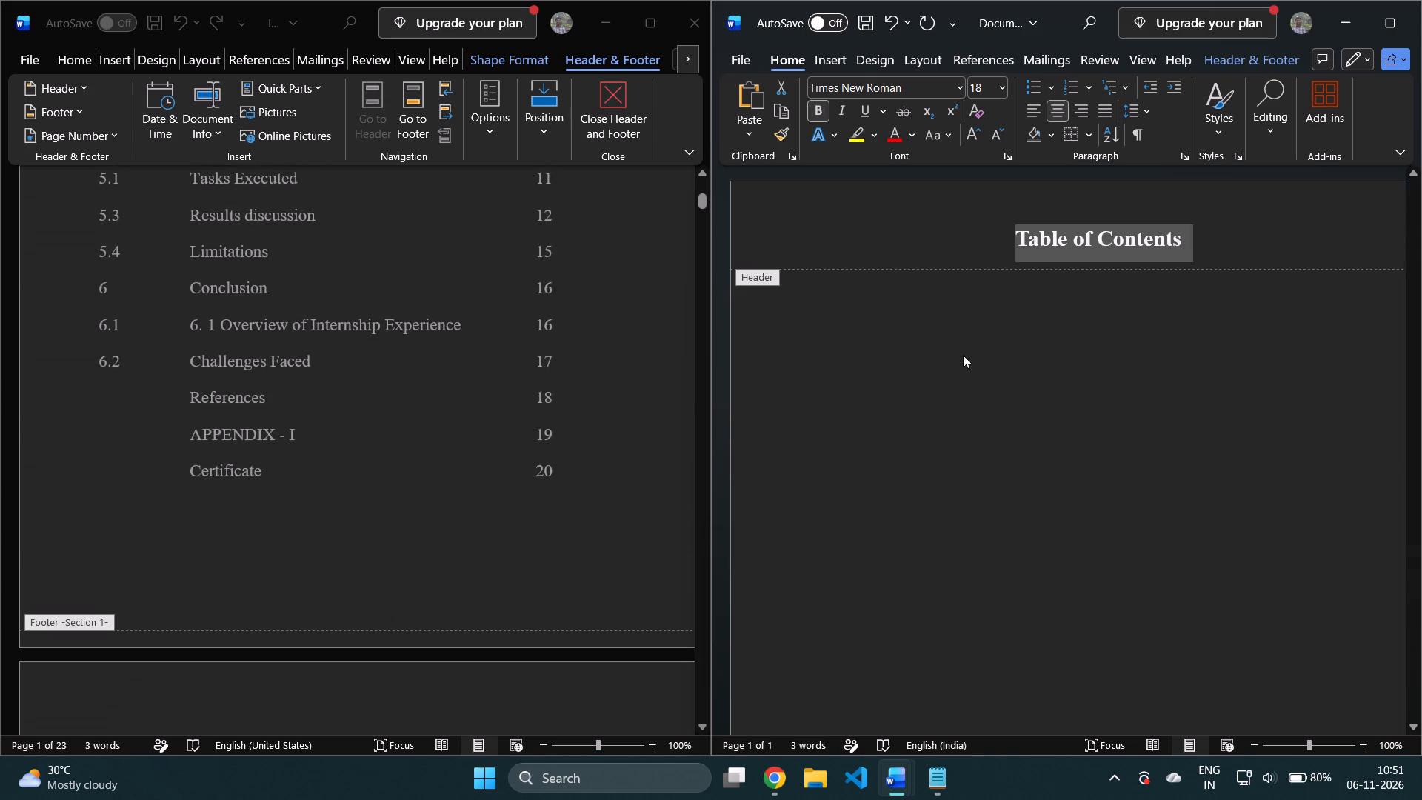
click(1053, 396)
double_click(1118, 346)
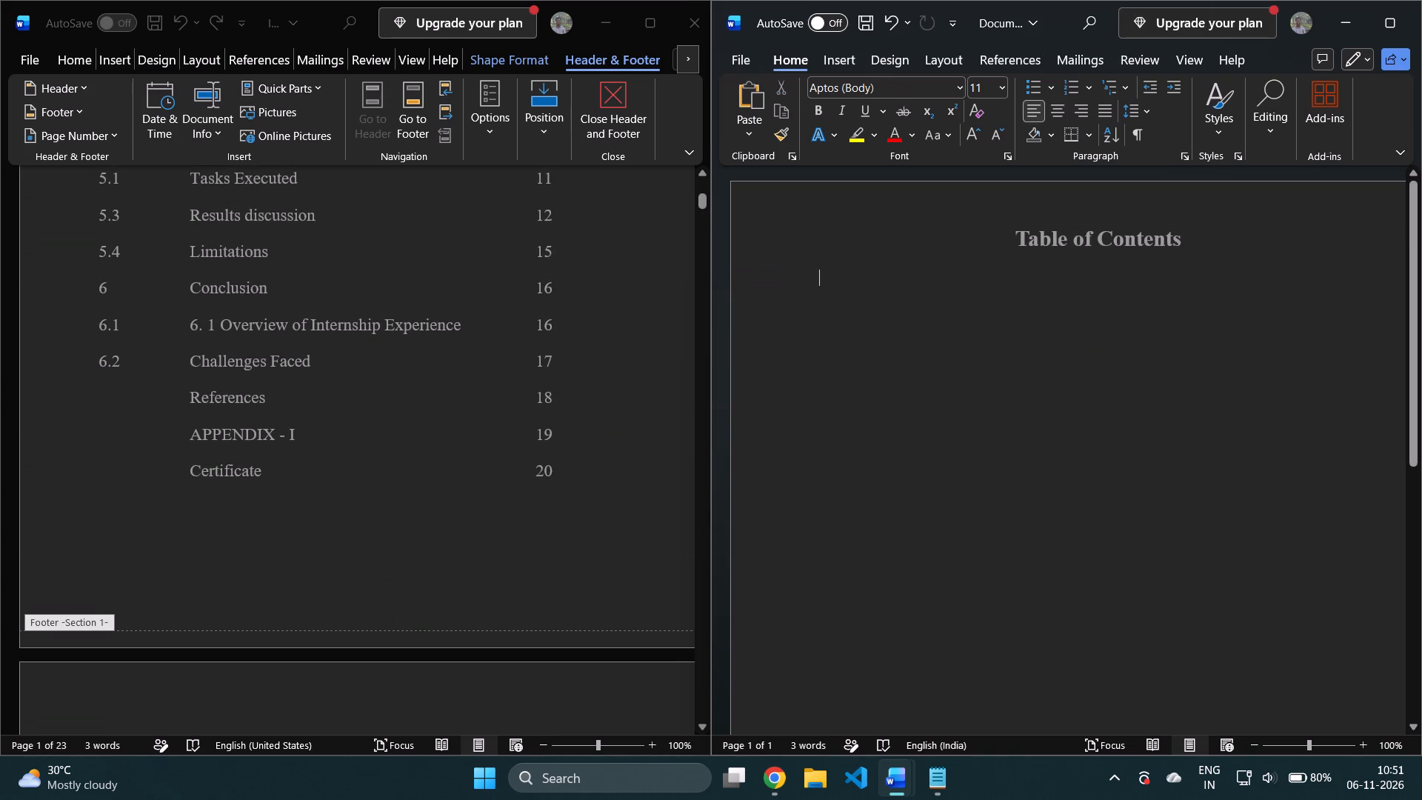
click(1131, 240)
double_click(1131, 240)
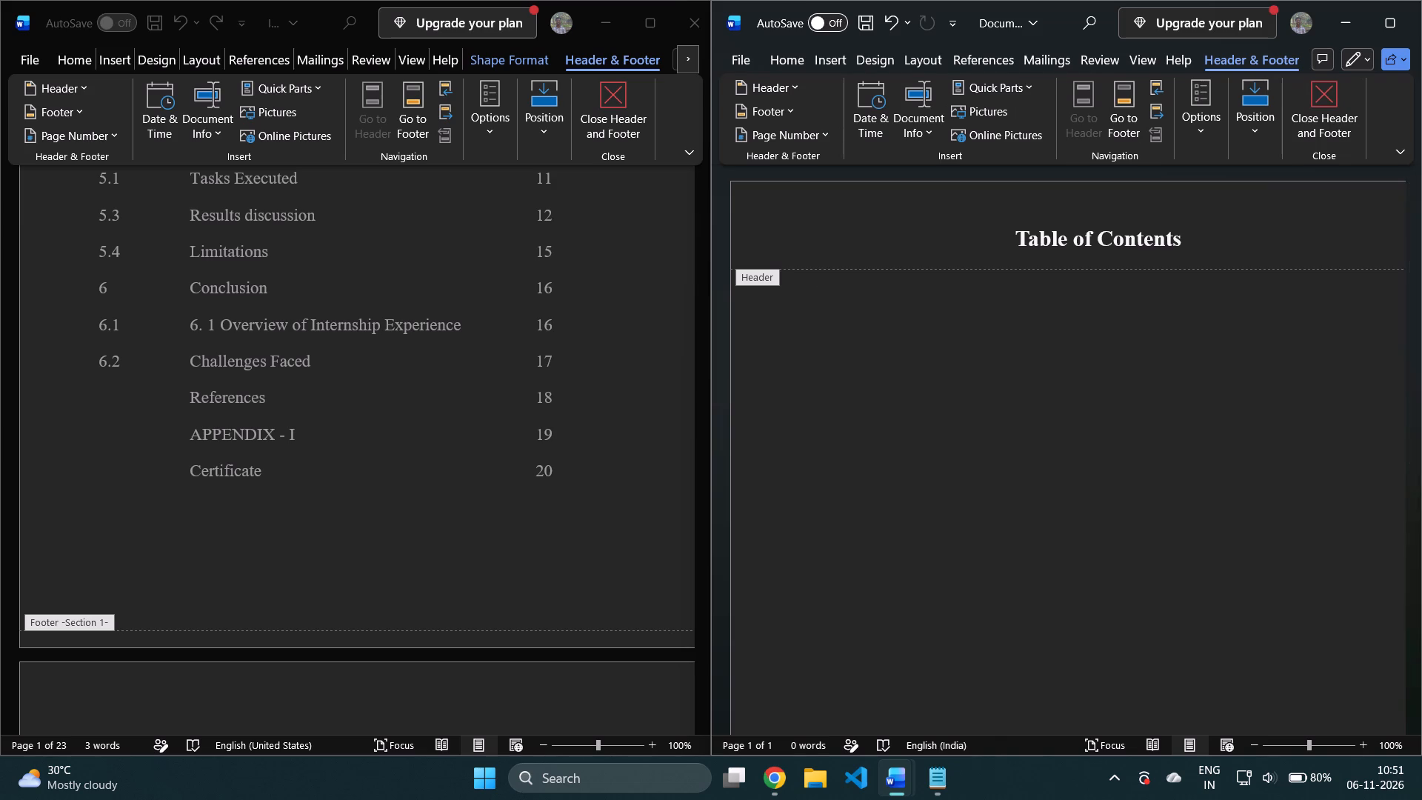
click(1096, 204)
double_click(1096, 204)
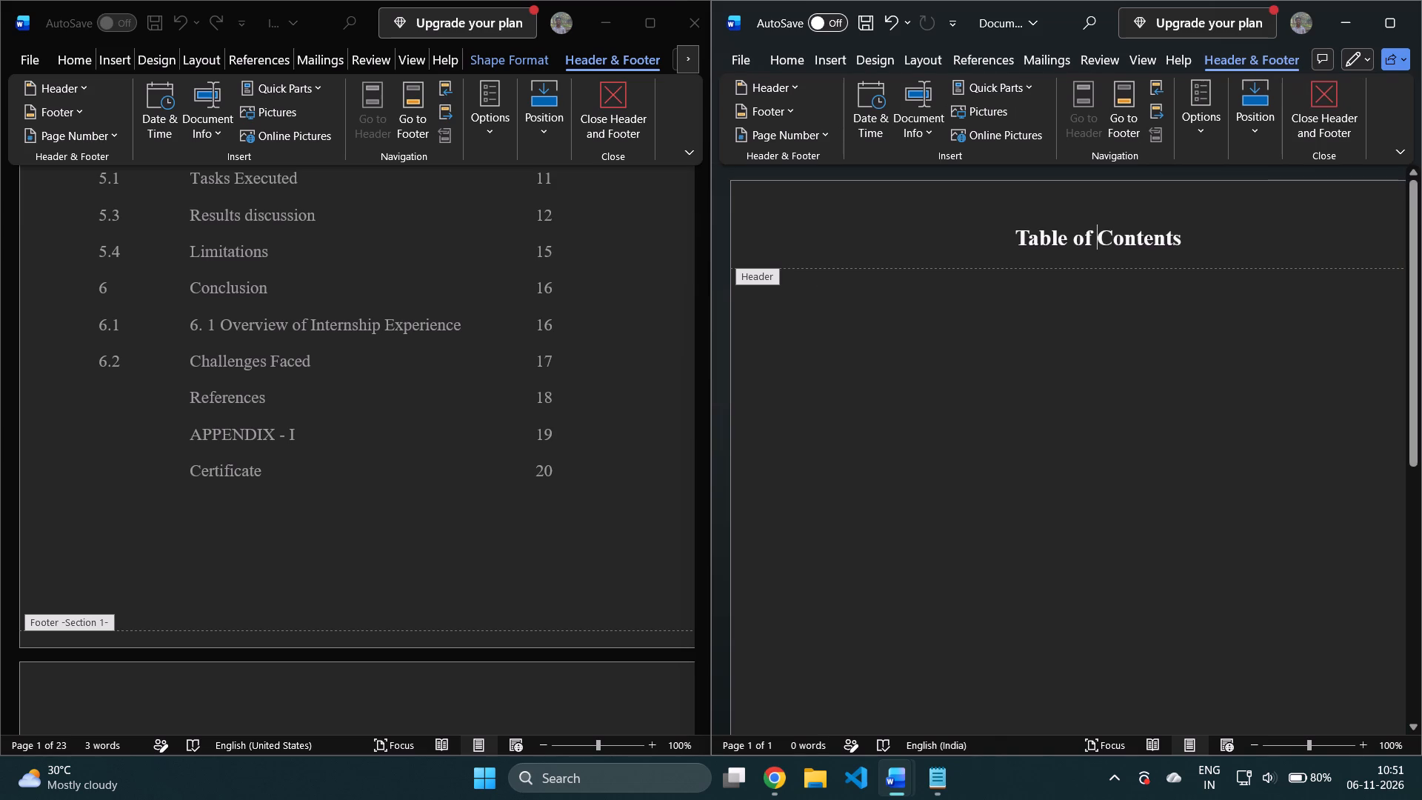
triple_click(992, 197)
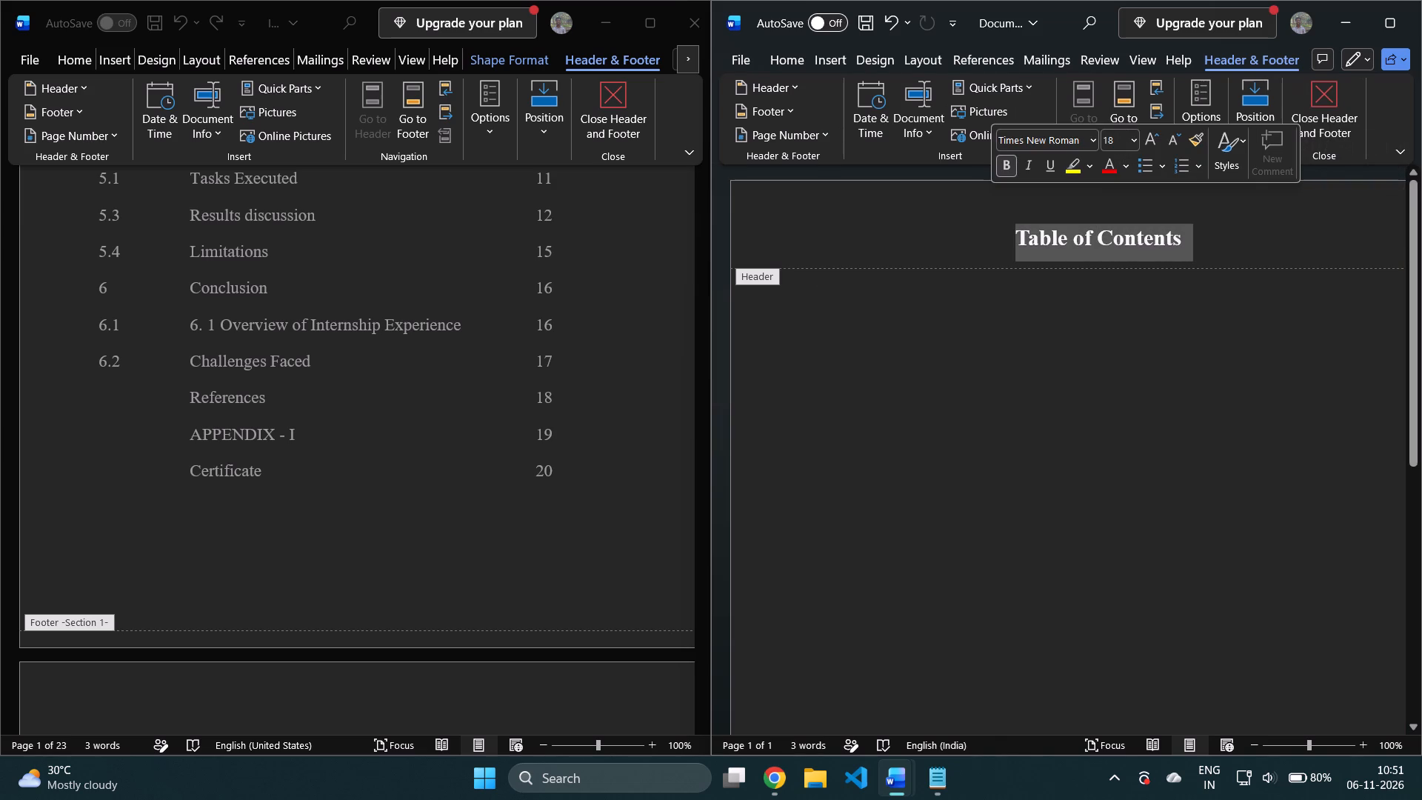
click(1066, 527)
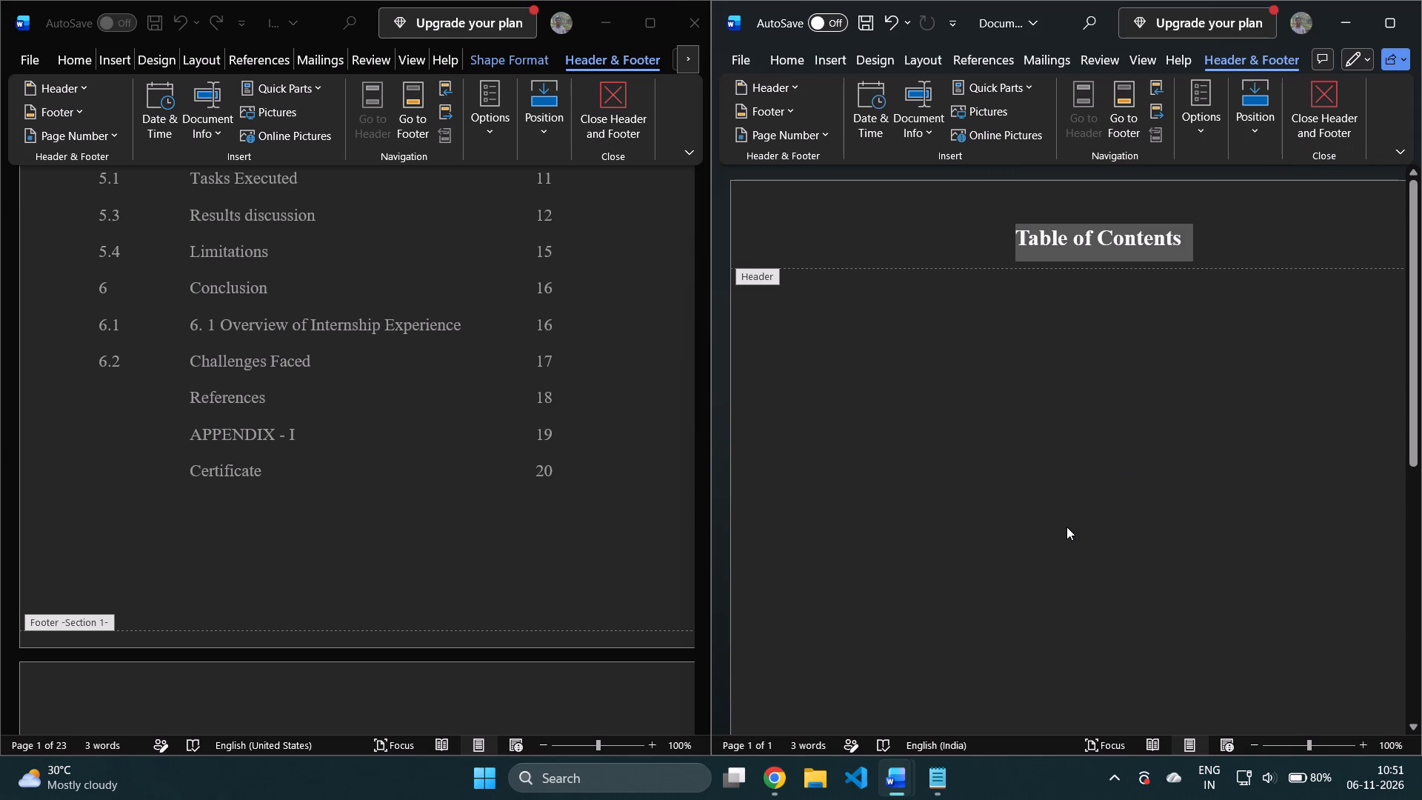
Review the chapter numbers, titles and page numbers listed in the report's Table of Contents.
scroll(427, 408, up, 3)
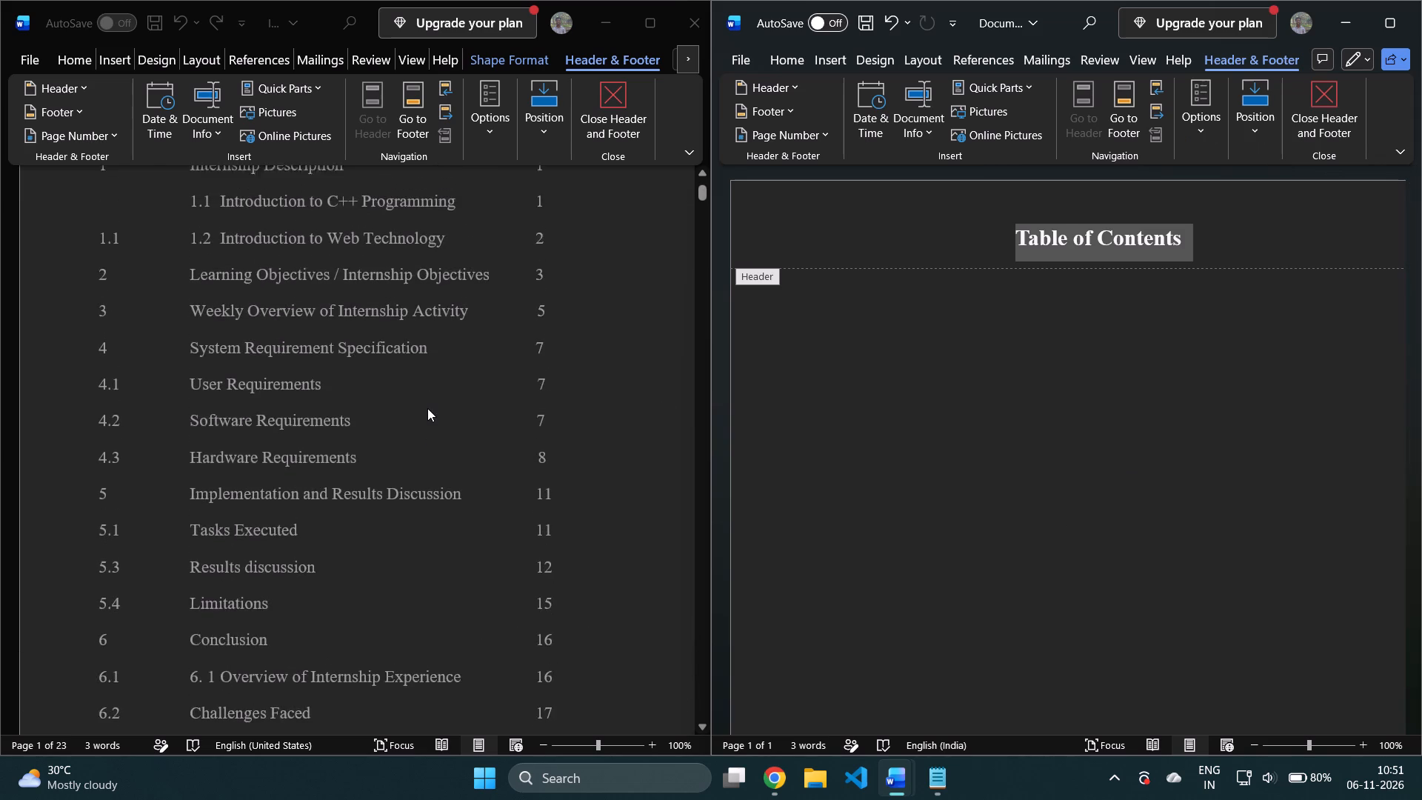
scroll(427, 408, up, 1)
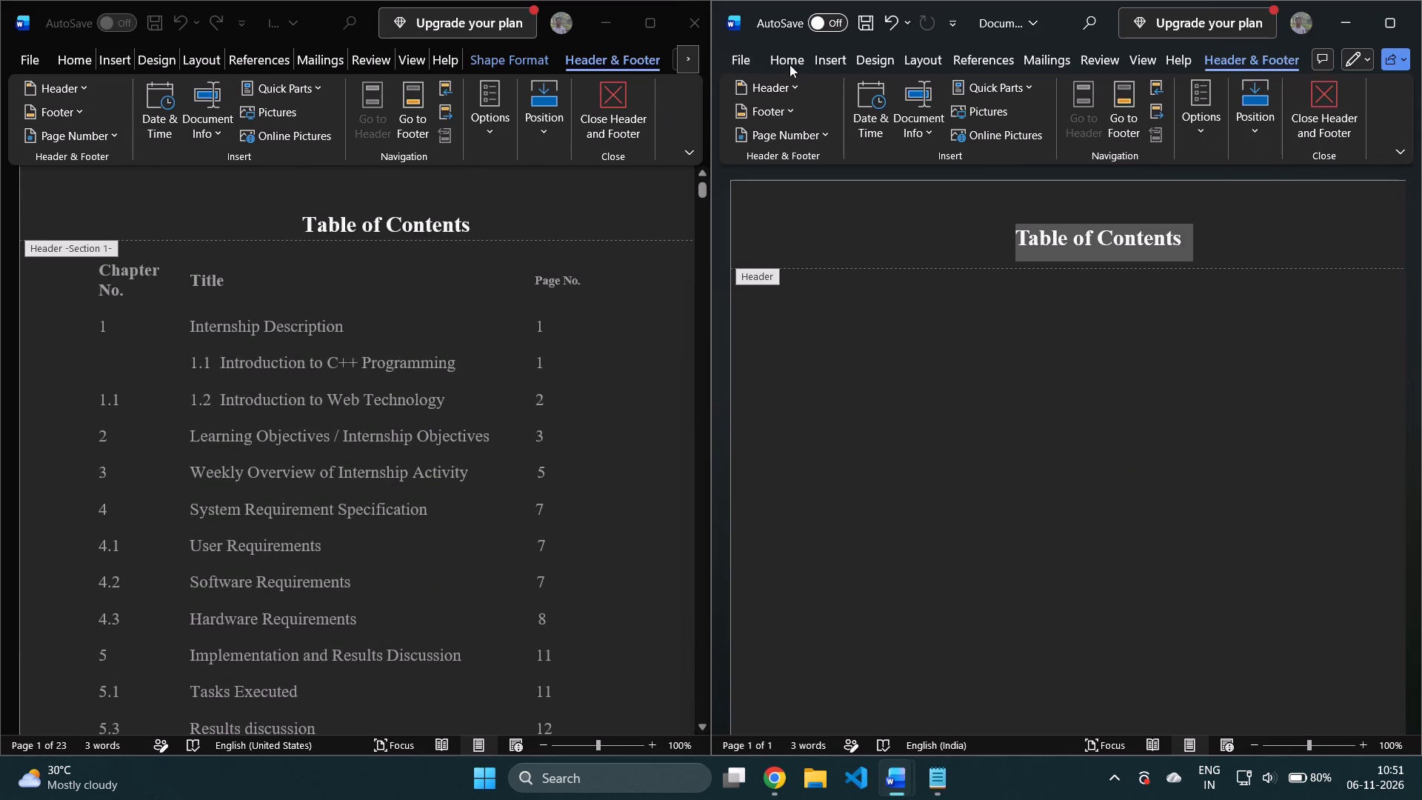
click(824, 61)
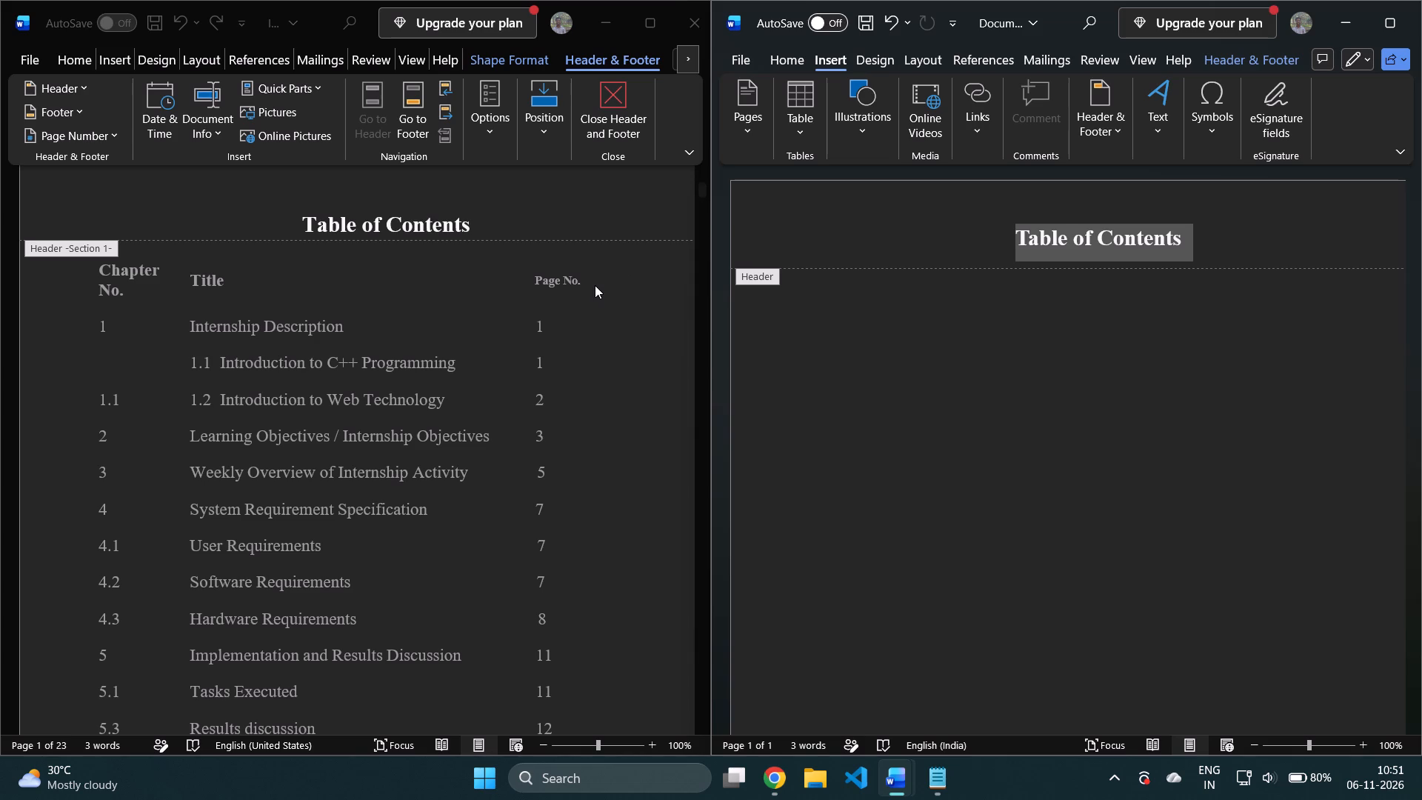
scroll(473, 359, down, 1)
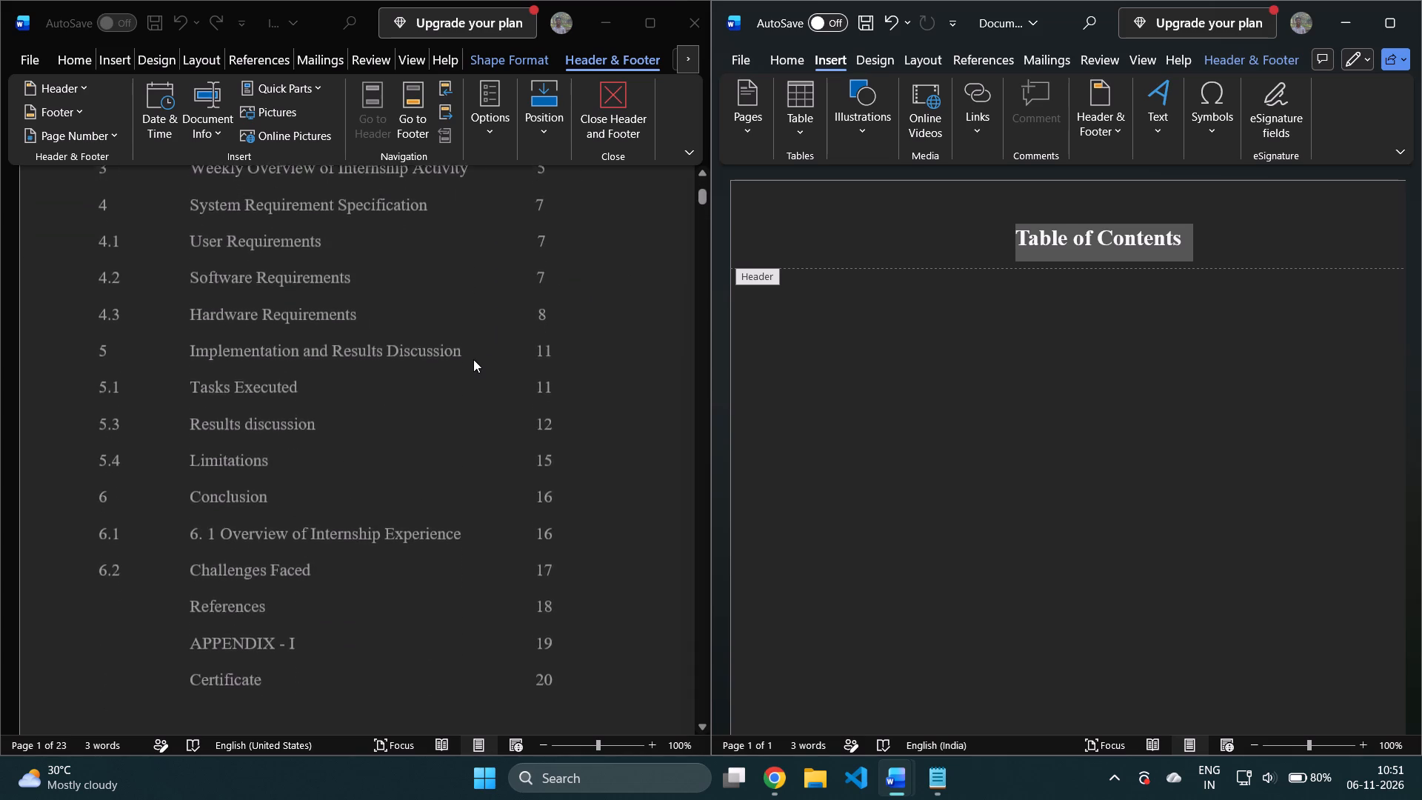
scroll(473, 359, down, 1)
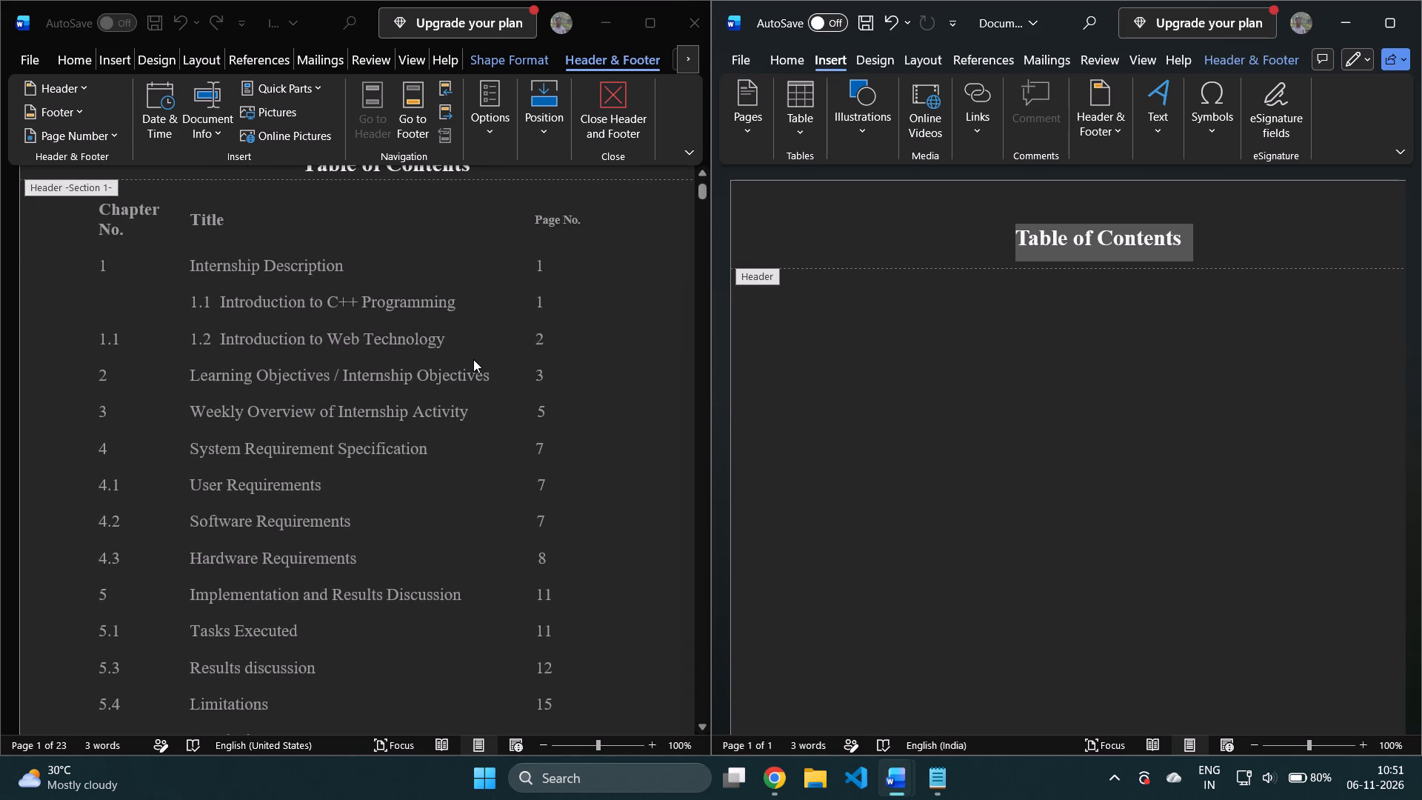
scroll(473, 359, down, 3)
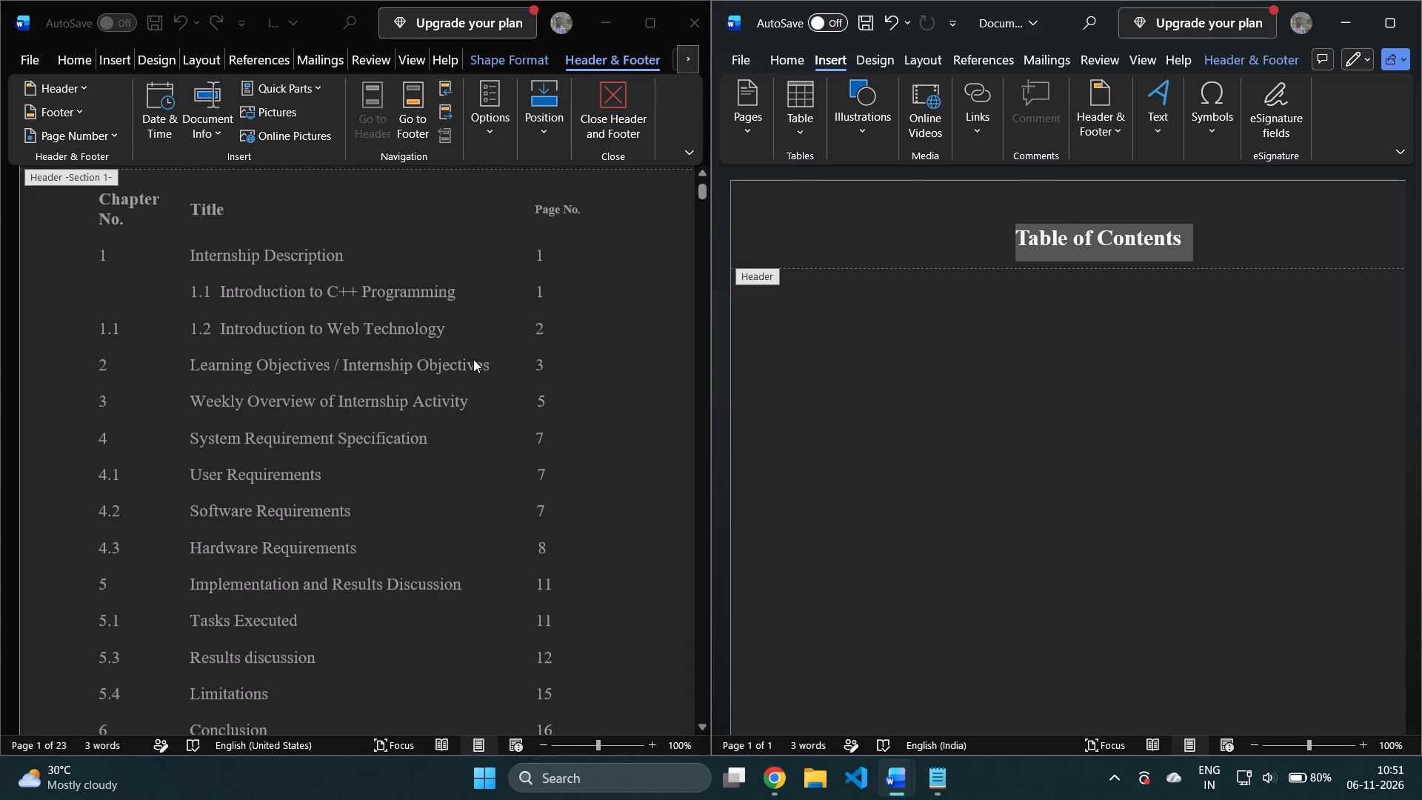
scroll(473, 359, down, 1)
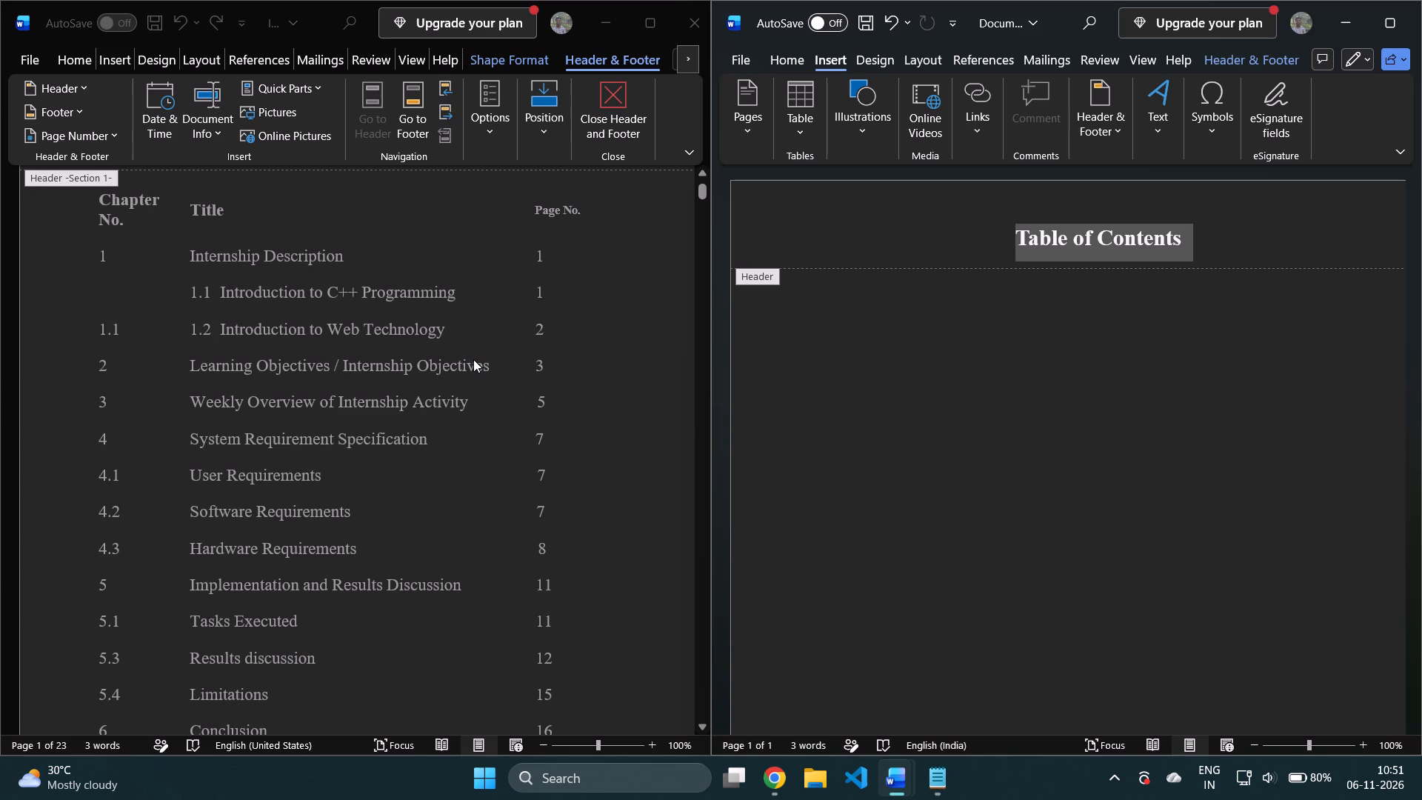
scroll(473, 359, down, 2)
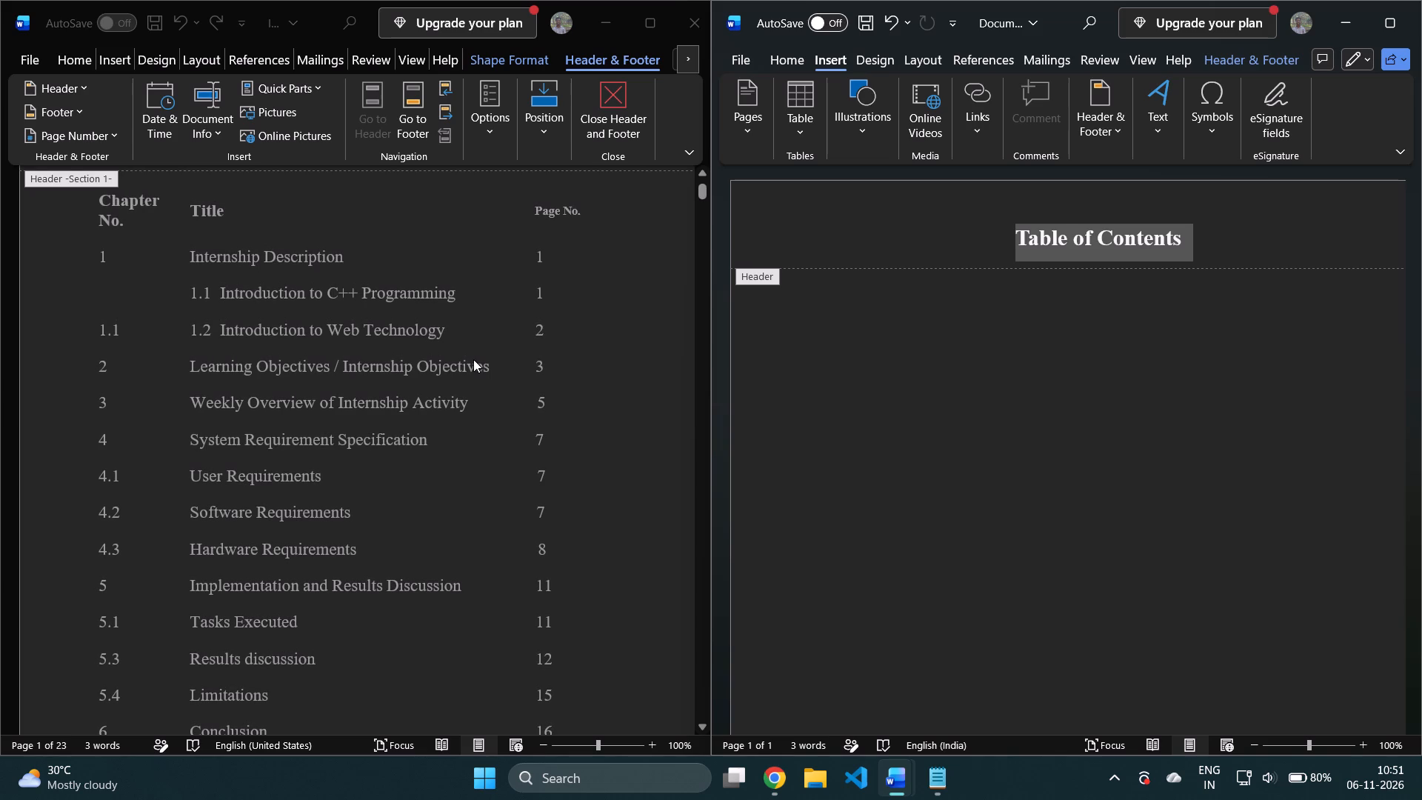
scroll(473, 359, down, 3)
Examine the remaining entries of the report's Table of Contents, down to the last one.
scroll(473, 359, down, 5)
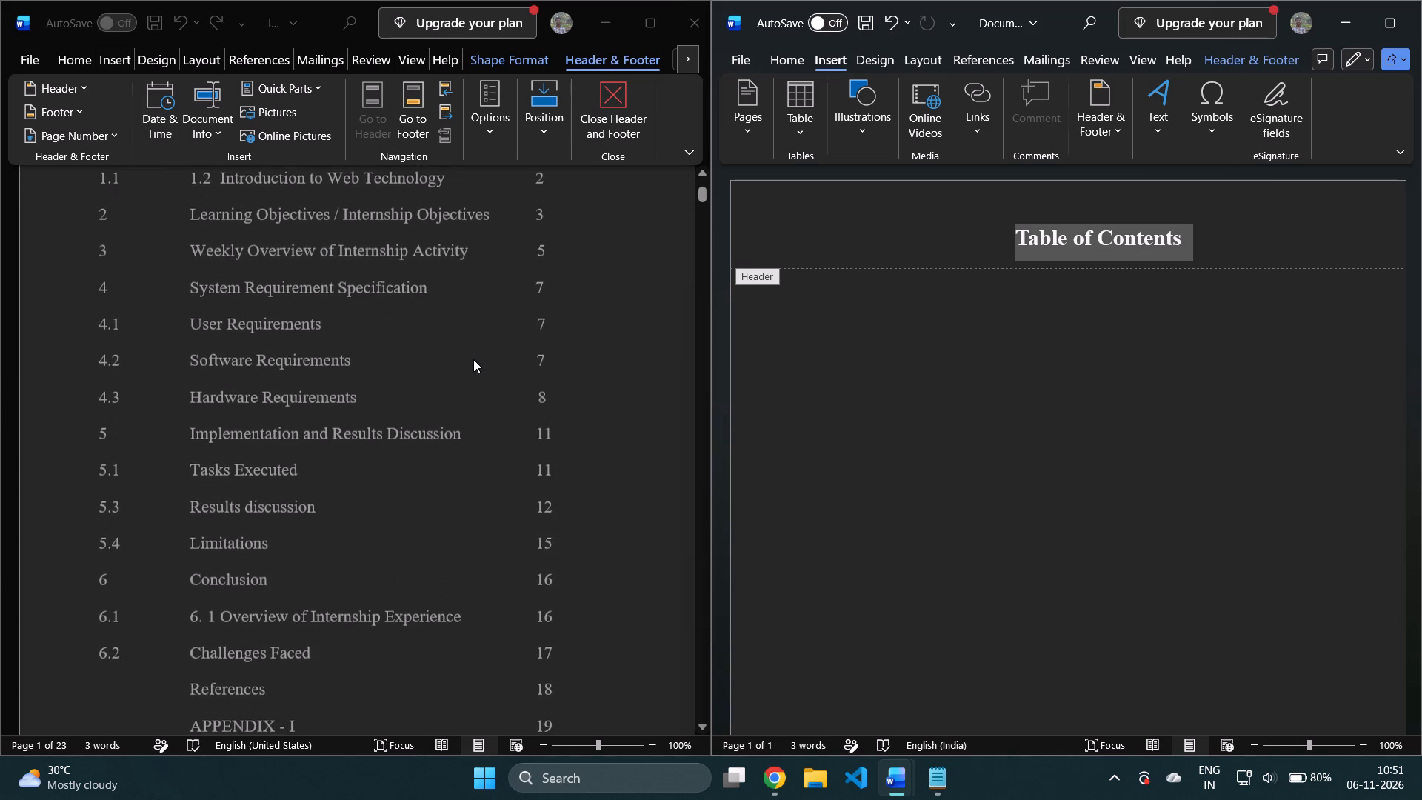
scroll(473, 359, down, 1)
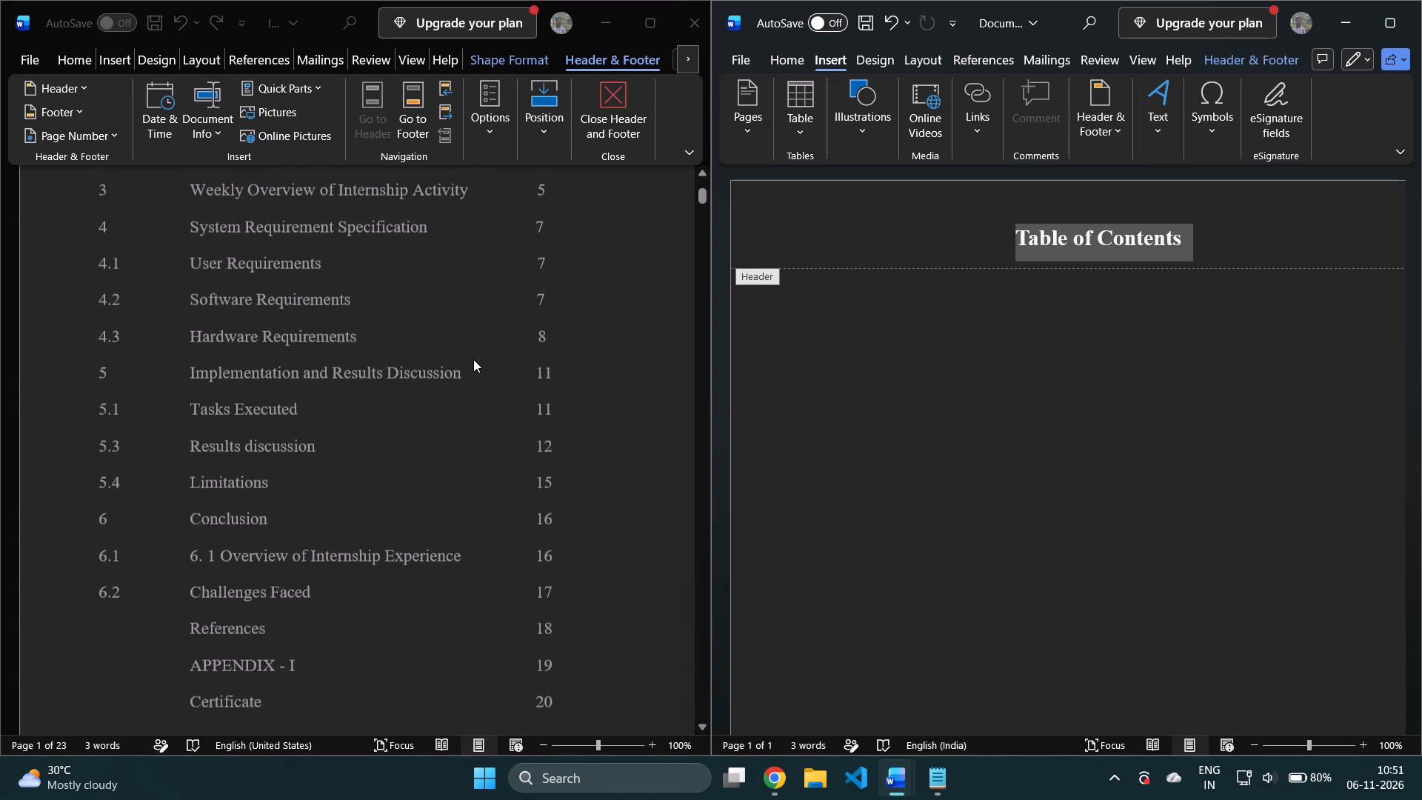
scroll(473, 359, down, 1)
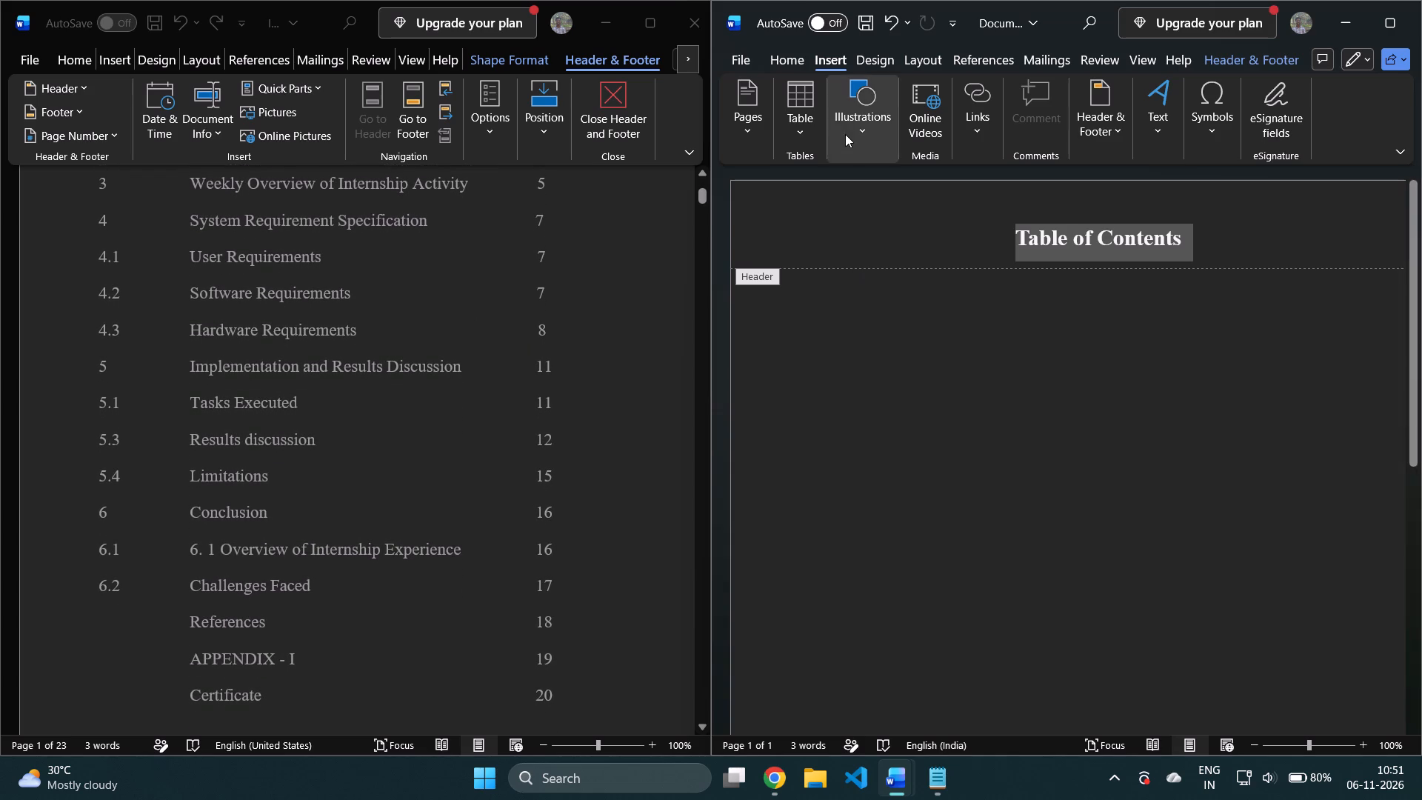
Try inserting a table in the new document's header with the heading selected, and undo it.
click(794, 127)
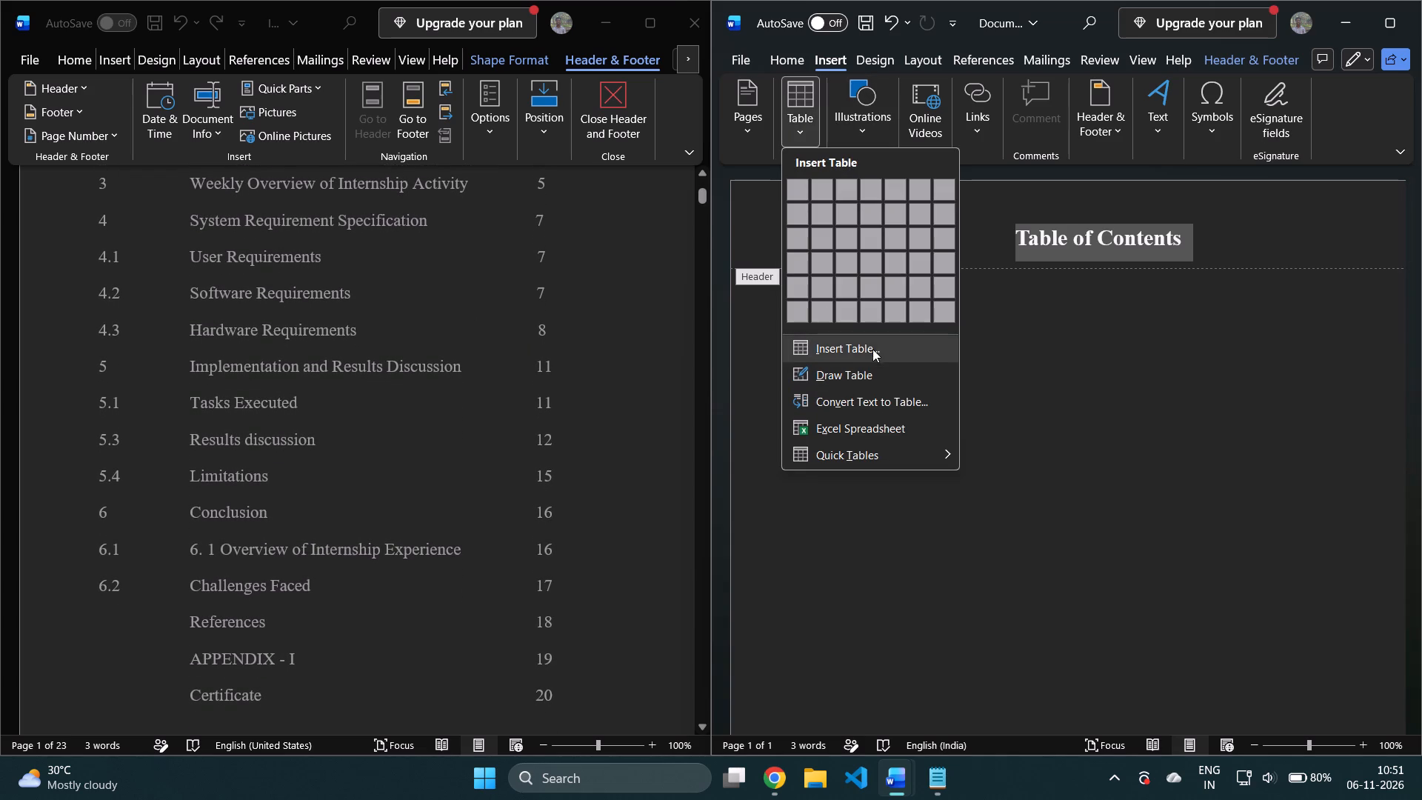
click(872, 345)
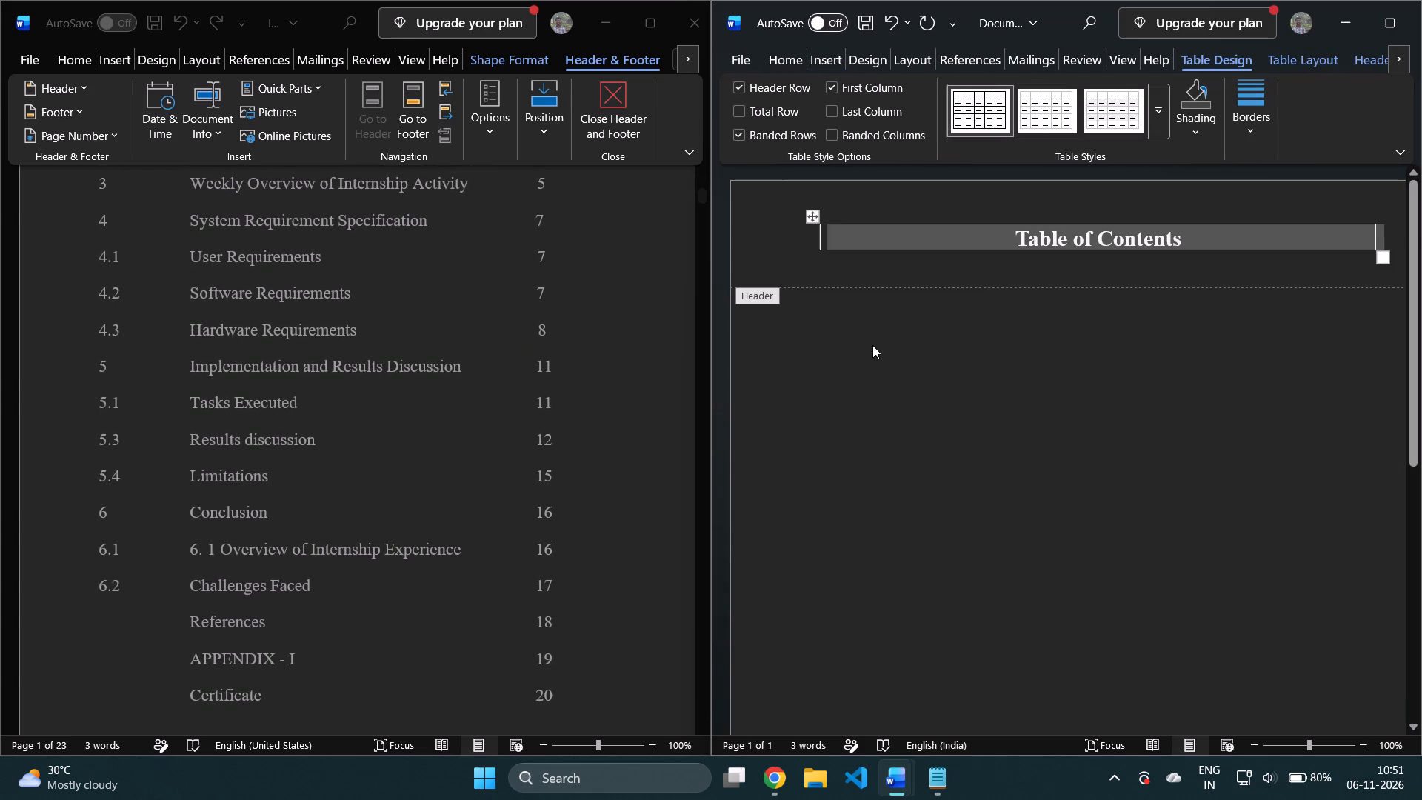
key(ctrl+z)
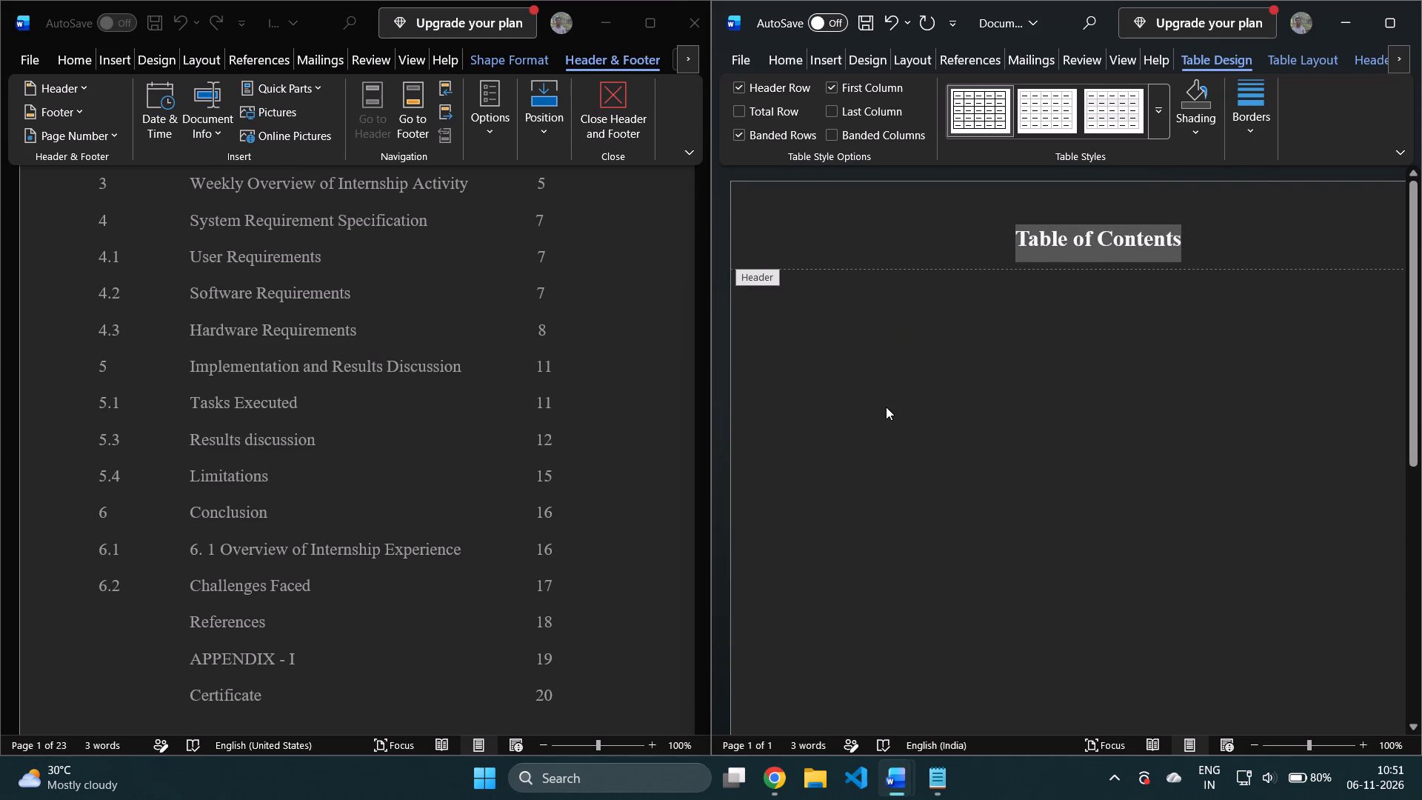
Insert a table with 3 columns and 20 rows in the body of the new document, below the header.
double_click(886, 407)
click(827, 51)
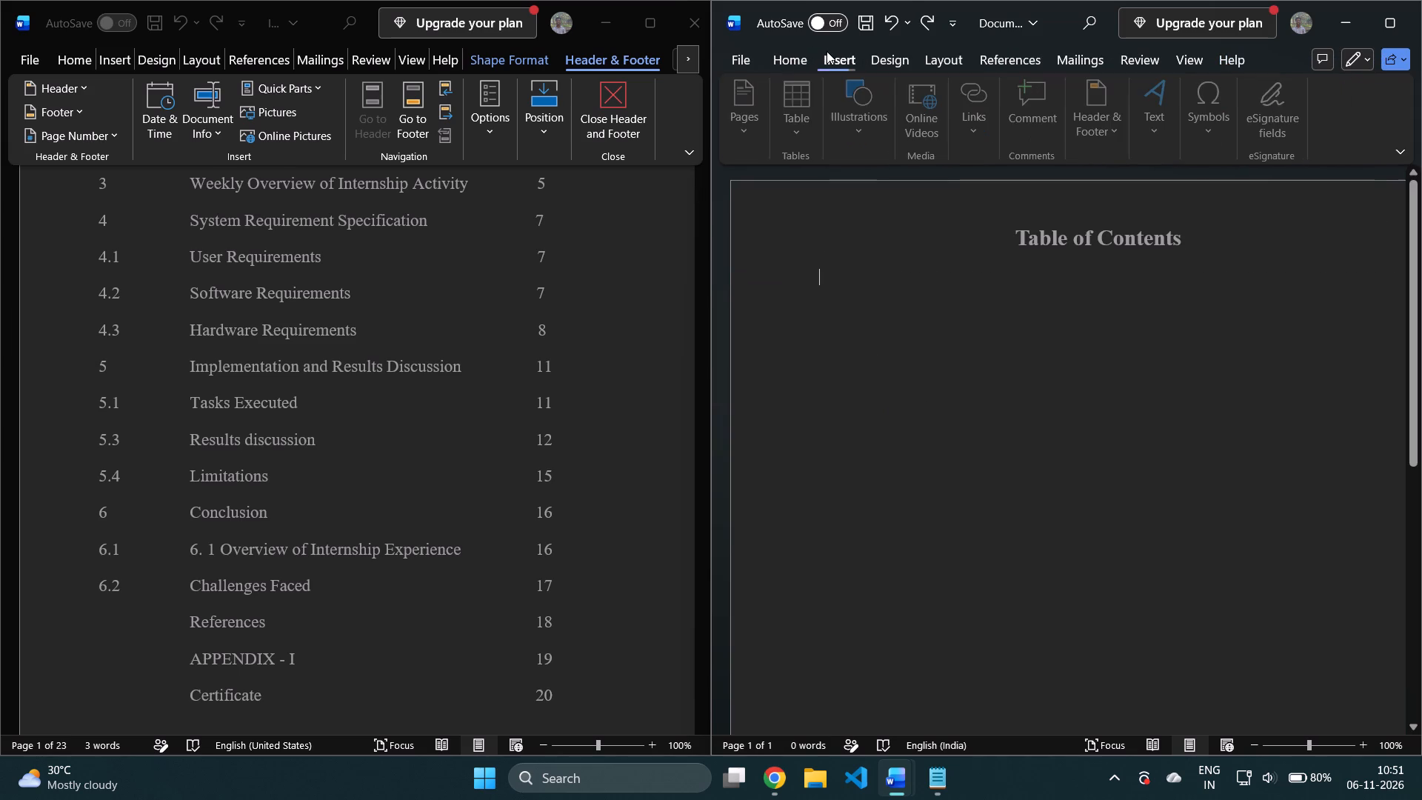
click(795, 133)
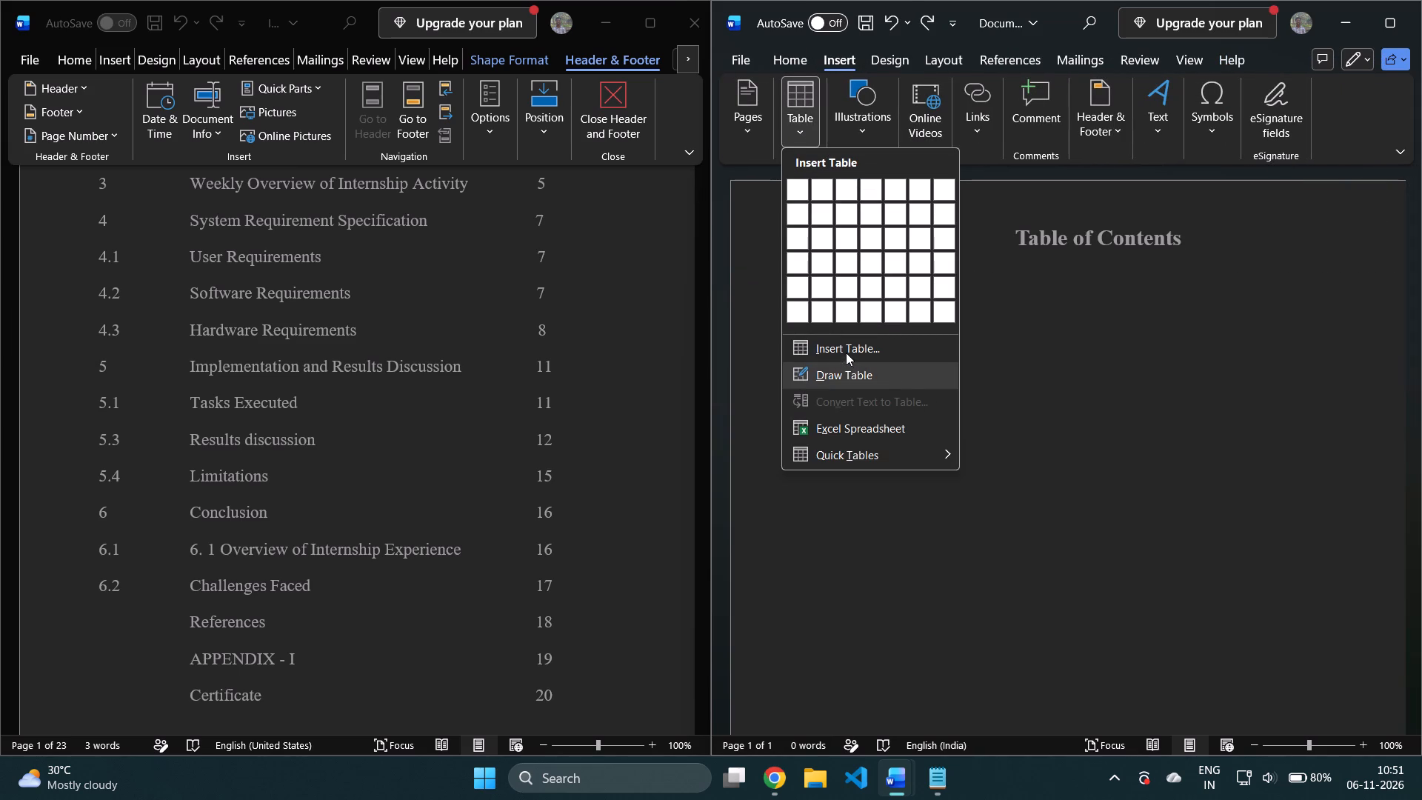
click(846, 353)
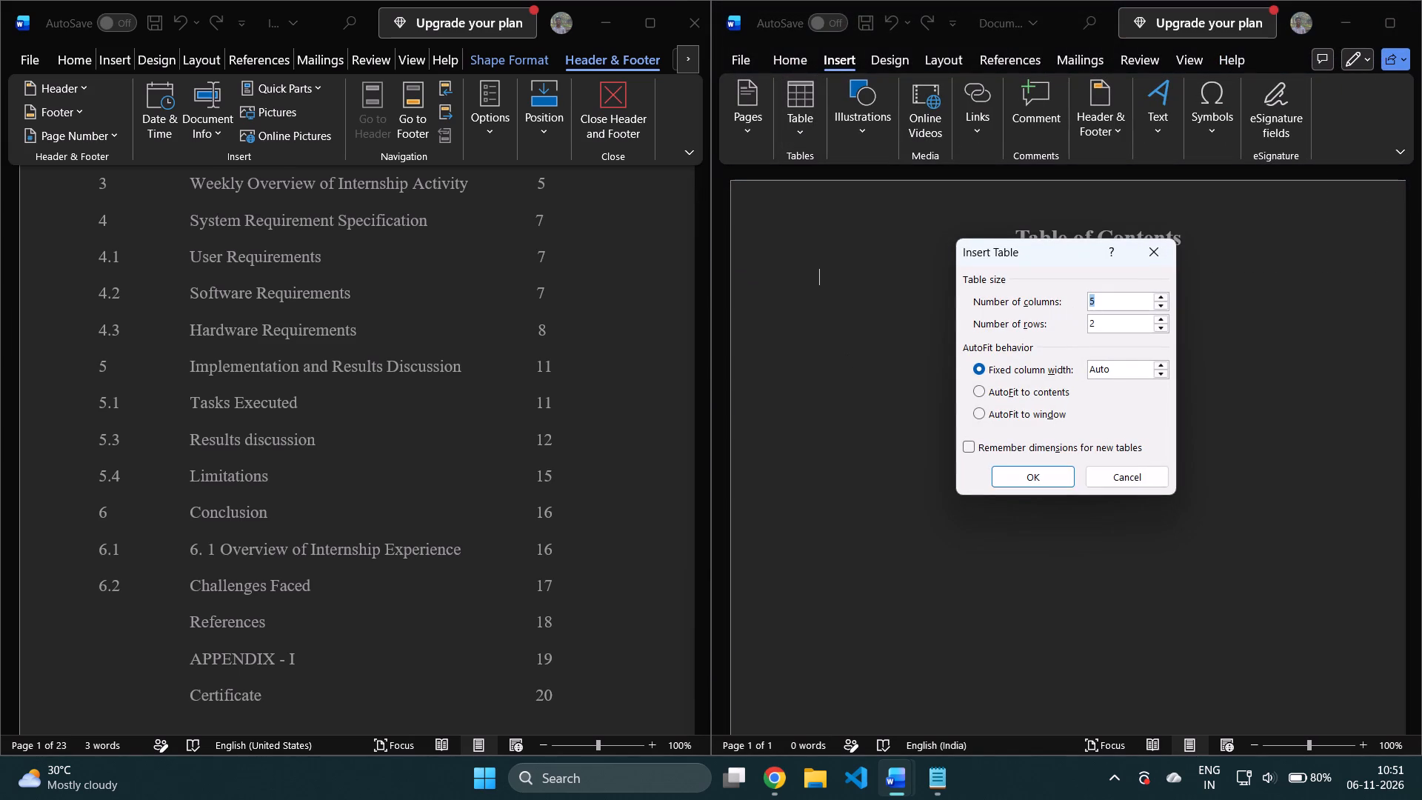
key(BackSpace)
key(3)
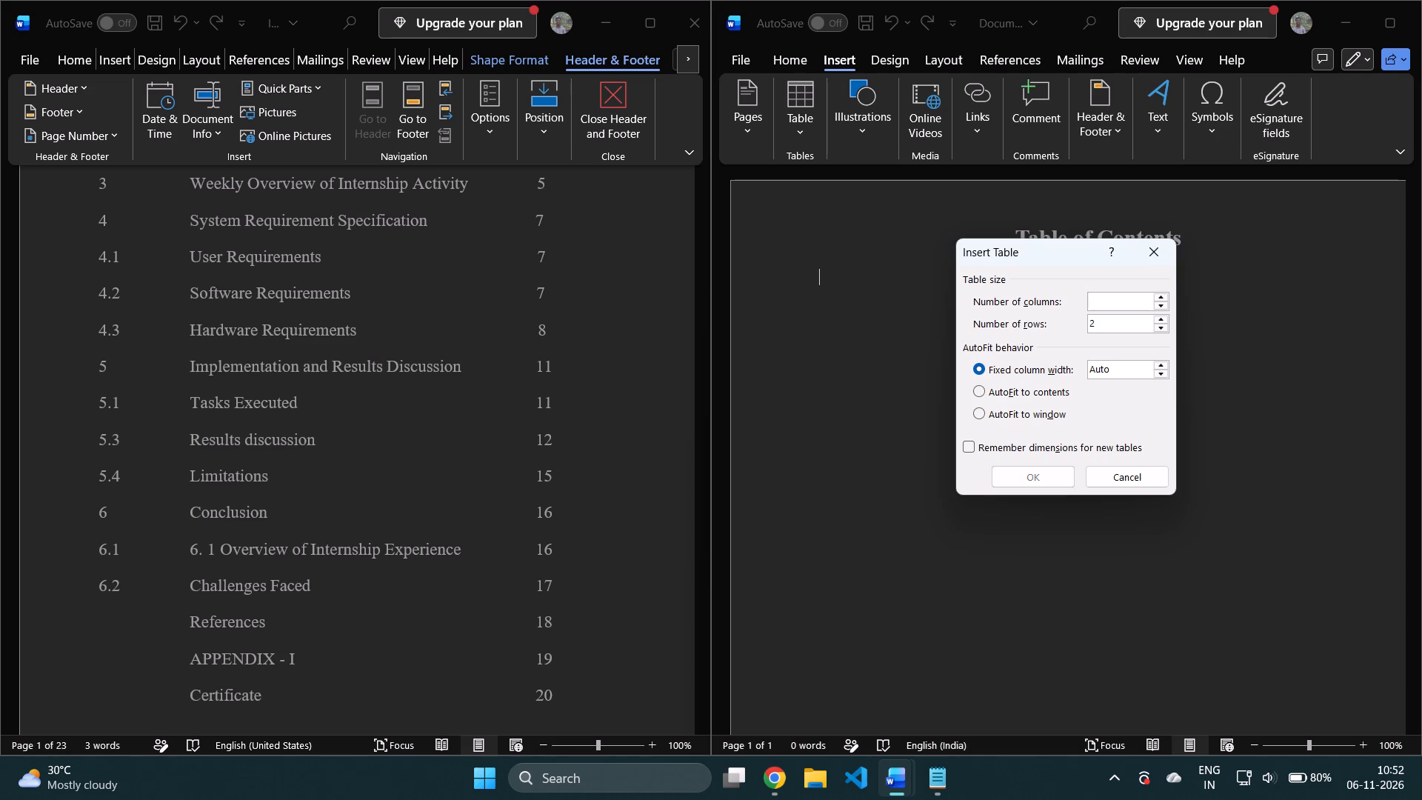
key(Down)
key(Down)
key(Up)
key(Up)
click(1099, 321)
key(0)
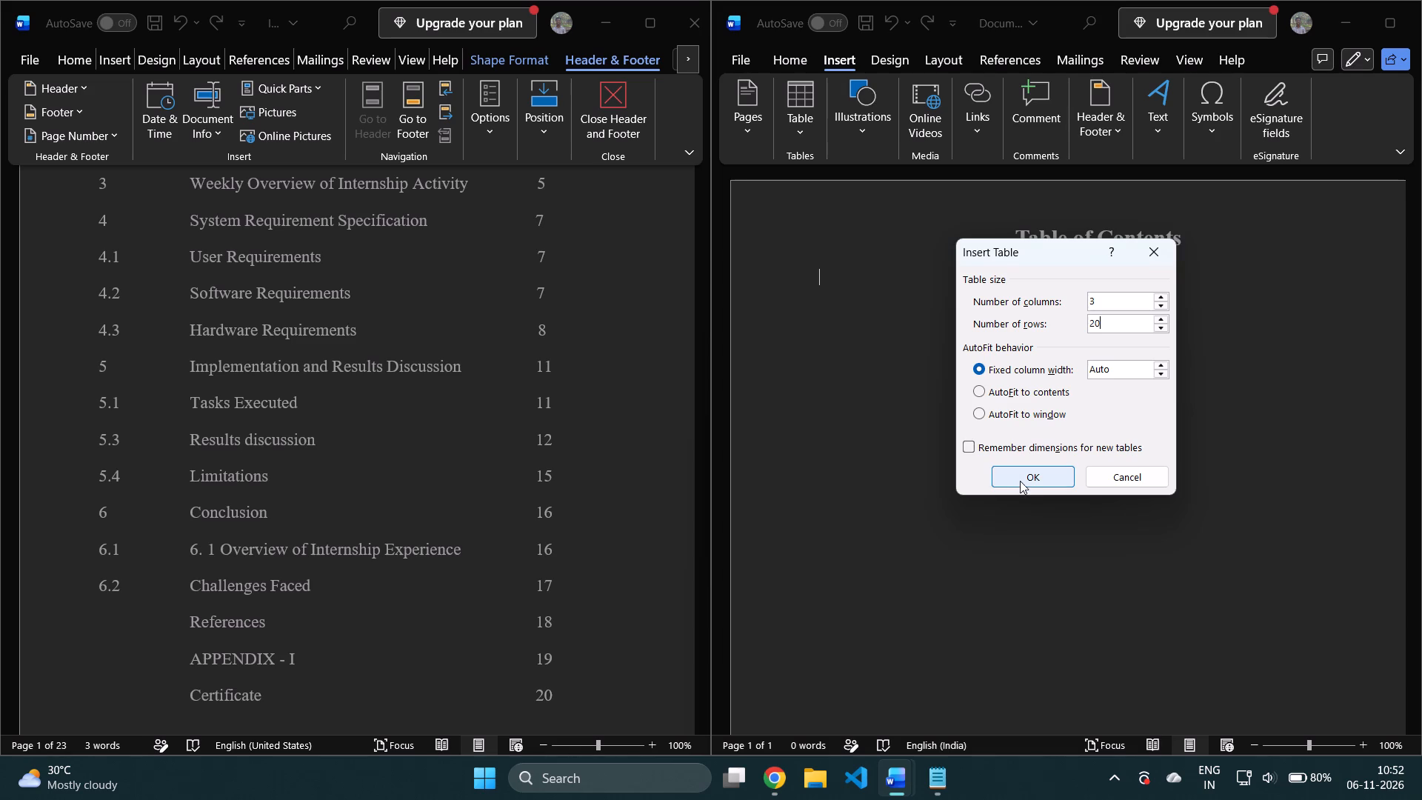
click(1020, 481)
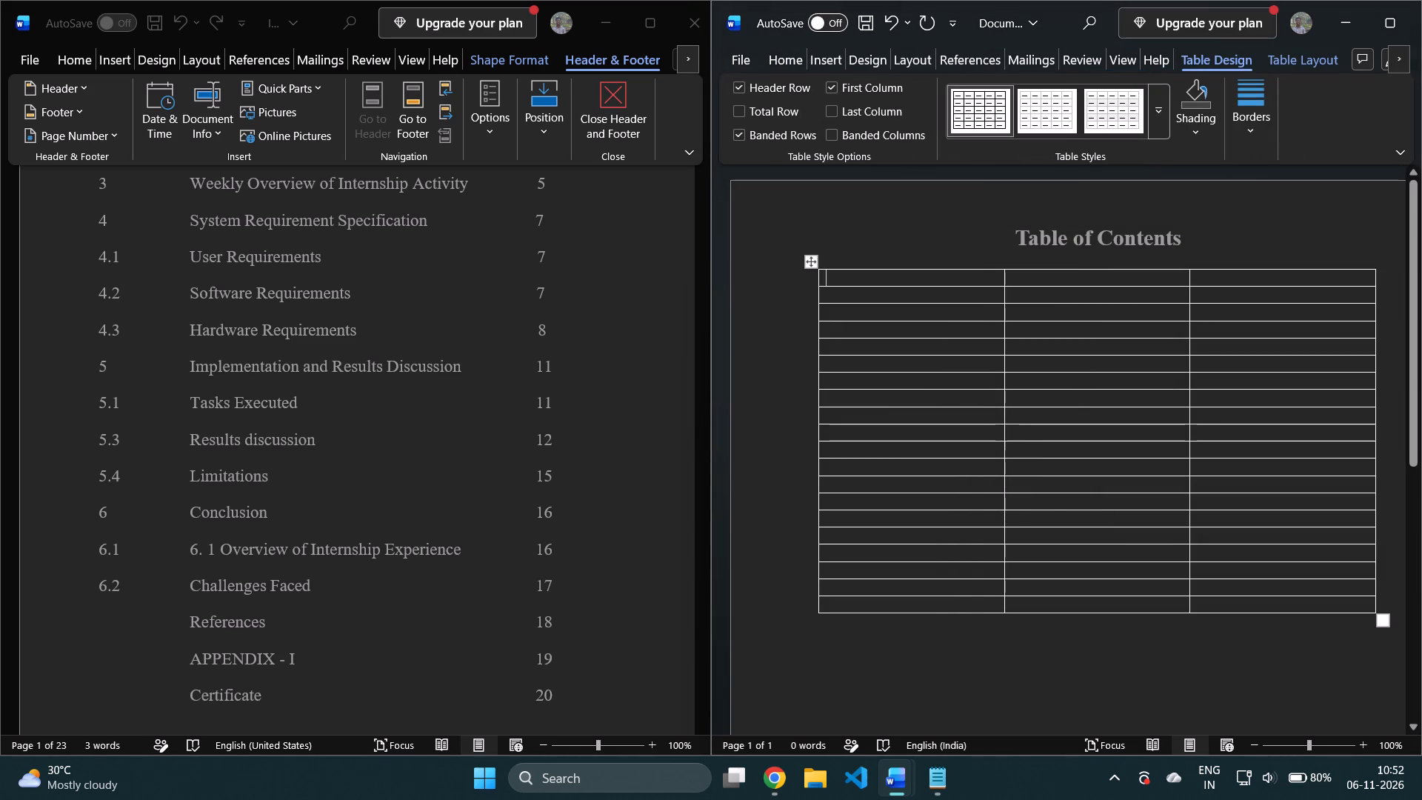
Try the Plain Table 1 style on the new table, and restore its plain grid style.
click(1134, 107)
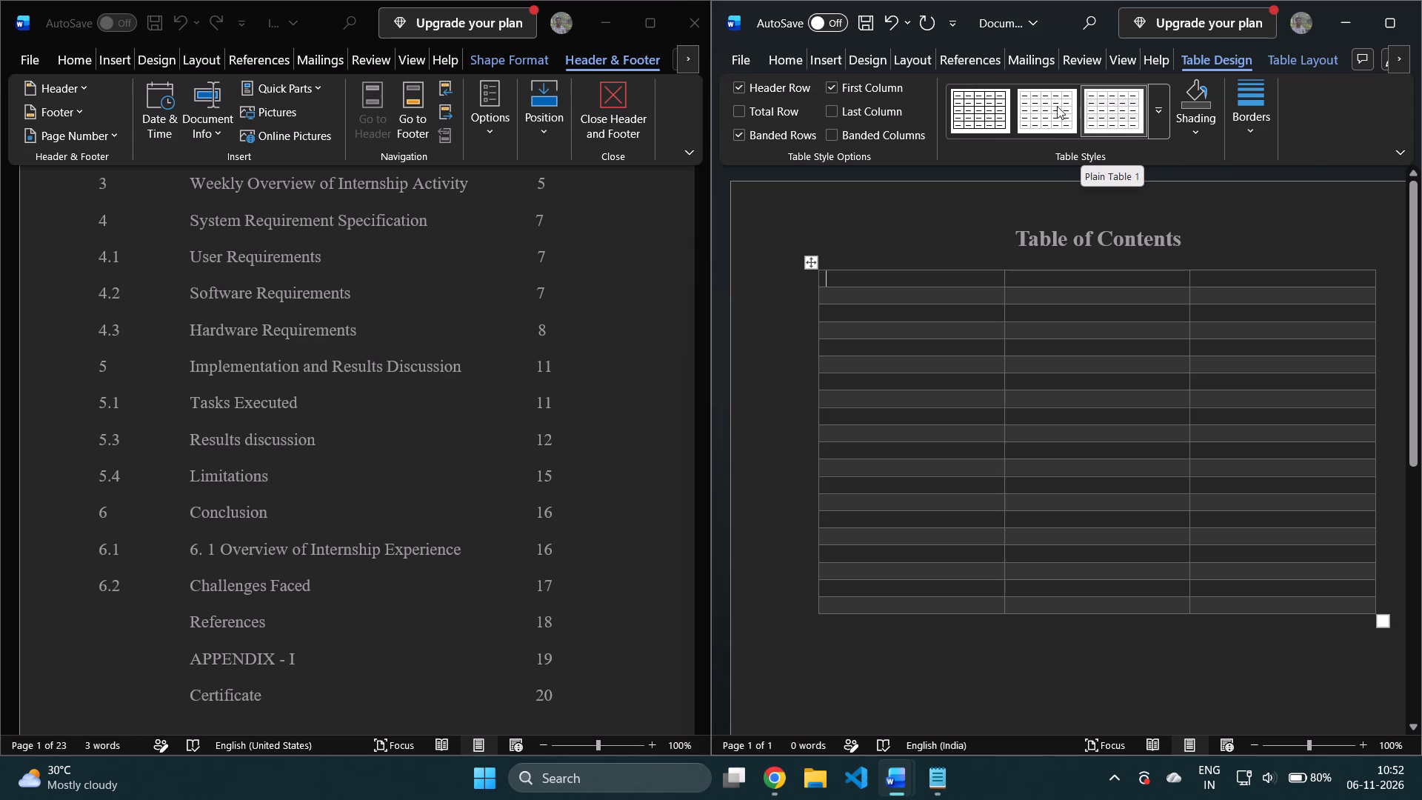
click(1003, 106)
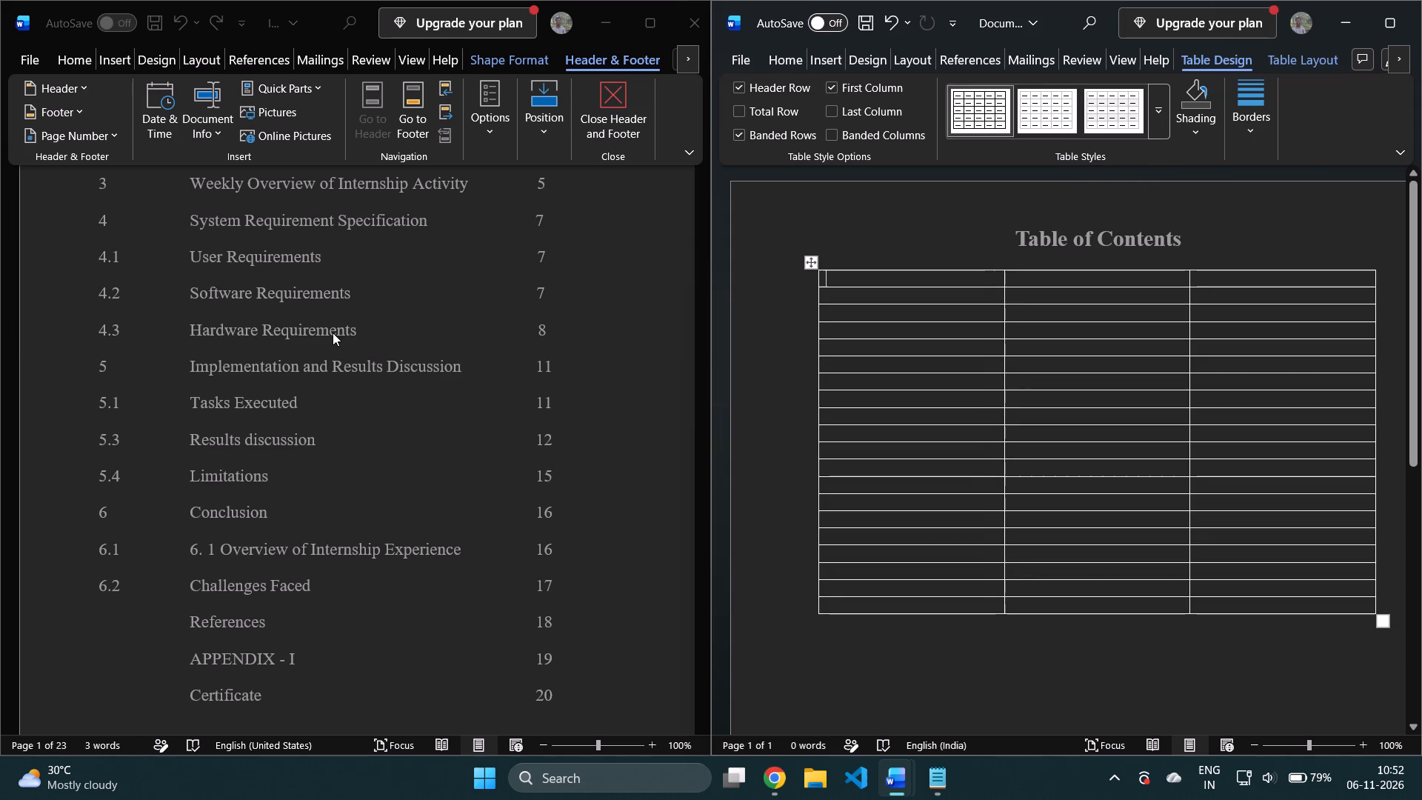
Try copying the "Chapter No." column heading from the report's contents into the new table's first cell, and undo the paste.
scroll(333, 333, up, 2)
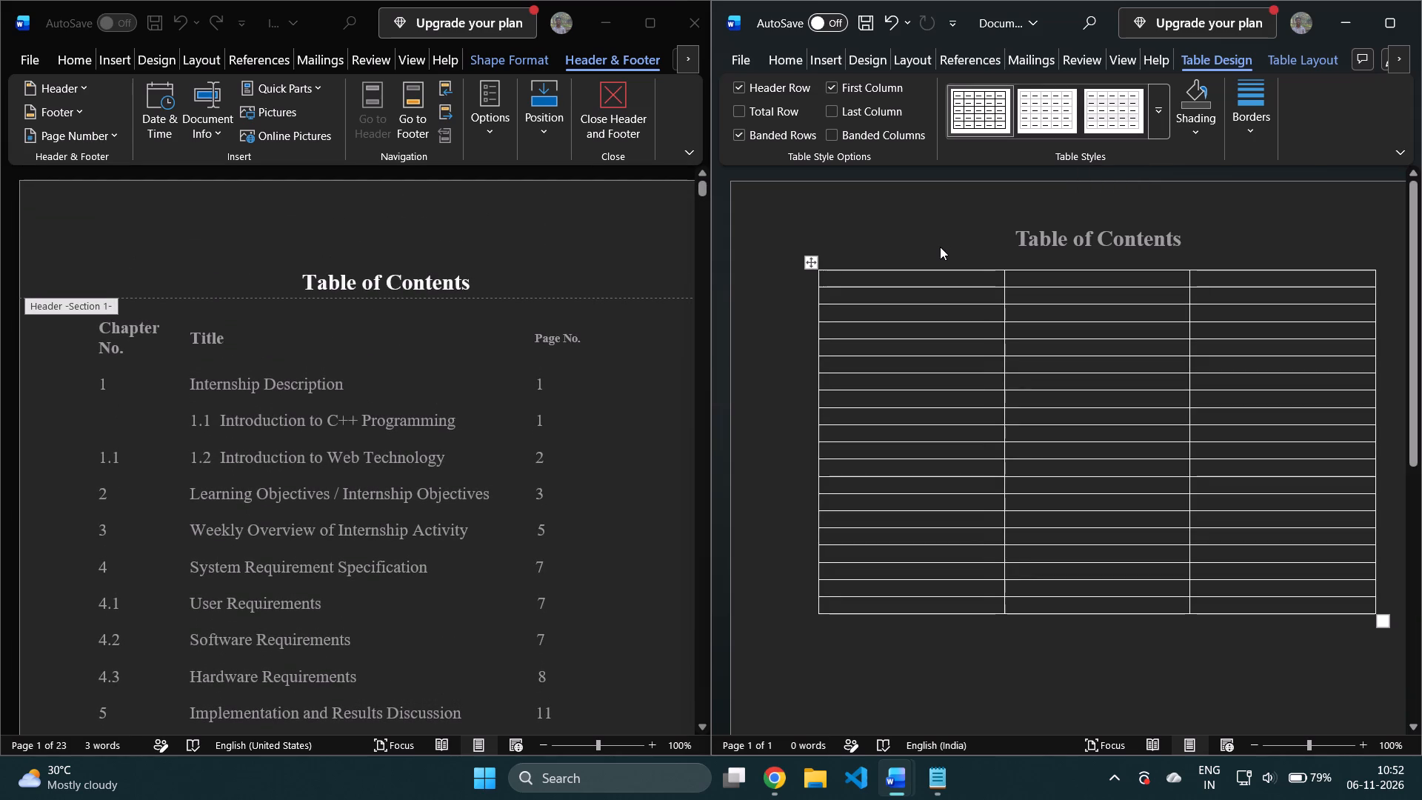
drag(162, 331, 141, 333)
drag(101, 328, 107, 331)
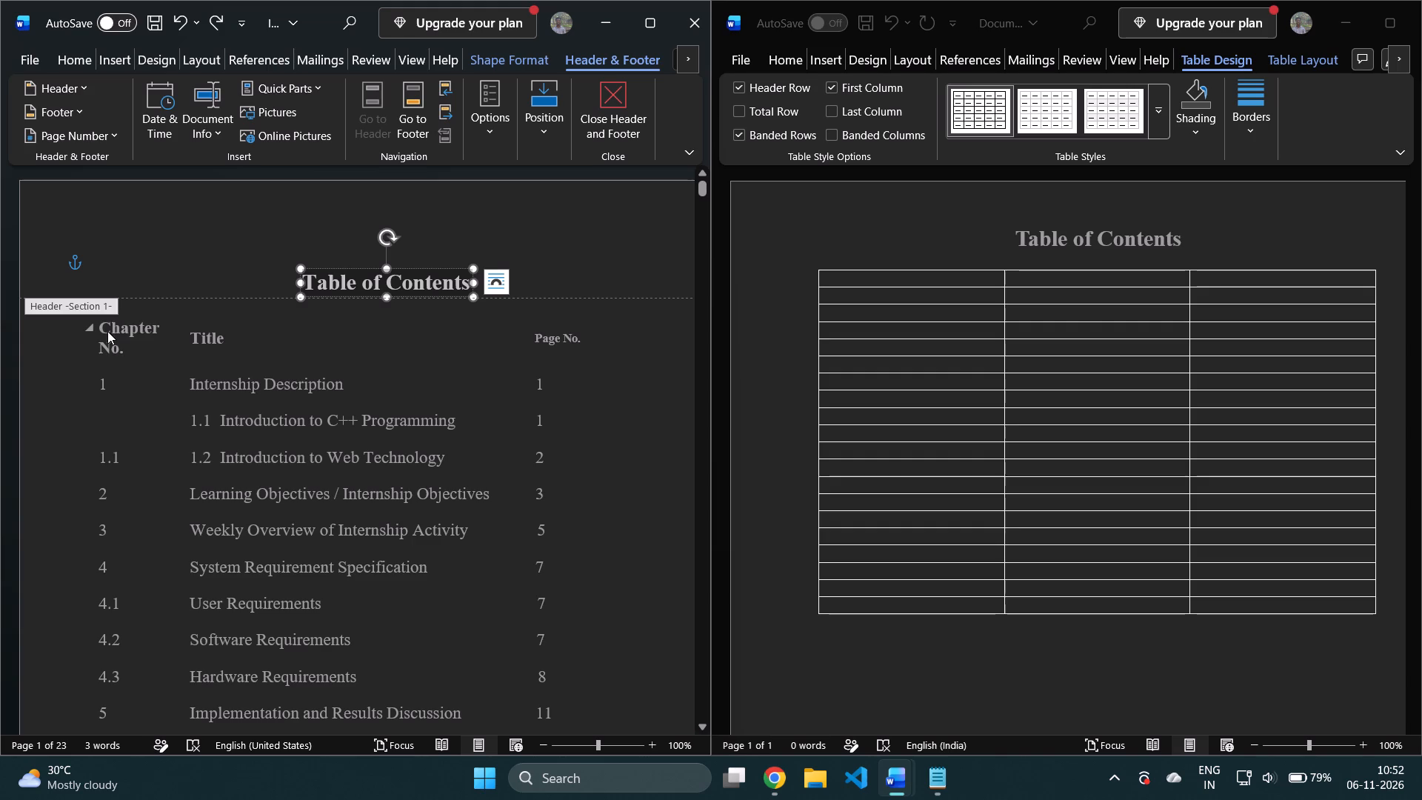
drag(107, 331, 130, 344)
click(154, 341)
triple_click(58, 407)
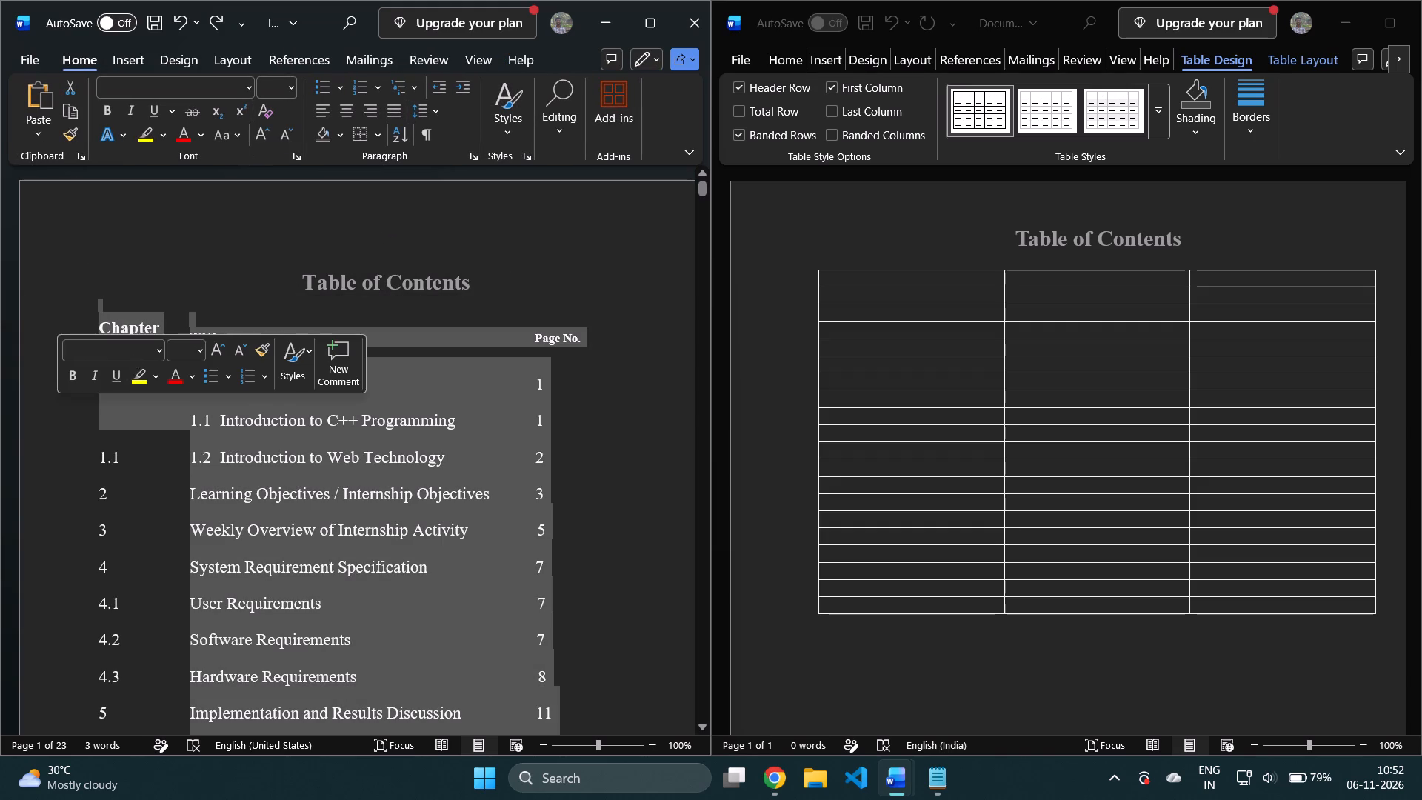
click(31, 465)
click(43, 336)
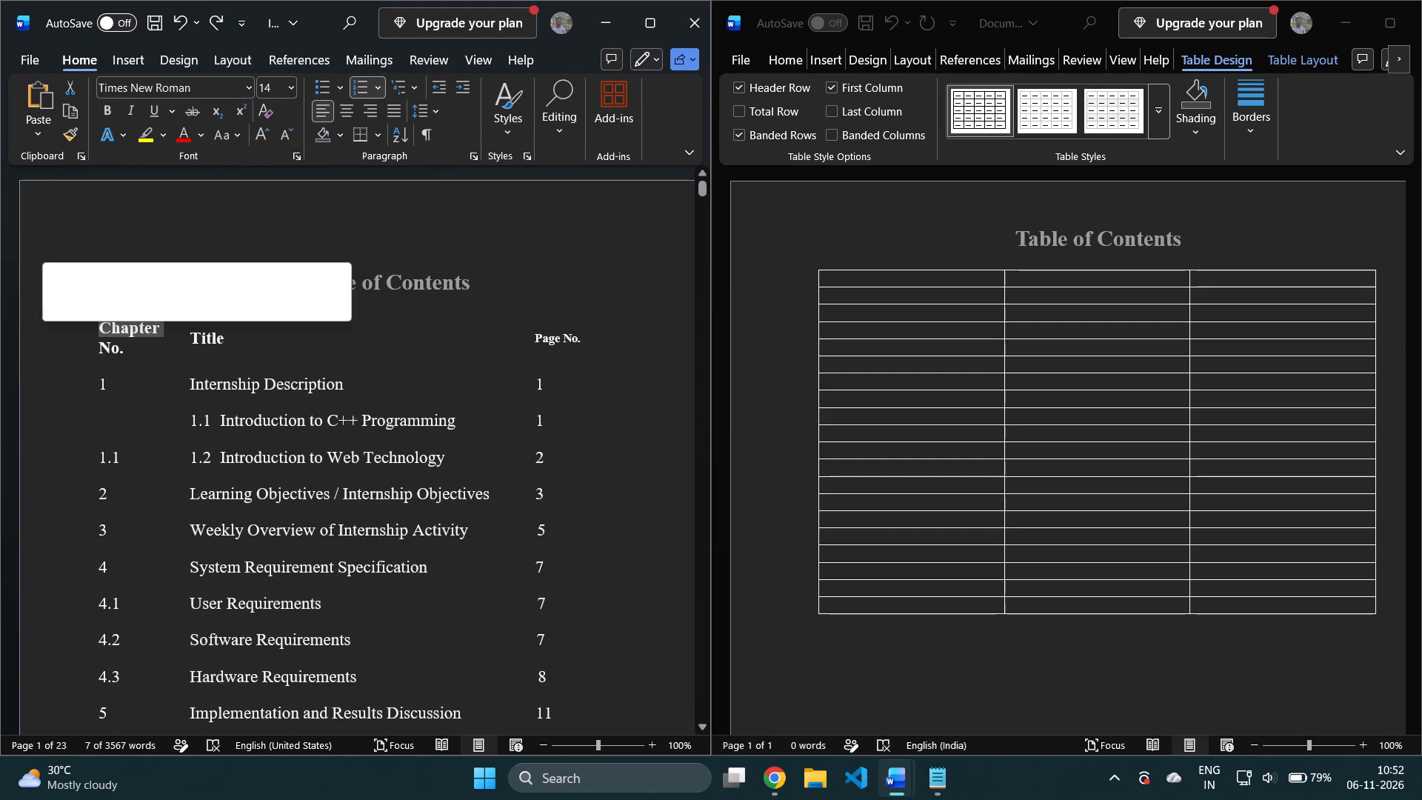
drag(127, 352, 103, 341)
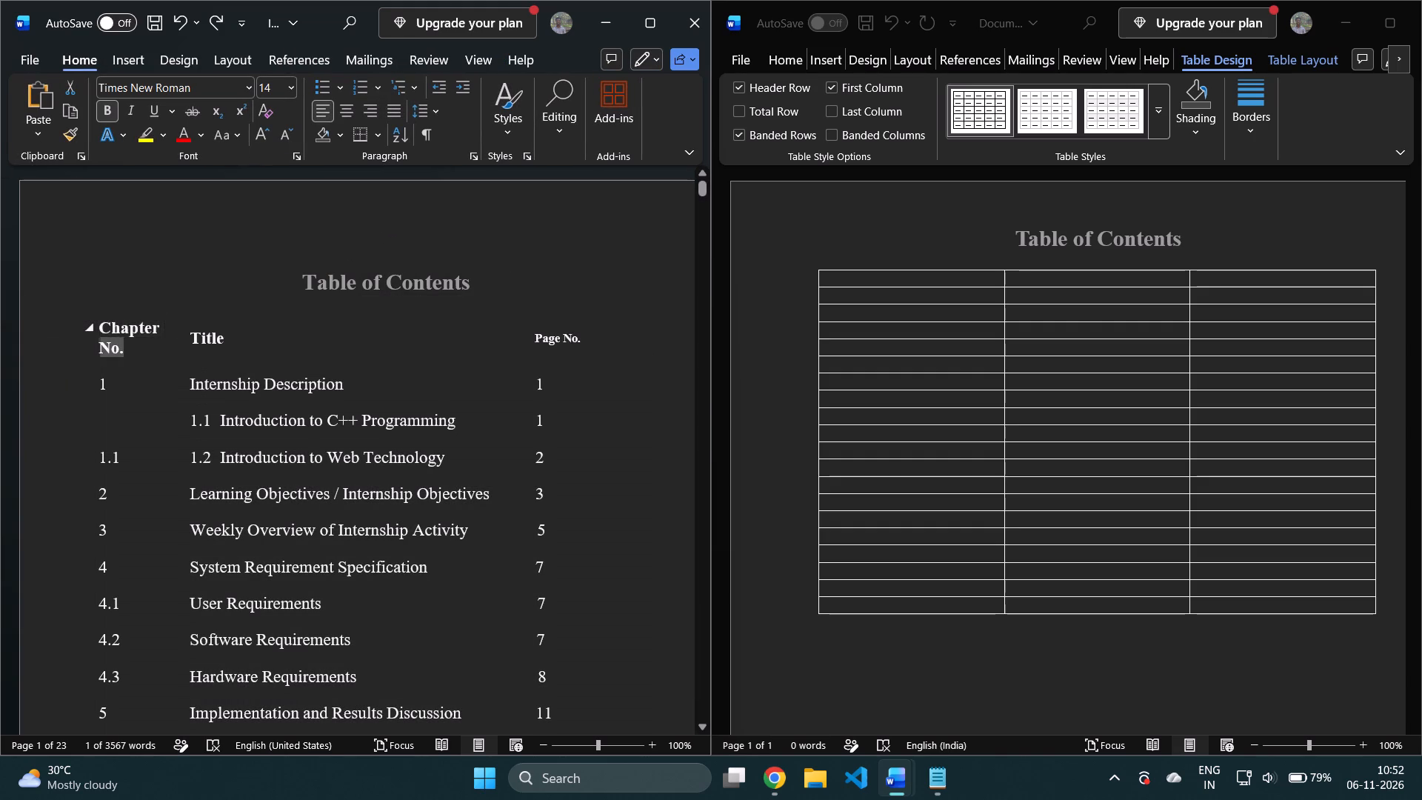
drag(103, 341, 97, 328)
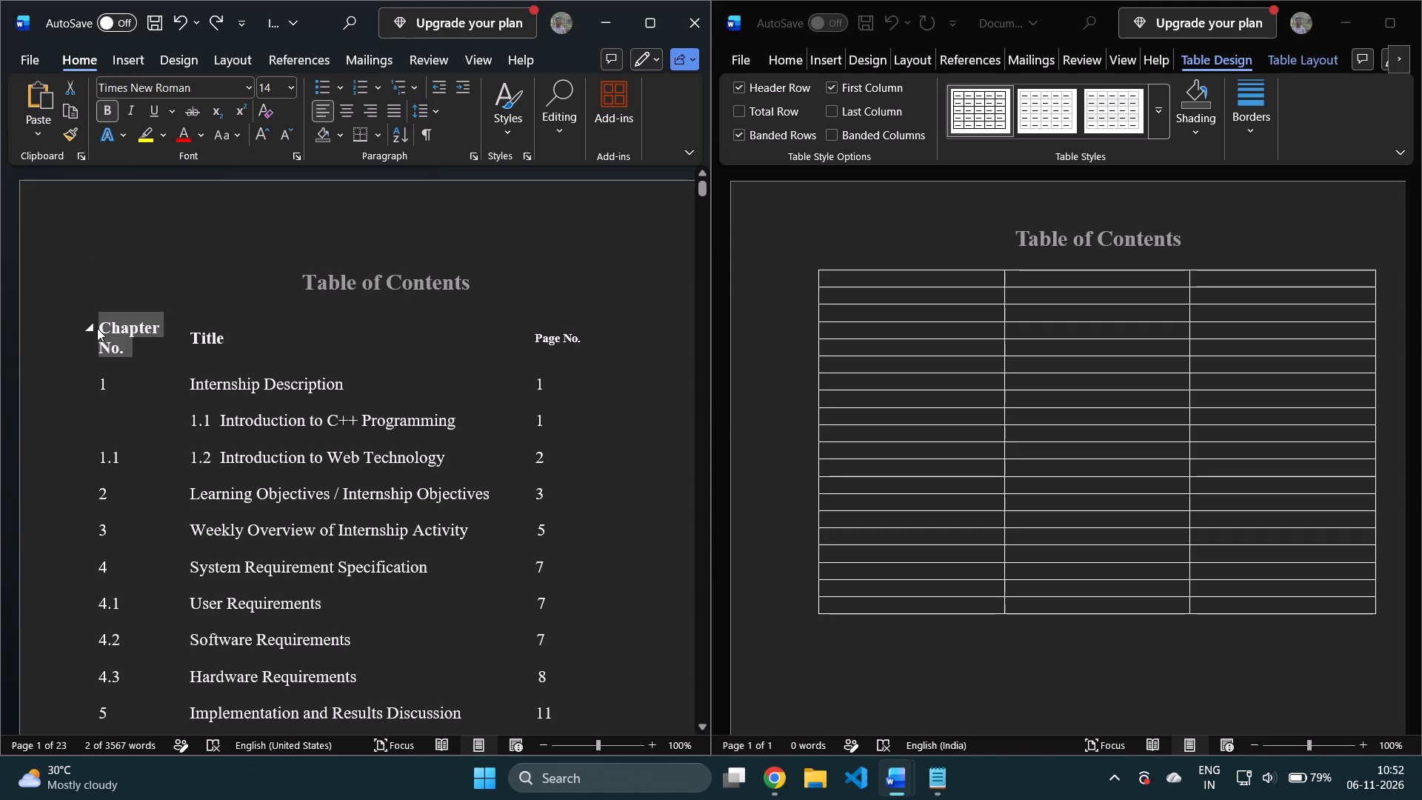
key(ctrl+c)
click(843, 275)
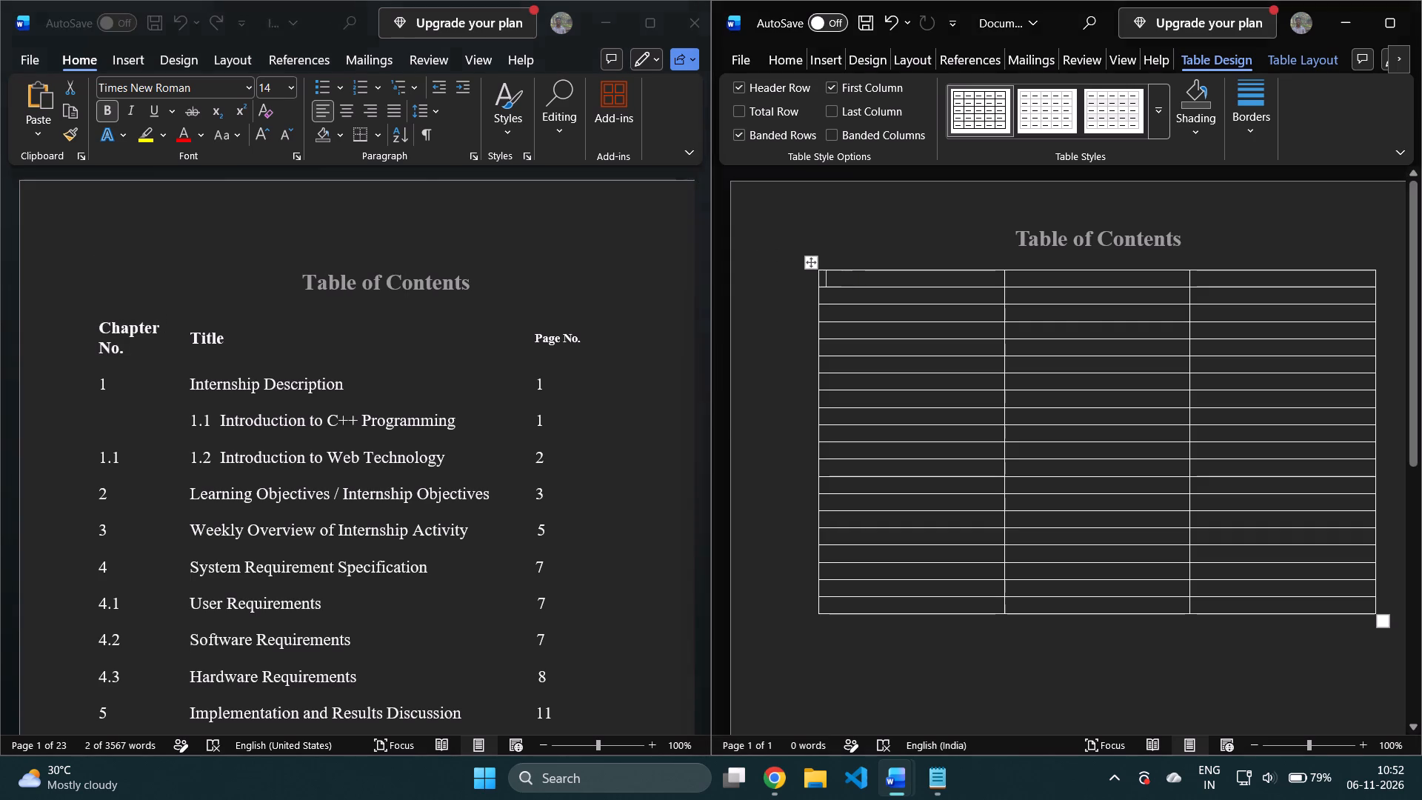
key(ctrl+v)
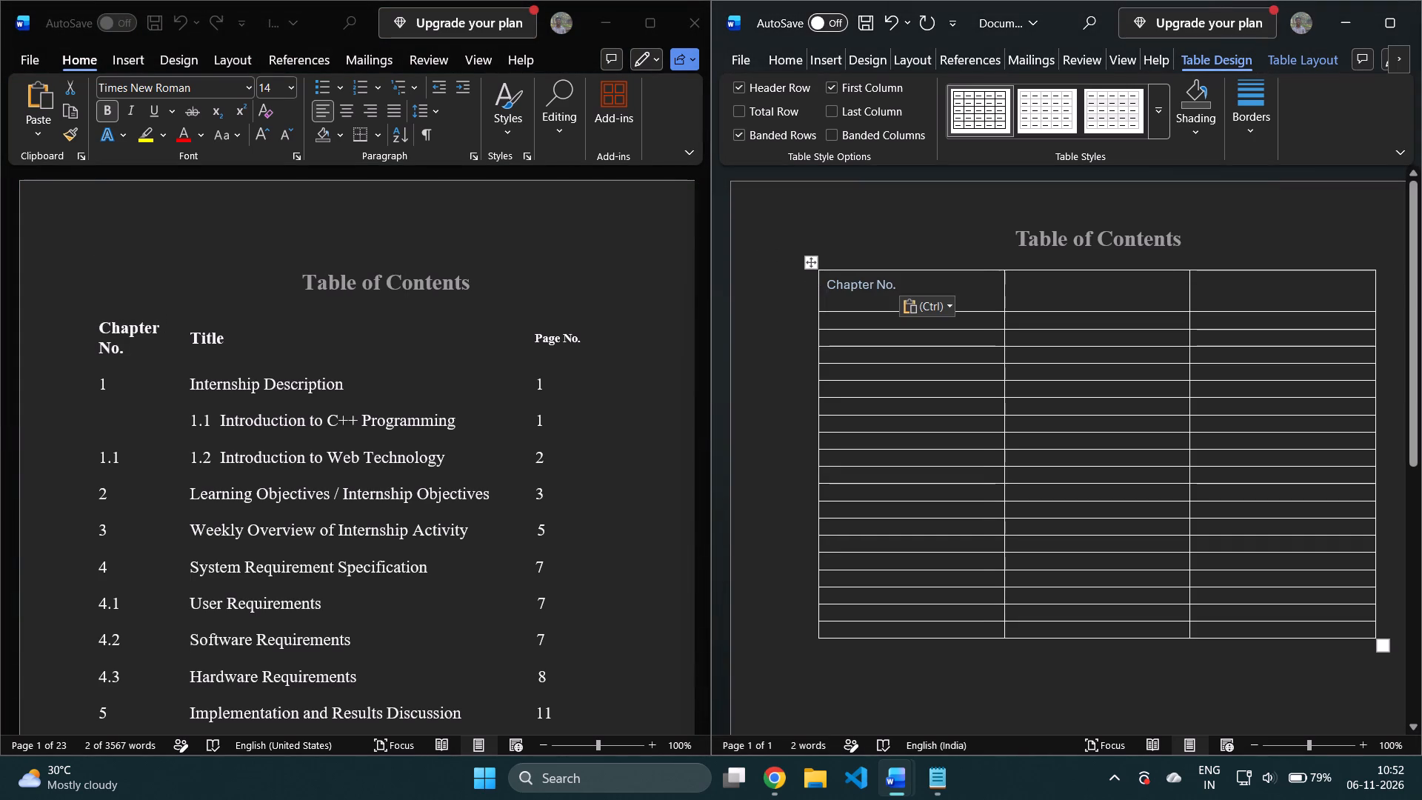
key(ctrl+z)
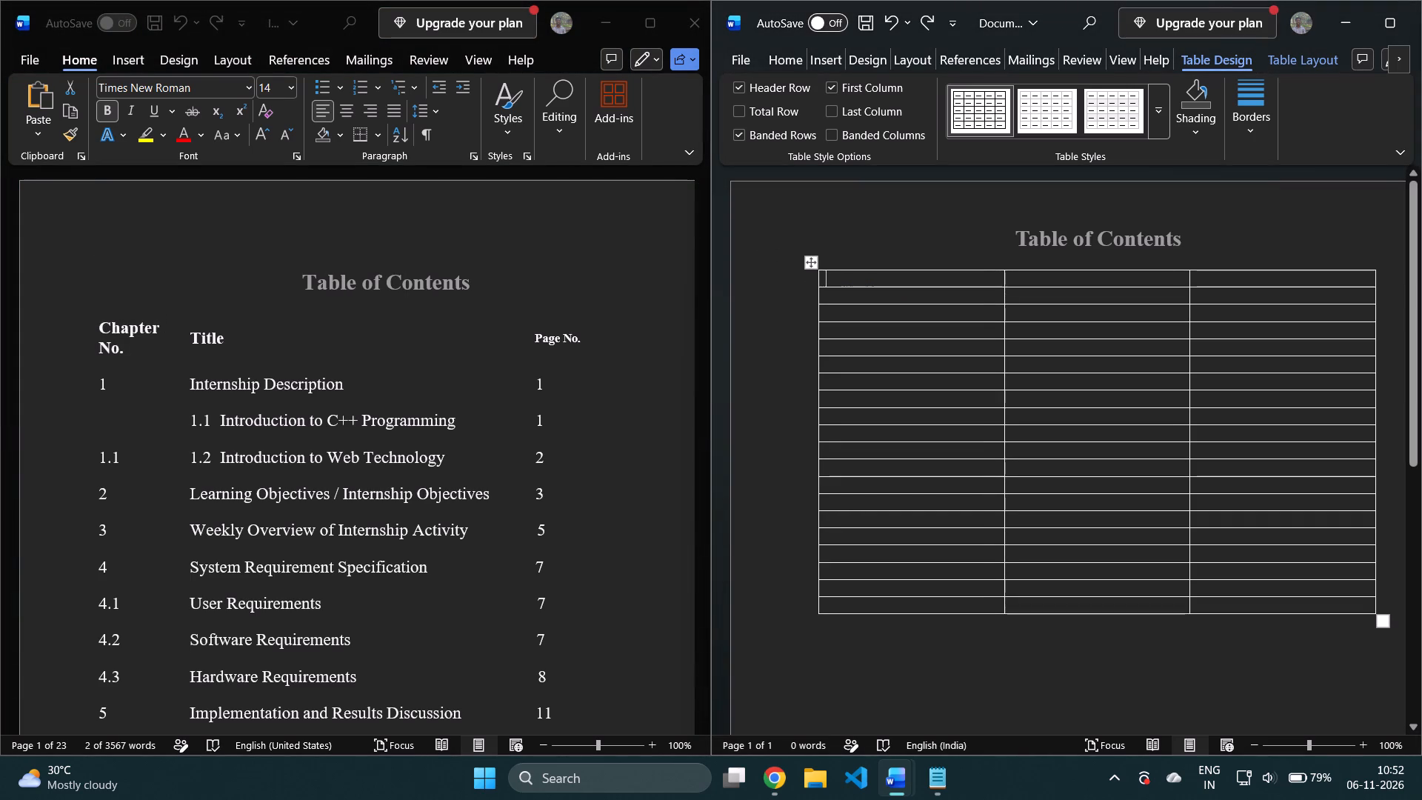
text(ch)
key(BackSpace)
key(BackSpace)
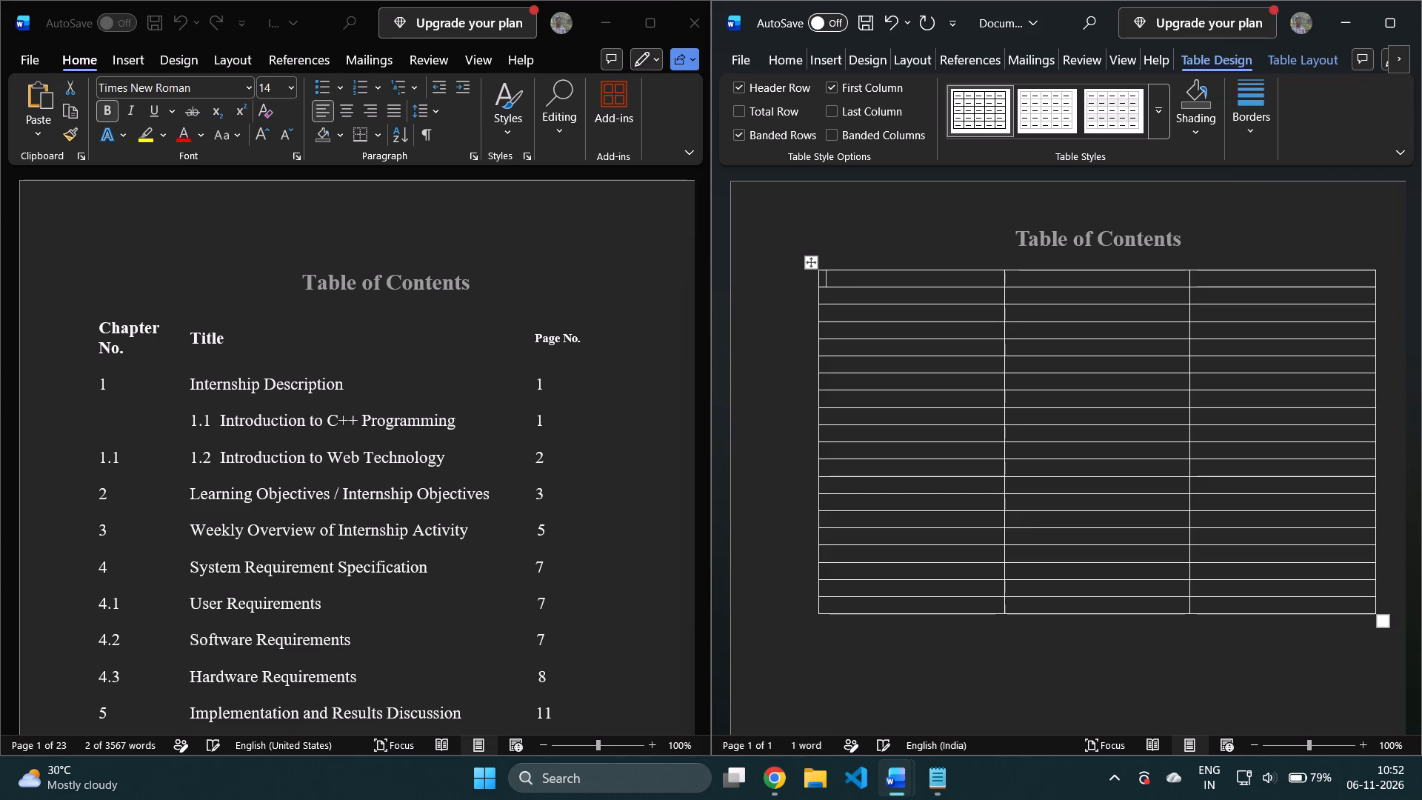
Set the font in the new table's first cell to Times New Roman.
click(788, 57)
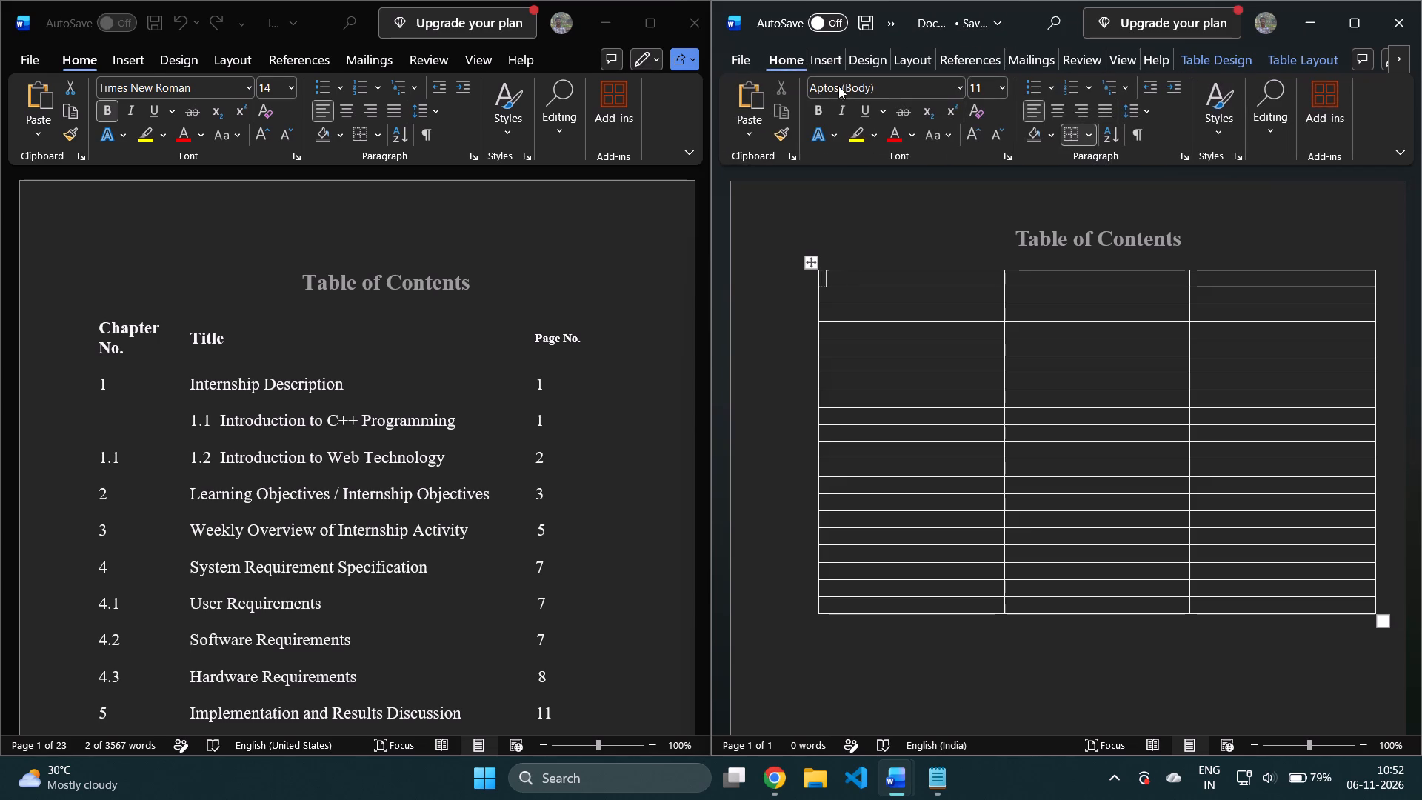
click(937, 81)
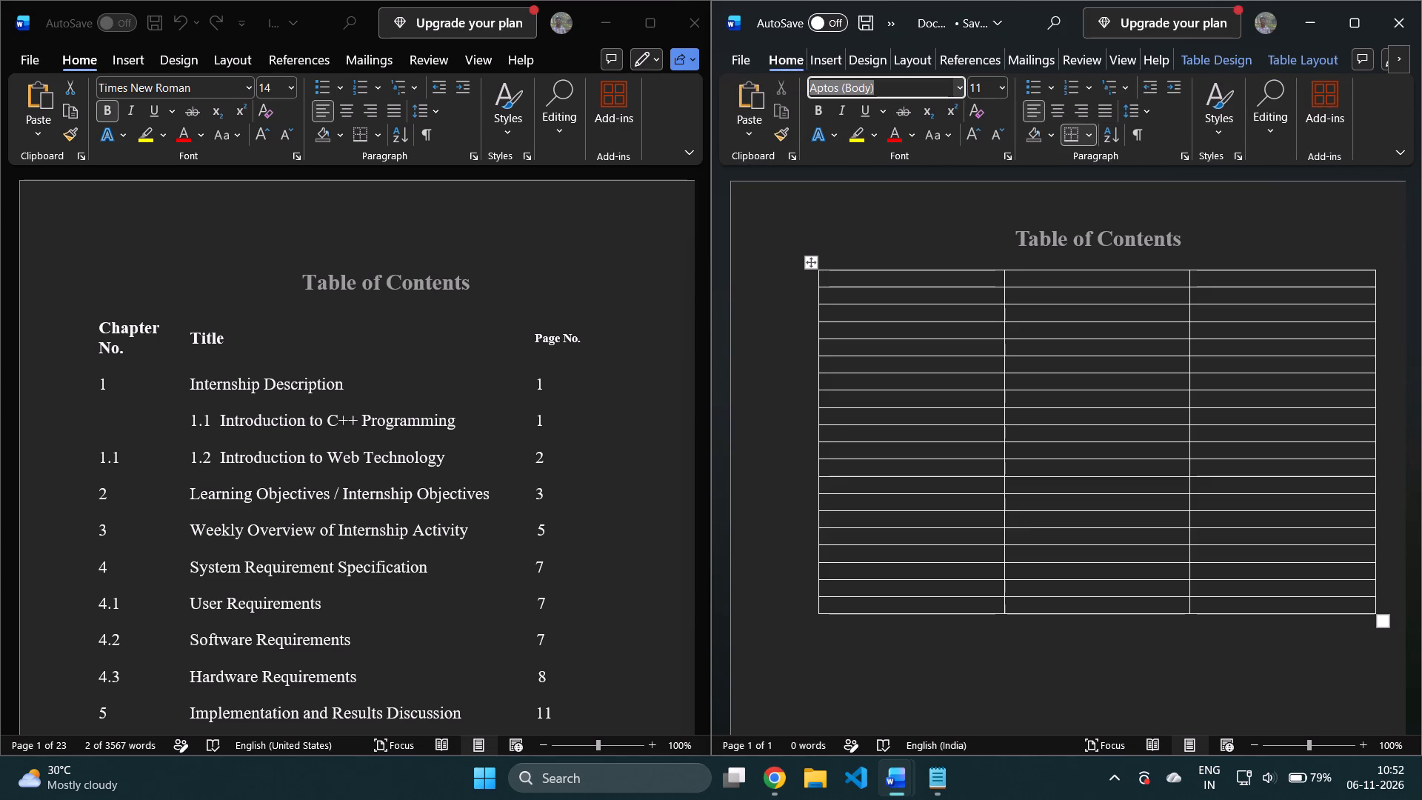
key(t)
text(im)
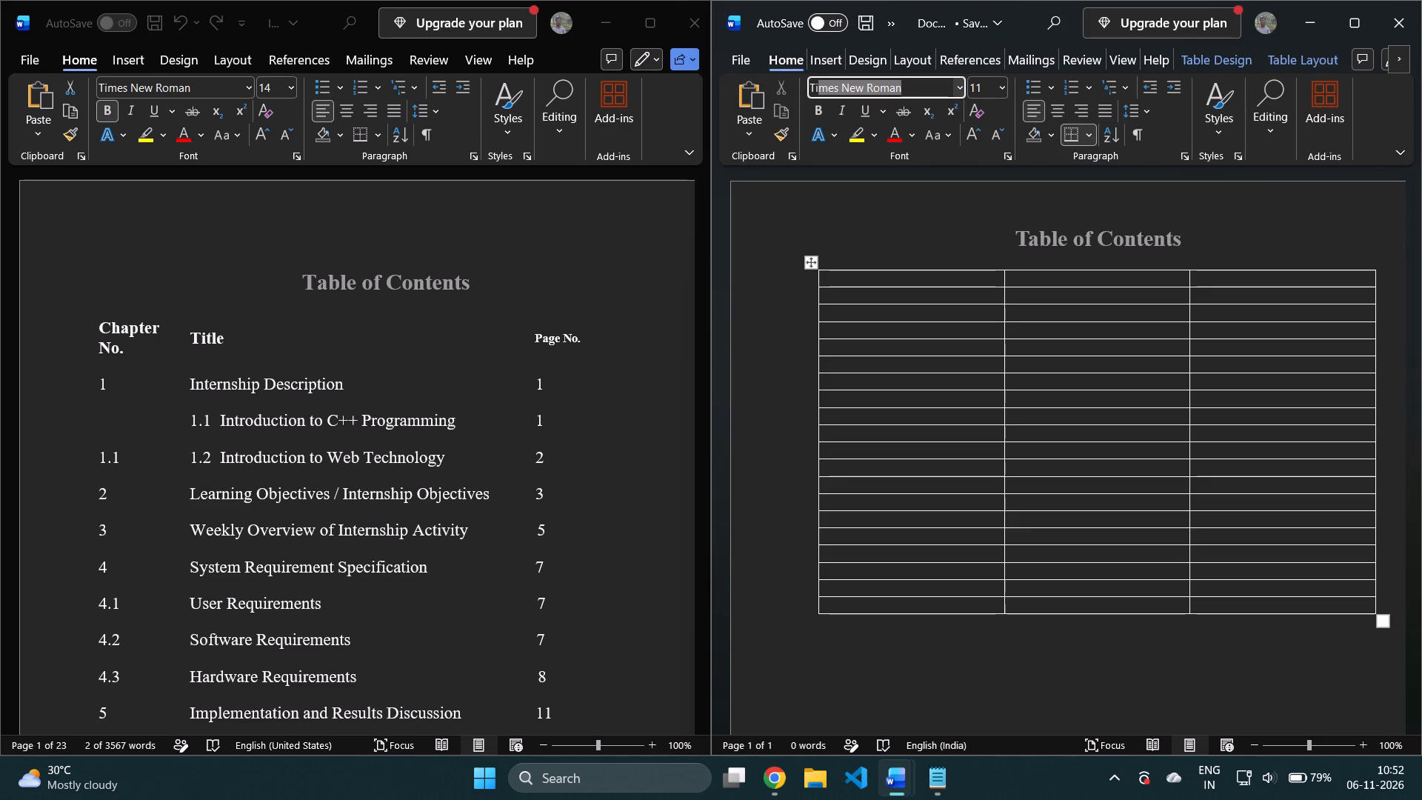
key(Return)
Set the font size in the new table's first cell to 14.
click(273, 390)
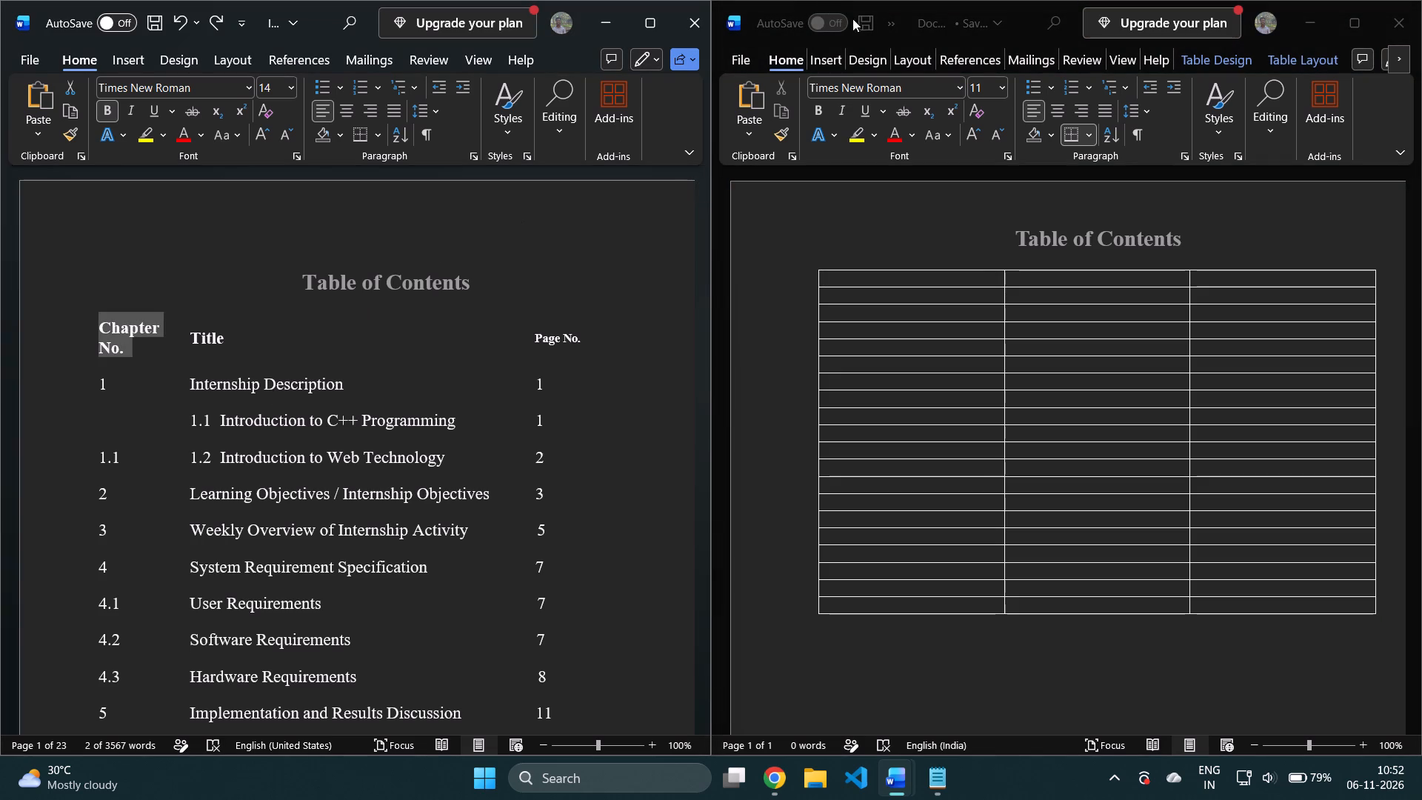
click(1003, 81)
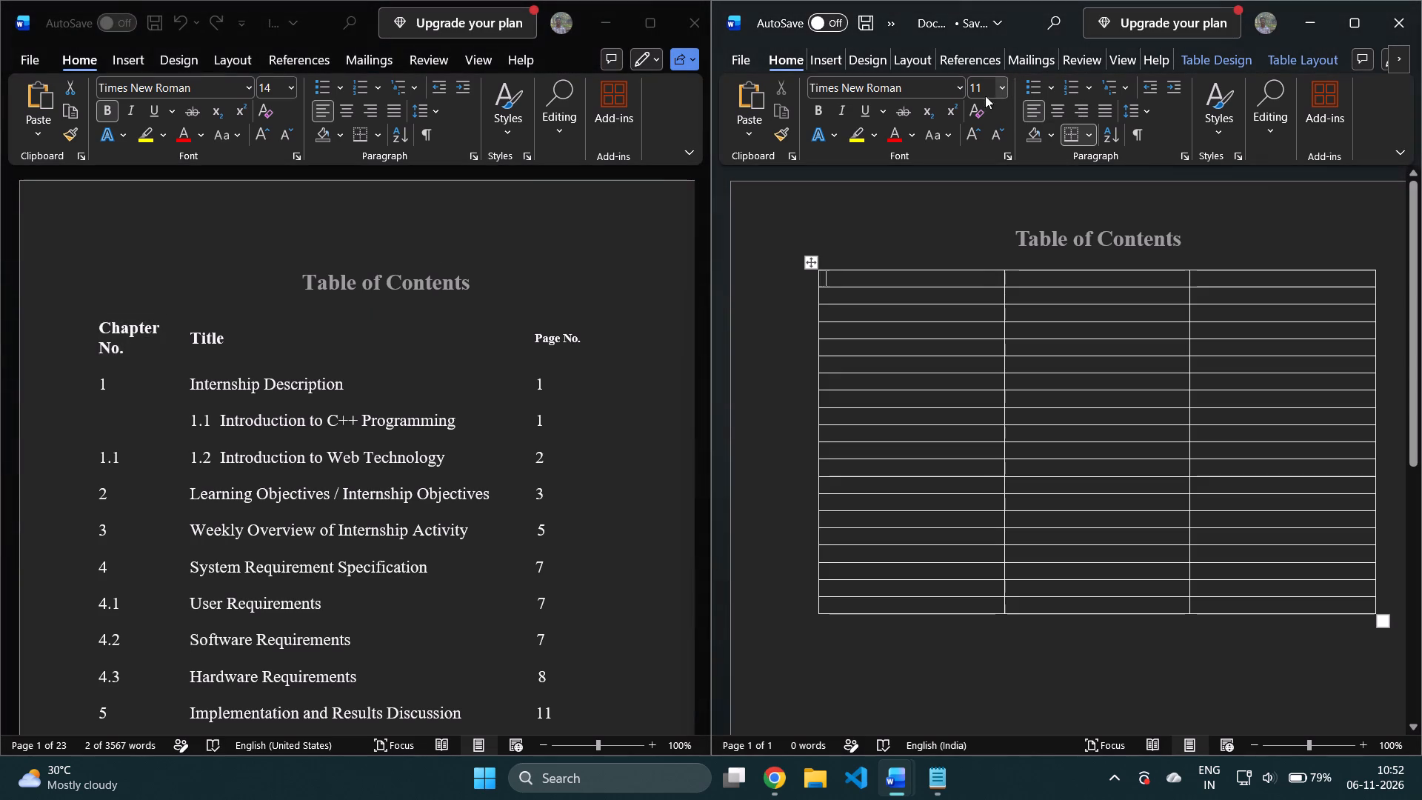
click(992, 87)
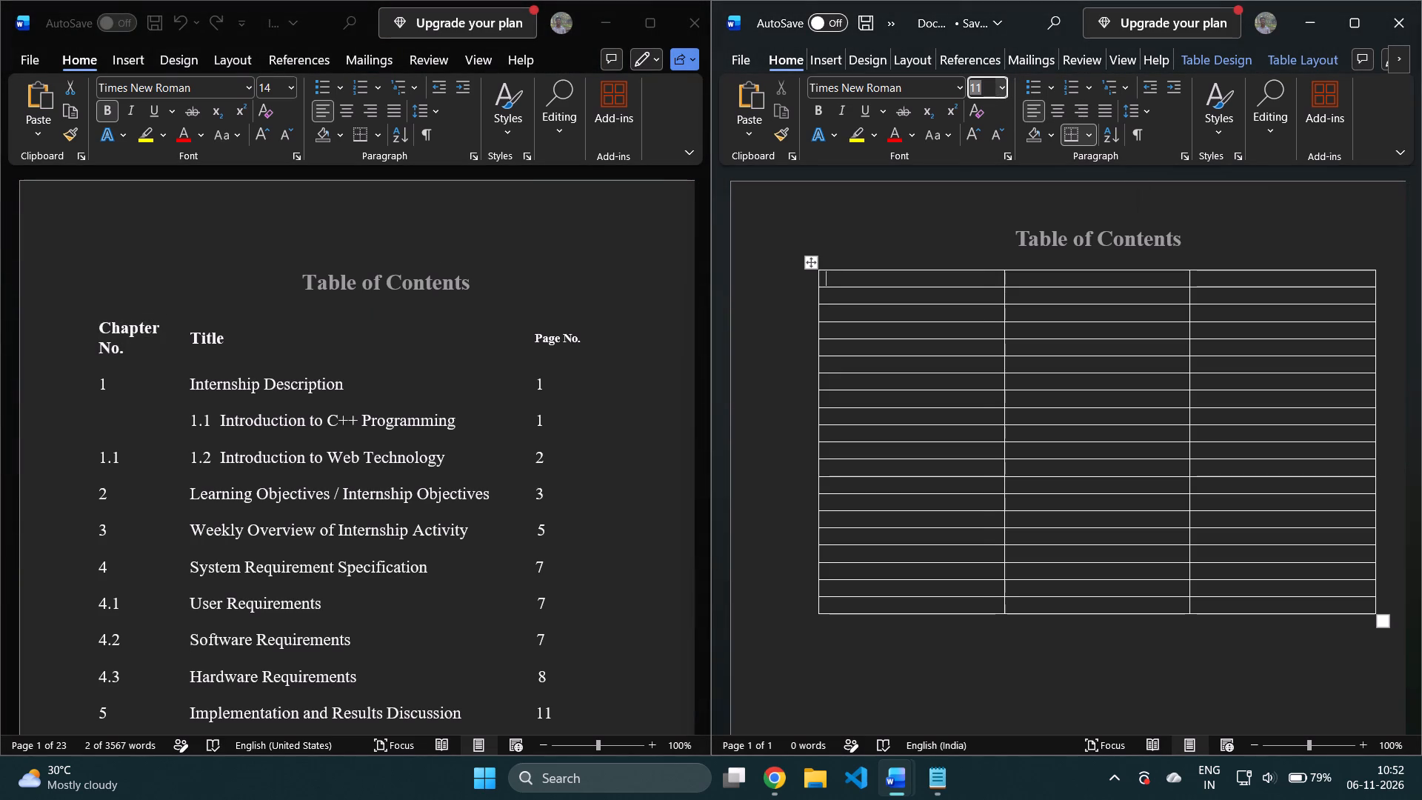
text(14)
key(Return)
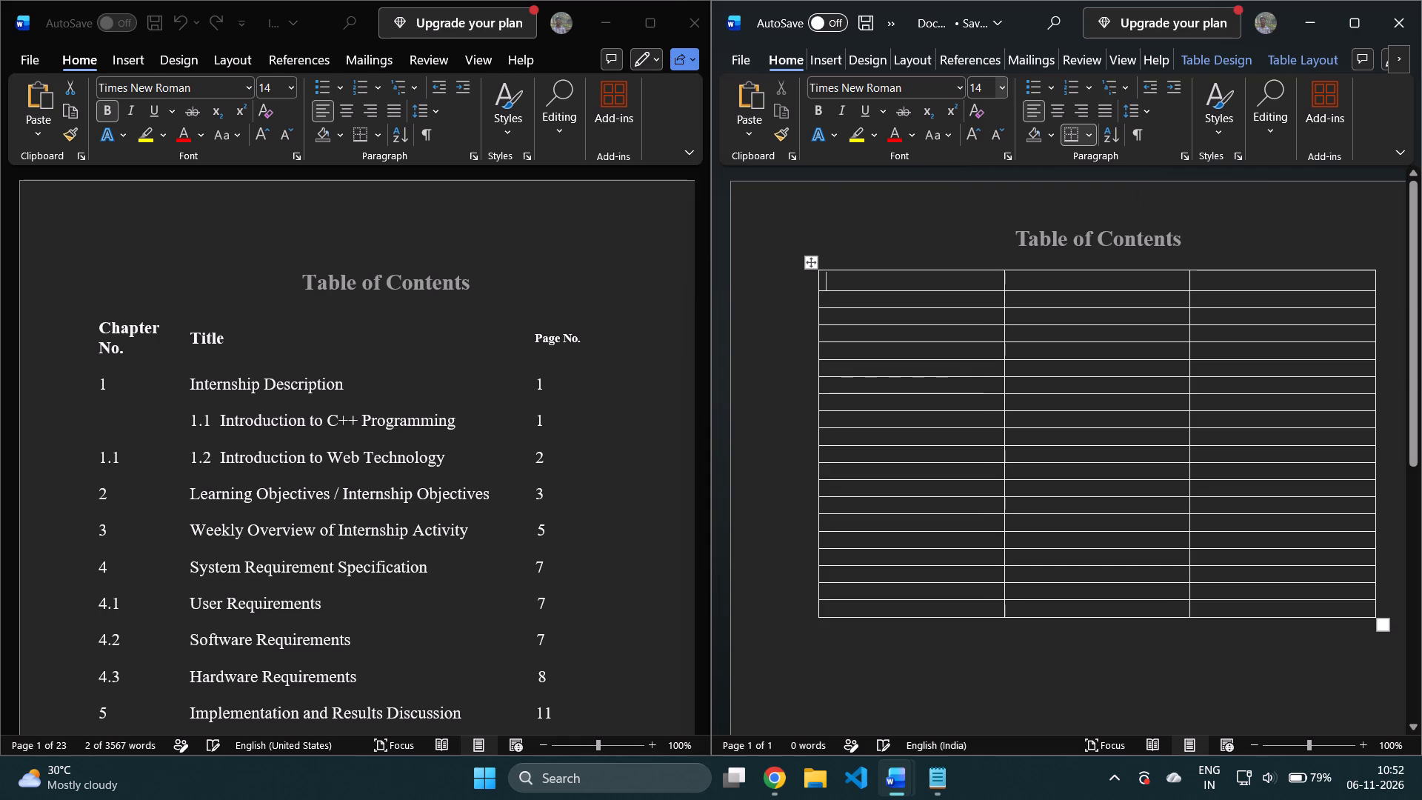
Enter the column heading "Chapter No." in the first cell of the new table's top row.
click(848, 280)
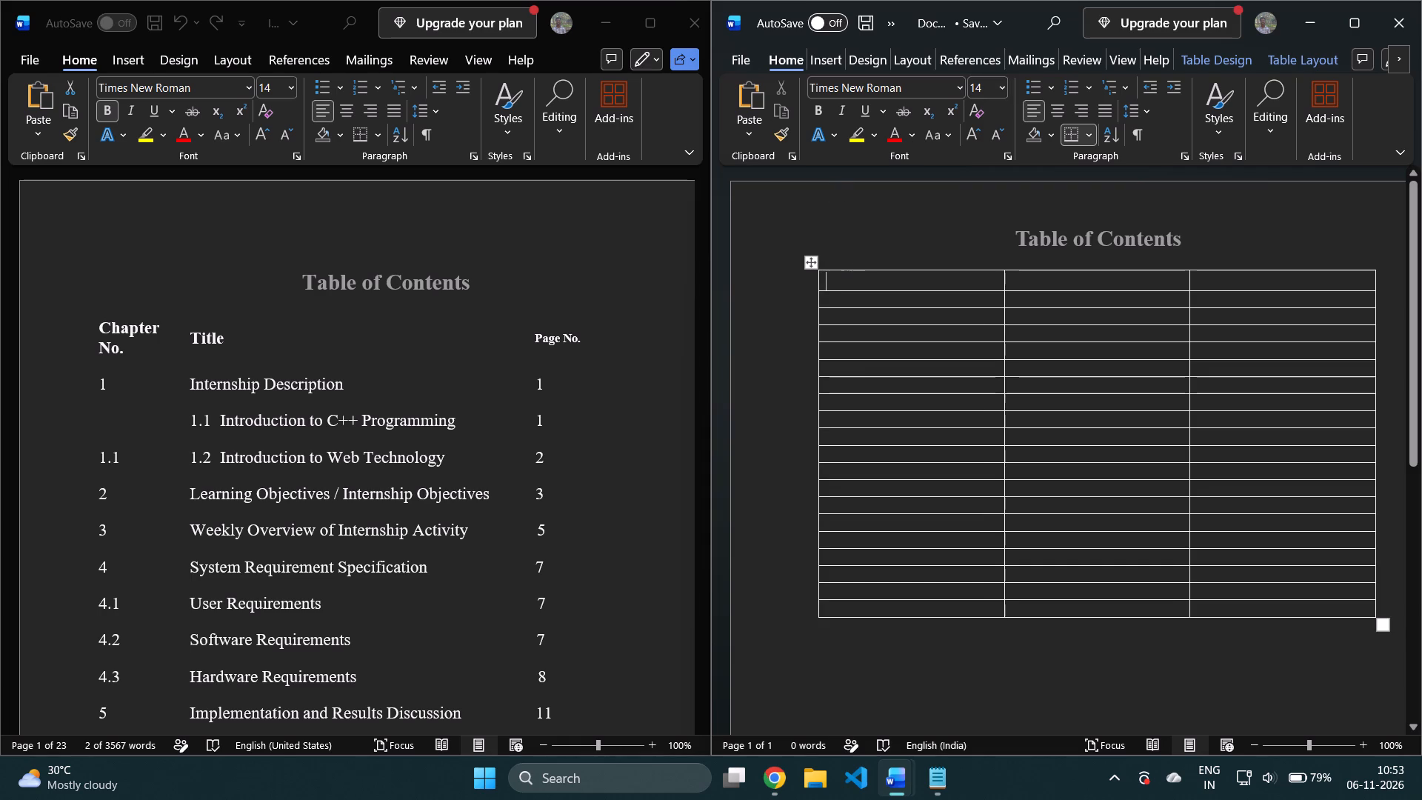
text(Chapter)
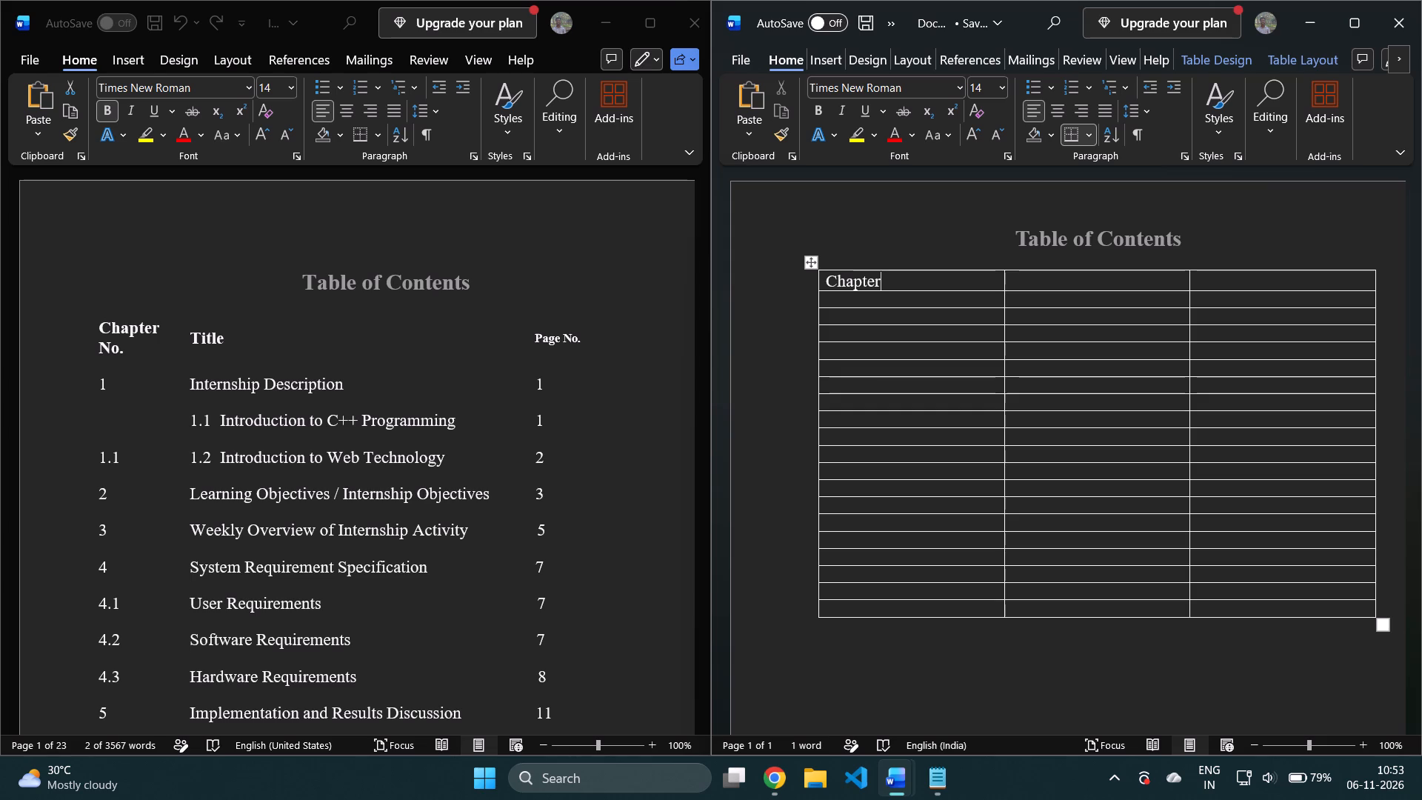
key(space)
key(n)
key(BackSpace)
text(No)
key(period)
Enter the headings "Title" and "Page No." in the second and third cells of the new table's top row.
click(1029, 275)
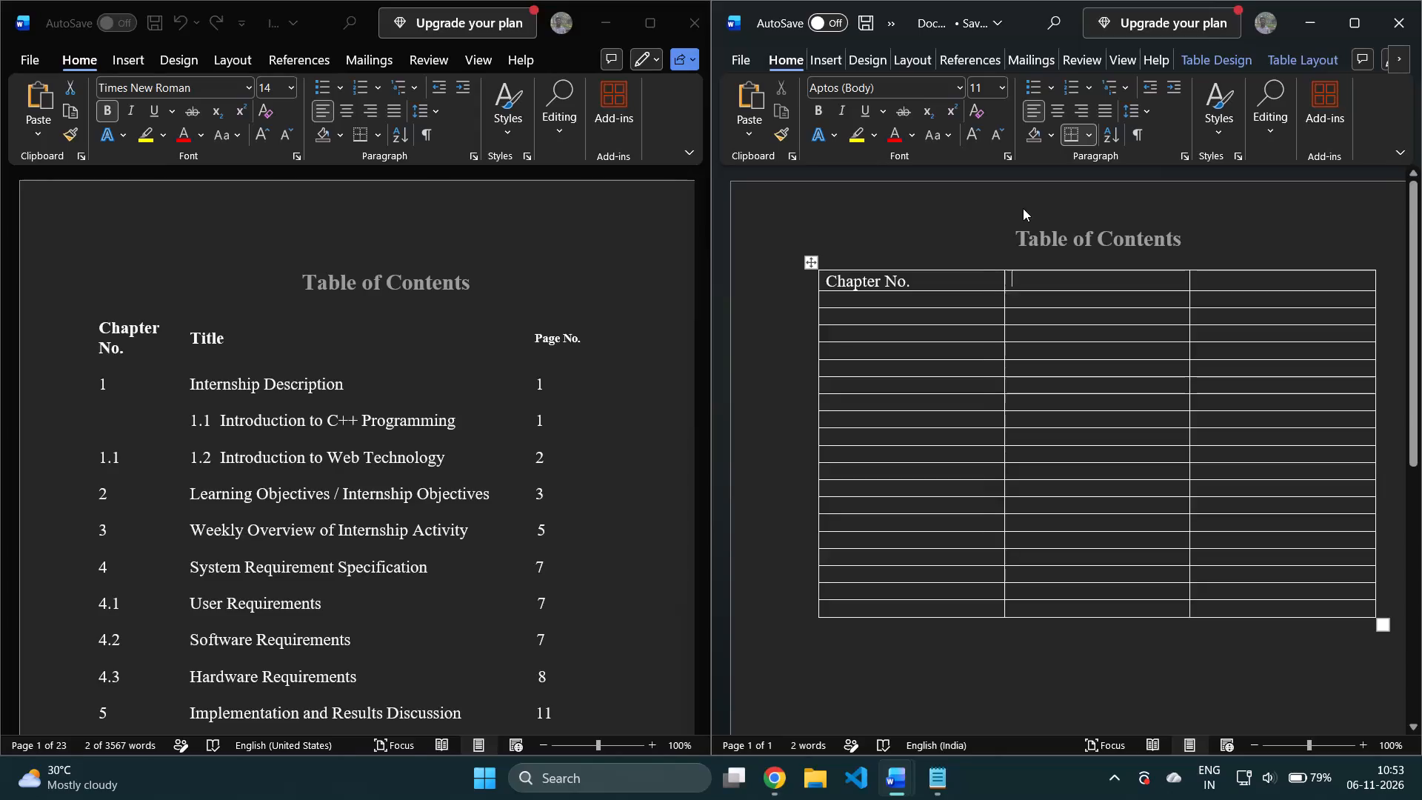
text(Ti)
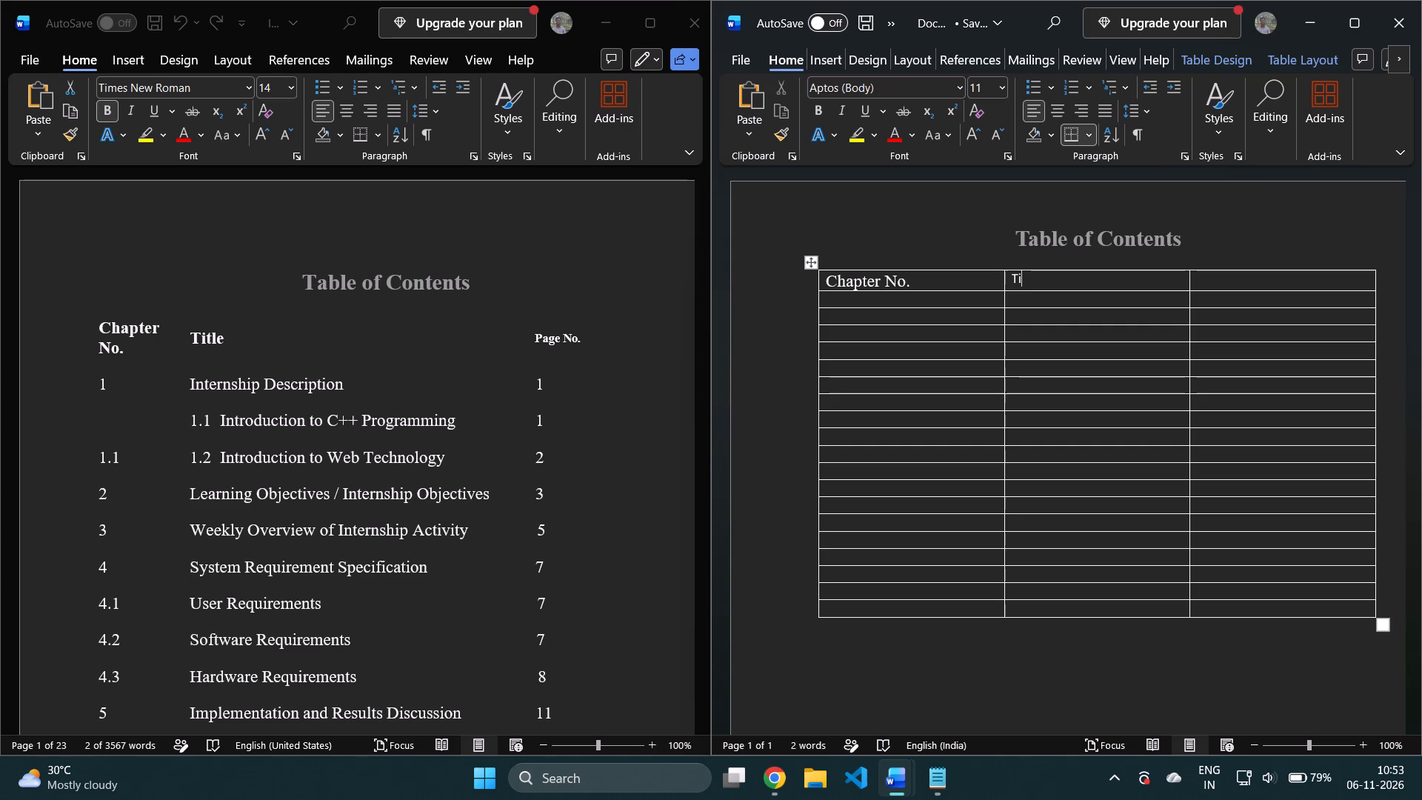
text(ti)
key(BackSpace)
key(l)
key(e)
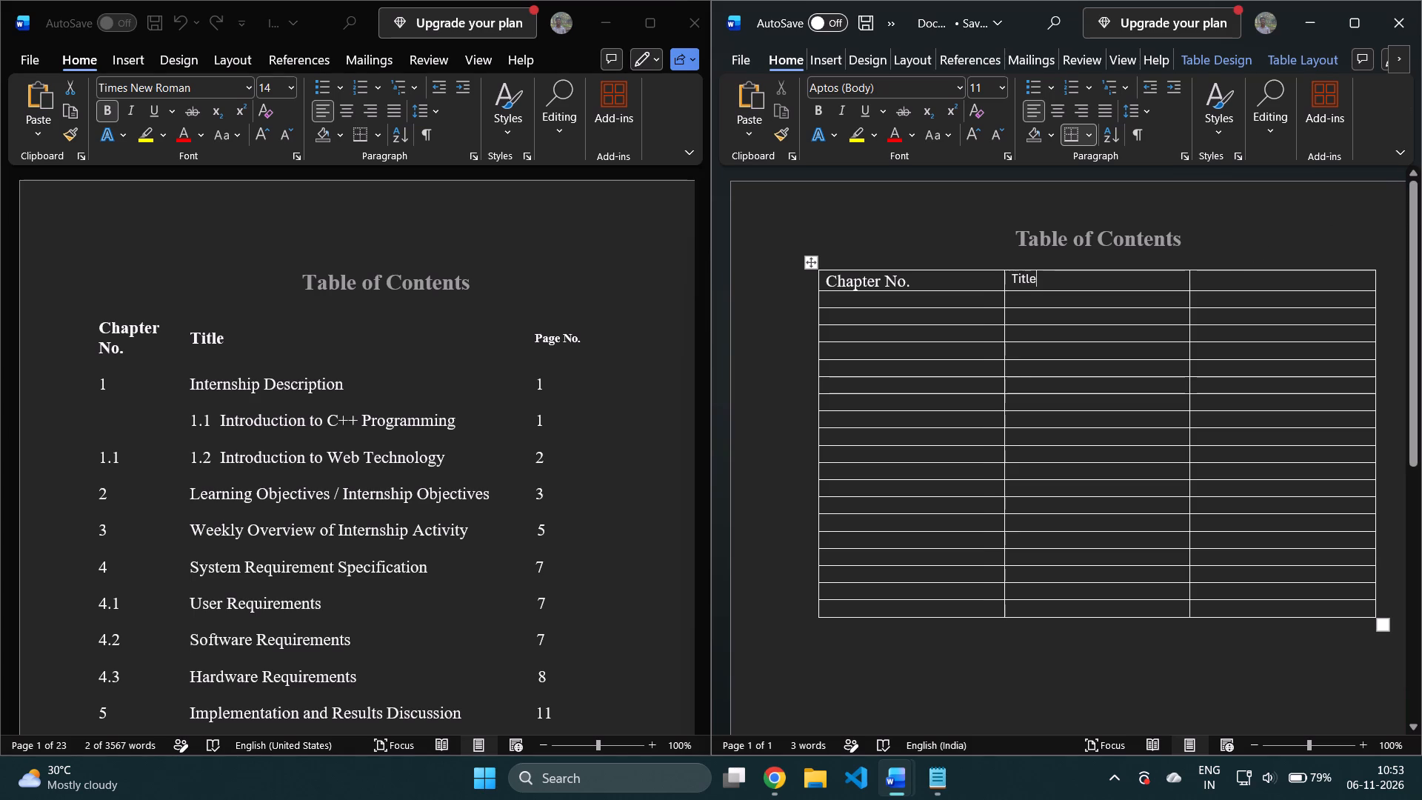
click(1224, 284)
key(p)
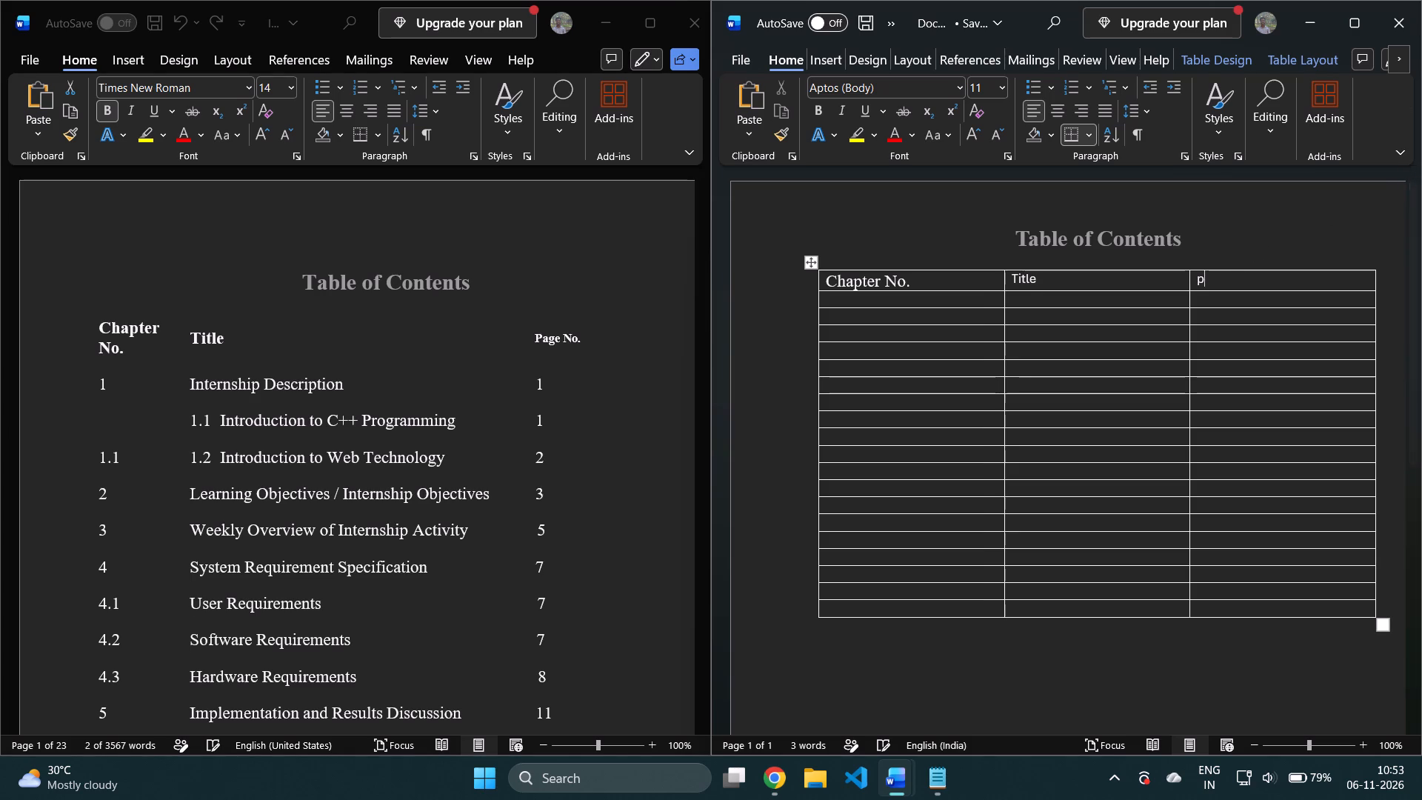
key(BackSpace)
text(Page)
key(space)
text(No)
key(period)
Fill the table's second row with chapter number 1, title "Internship Description" and page number 1.
click(874, 309)
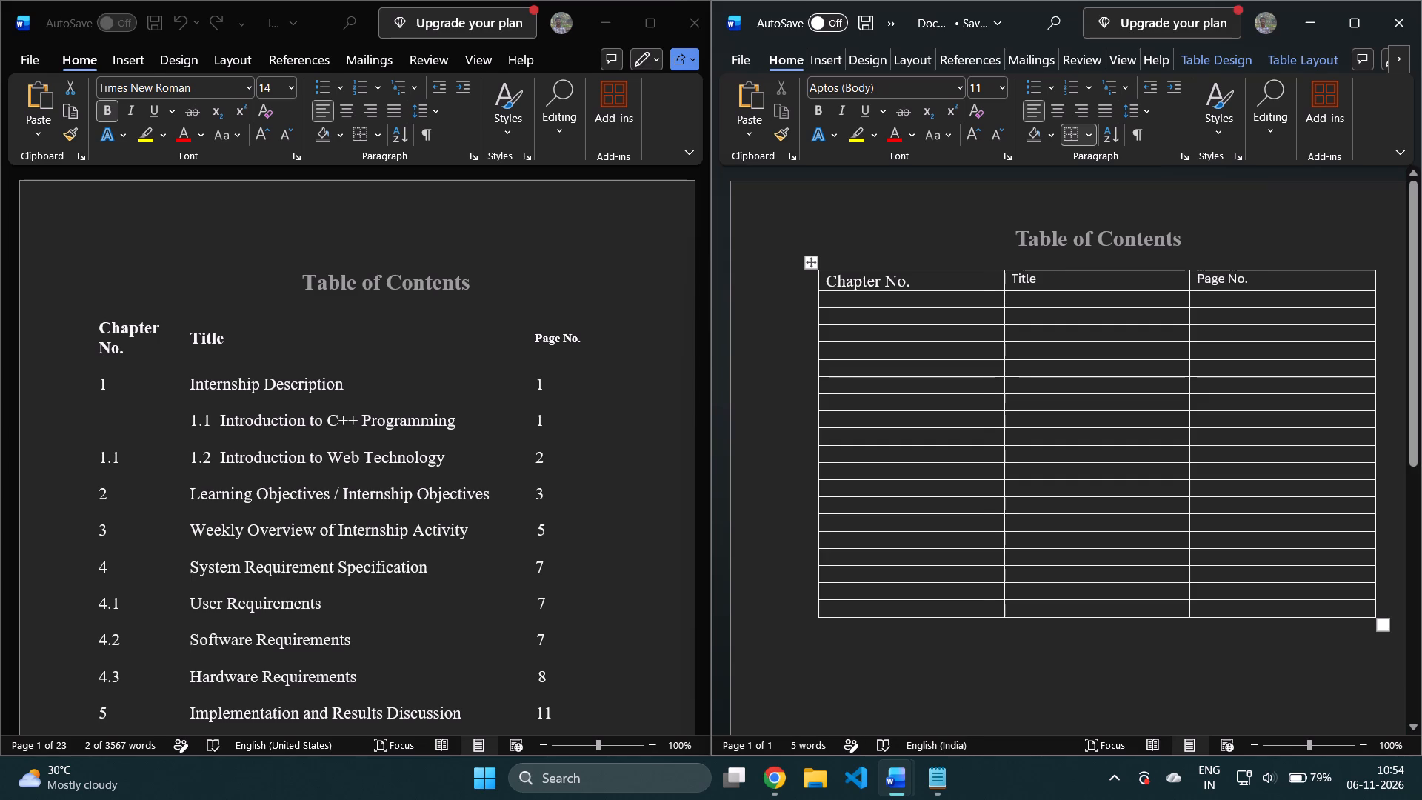
click(875, 299)
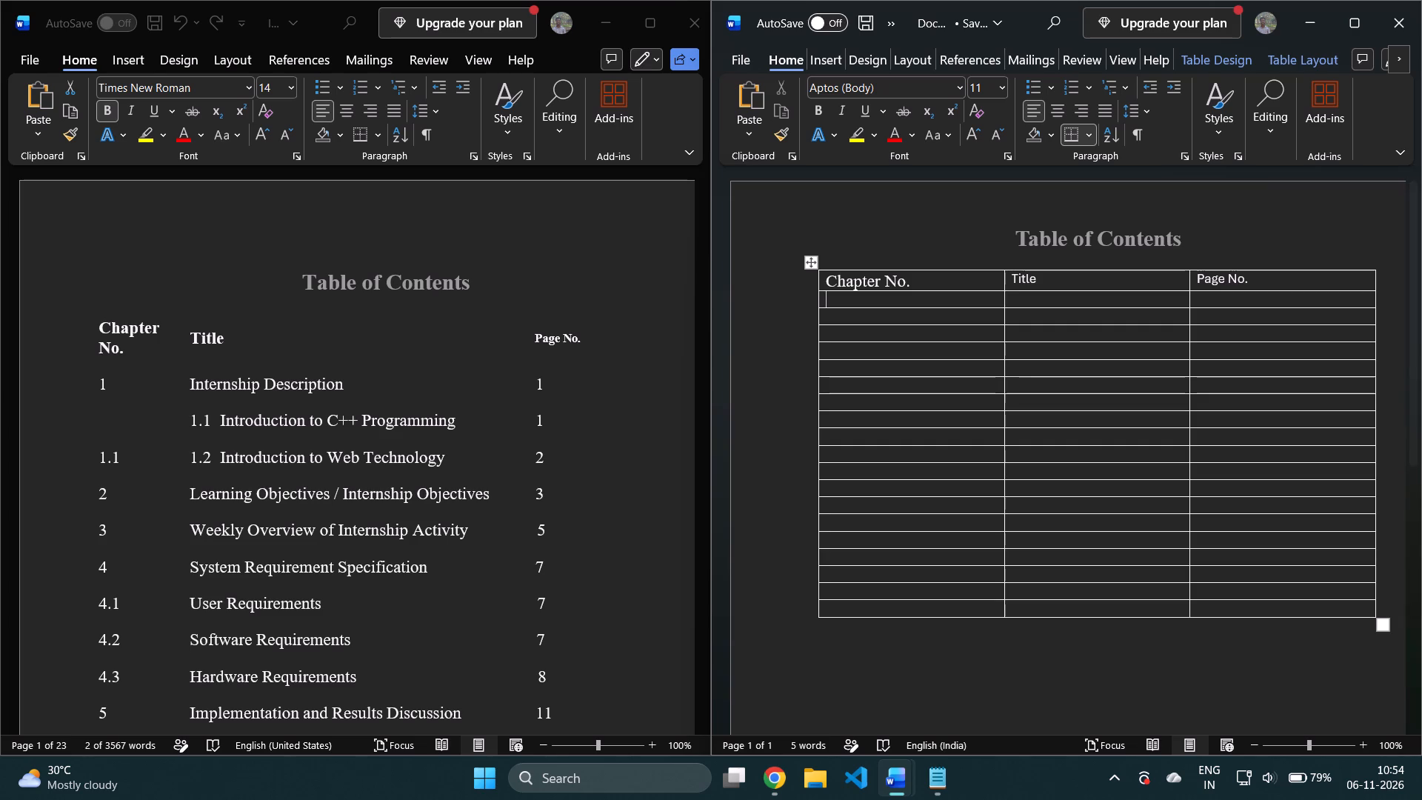
key(1)
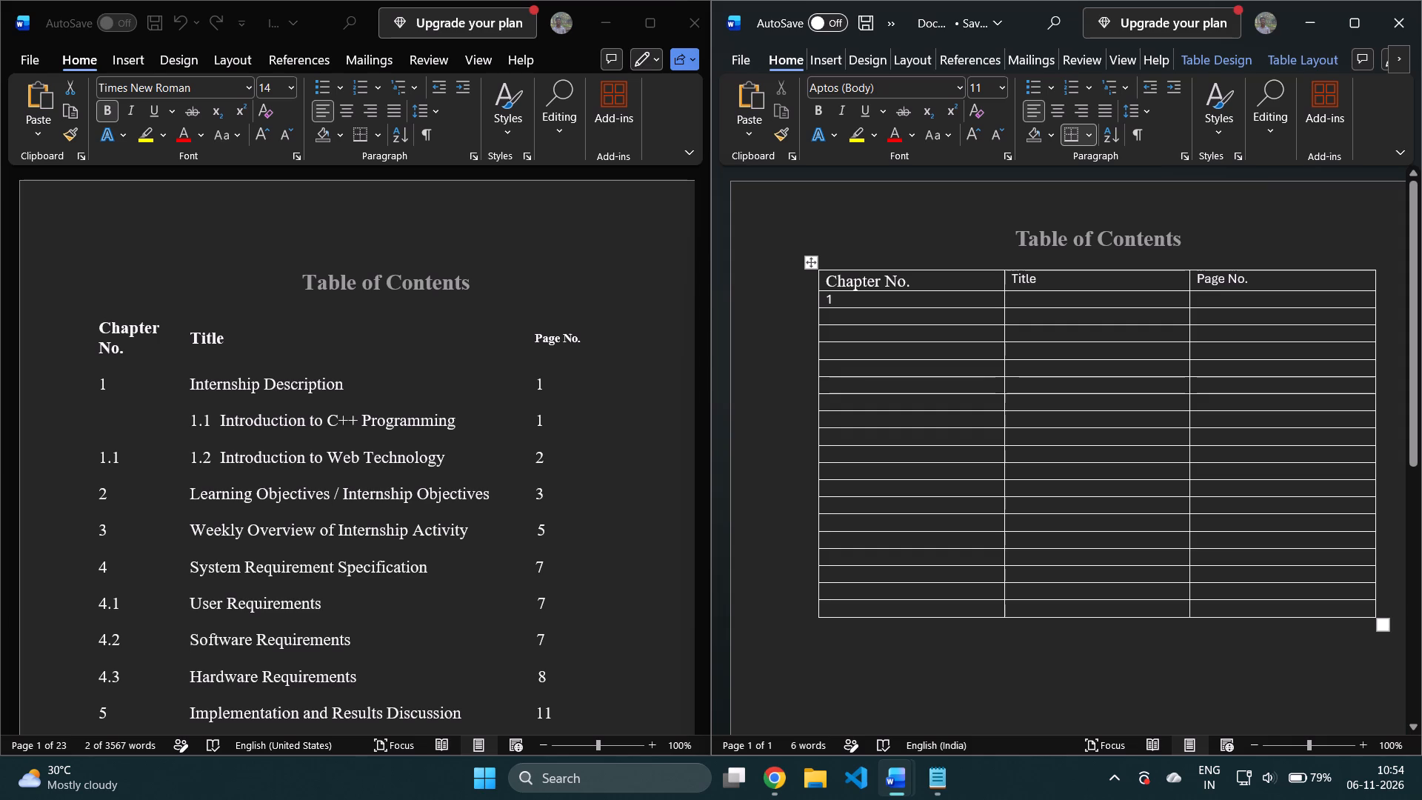
click(1088, 307)
click(1064, 296)
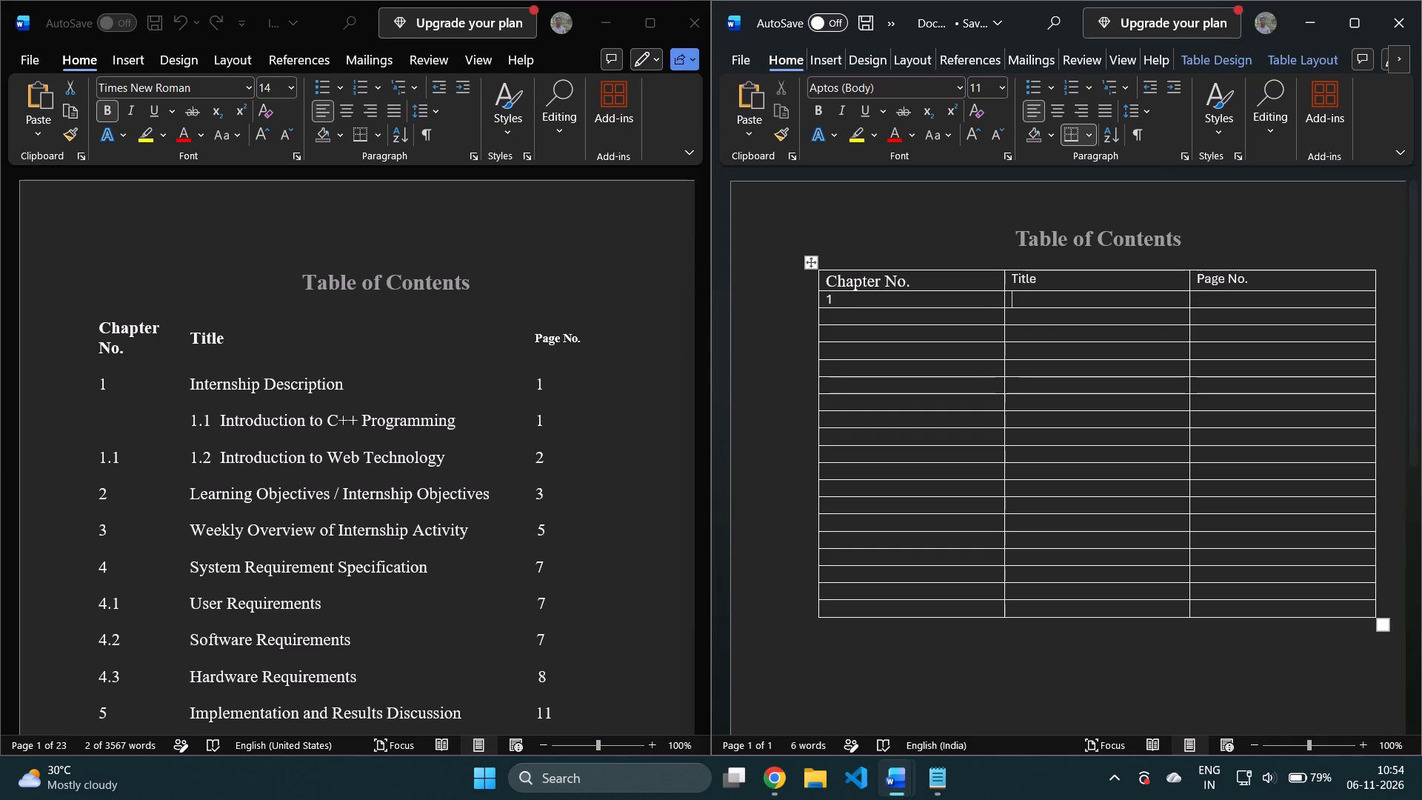
text(In)
text(tern)
text(ship)
key(space)
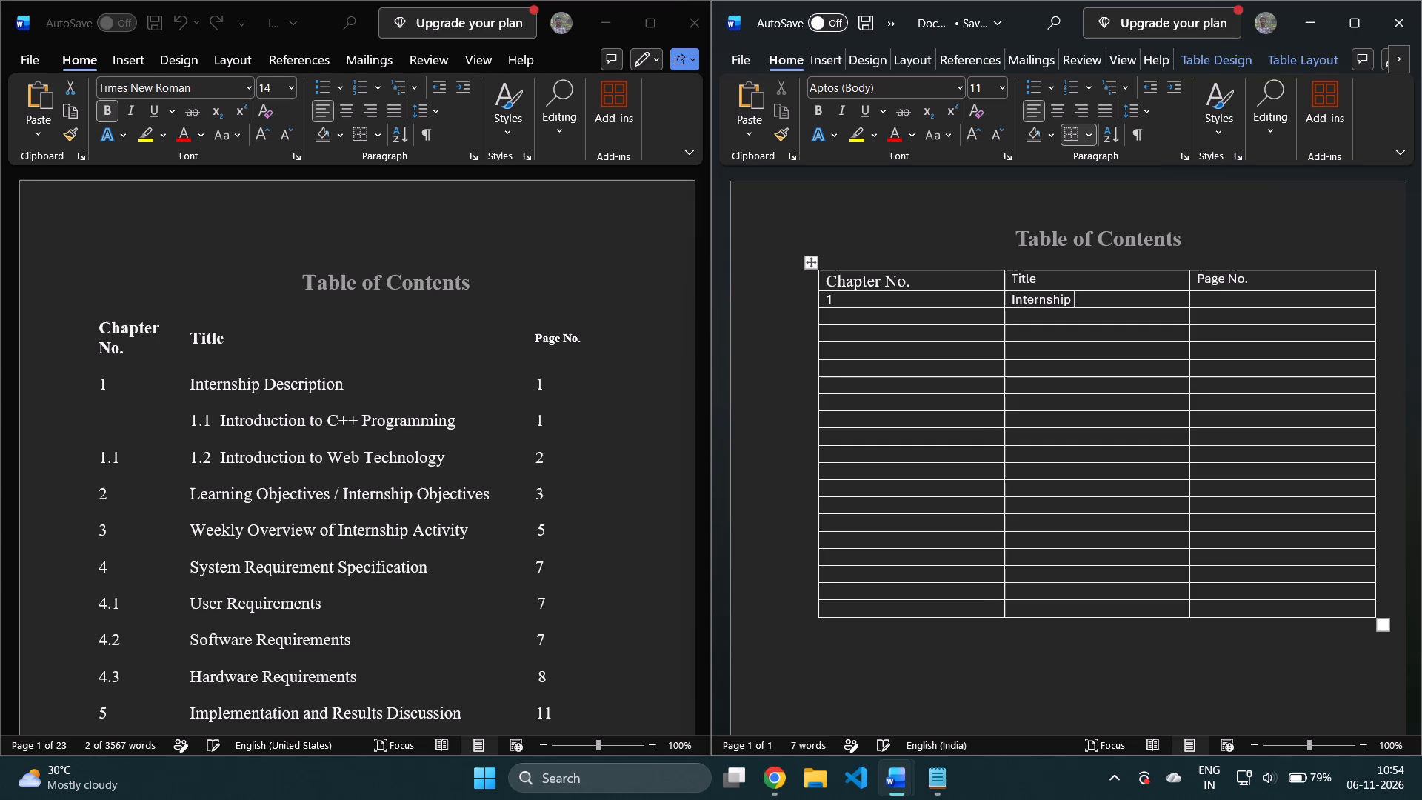
text(D)
key(s)
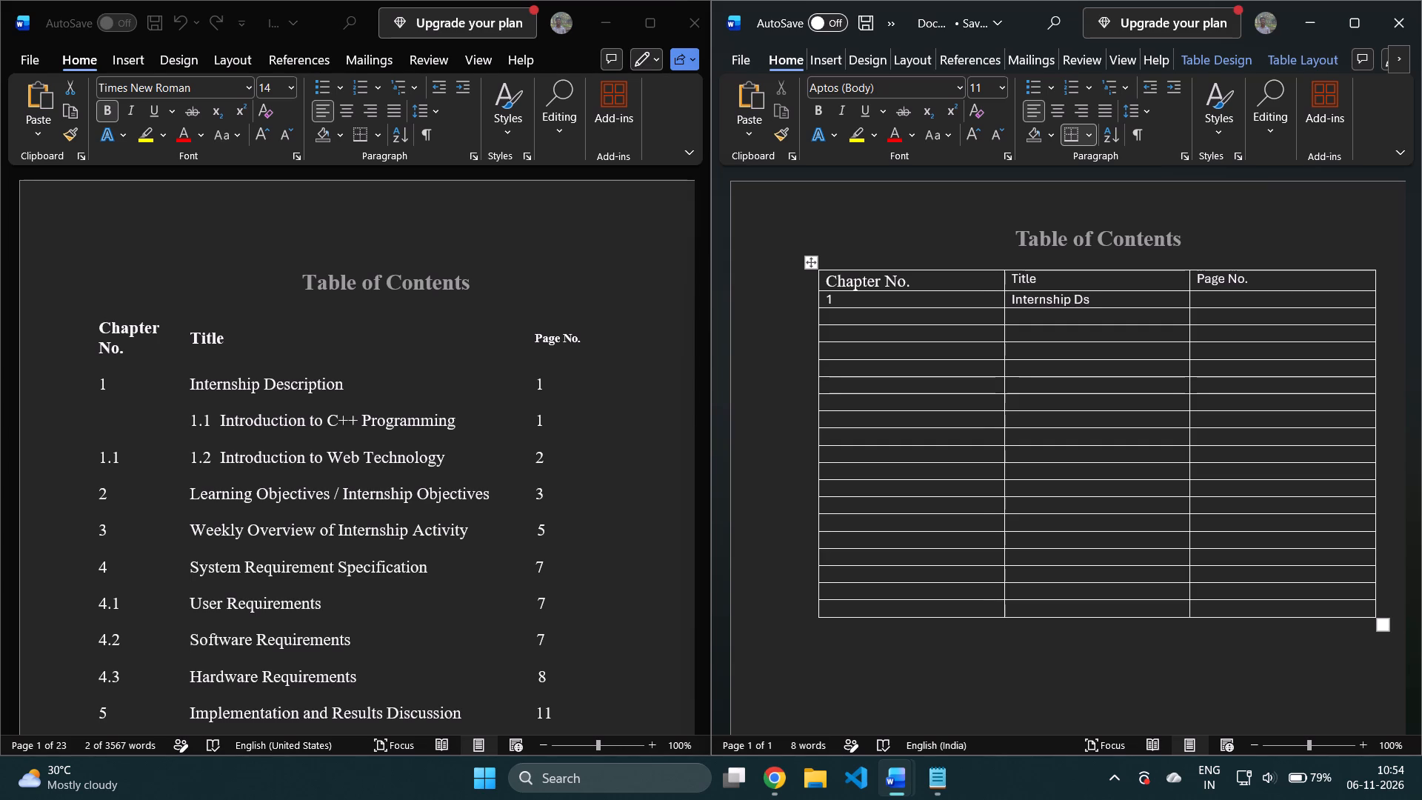
key(BackSpace)
text(es)
text(cription)
click(1258, 299)
key(1)
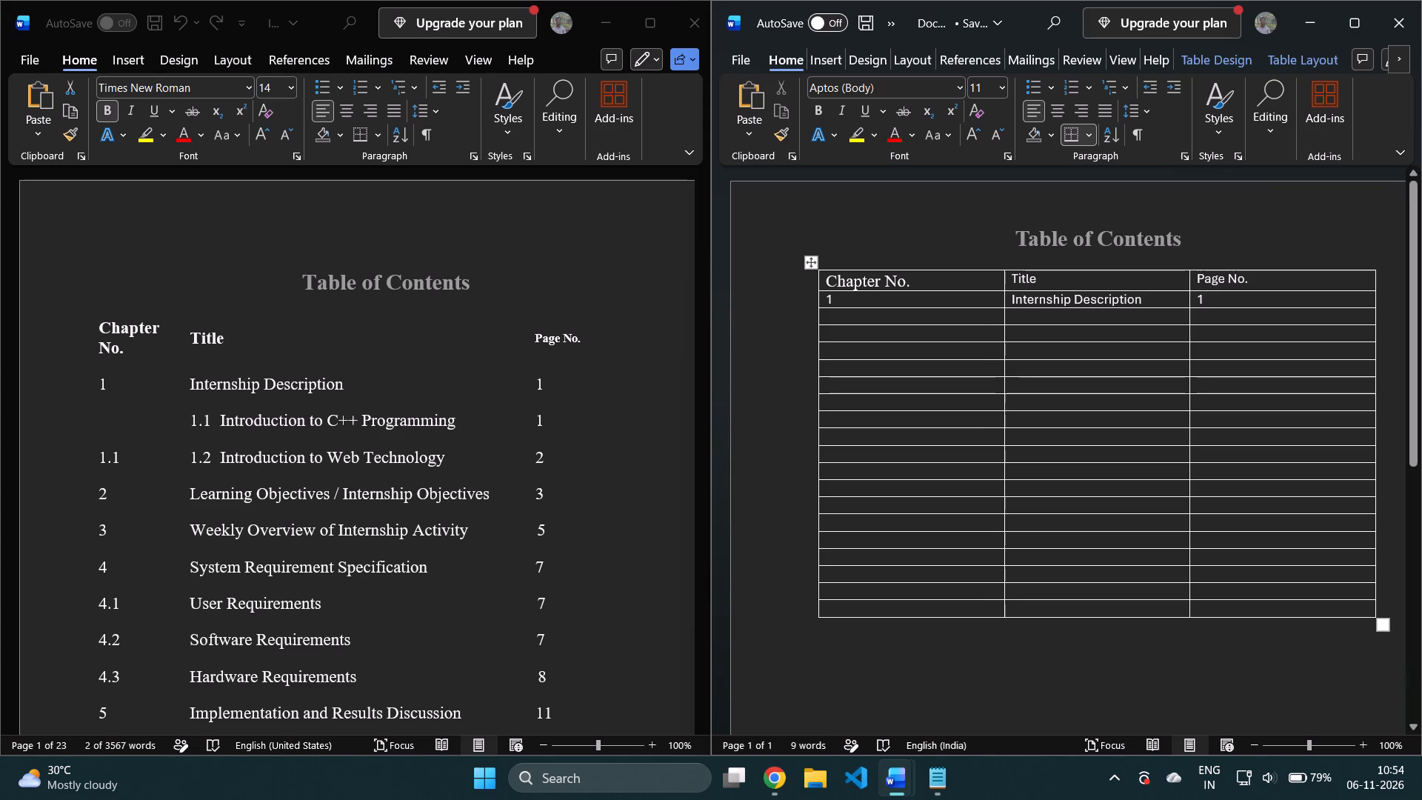
Fill the table's third row with title "1.1 Introduction to C++ Programming" and page number 1, leaving the chapter cell blank.
key(Down)
key(Left)
key(Left)
key(Right)
text(1.1)
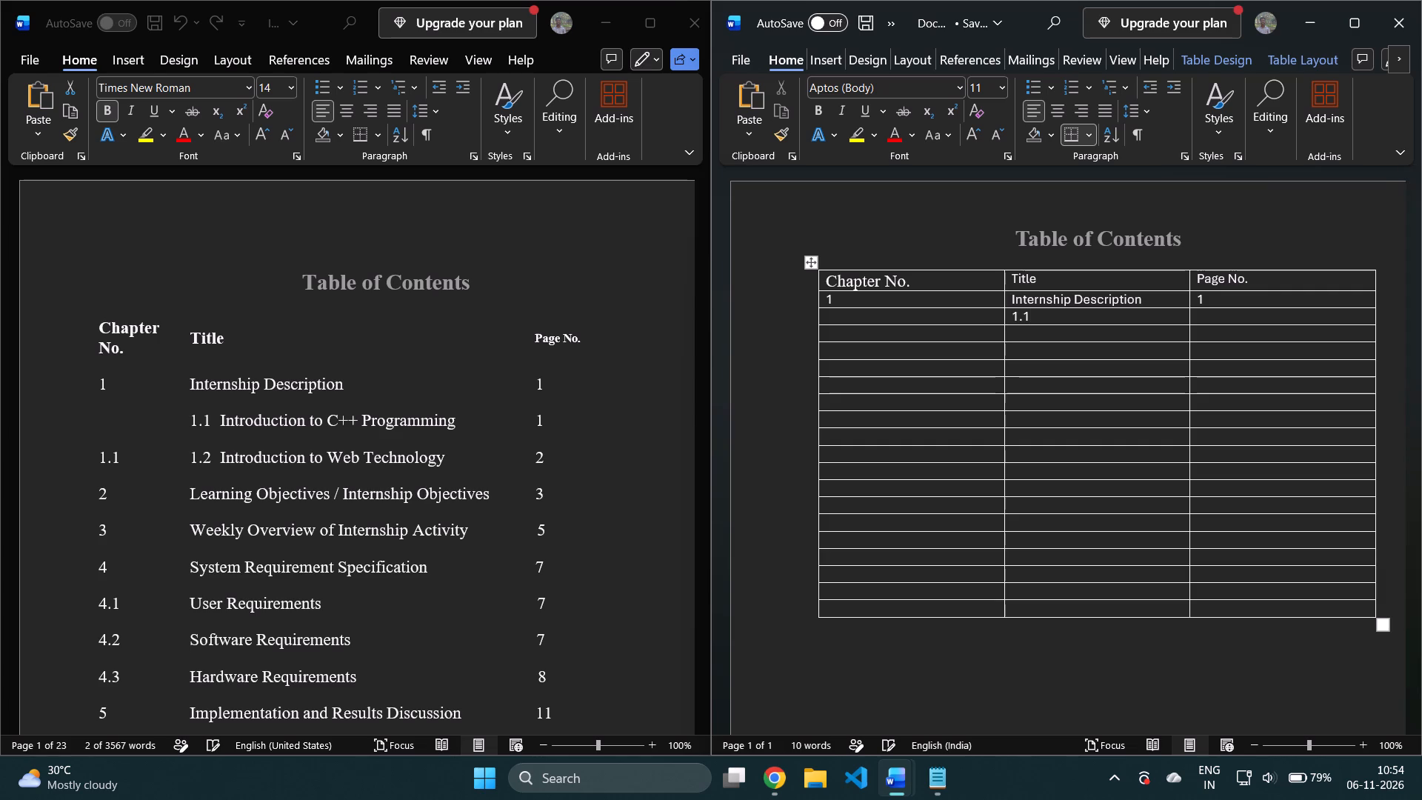
key(space)
key(space)
text(In)
text(tro)
text(duction)
key(space)
text(to)
key(space)
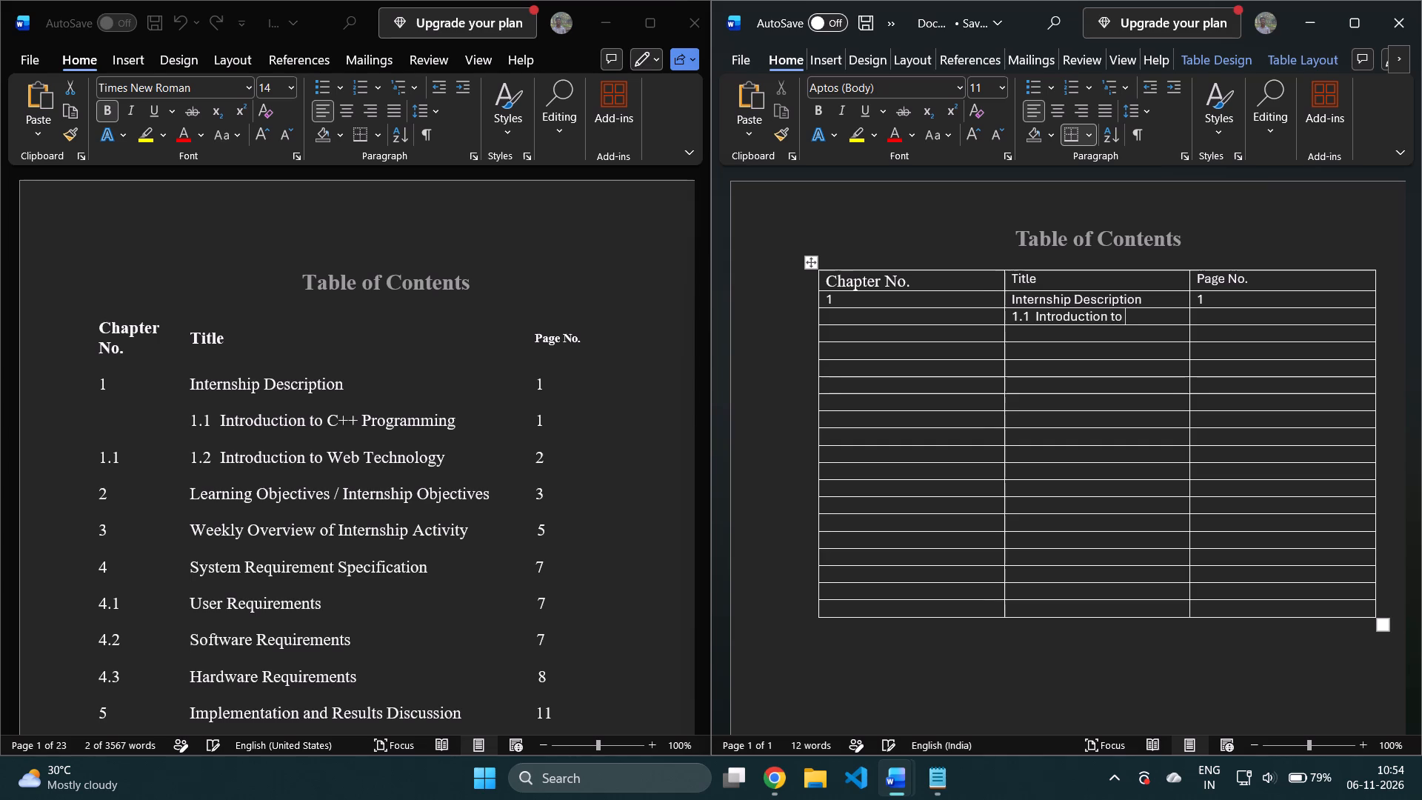
key(shift+c)
text(++)
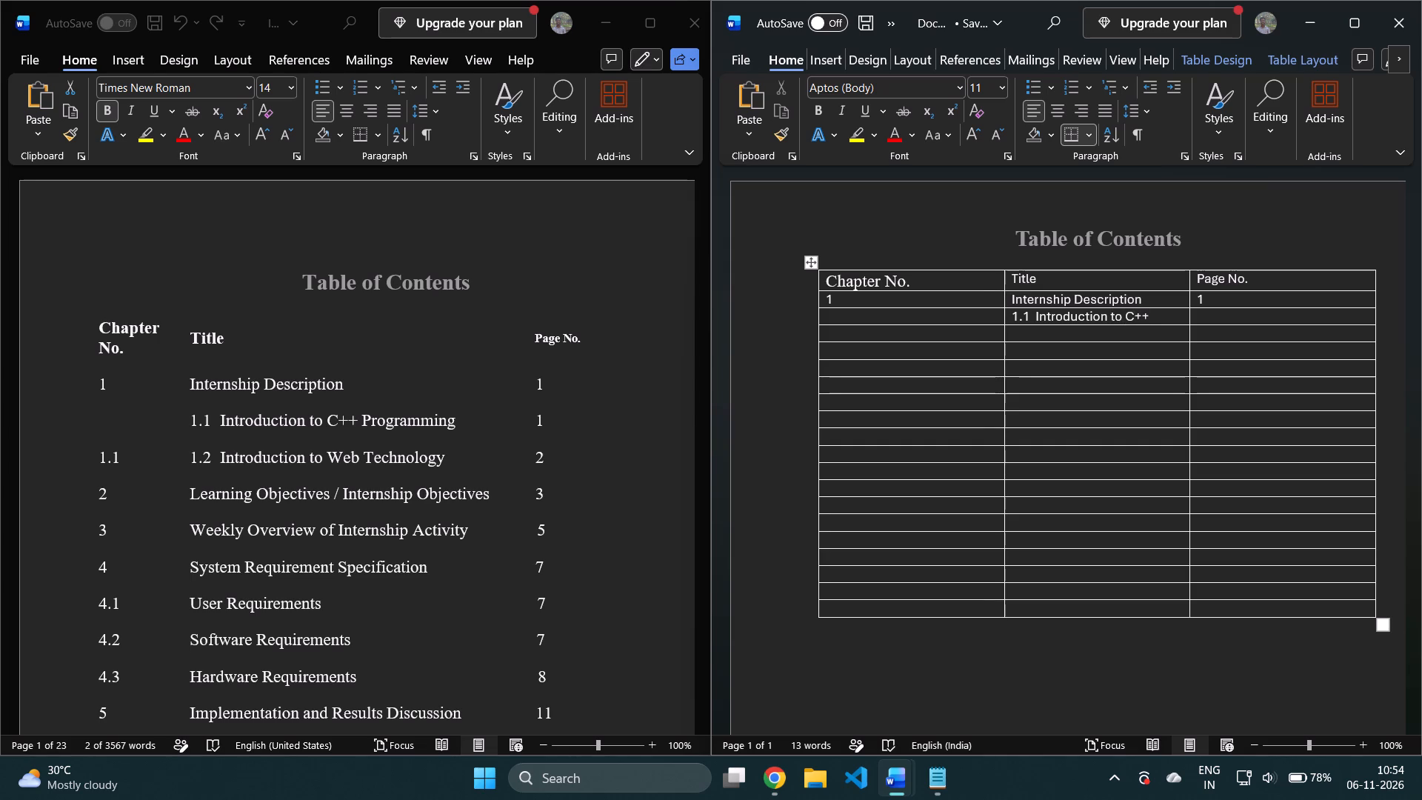
key(space)
text(Progran)
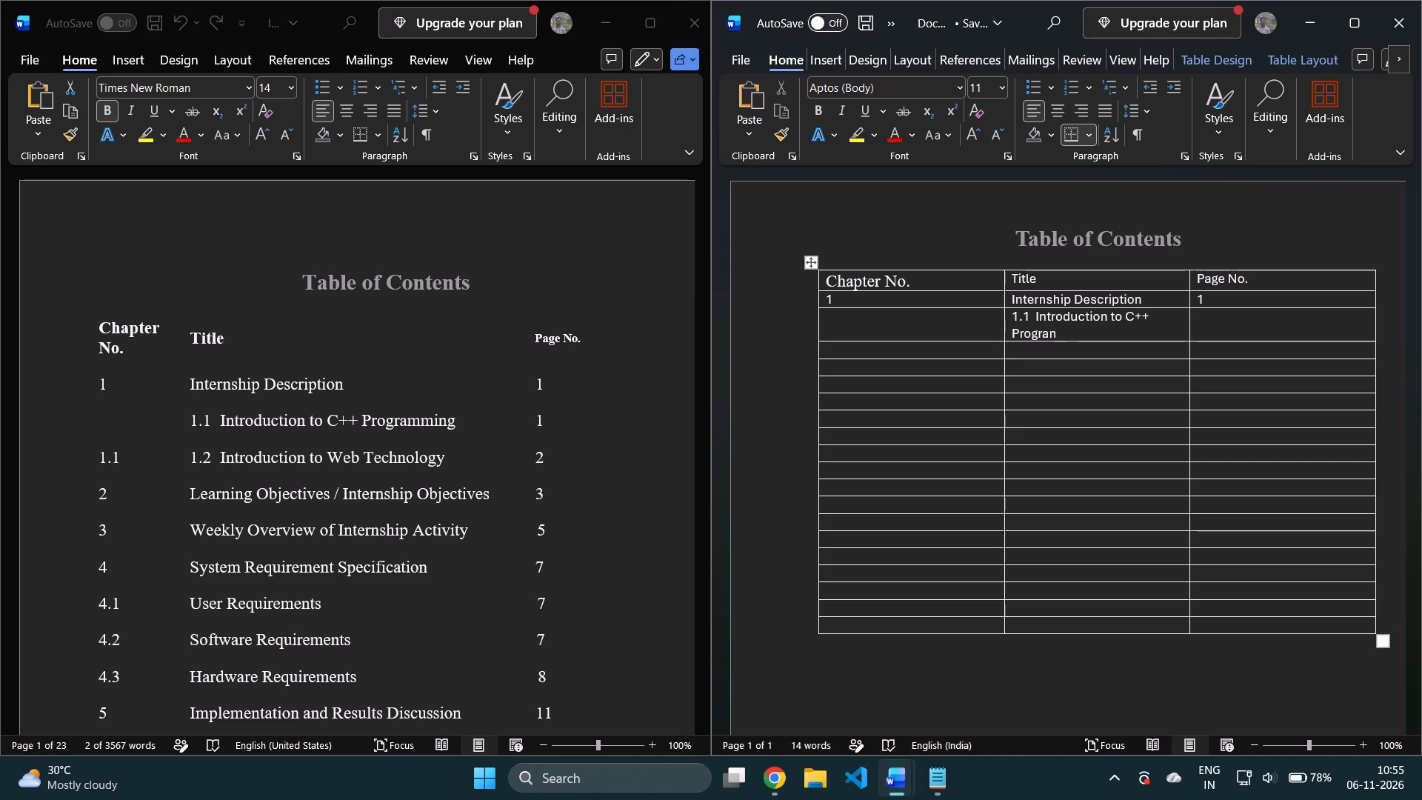
key(BackSpace)
text(mm)
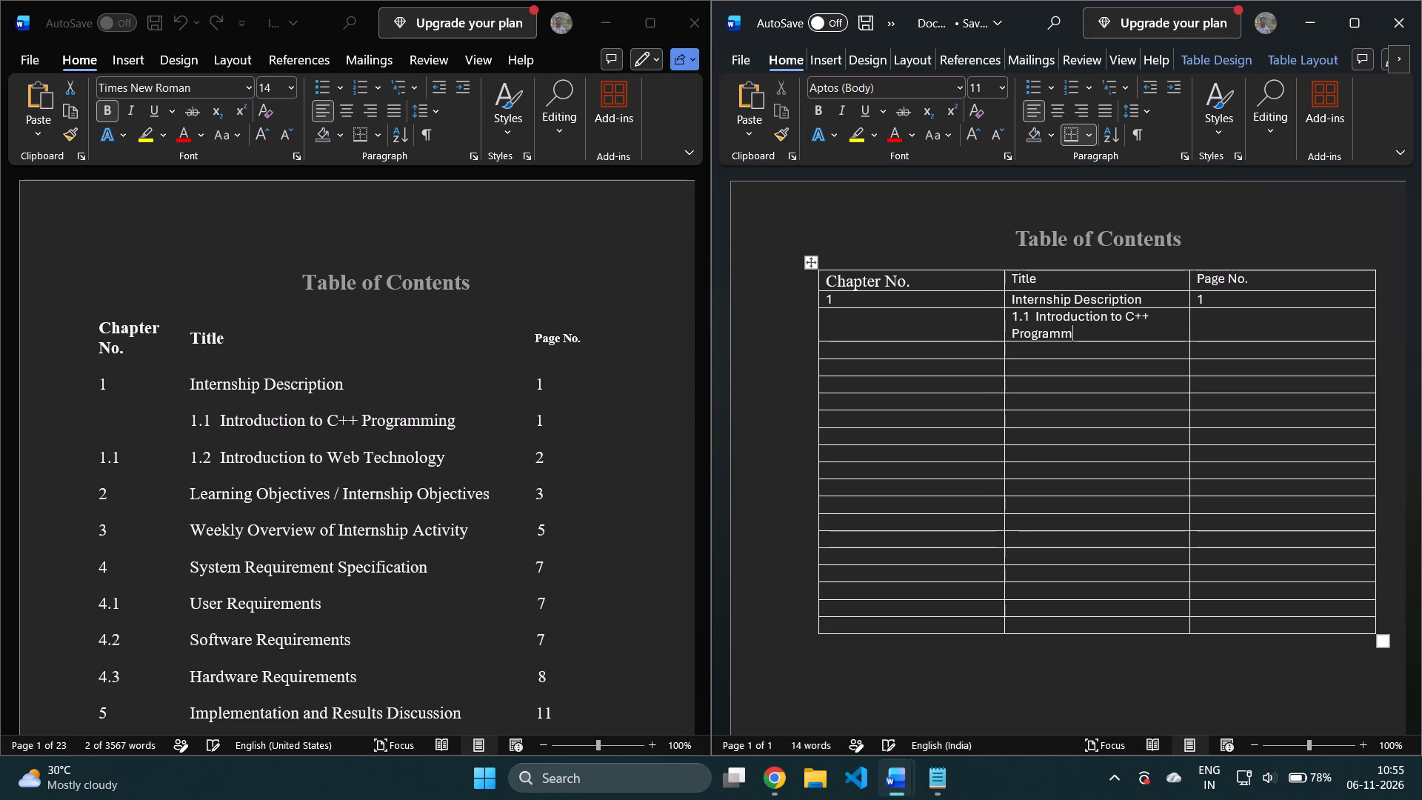
text(ing)
key(Right)
key(1)
Fill the table's fourth row with title "1.2 Introduction to Web Technology" and page number 2, leaving the chapter cell blank.
key(Down)
key(Left)
key(Left)
key(Right)
text(1.2)
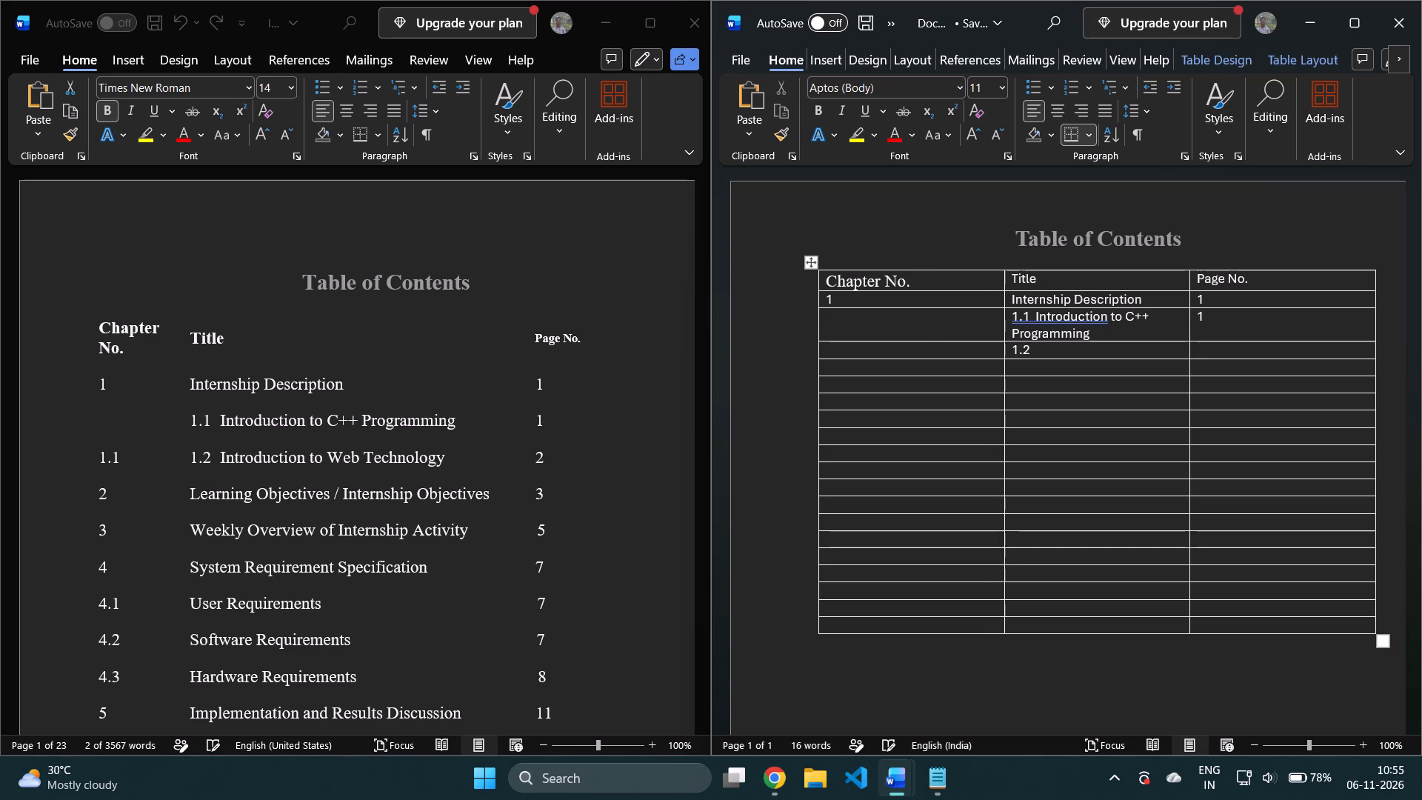
key(space)
key(space)
text(Intro)
text(duction)
key(space)
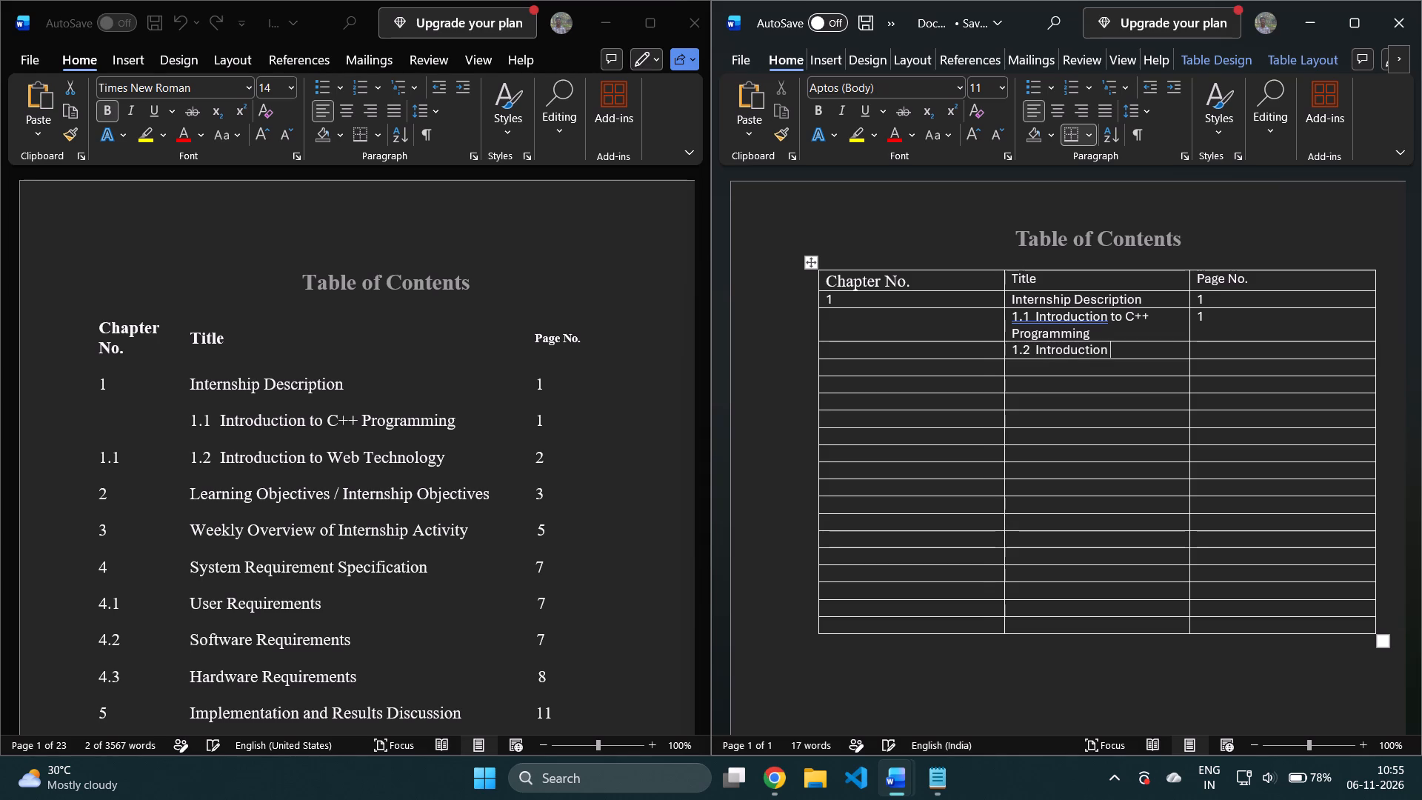
text(to)
key(shift+w)
key(Left)
key(space)
key(Right)
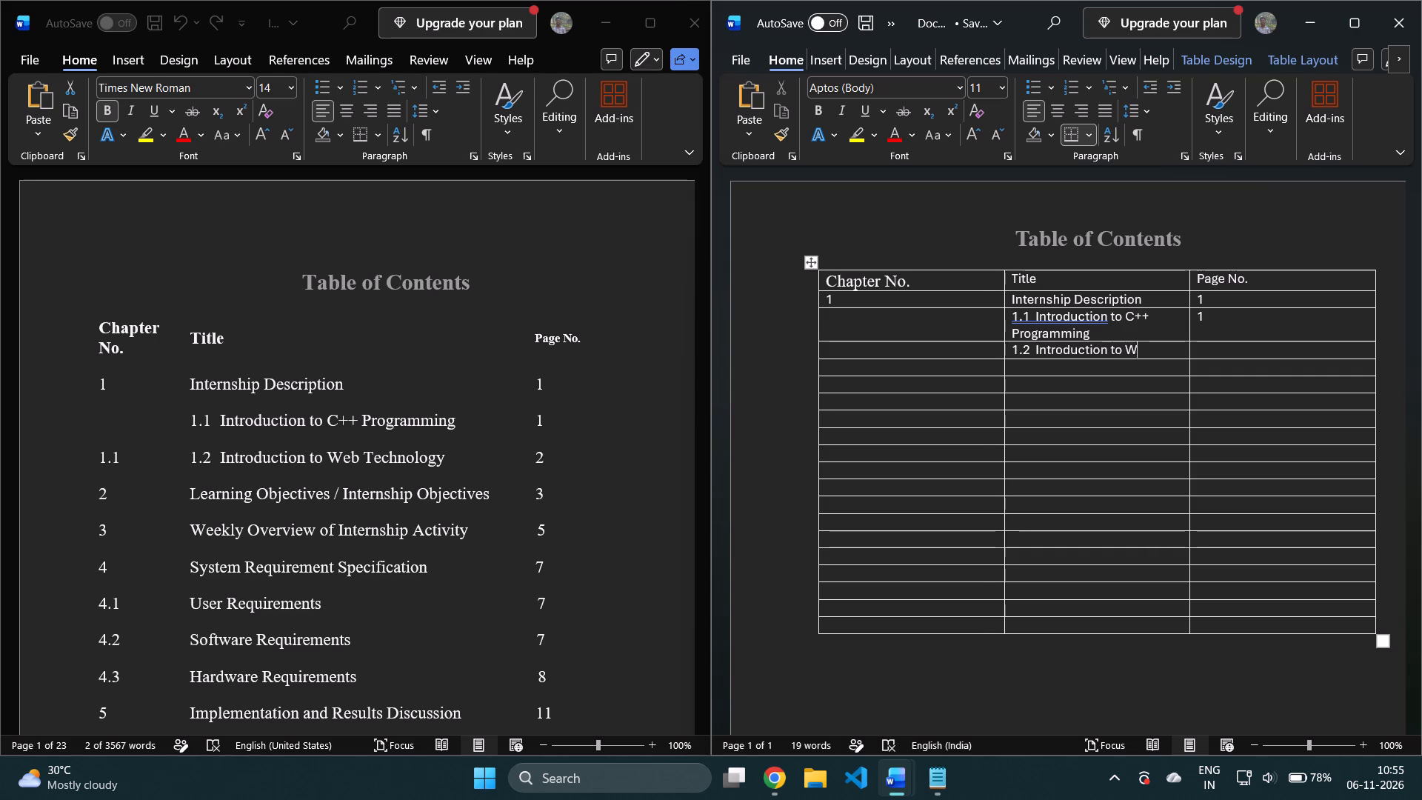
text(eb)
key(space)
key(shift+t)
text(ec)
text(ho)
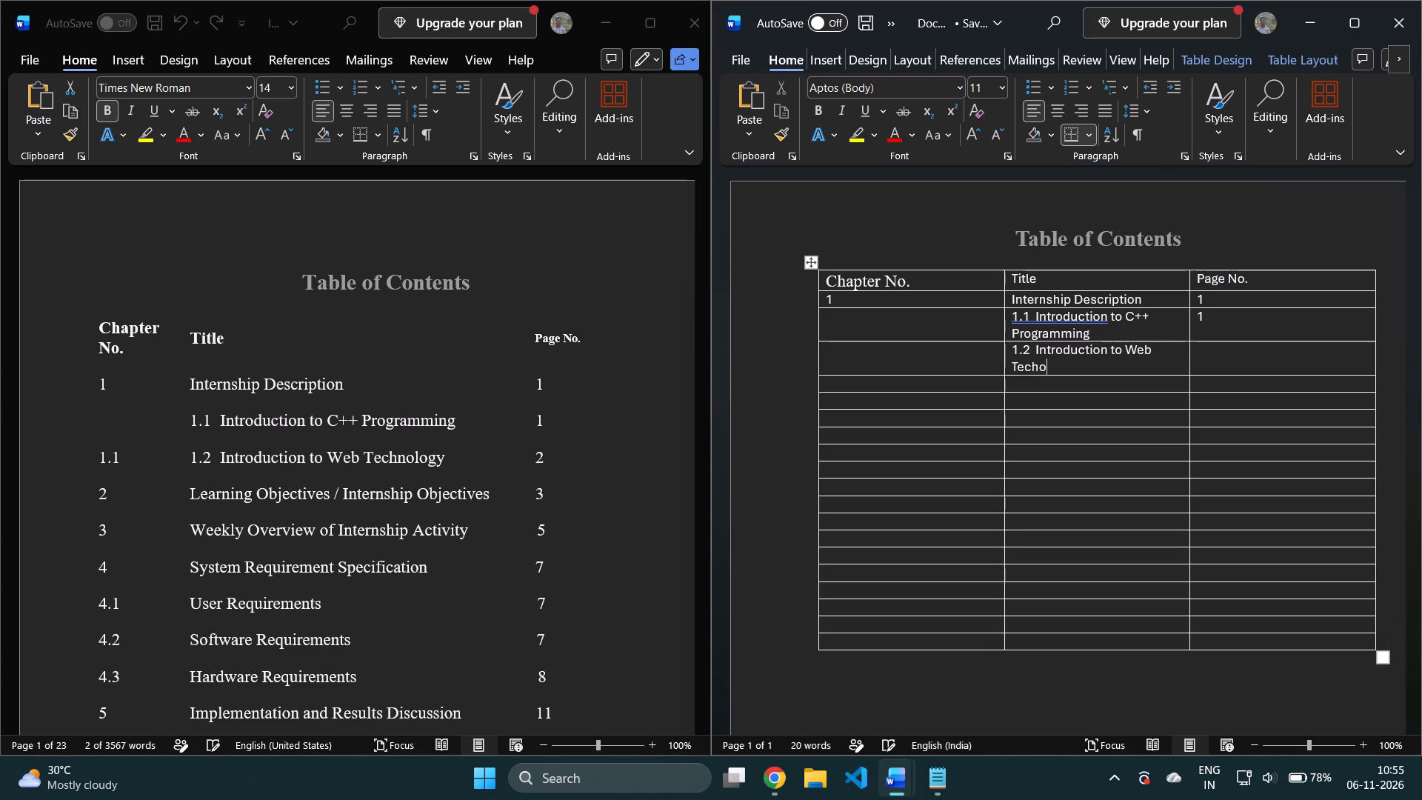
key(BackSpace)
key(n)
text(olo)
text(gy)
key(Right)
key(2)
Fill the table's fifth row with chapter number 2, title "Learning Objectives/Internship Objectives" and page number 3.
key(Down)
key(Left)
key(Left)
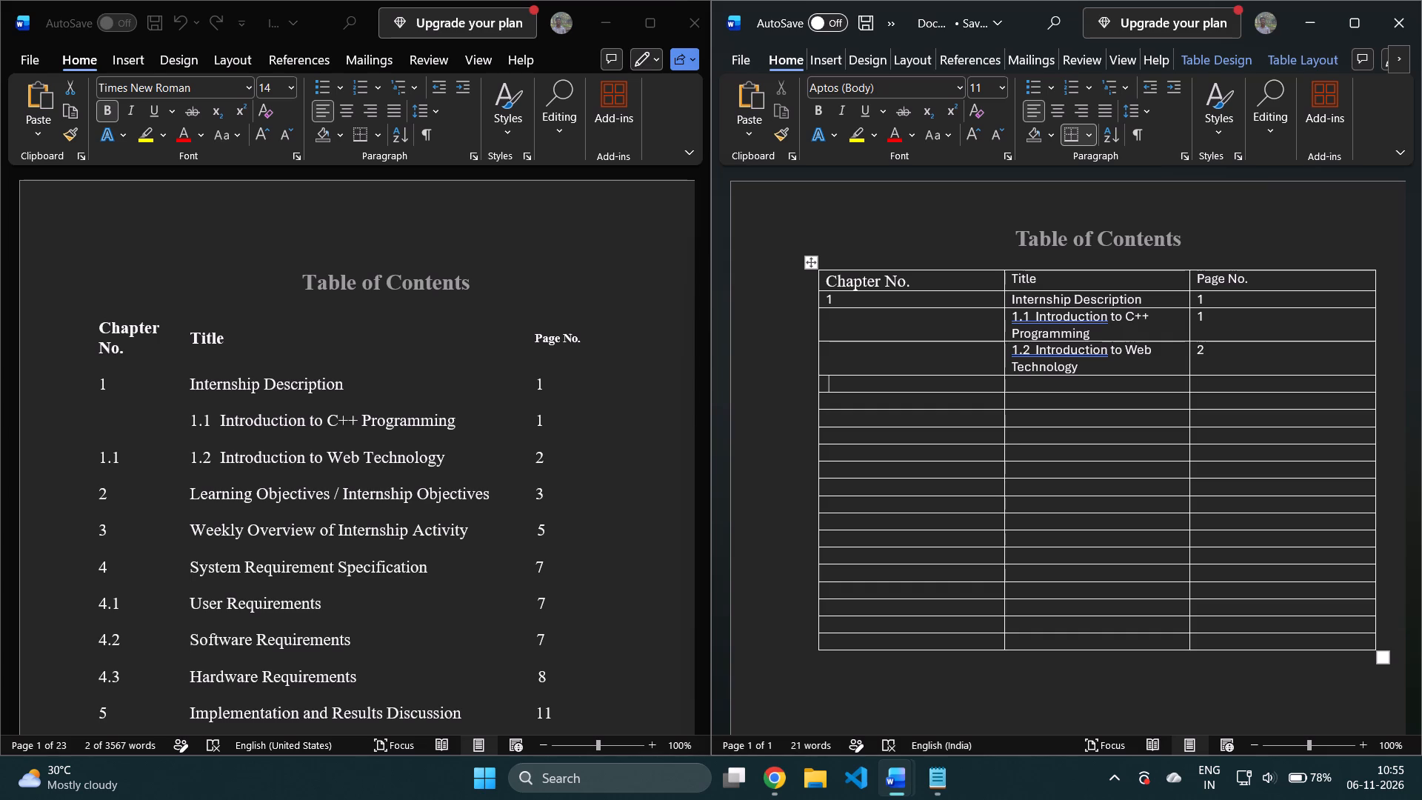
key(2)
key(Right)
text(Learni)
text(ng)
key(space)
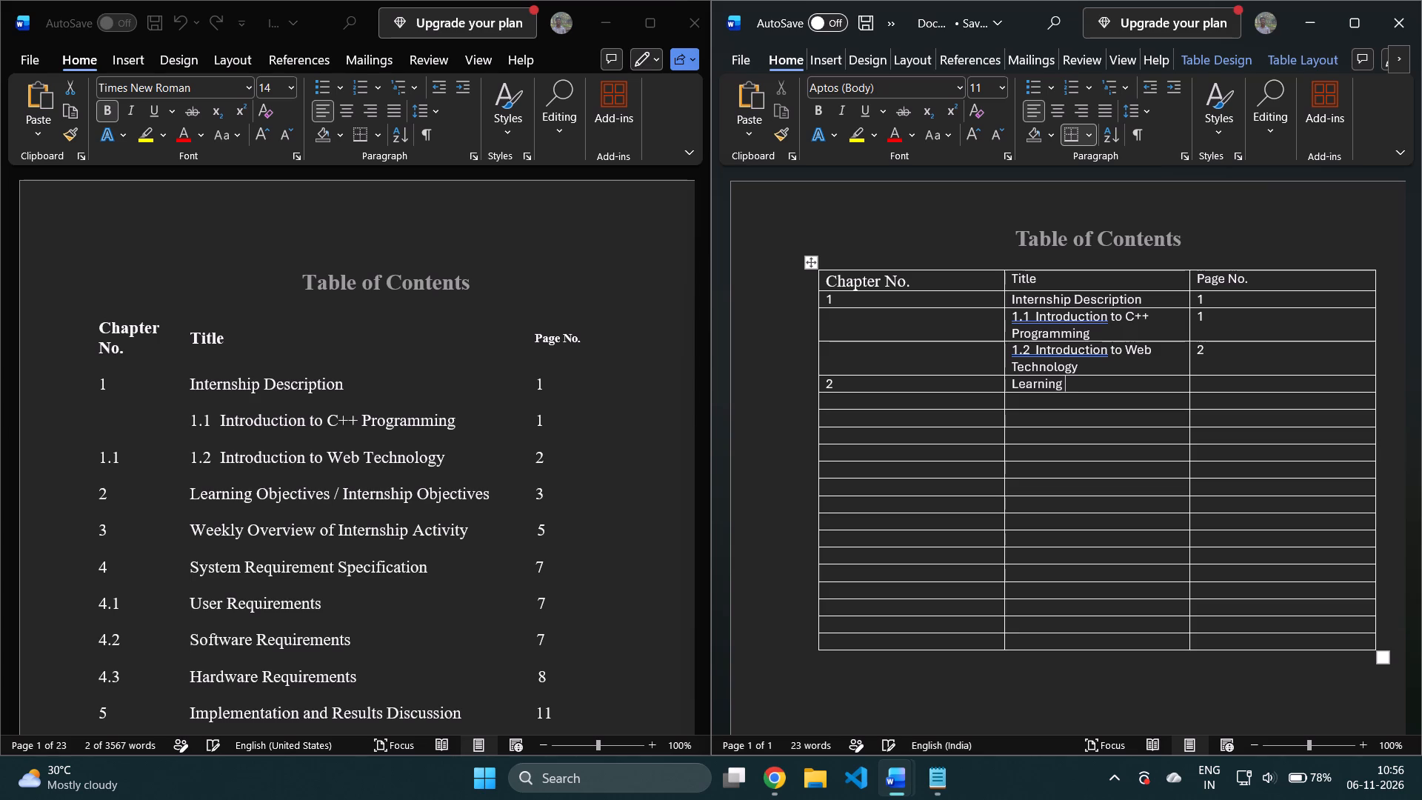
text(Ob)
text(jective)
key(s)
key(slash)
key(shift+t)
key(BackSpace)
text(Intern)
text(ship)
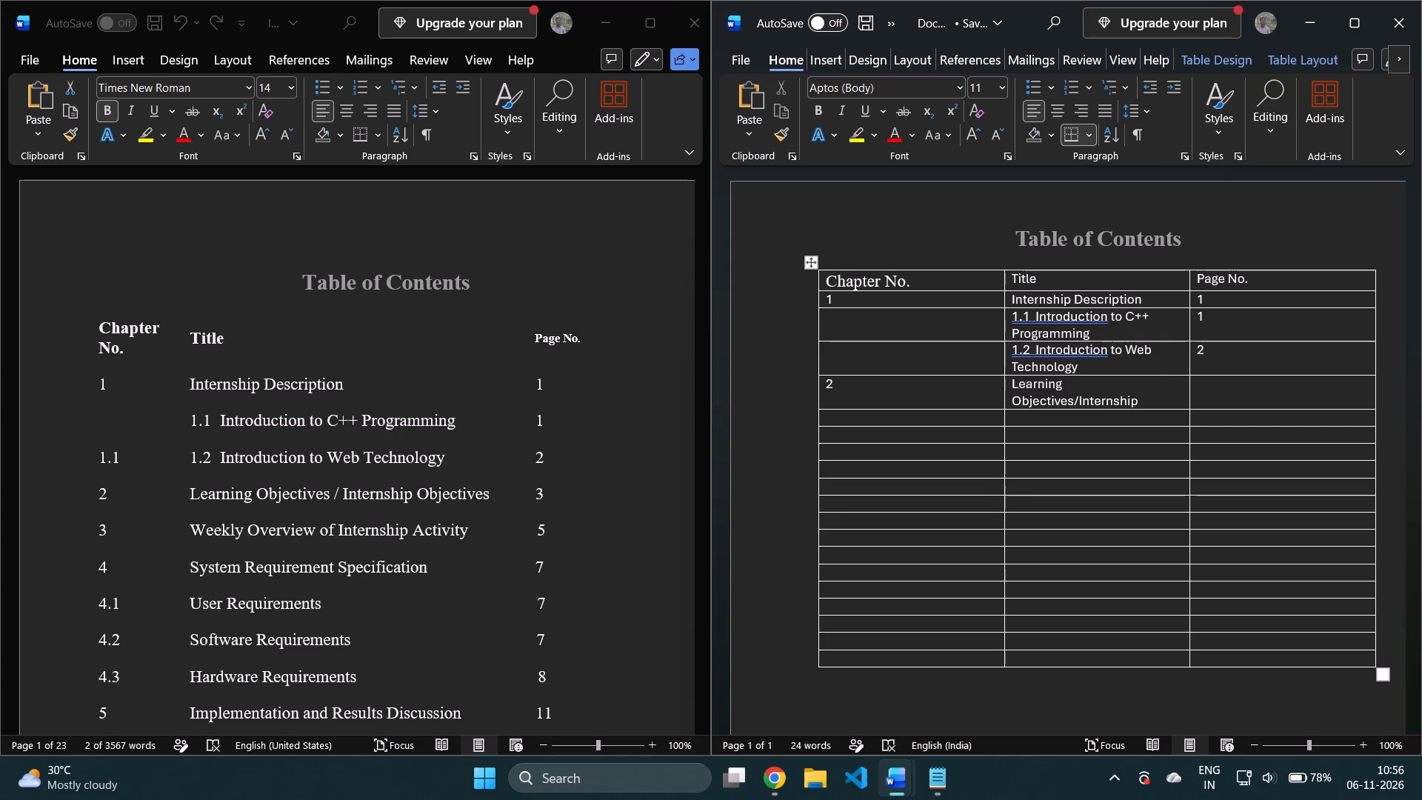
key(space)
text(Objectives)
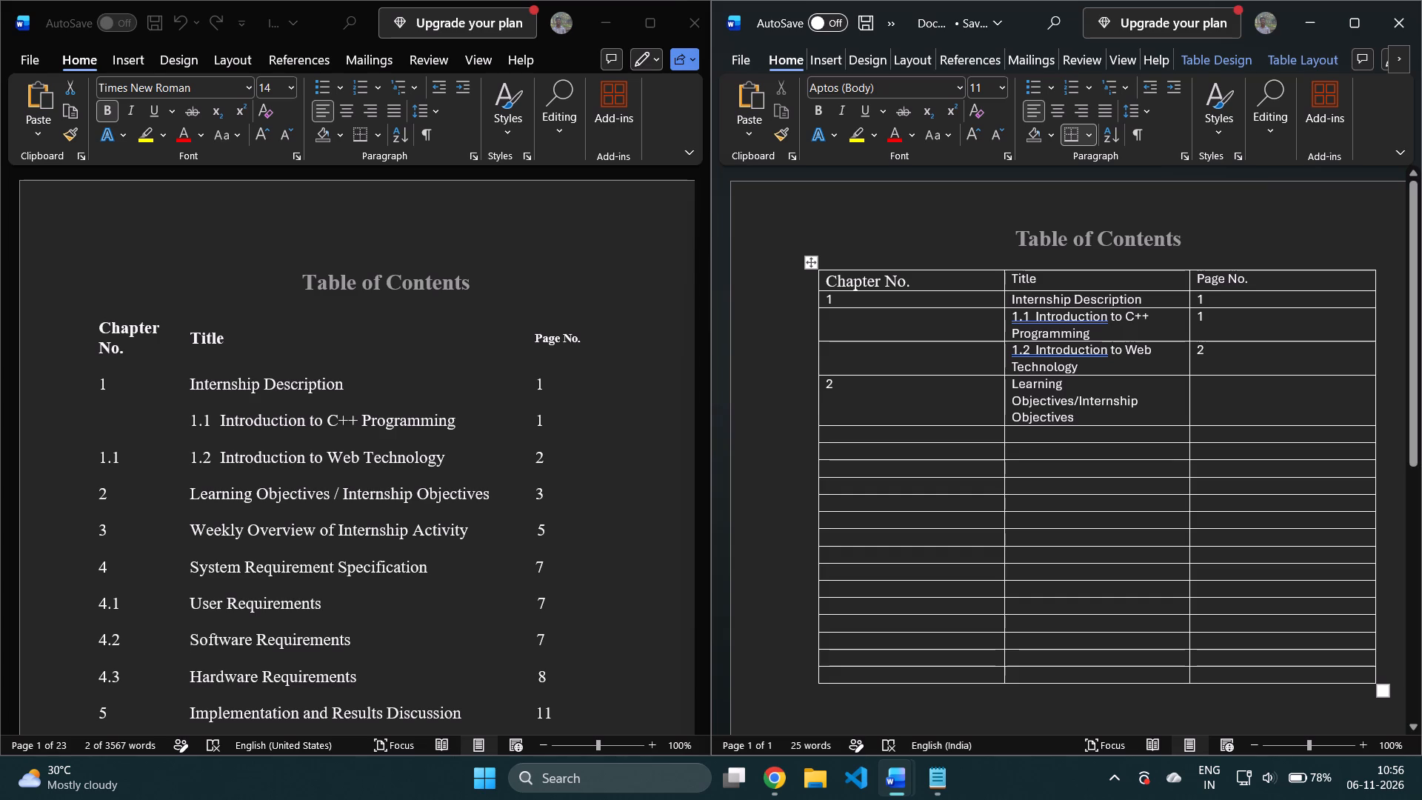
key(Right)
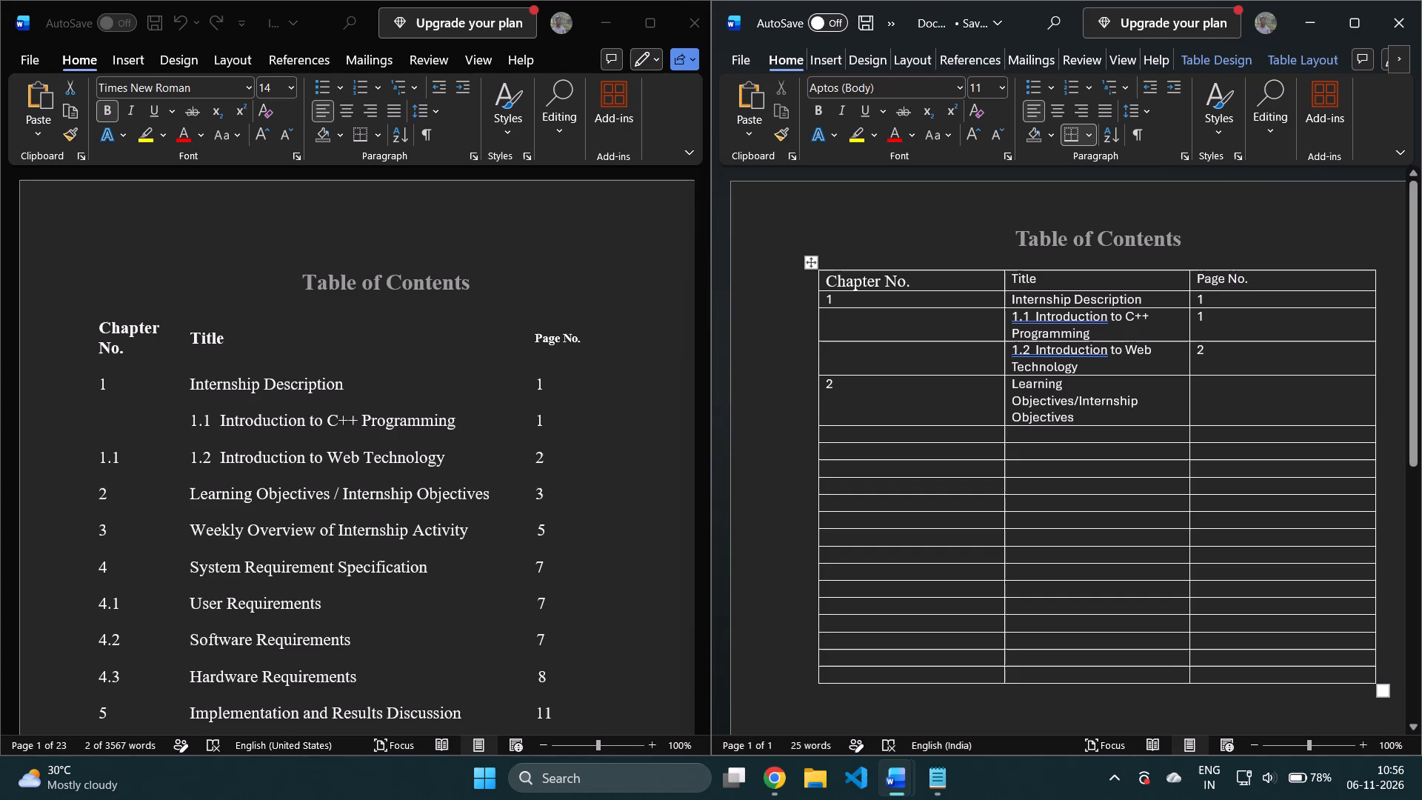
key(3)
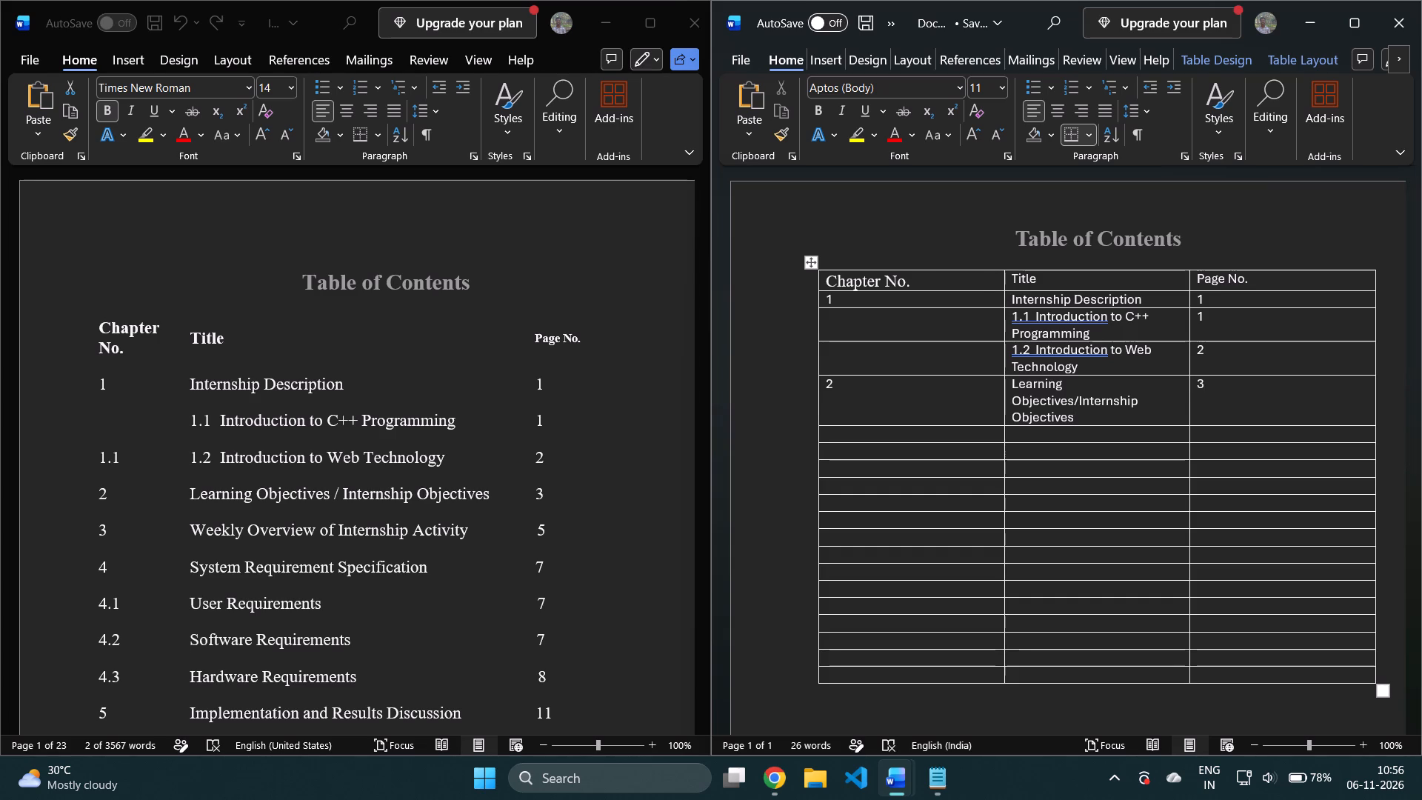
Fill the table's sixth row with chapter number 3, the title "Weekly Overview of Internship Activity" copied from the report, and page number 5.
key(Left)
key(Down)
key(Left)
key(Left)
key(3)
key(Right)
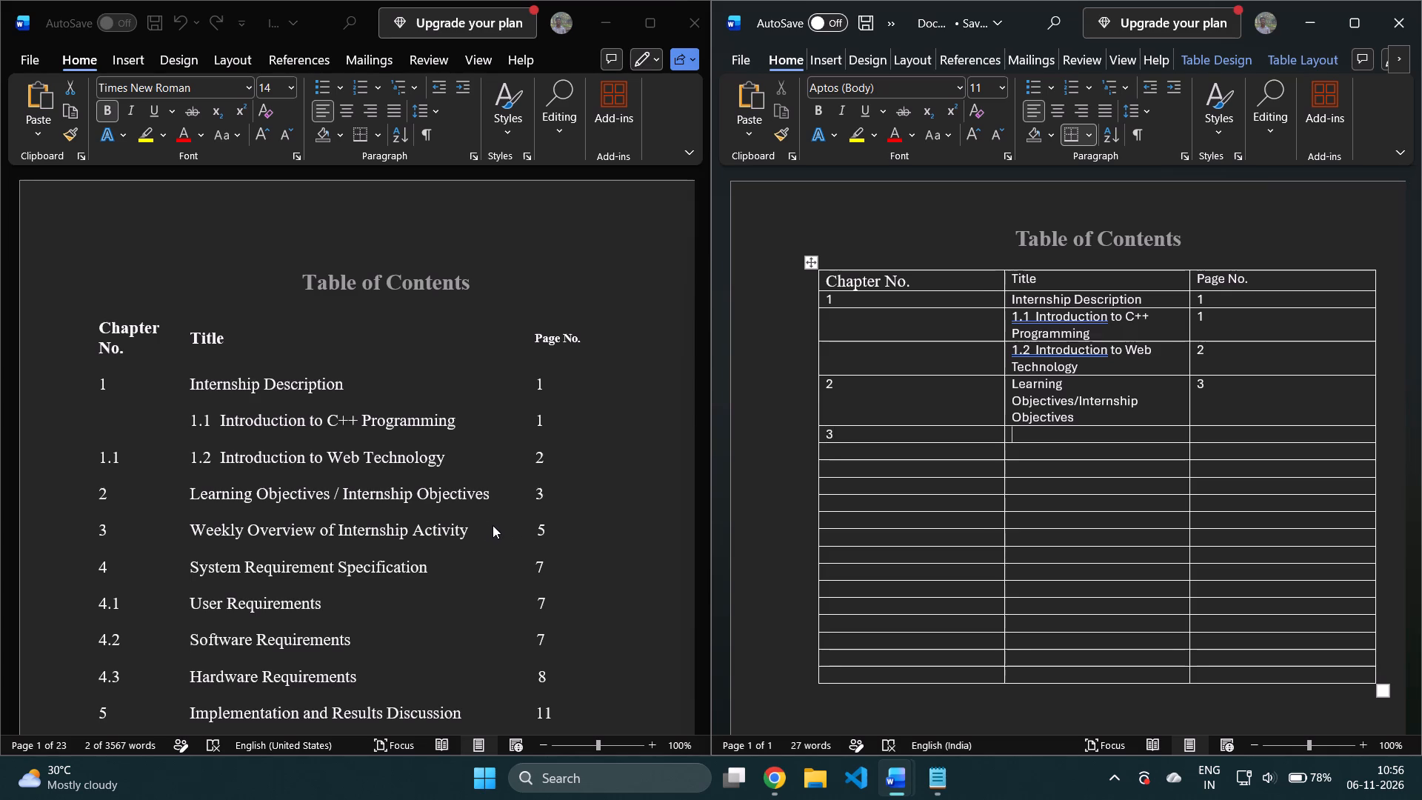
click(470, 530)
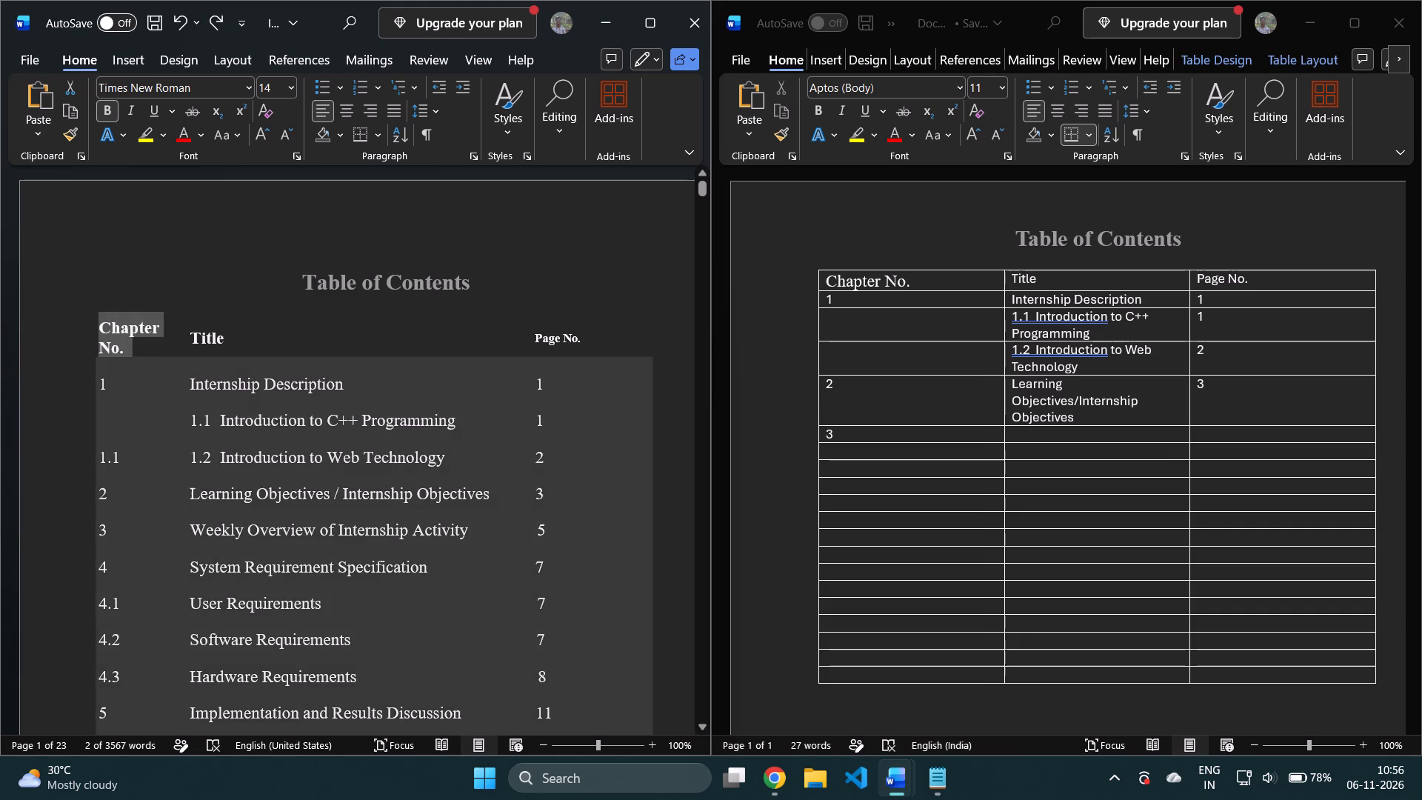
click(471, 528)
drag(471, 528, 301, 545)
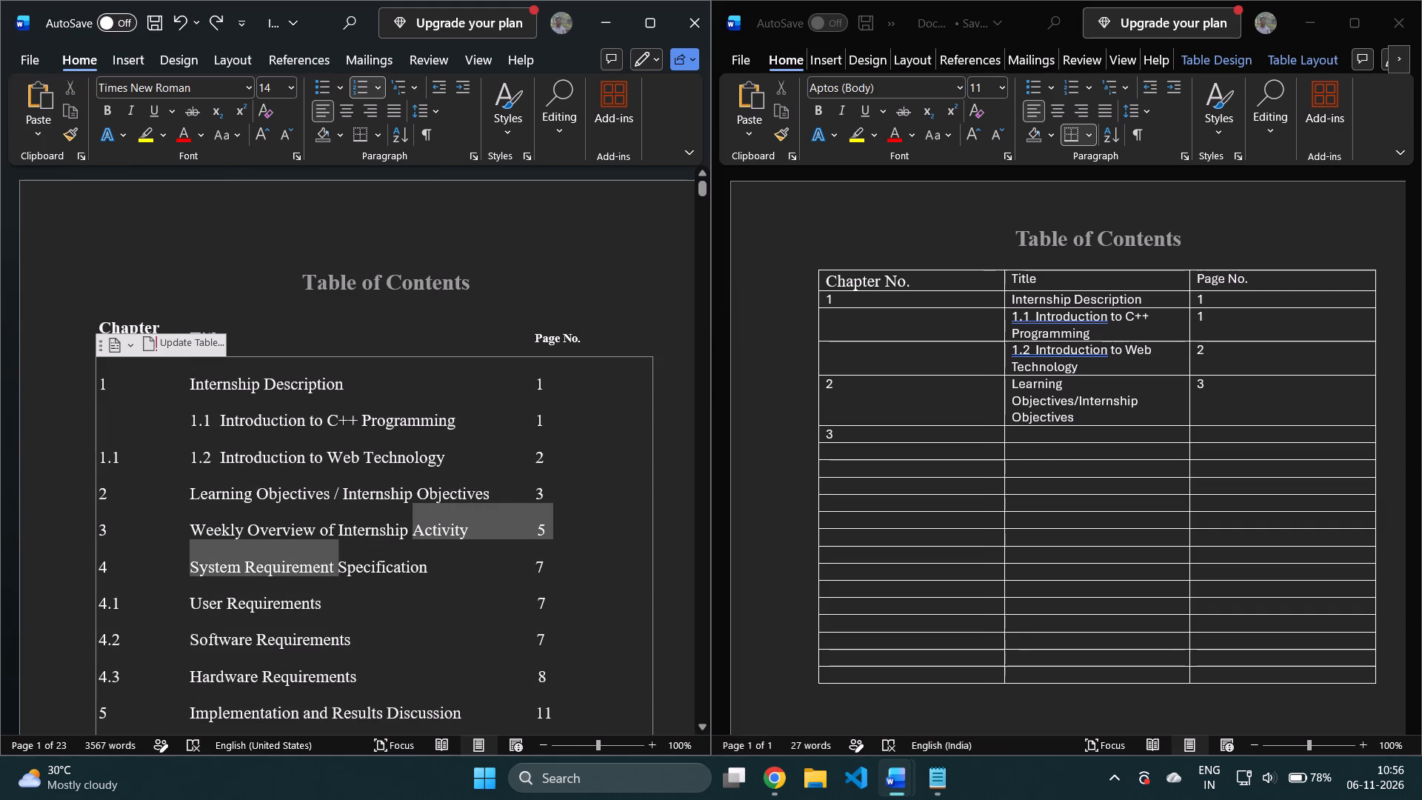
drag(301, 545, 207, 533)
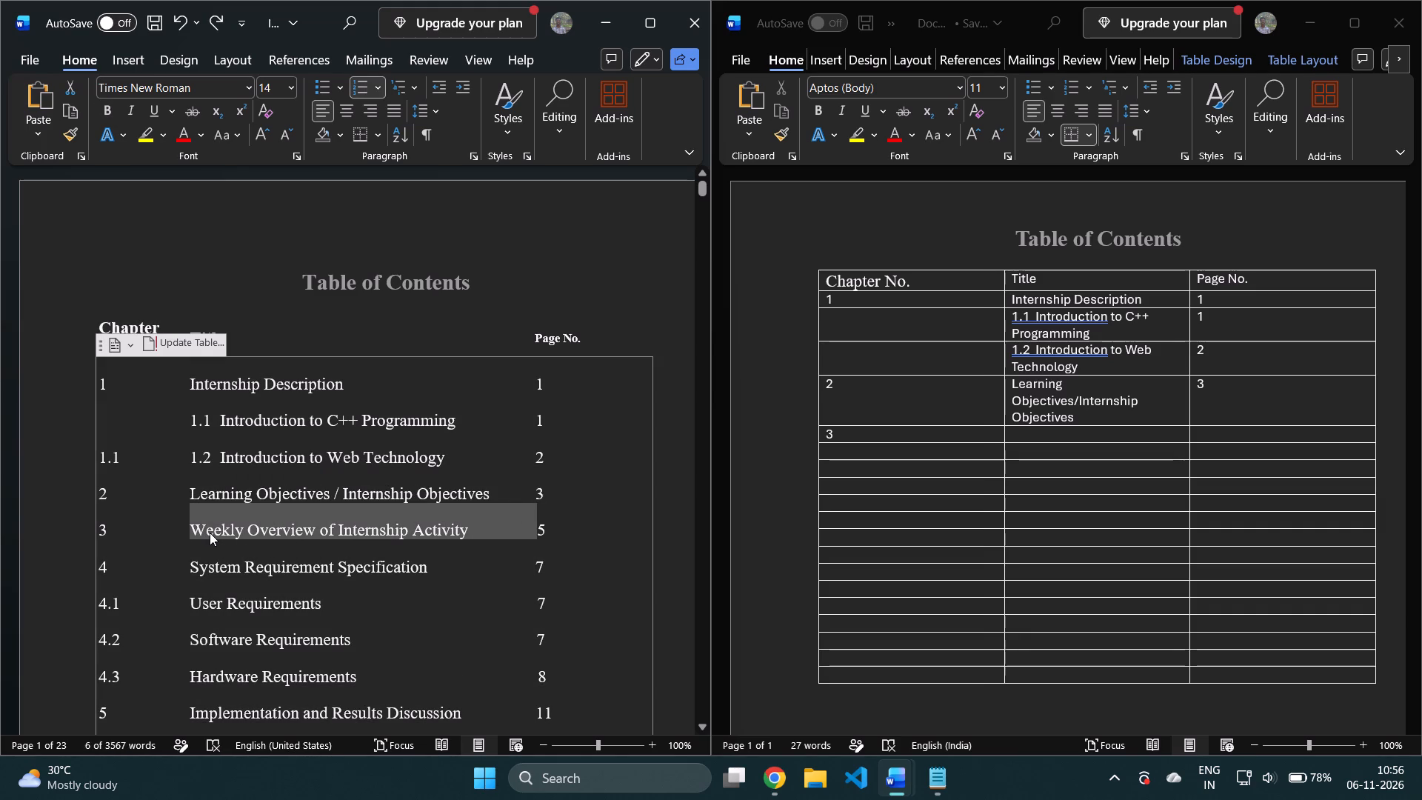
key(ctrl+c)
click(1018, 431)
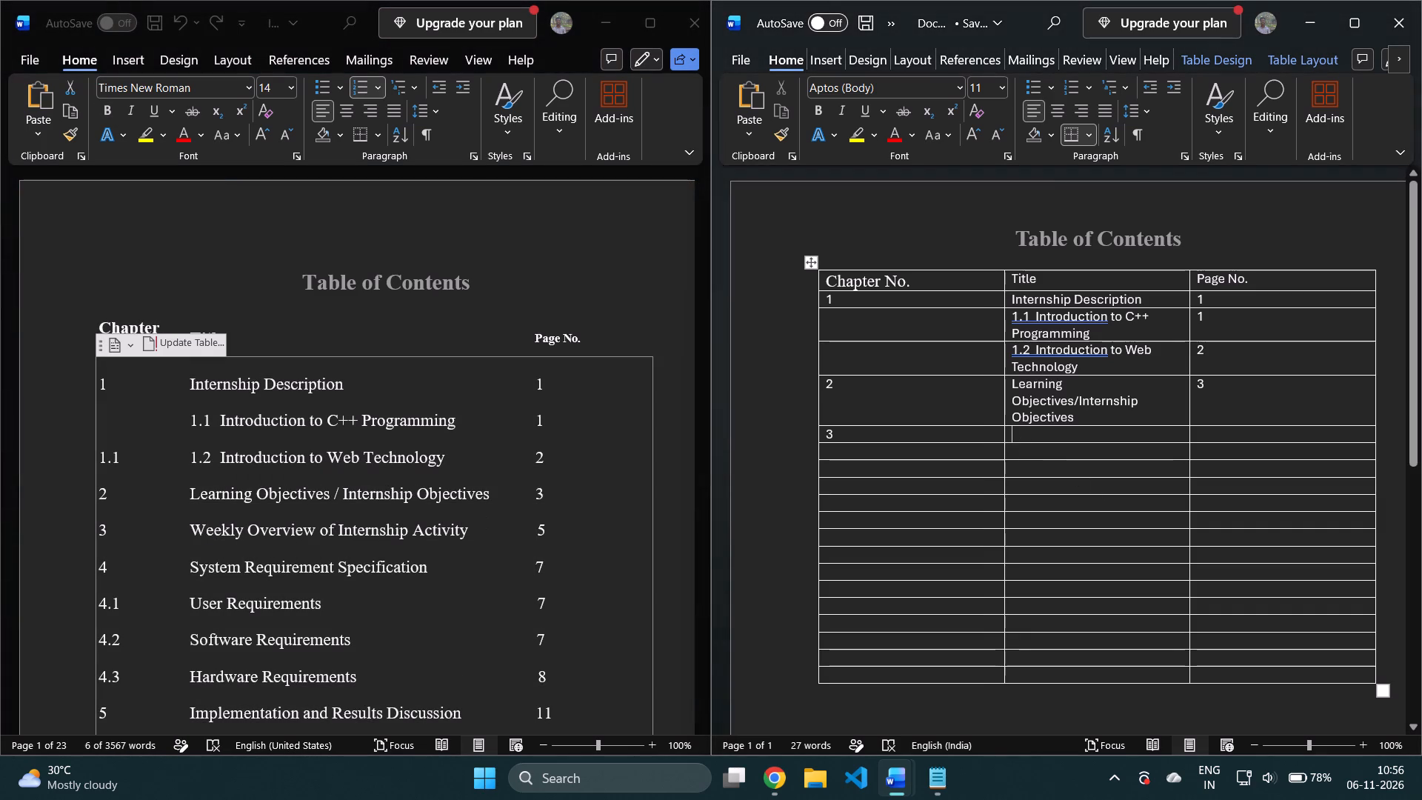
key(ctrl+v)
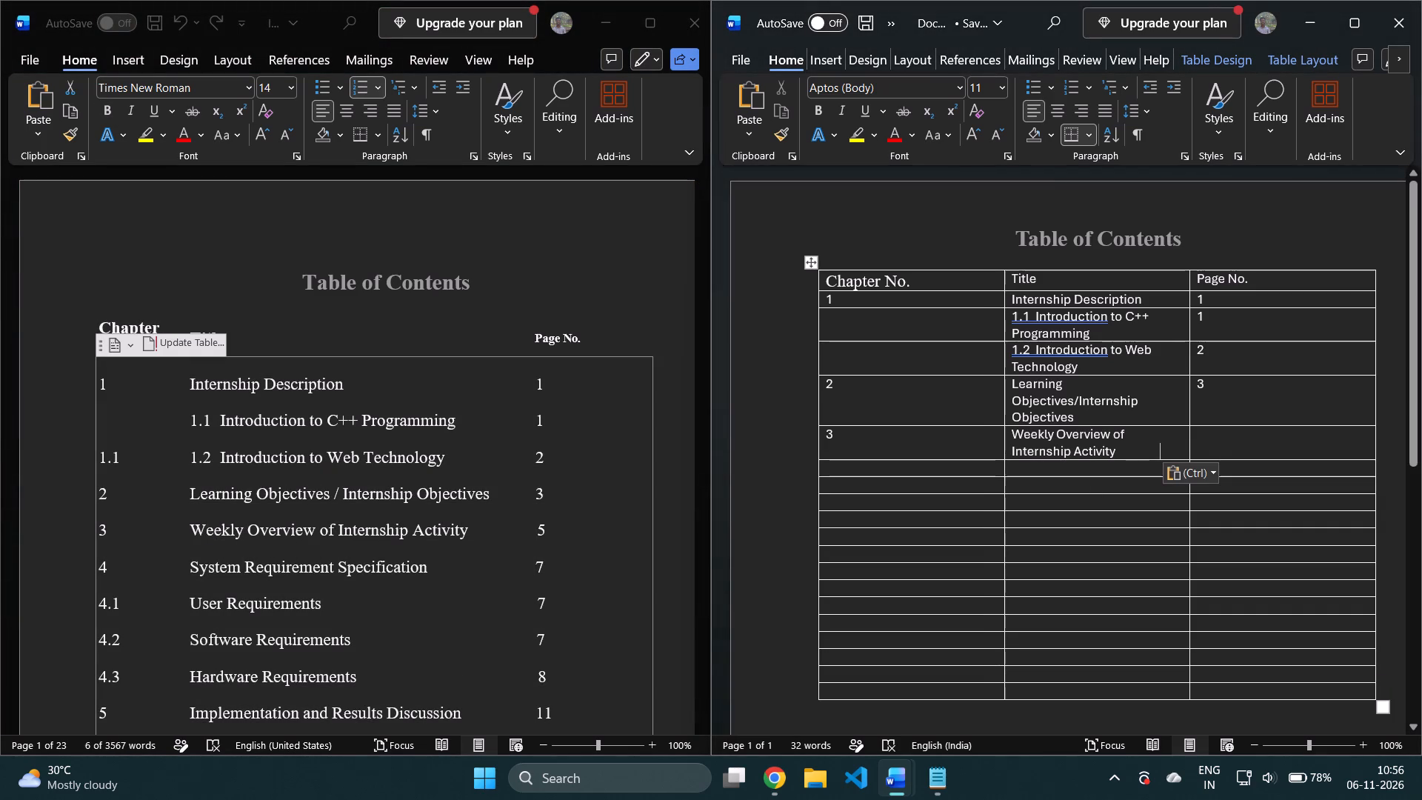
click(1210, 436)
key(5)
Fill the table's seventh row with chapter number 4, the title "System Requirement Specification" copied from the report, and page number 7.
click(949, 470)
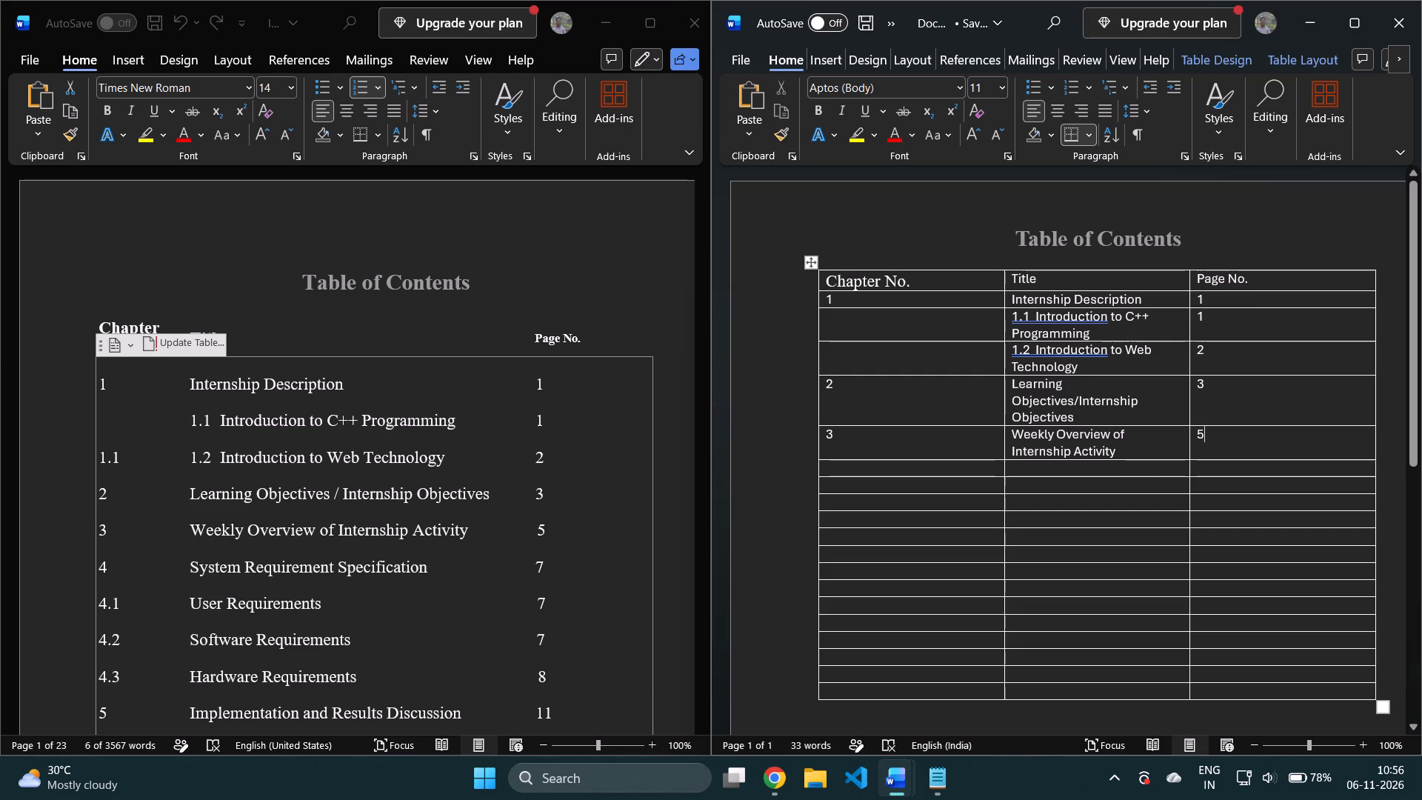
key(4)
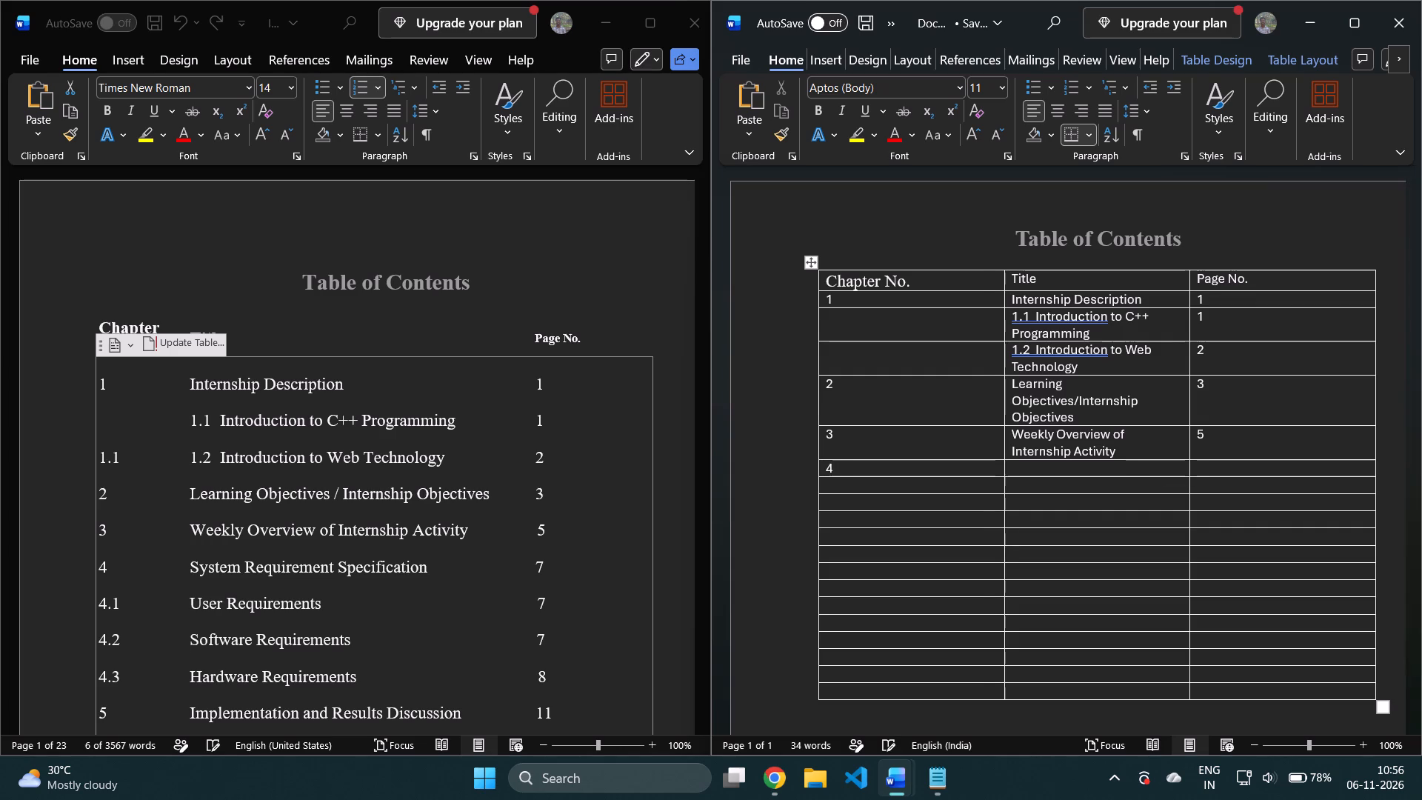
click(432, 561)
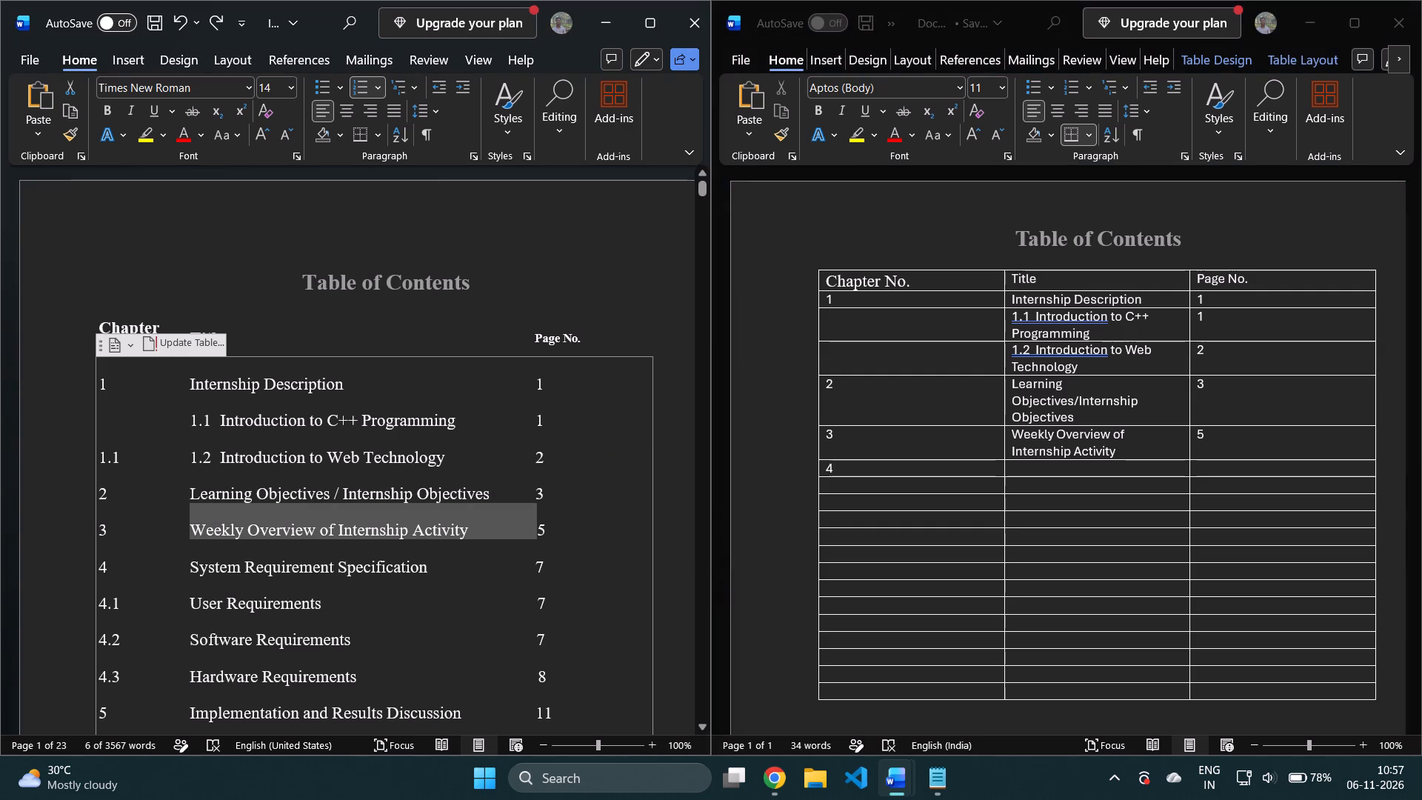
click(430, 561)
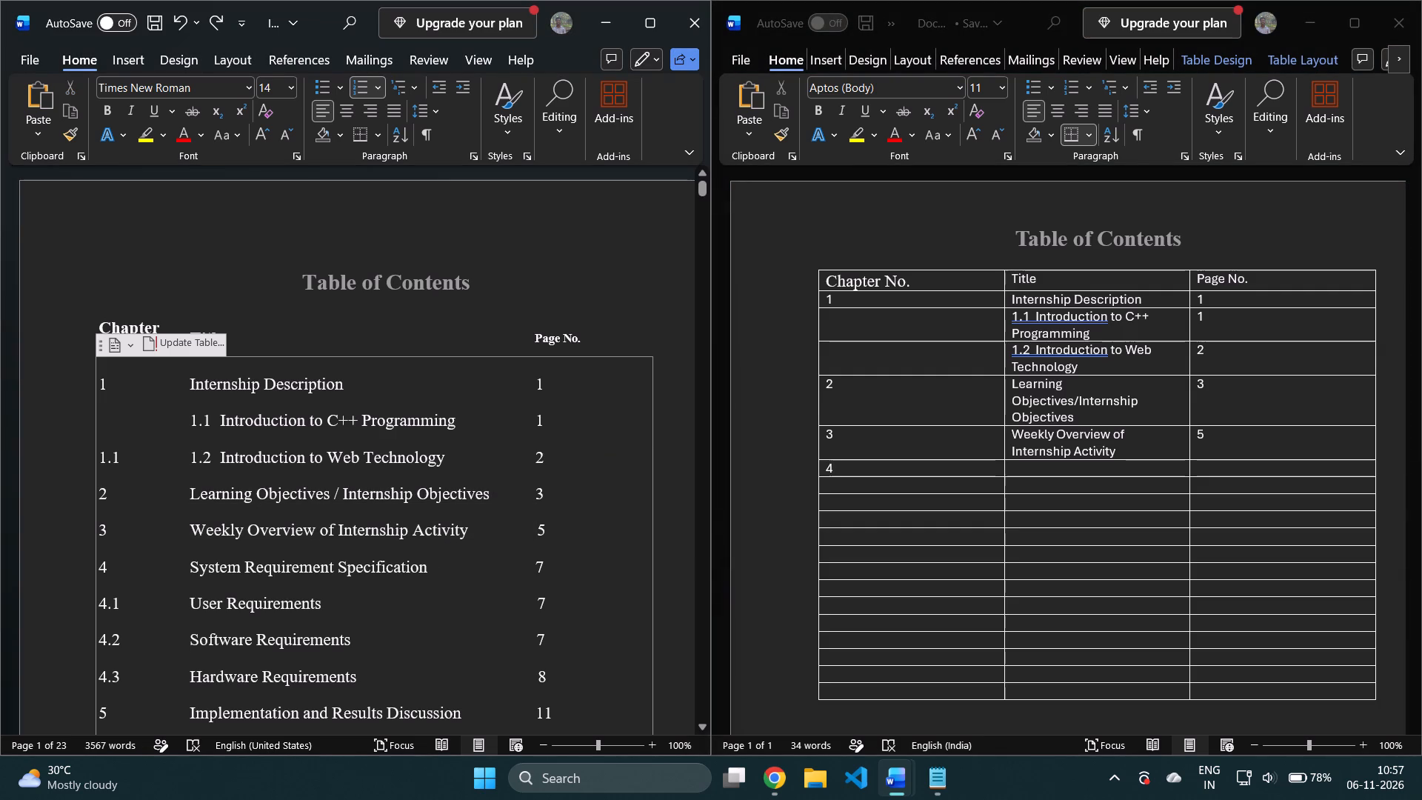
drag(430, 566, 196, 570)
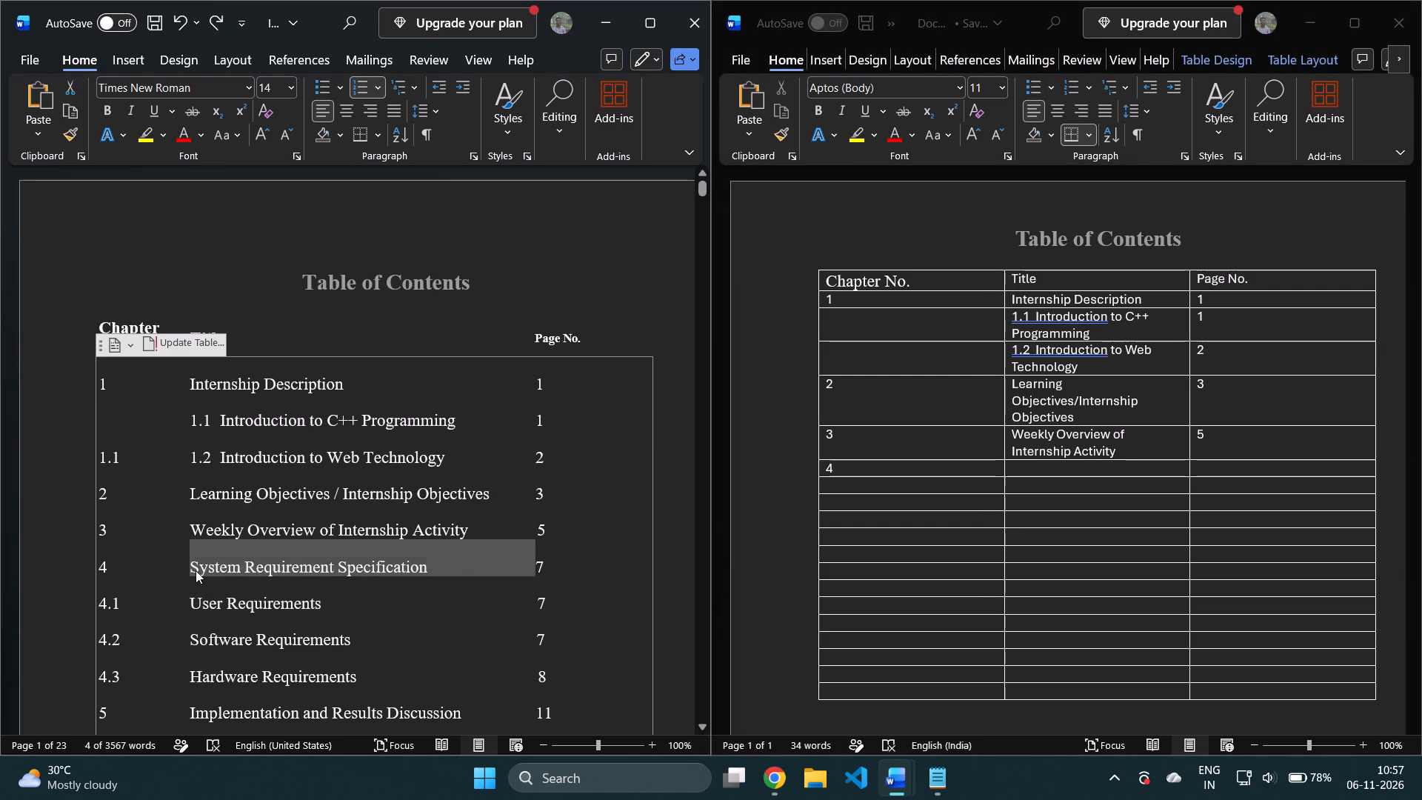
key(ctrl+c)
click(1077, 466)
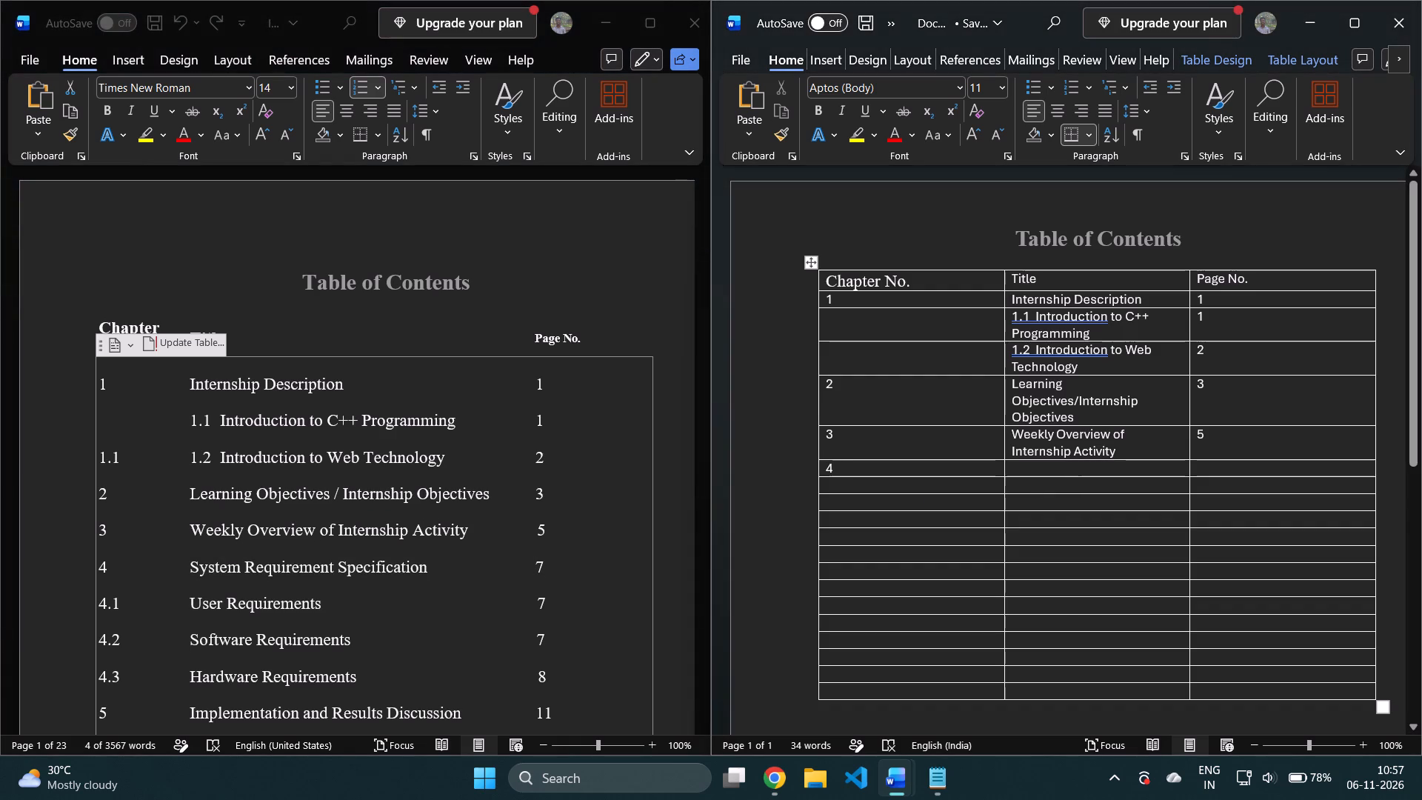
click(1077, 466)
key(ctrl+v)
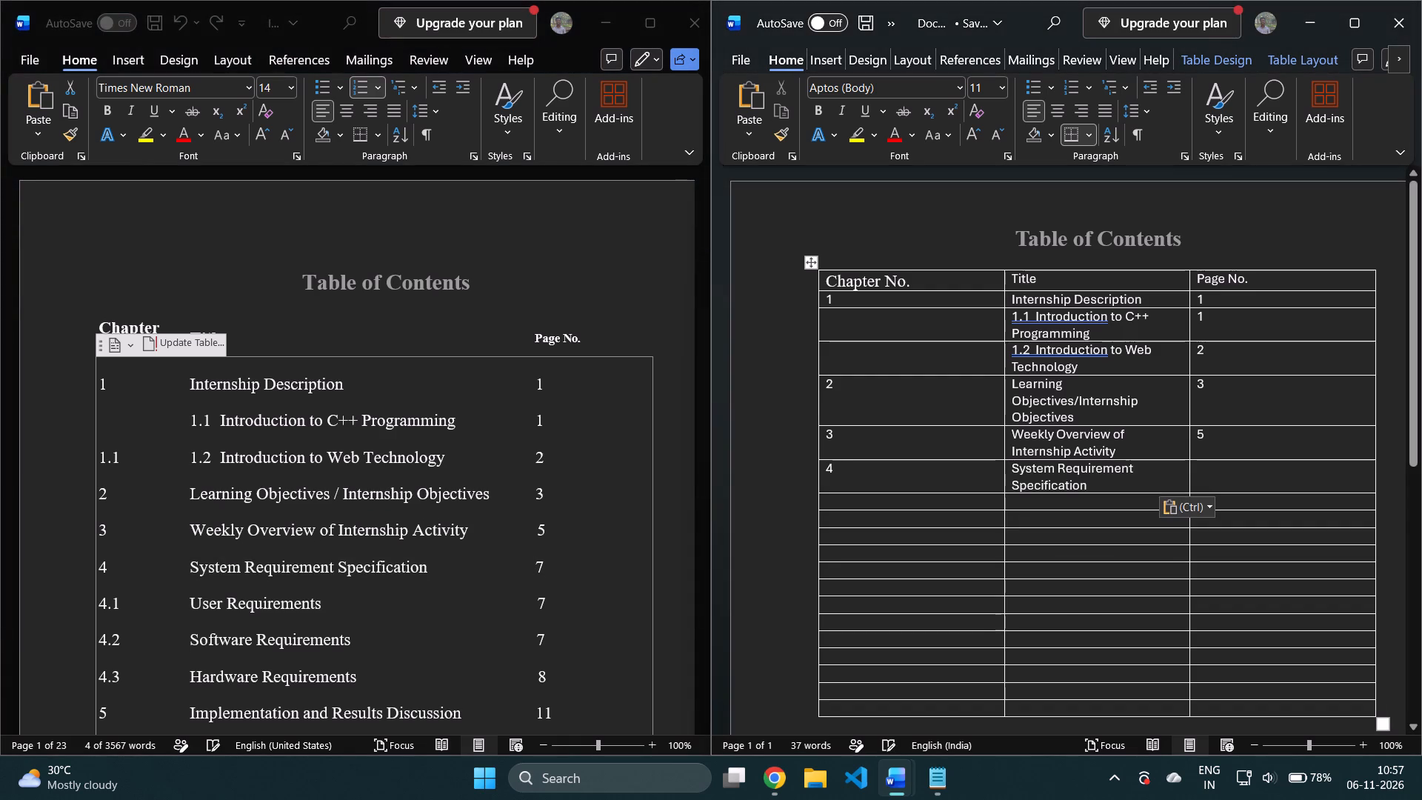
click(1222, 470)
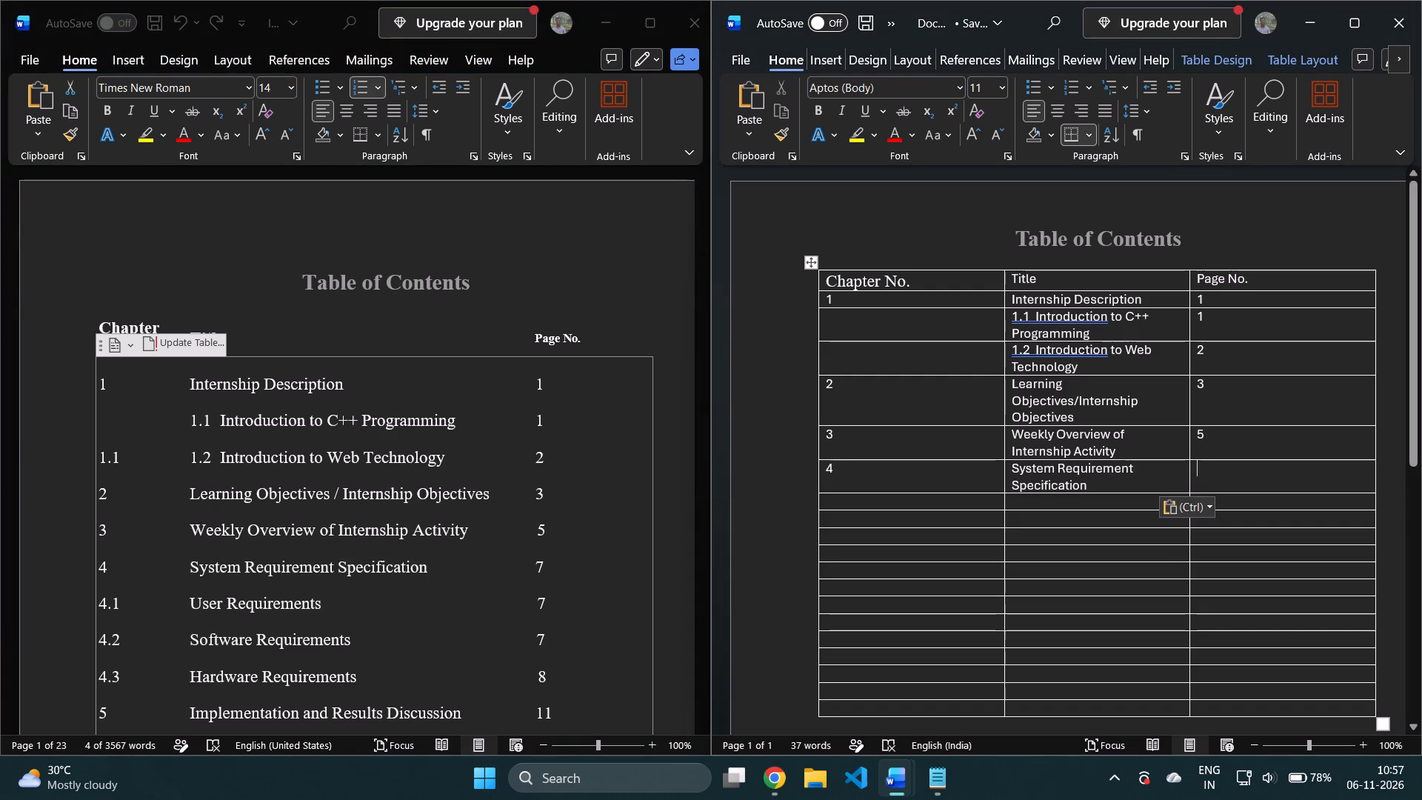
key(7)
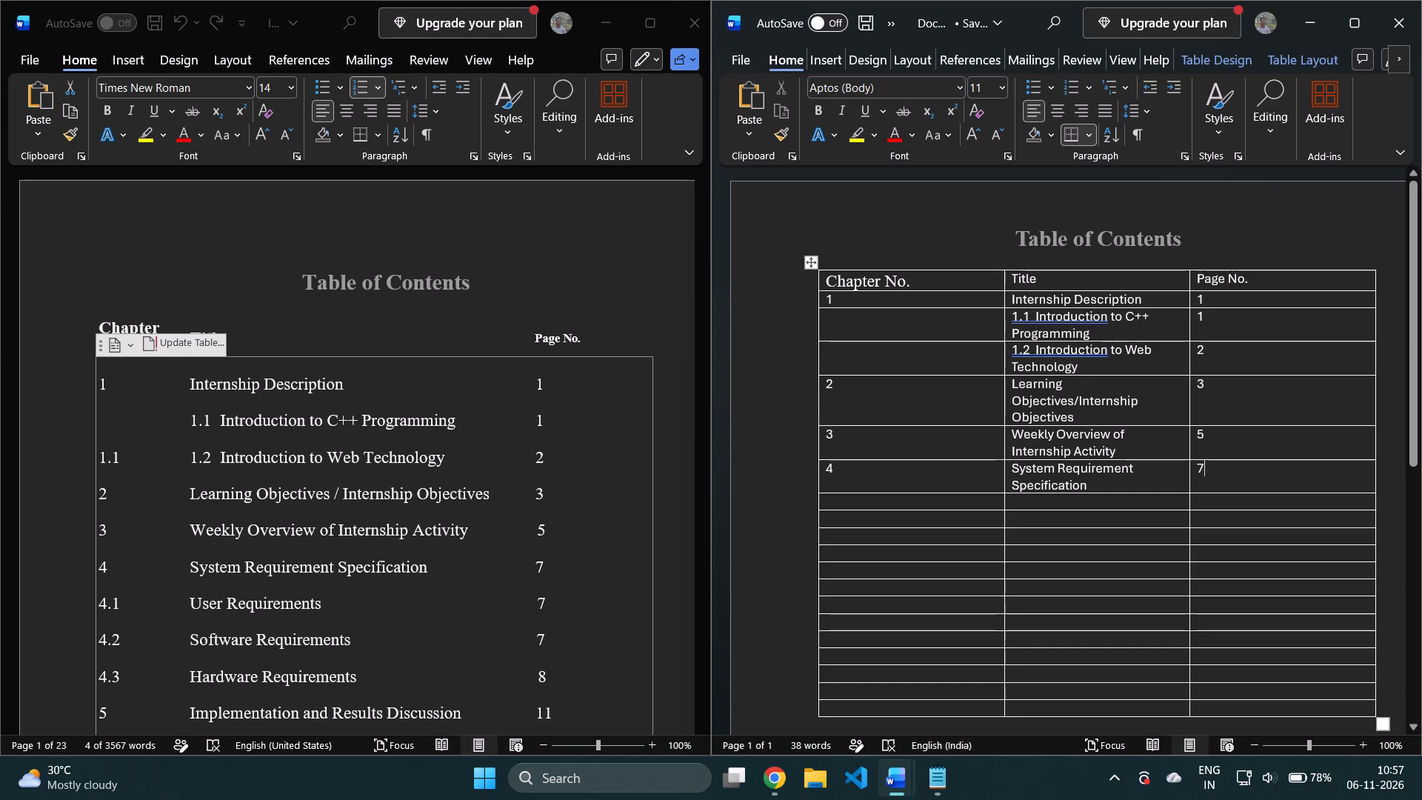
Enter page numbers 7, 7 and 8 in the Page No. column of the table's eighth to tenth rows.
click(1212, 502)
key(7)
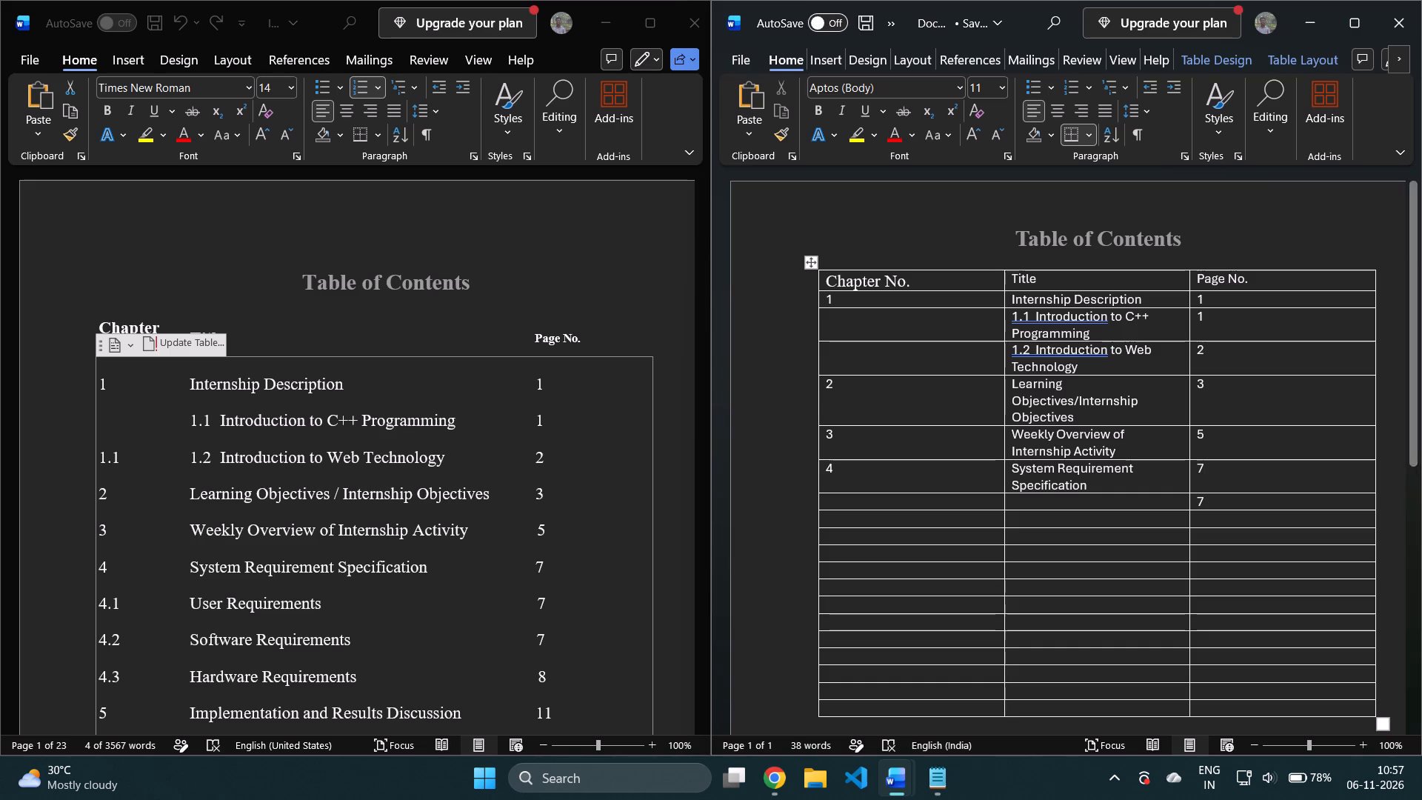
key(7)
key(BackSpace)
key(Down)
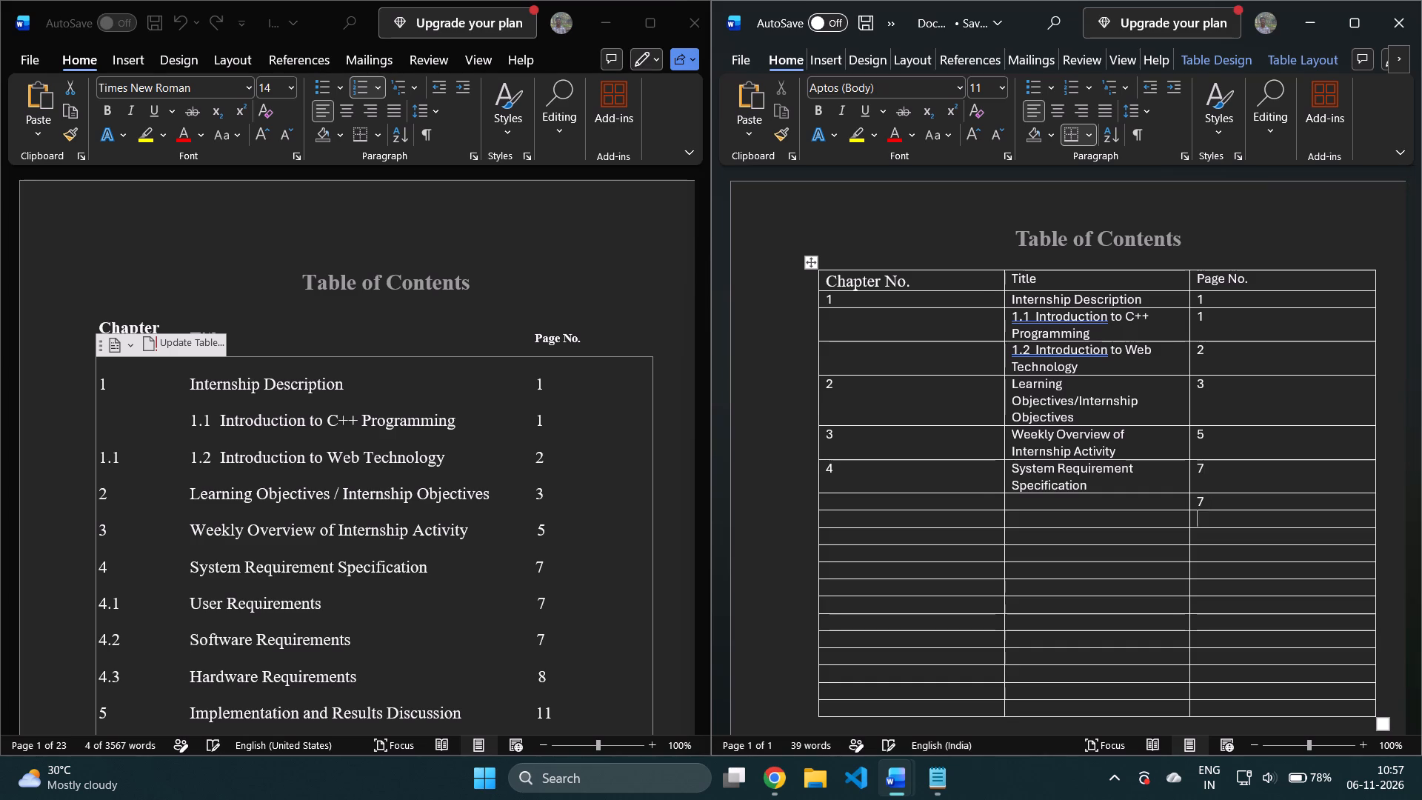
key(7)
key(Down)
key(8)
key(Down)
Enter page numbers 11, 11, 12 and 15 in the Page No. column of the table's eleventh to fourteenth rows.
text(11)
key(Down)
scroll(523, 495, down, 2)
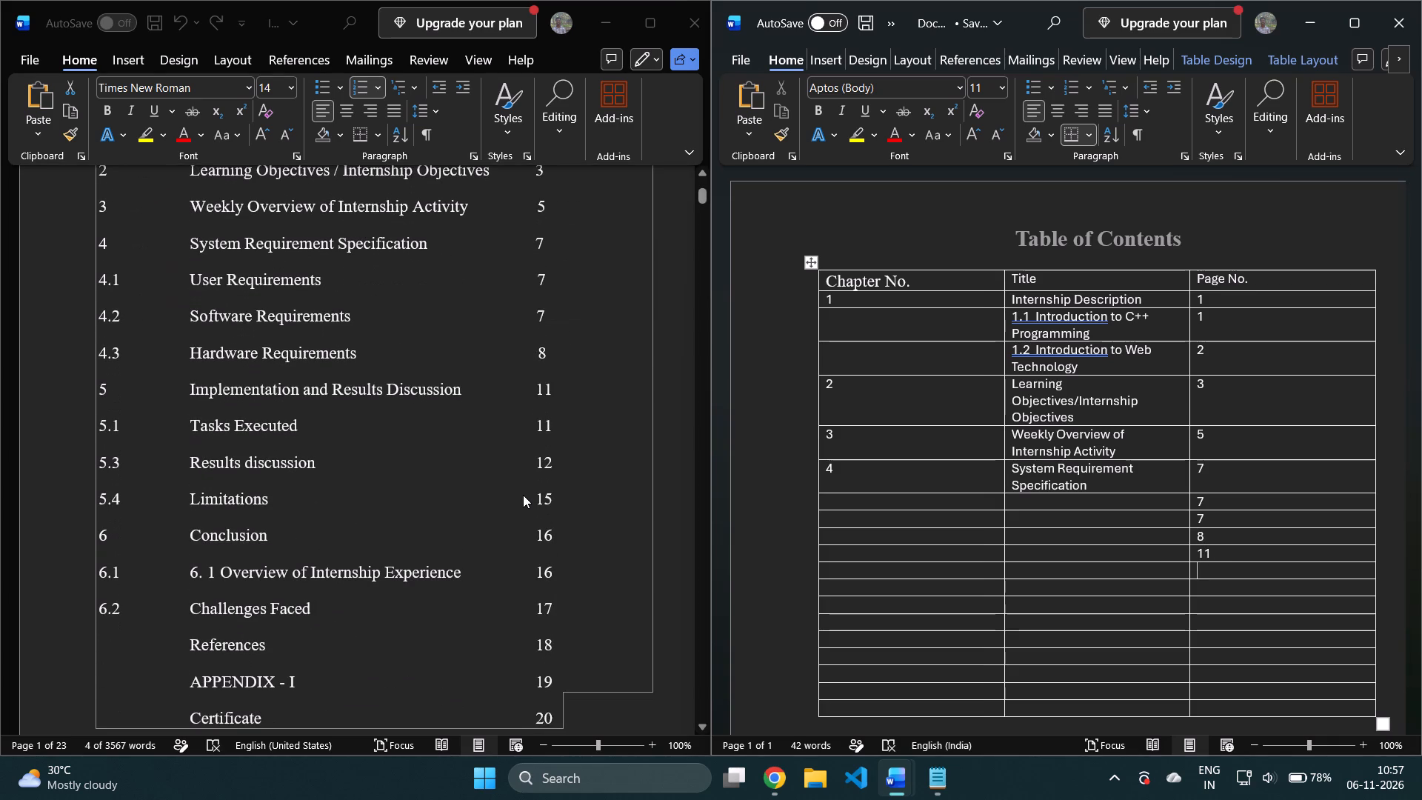
key(Down)
key(Up)
text(11)
key(Down)
text(12)
key(Down)
text(15)
Enter page numbers 16, 16, 17, 18, 19 and 20 in the Page No. column of the table's last six rows.
key(Down)
text(16)
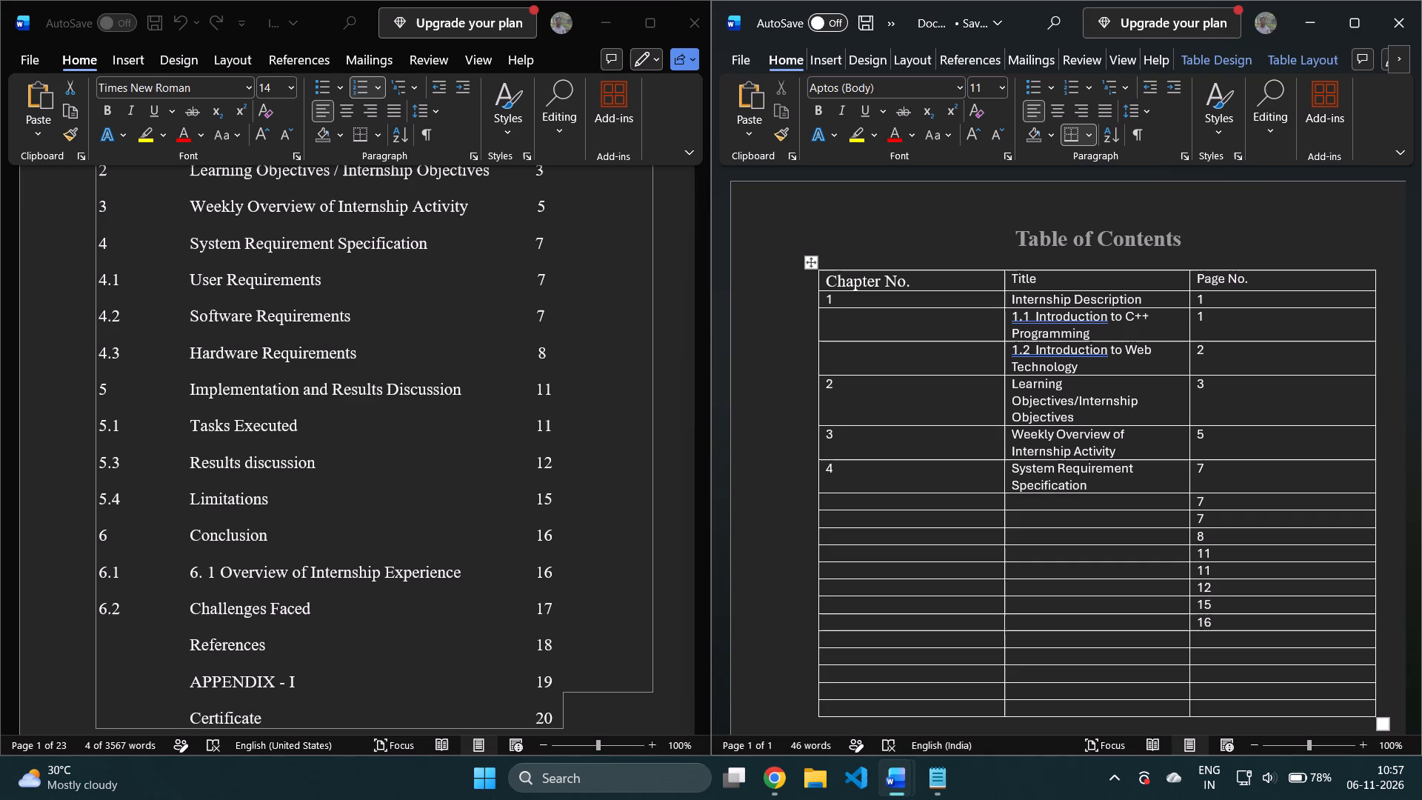
key(Down)
text(16)
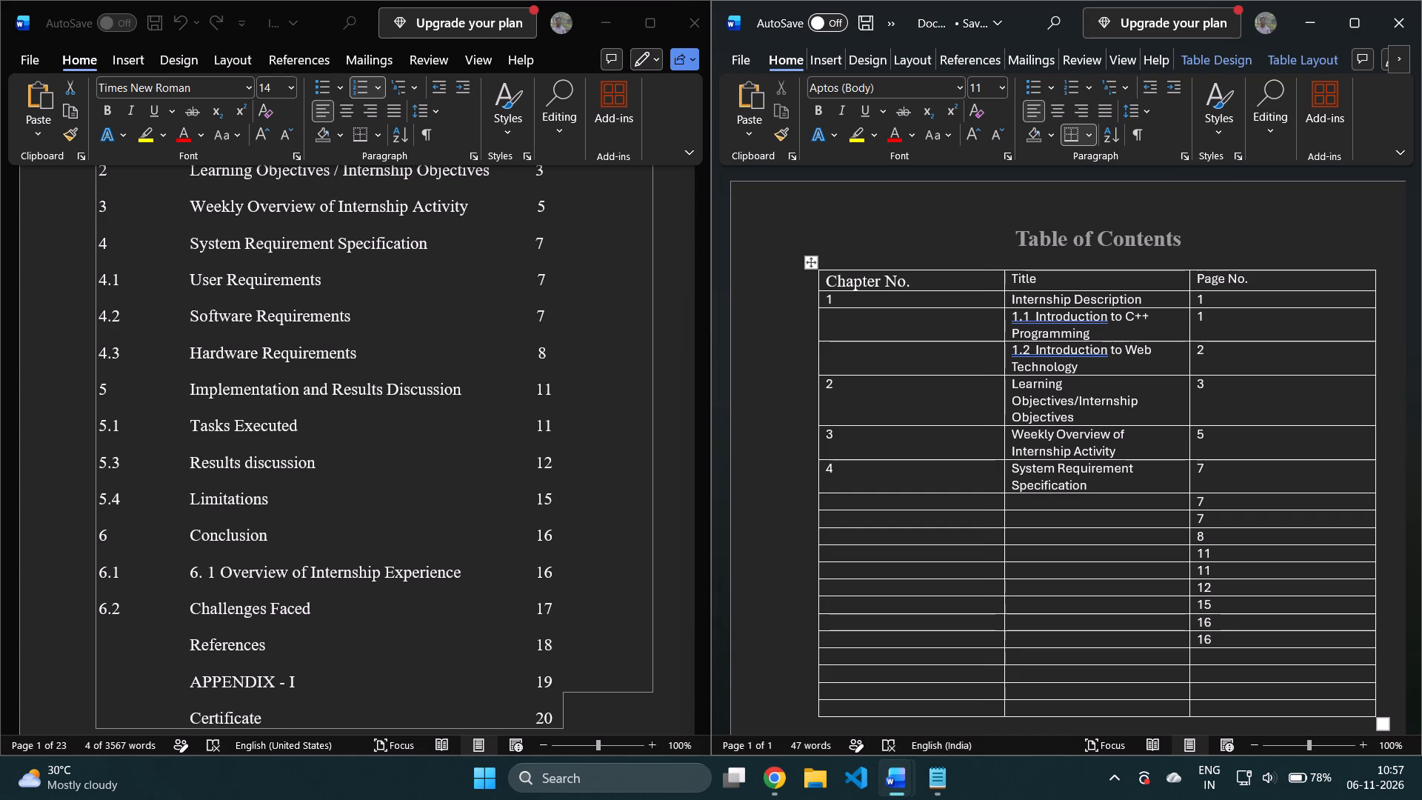
key(Down)
text(17)
key(Down)
text(18)
key(Down)
text(19)
key(Down)
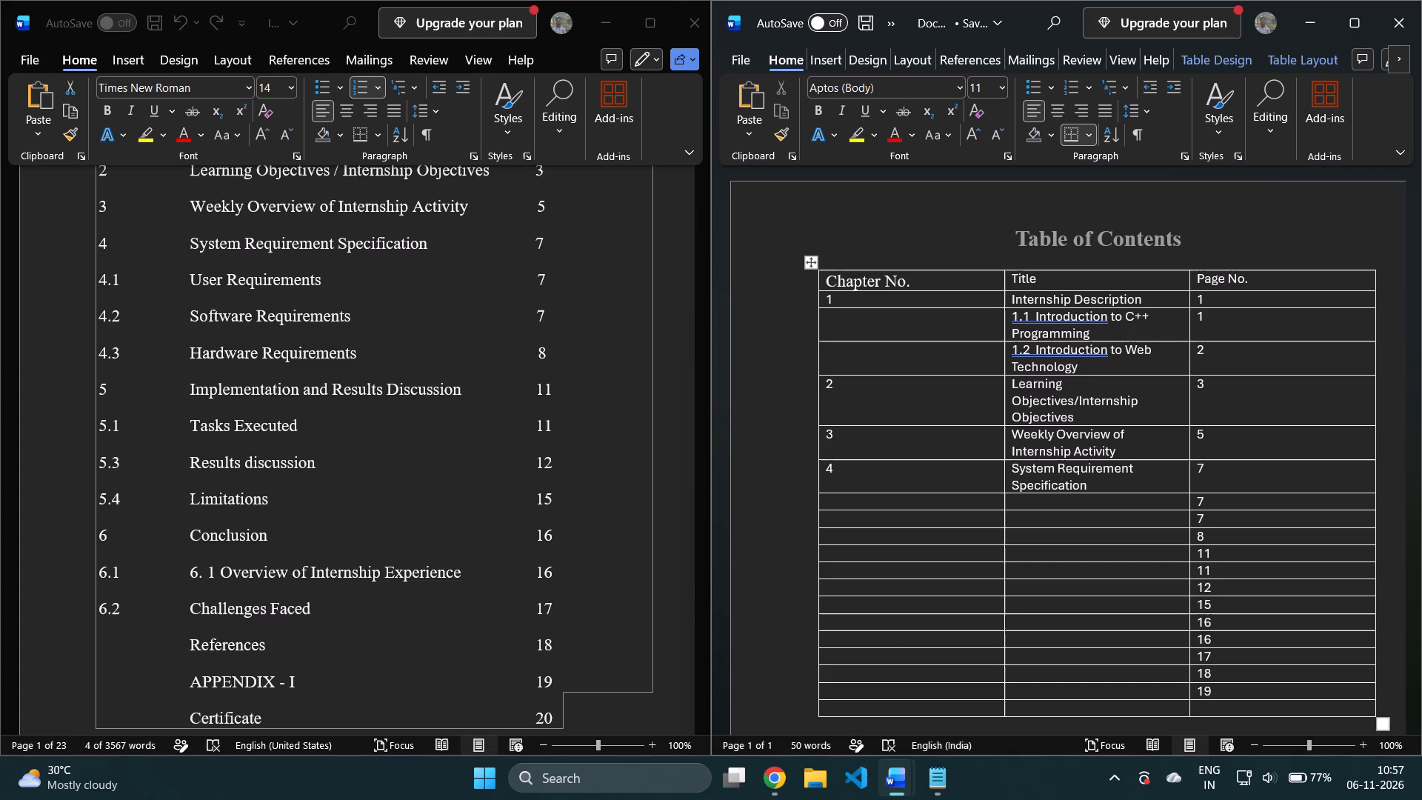
text(20)
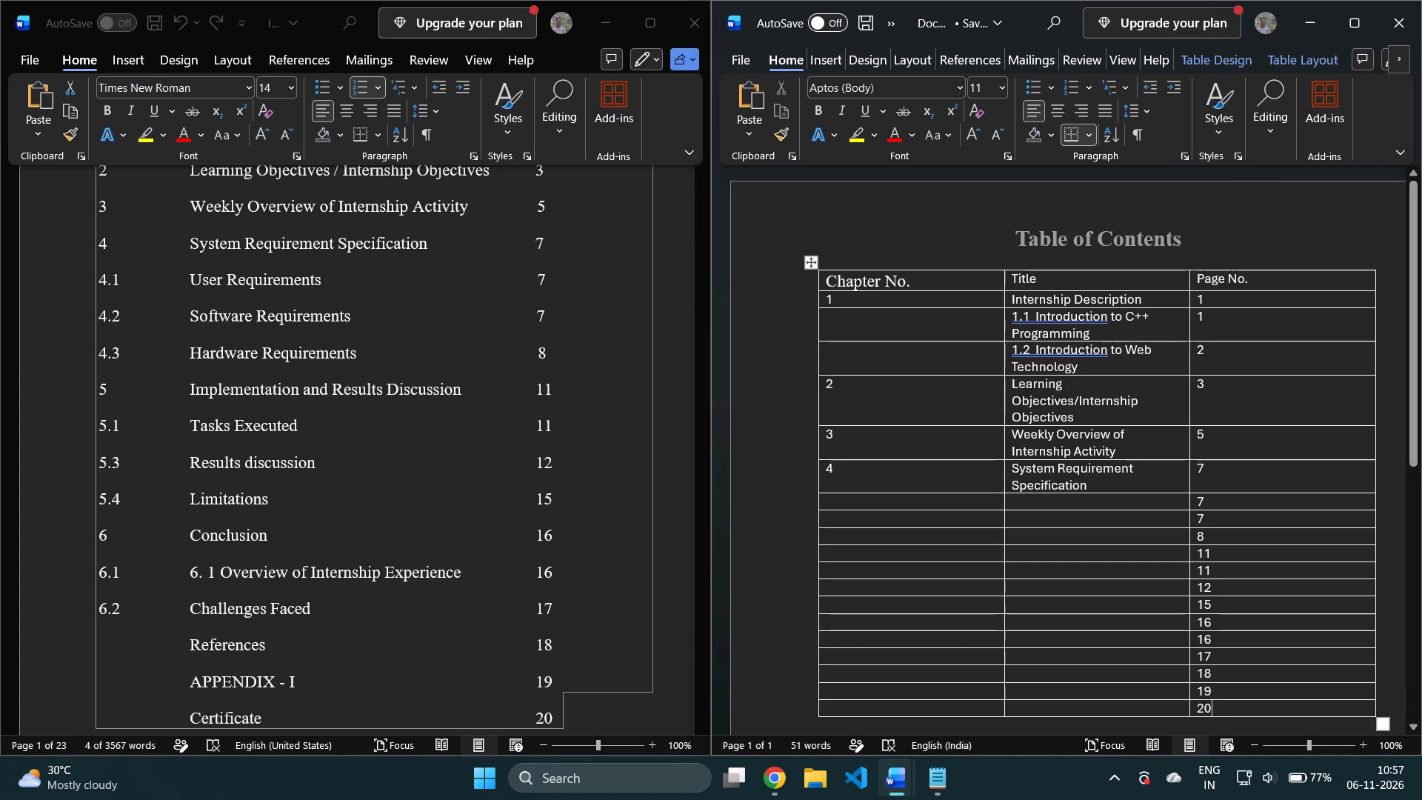
Enter the section number 4.1 in the title cell of the table's eighth row.
click(1019, 504)
text(41)
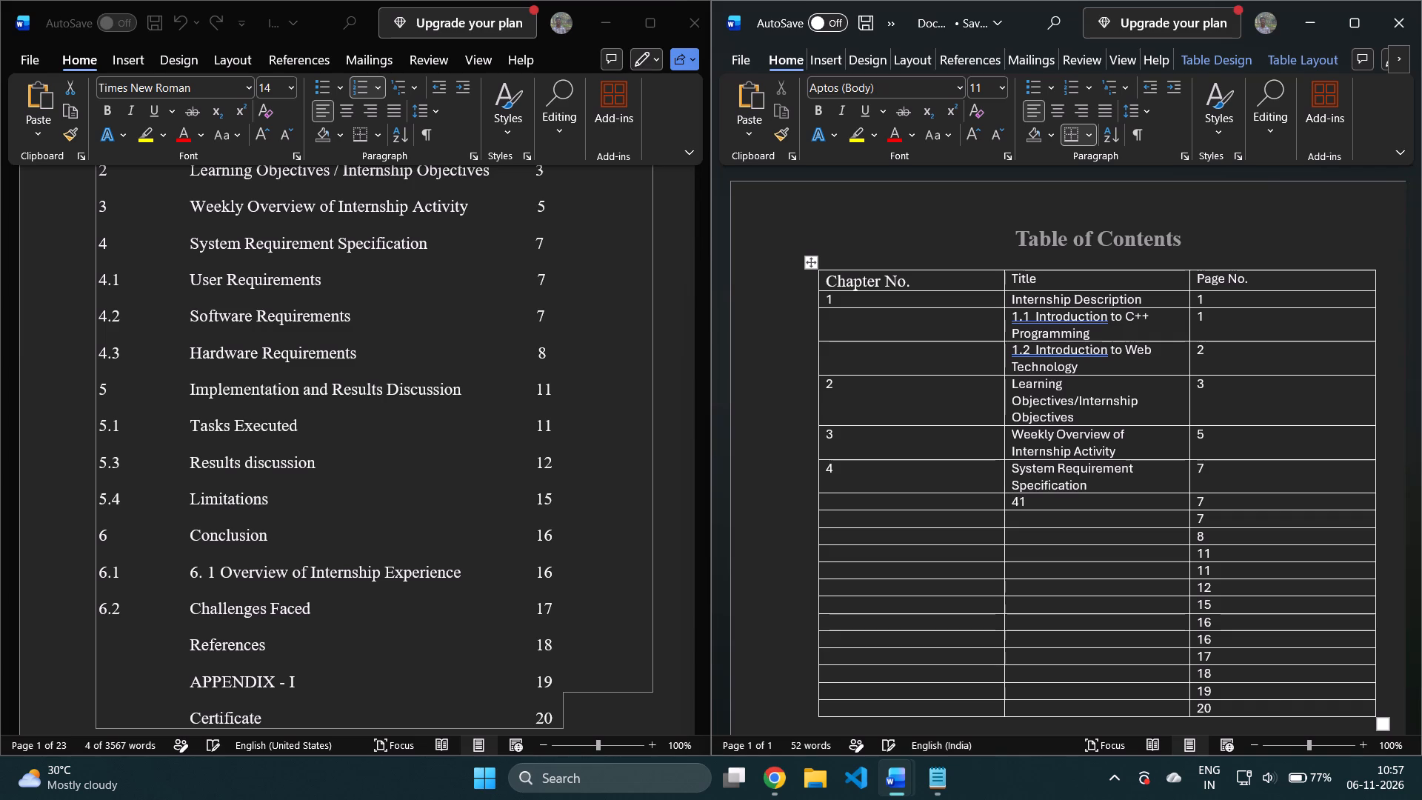
key(BackSpace)
text(.1)
Try to select the title "User Requirements" in the report's original table of contents.
ctrl+scroll(323, 273, down, 1)
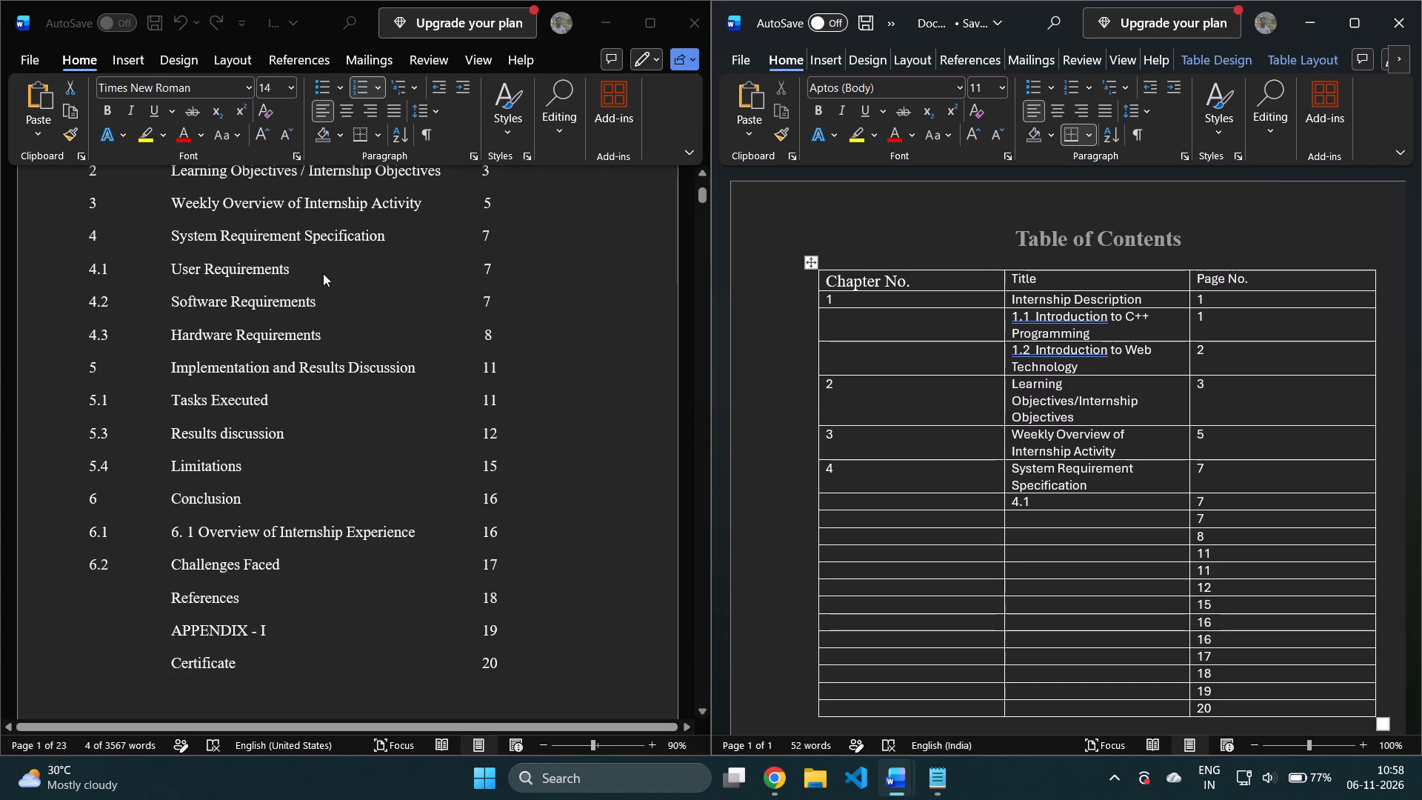
drag(287, 272, 224, 272)
drag(291, 271, 173, 279)
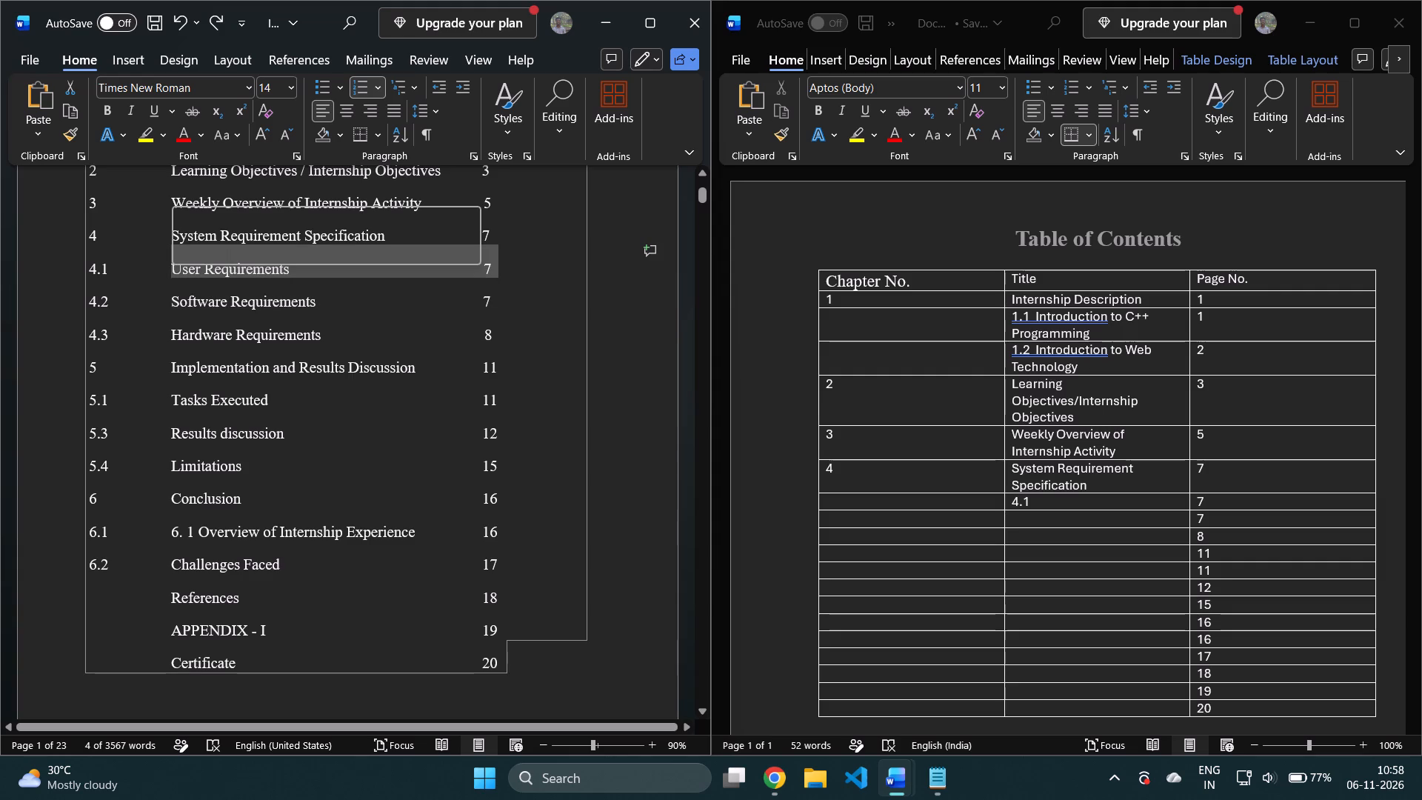
click(284, 283)
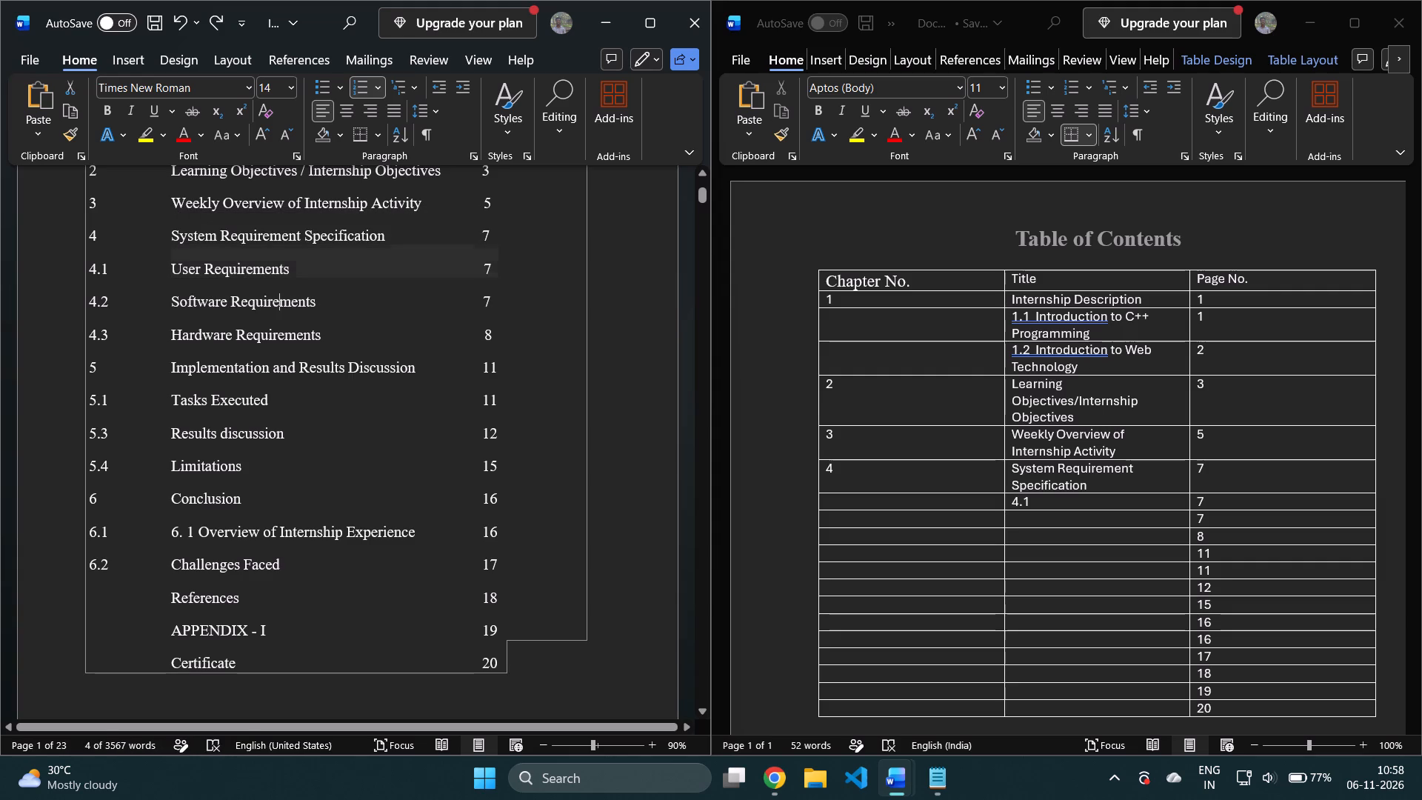
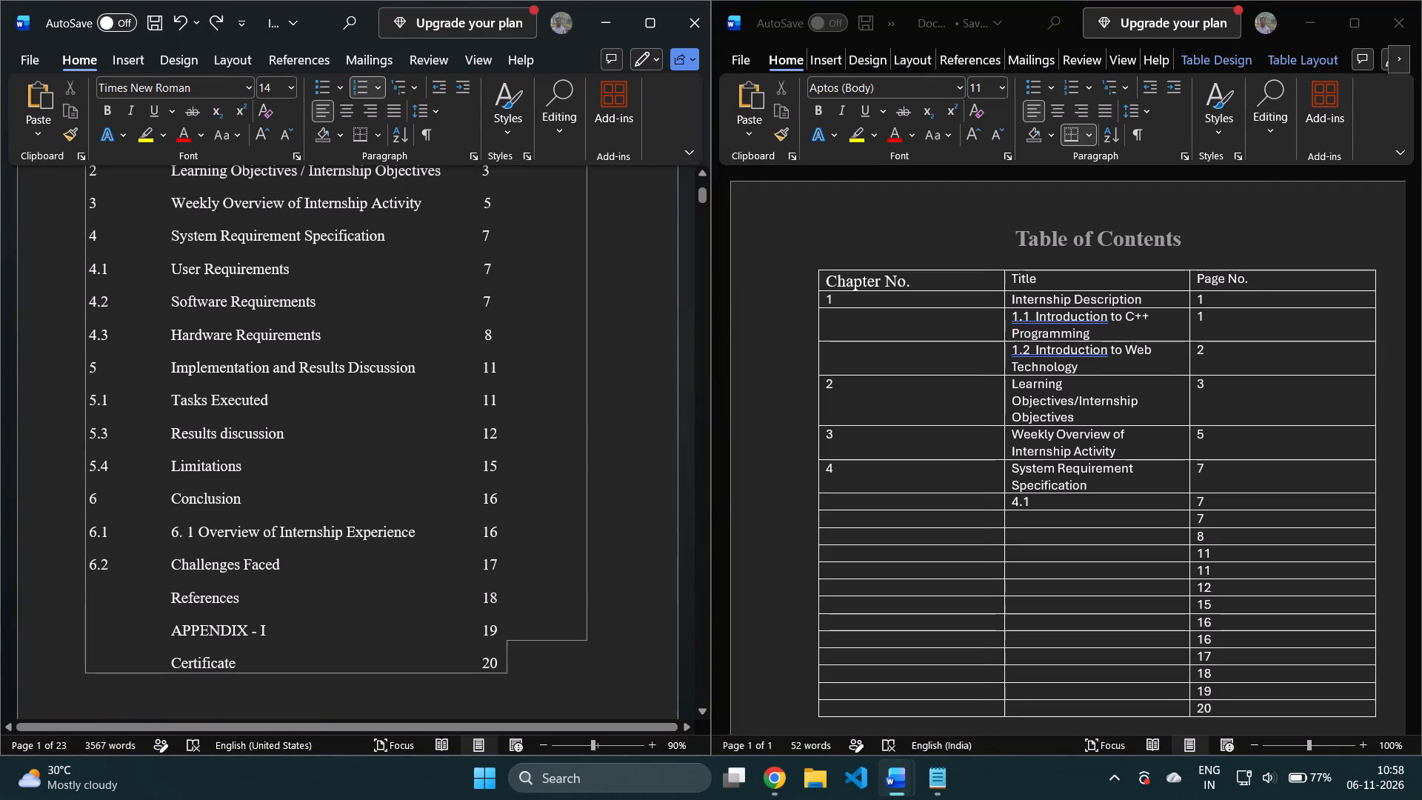
Copy "Software Requirements" from the report's original contents list and paste it after 4.1 in the new table's eighth row.
drag(319, 303, 173, 312)
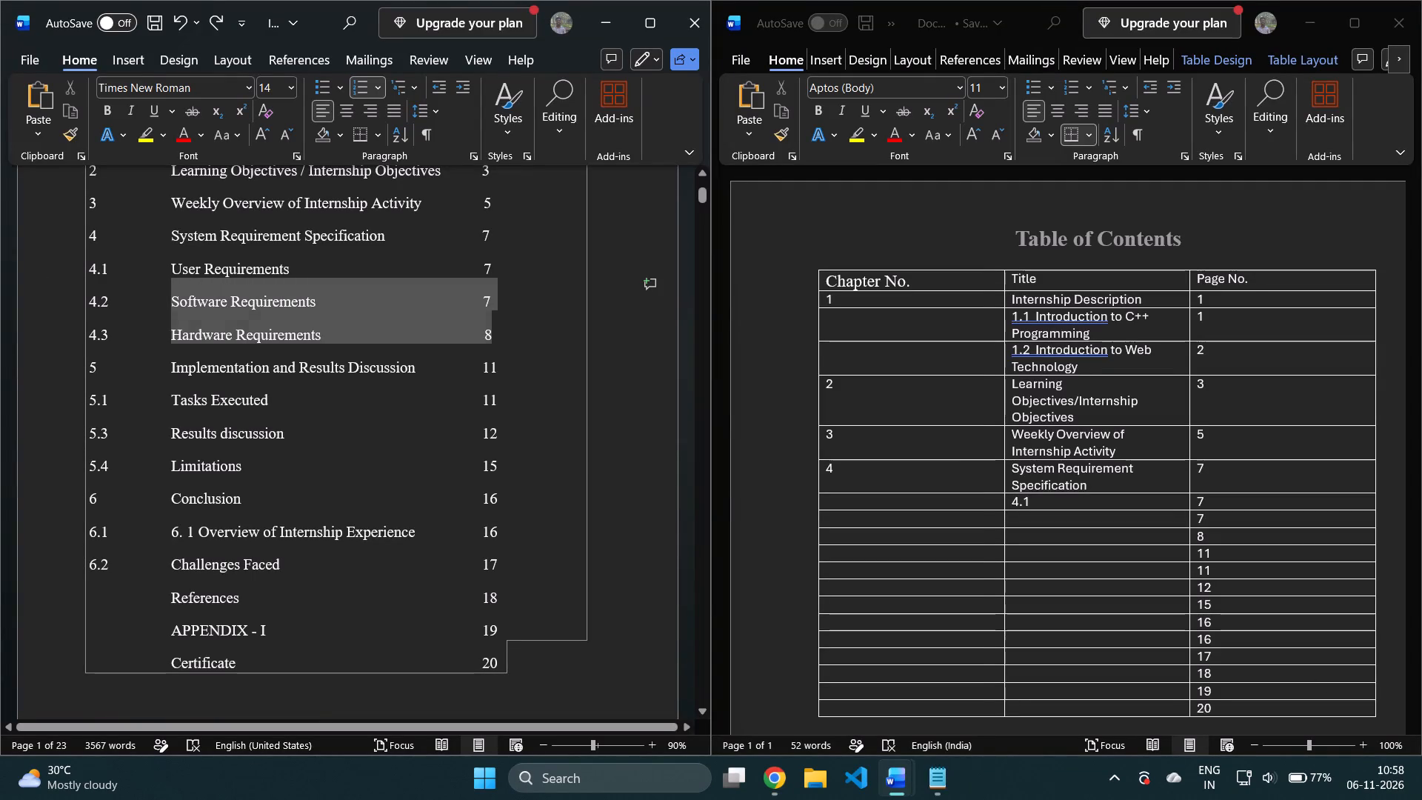
drag(173, 312, 173, 312)
click(173, 312)
double_click(175, 298)
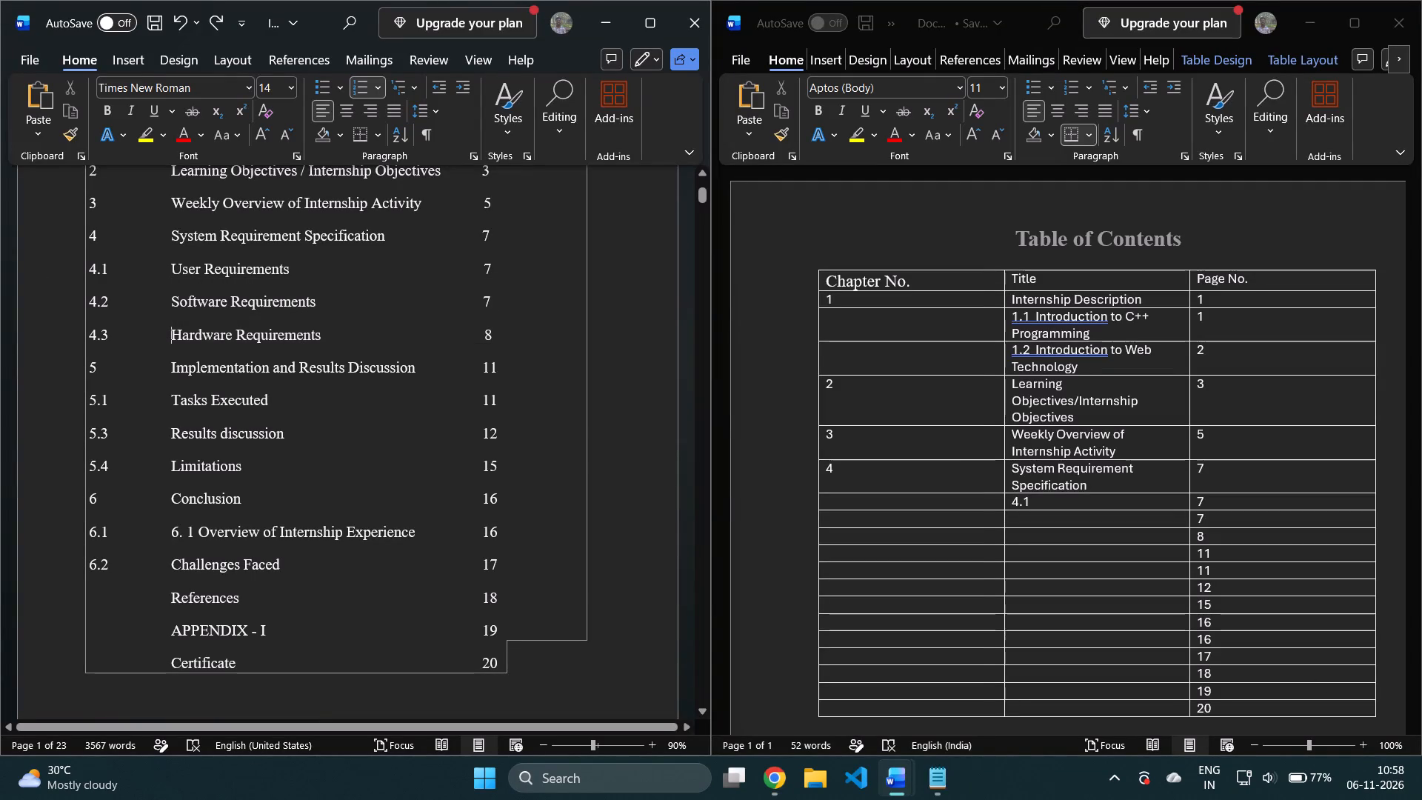
double_click(254, 304)
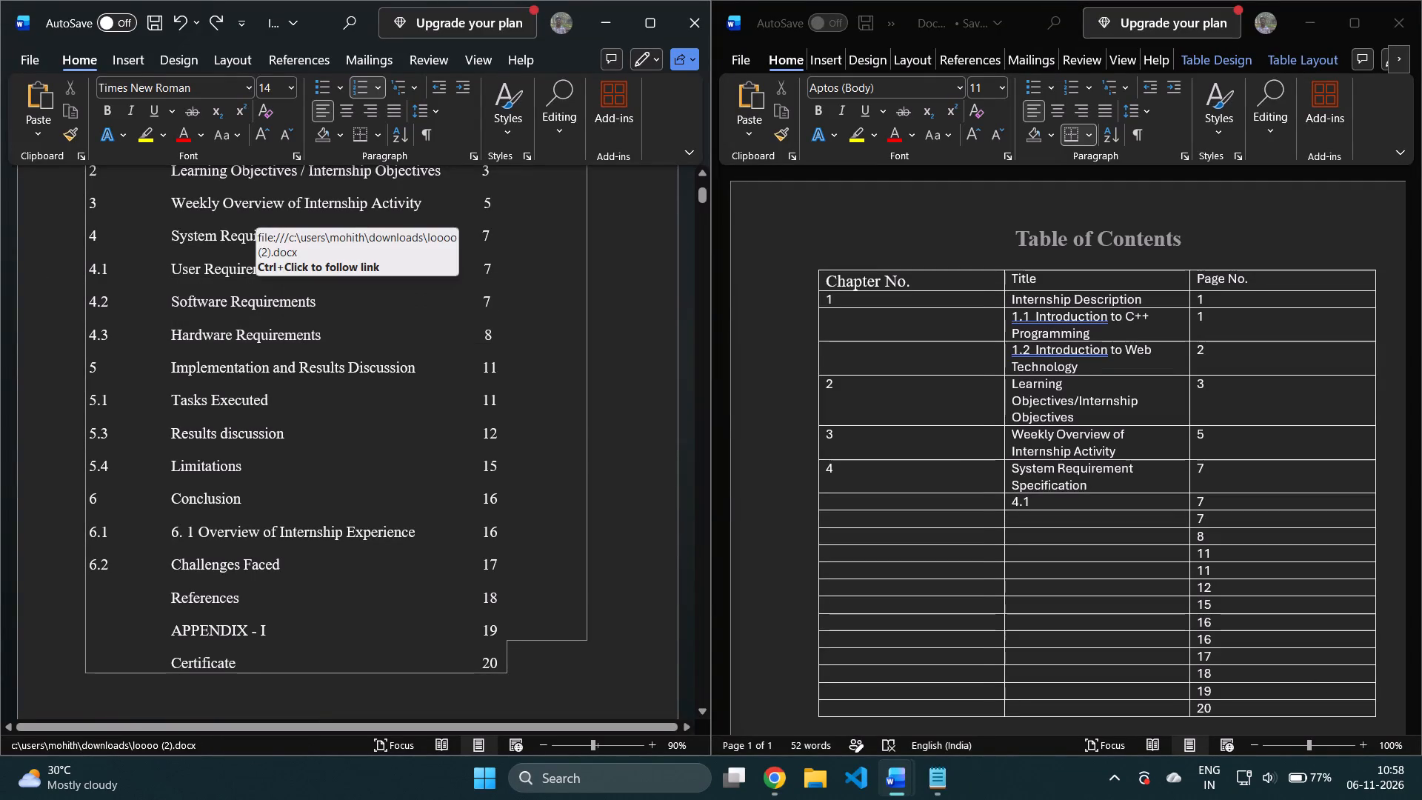
drag(318, 303, 170, 307)
key(ctrl+c)
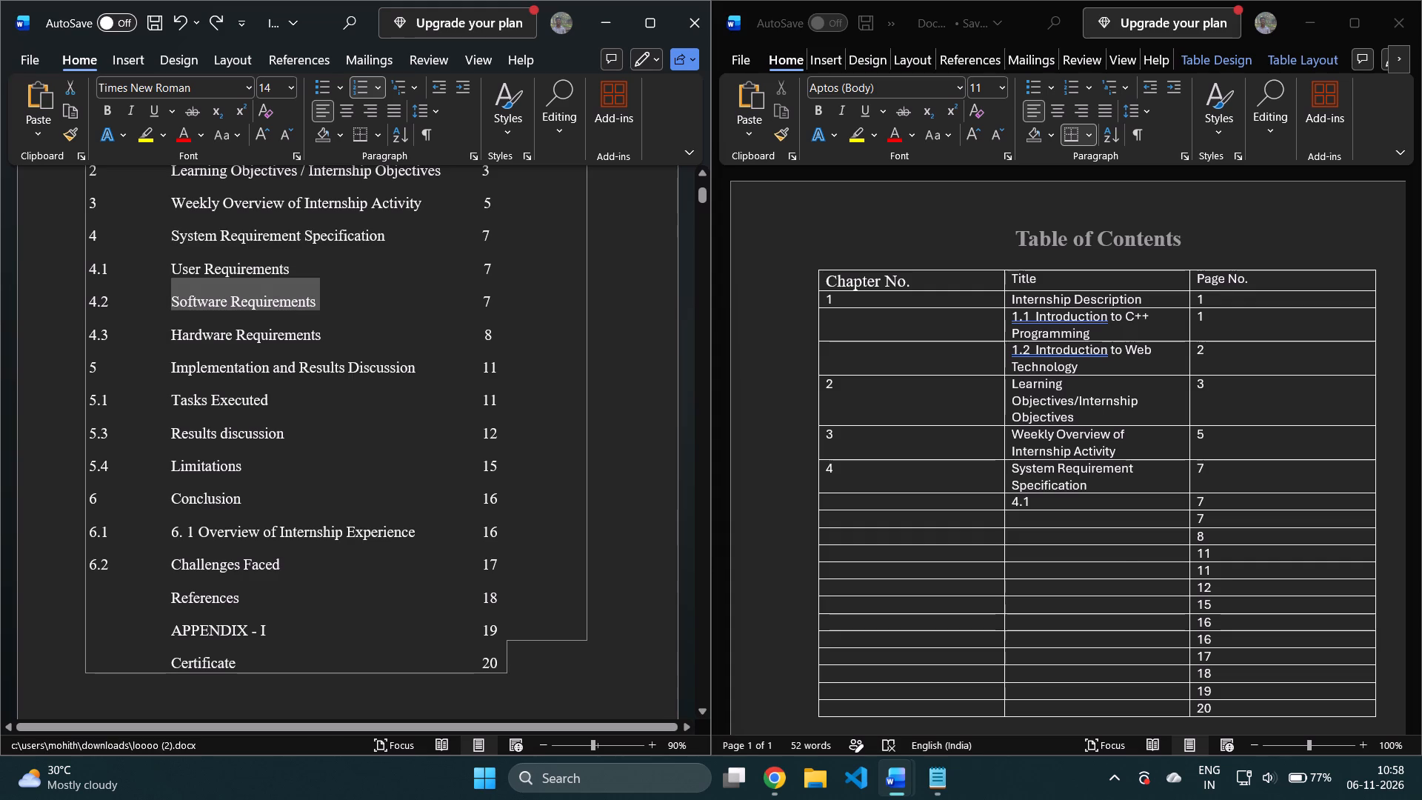
click(1047, 504)
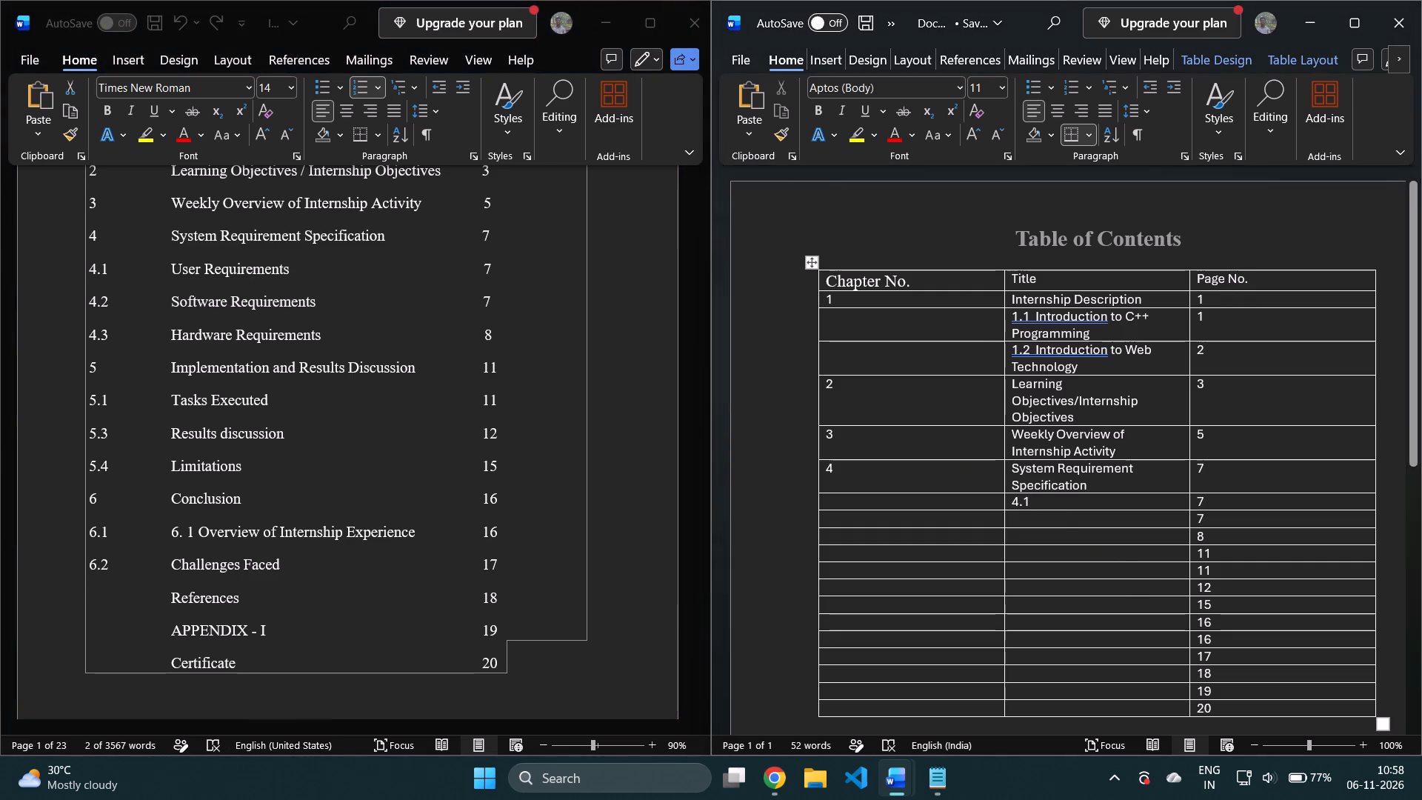
key(space)
key(space)
key(ctrl+v)
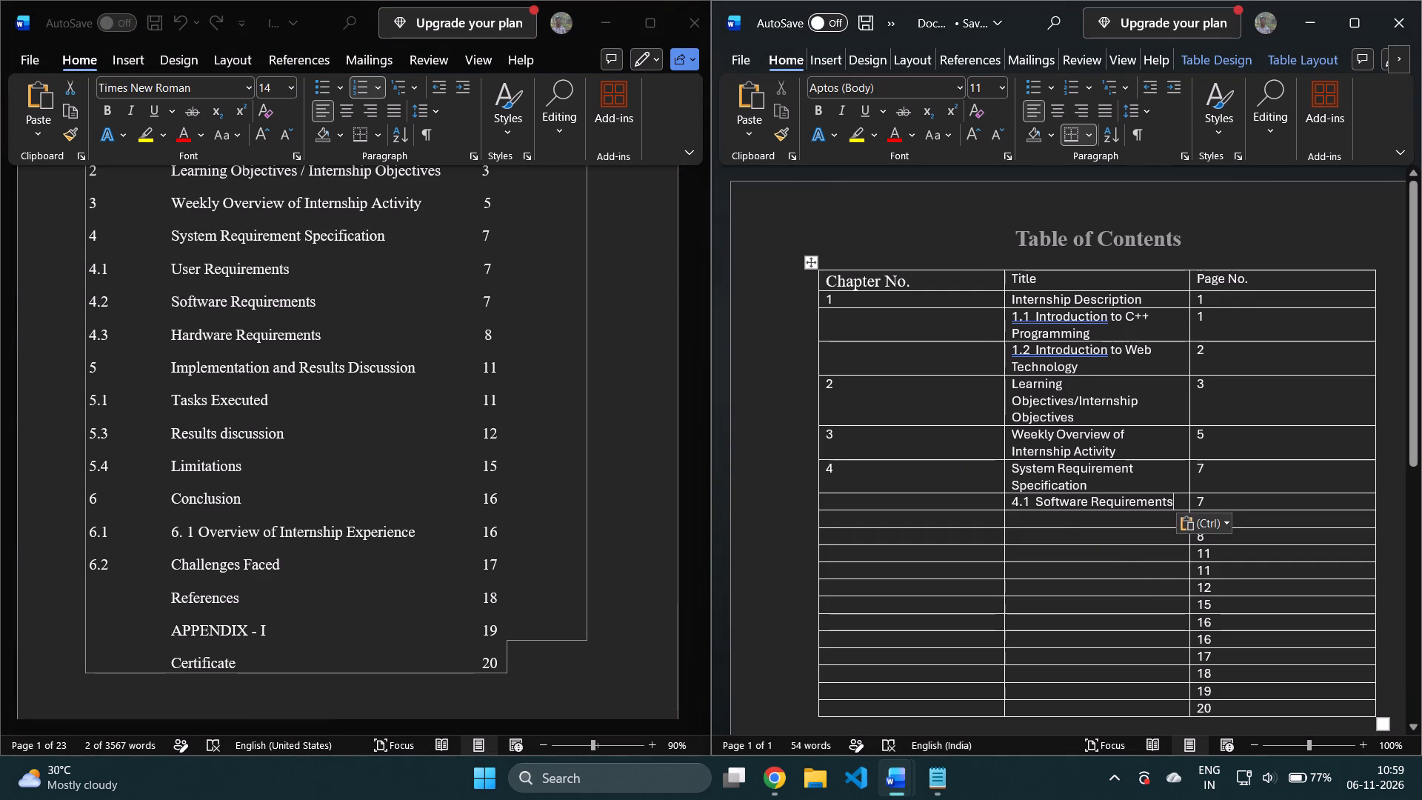
Fill the ninth row's title cell with 4.2 and the title "Software Requirements" copied from the report's contents list.
click(1051, 514)
key(4)
text(.2)
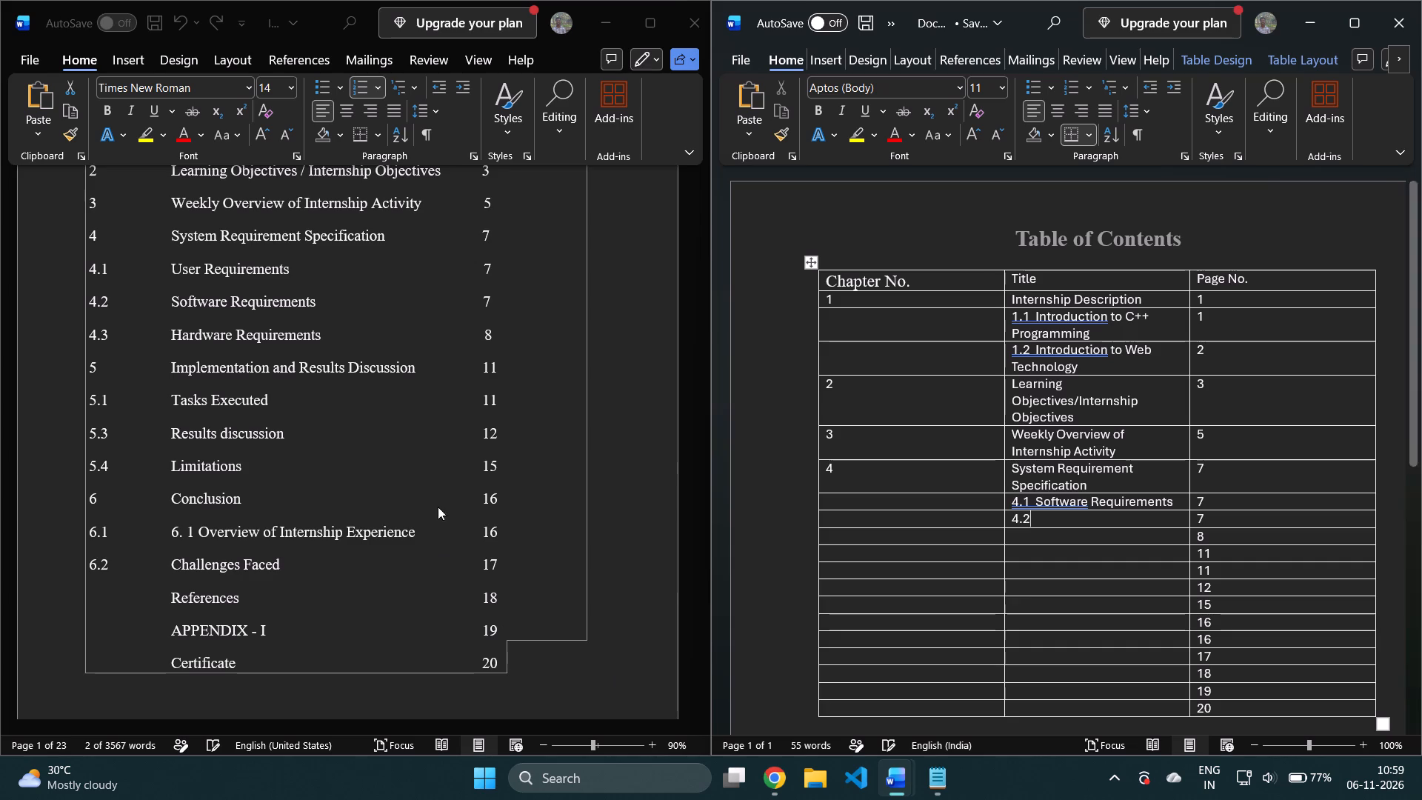
drag(317, 303, 316, 303)
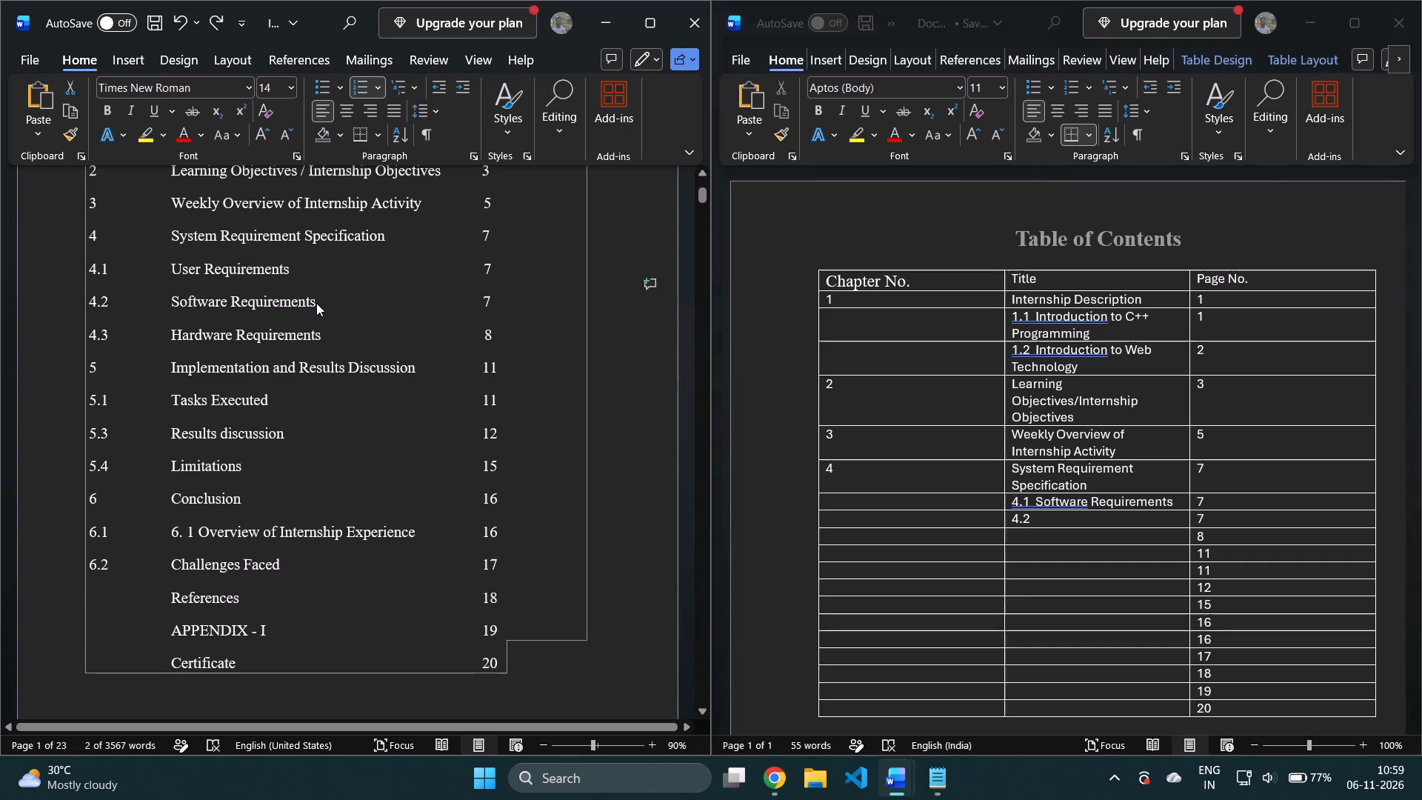
drag(316, 303, 236, 310)
key(ctrl+c)
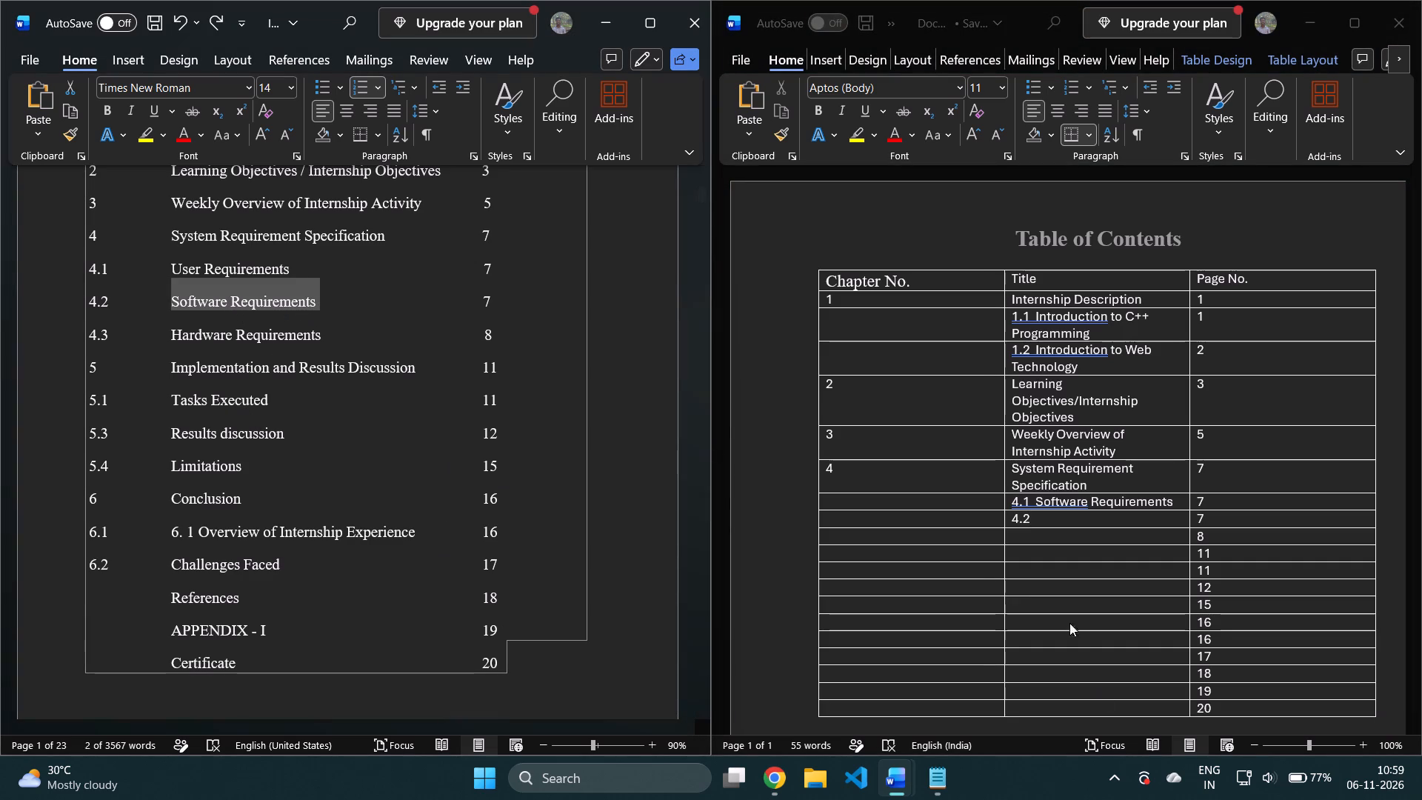
click(1044, 521)
key(space)
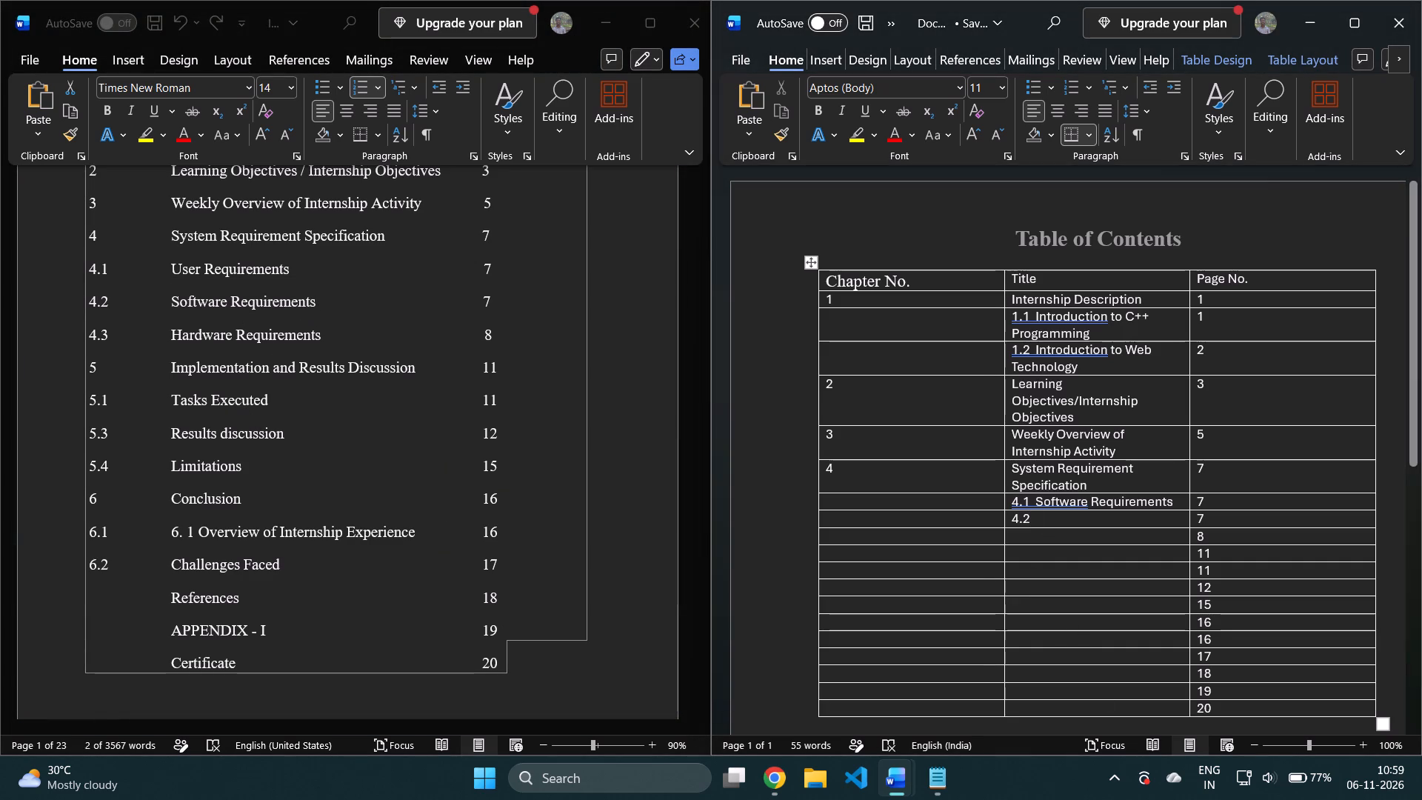
key(space)
key(ctrl+v)
Fill the tenth row's title cell with 4.3 and the title "Hardware Requirements" copied from the report's contents list.
click(1031, 539)
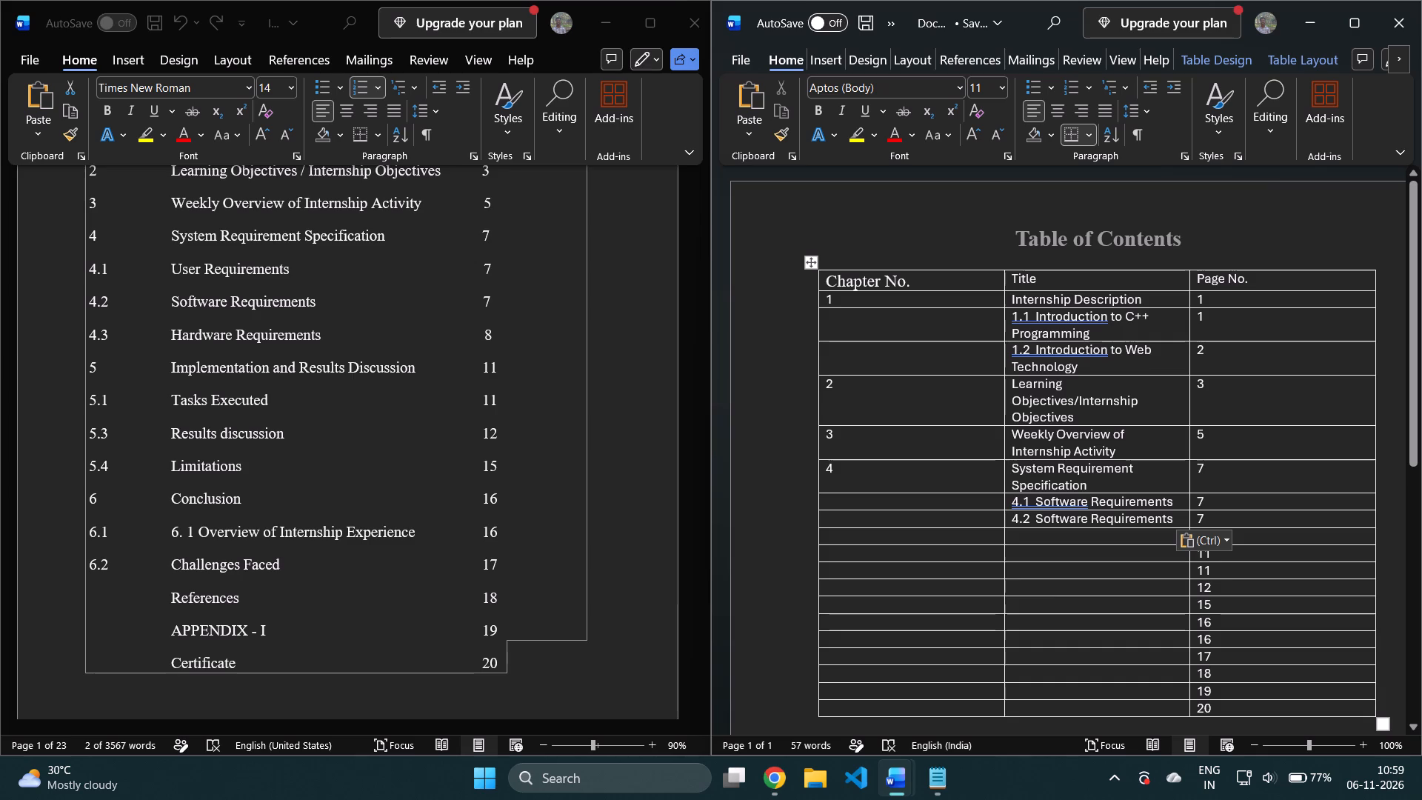
text(4.2)
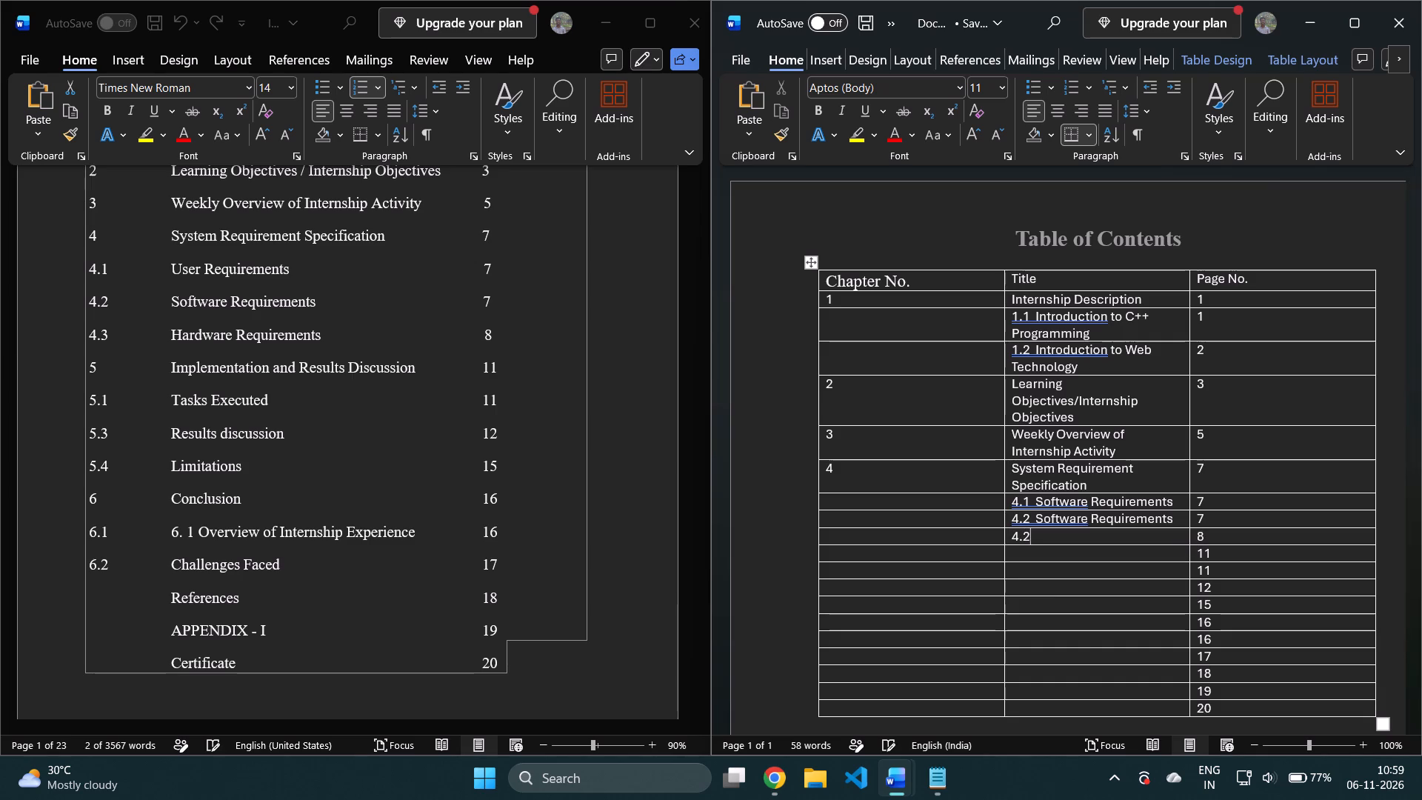
key(BackSpace)
key(3)
key(space)
key(space)
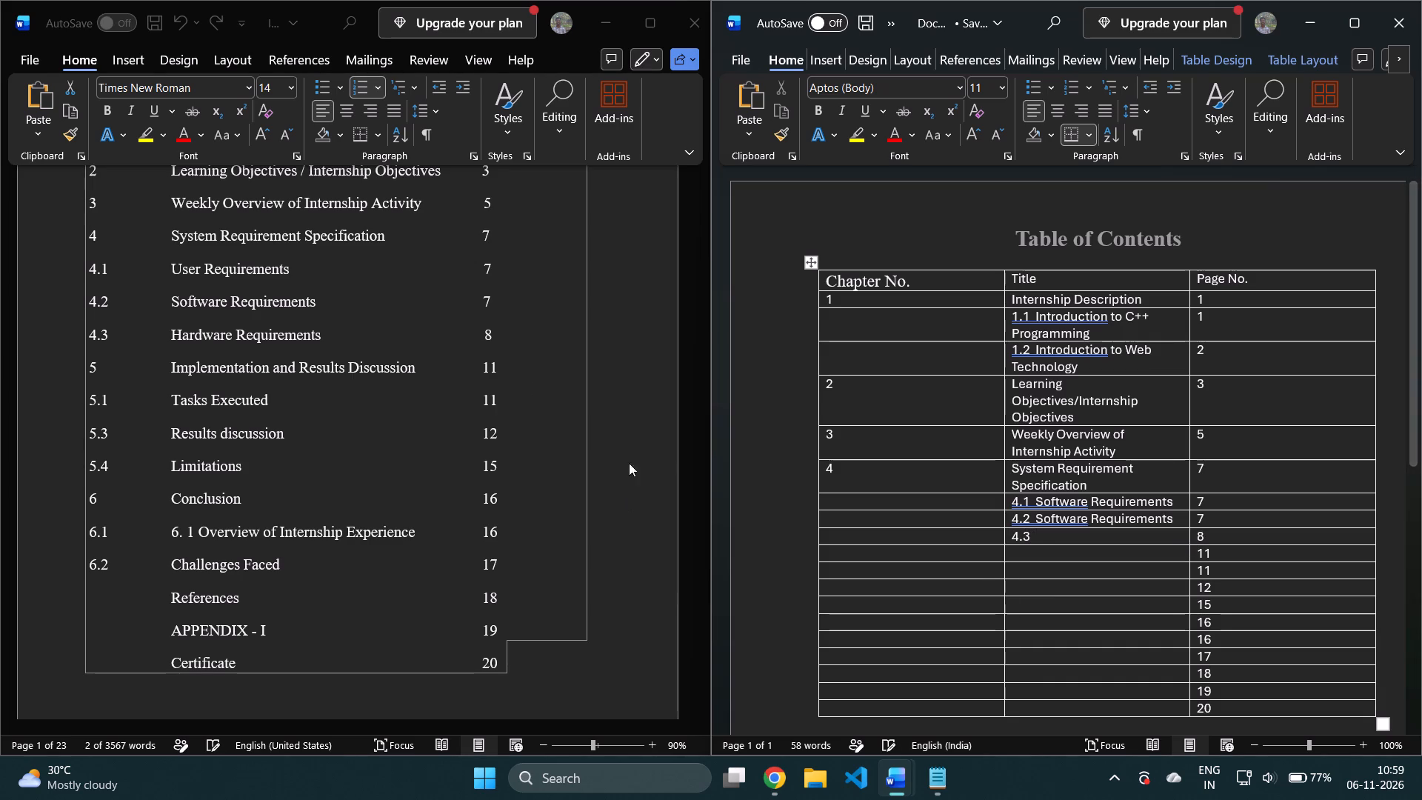
drag(326, 331, 247, 335)
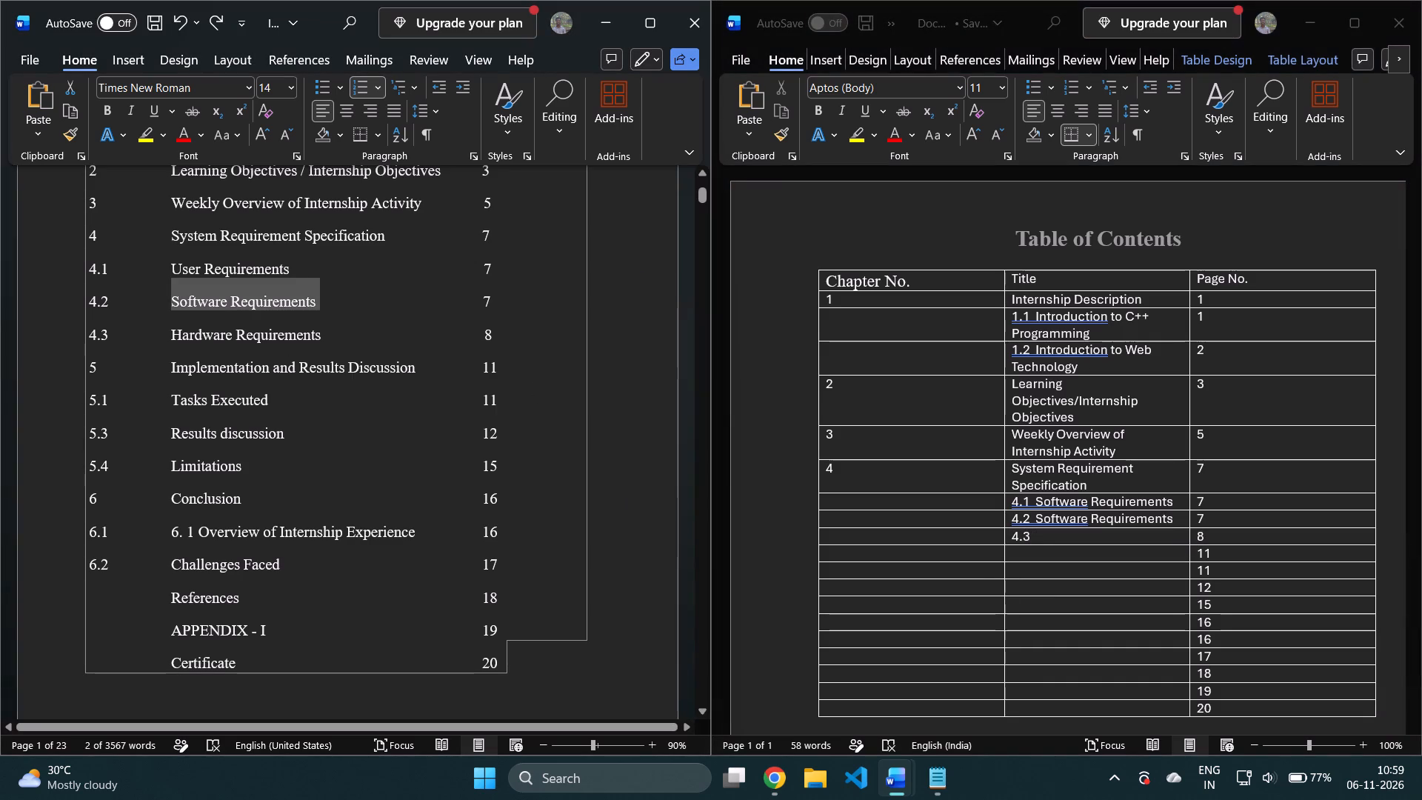
click(319, 333)
drag(320, 333, 184, 343)
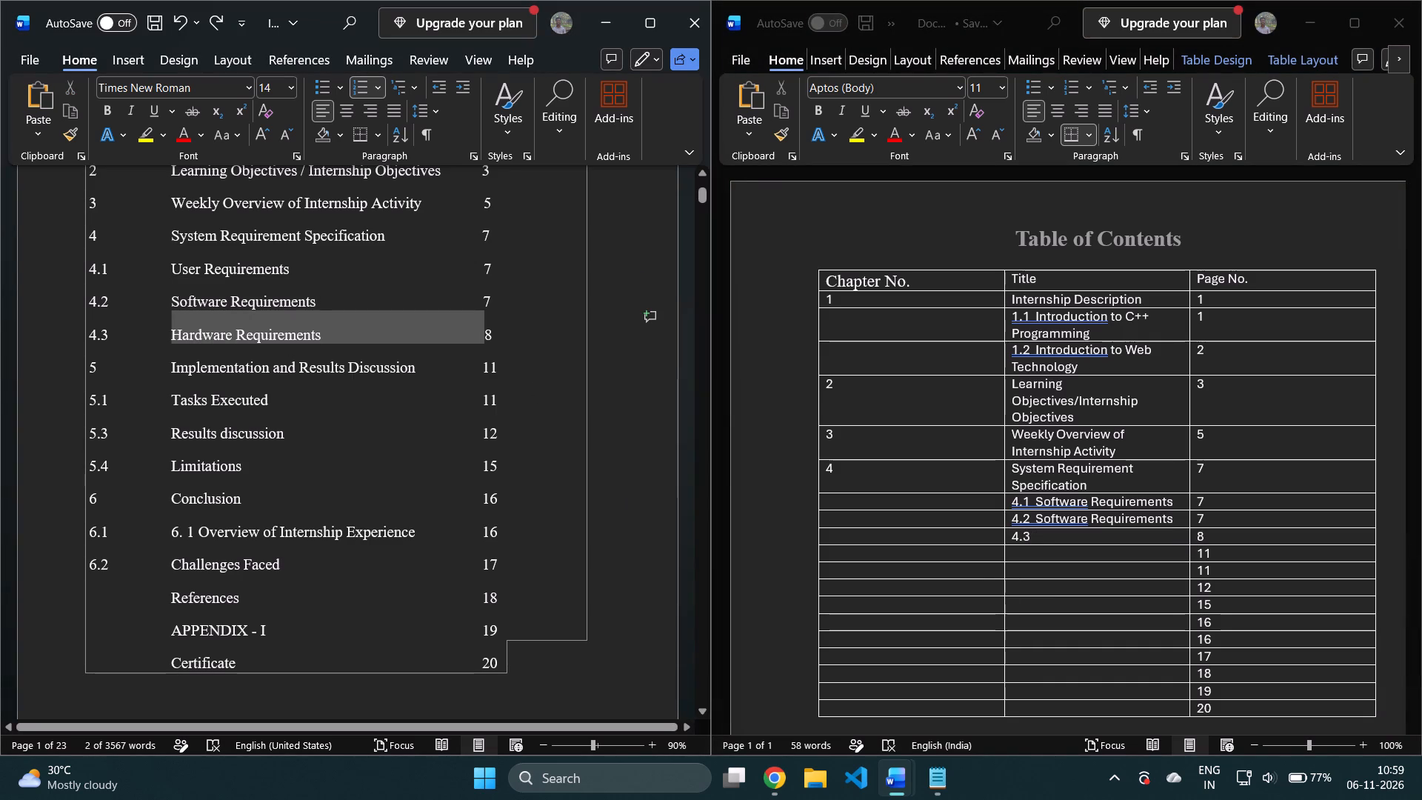
drag(184, 343, 173, 343)
key(ctrl+c)
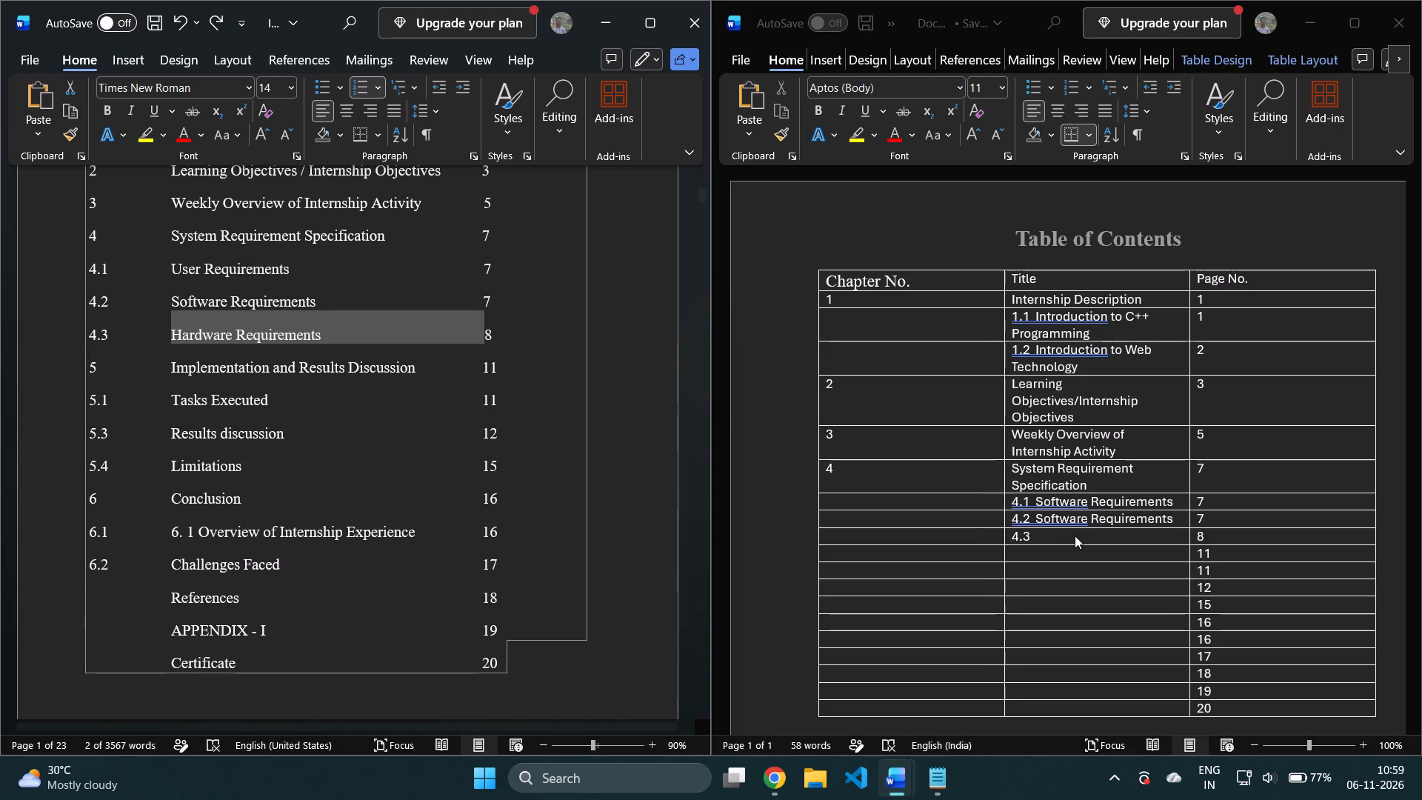
click(1070, 535)
key(ctrl+v)
Fill the eleventh row with chapter number 5 and the copied title "Implementation and Results Discussion".
click(1038, 559)
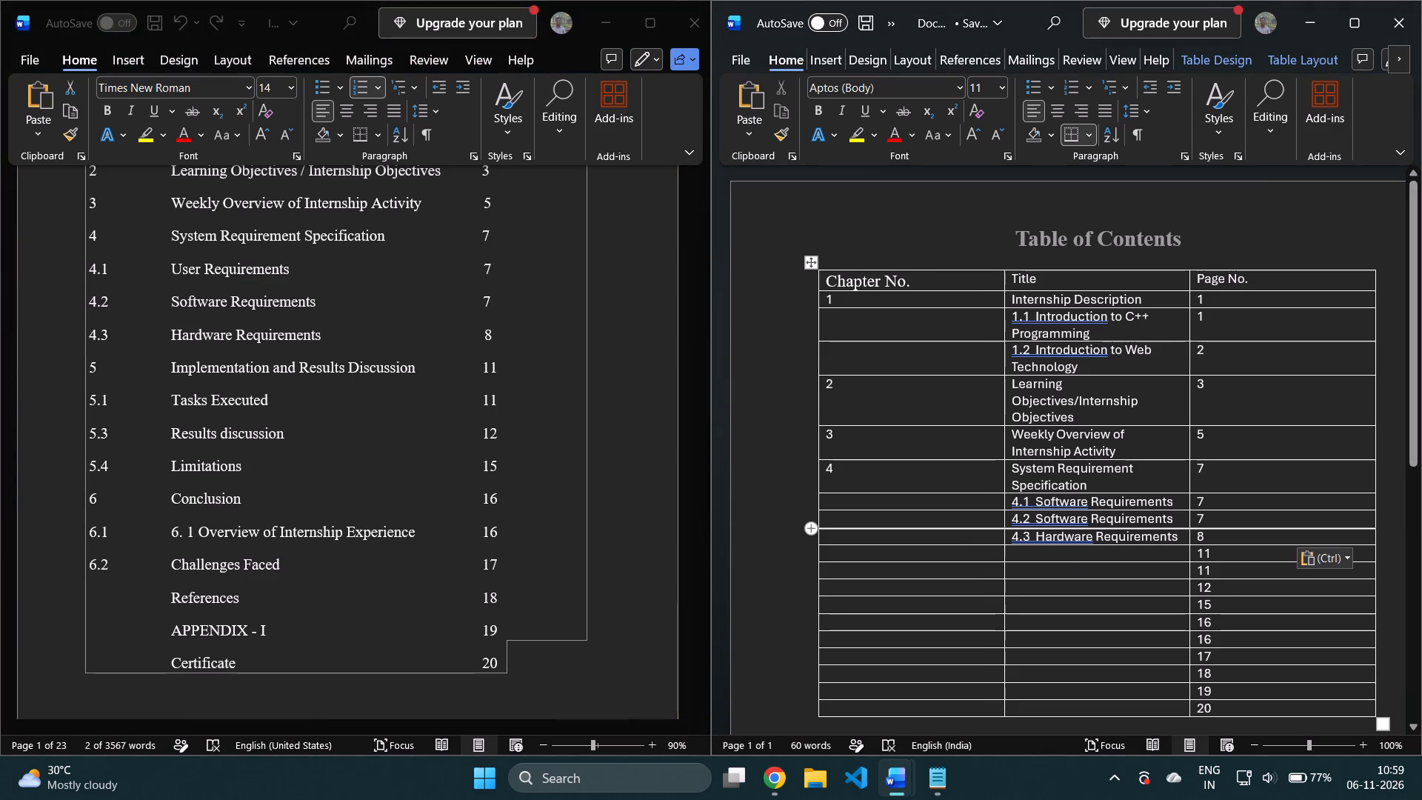
click(886, 553)
key(5)
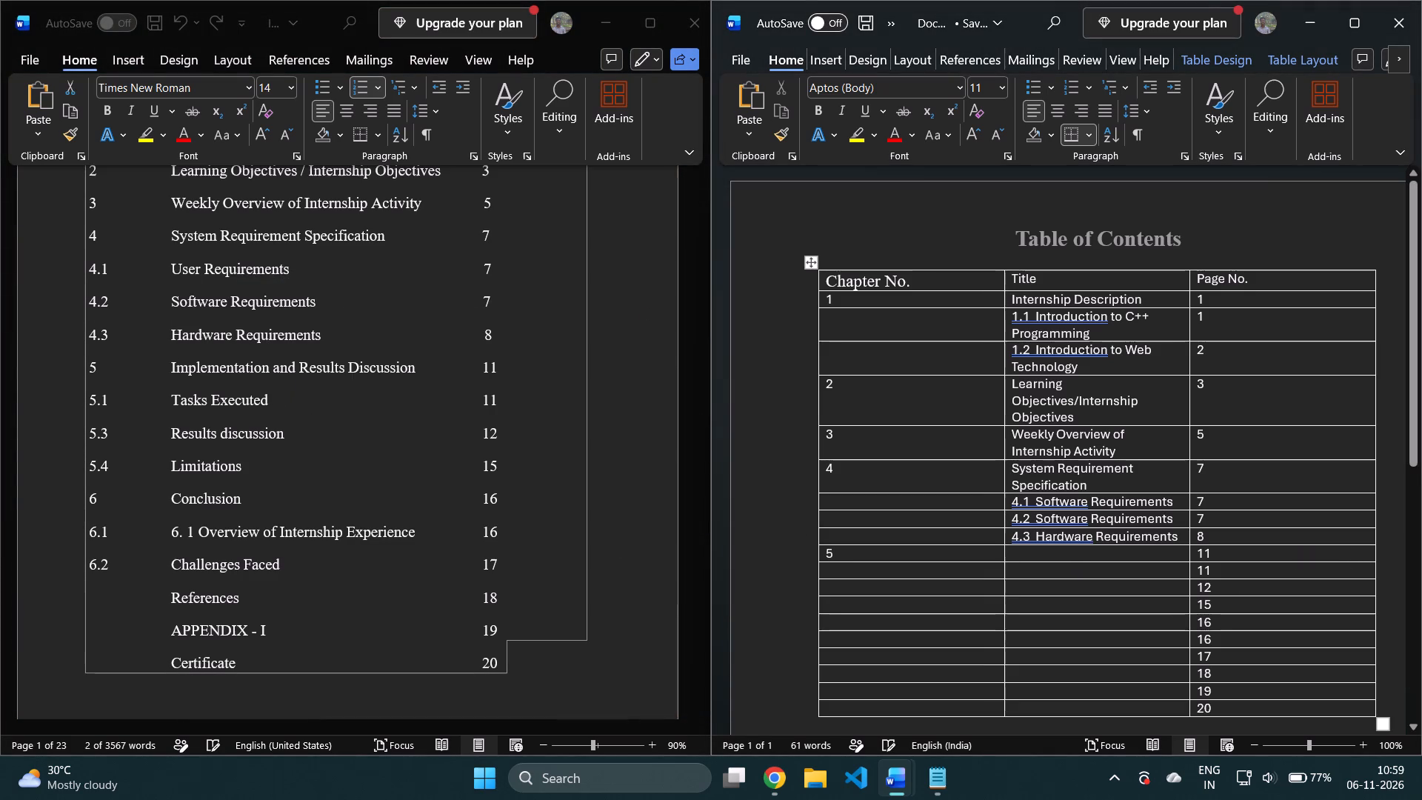
click(1028, 553)
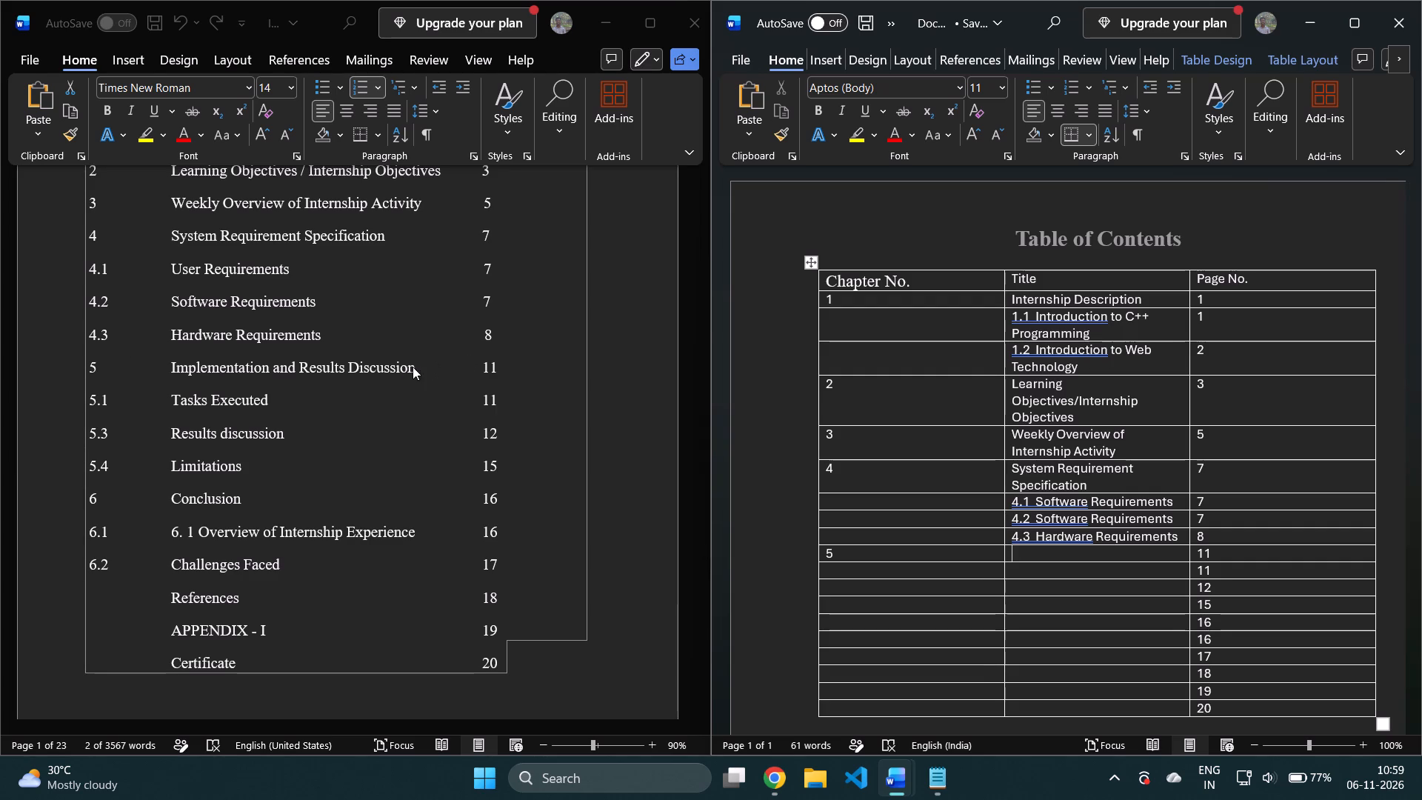
drag(415, 368, 388, 375)
click(418, 367)
drag(418, 367, 206, 360)
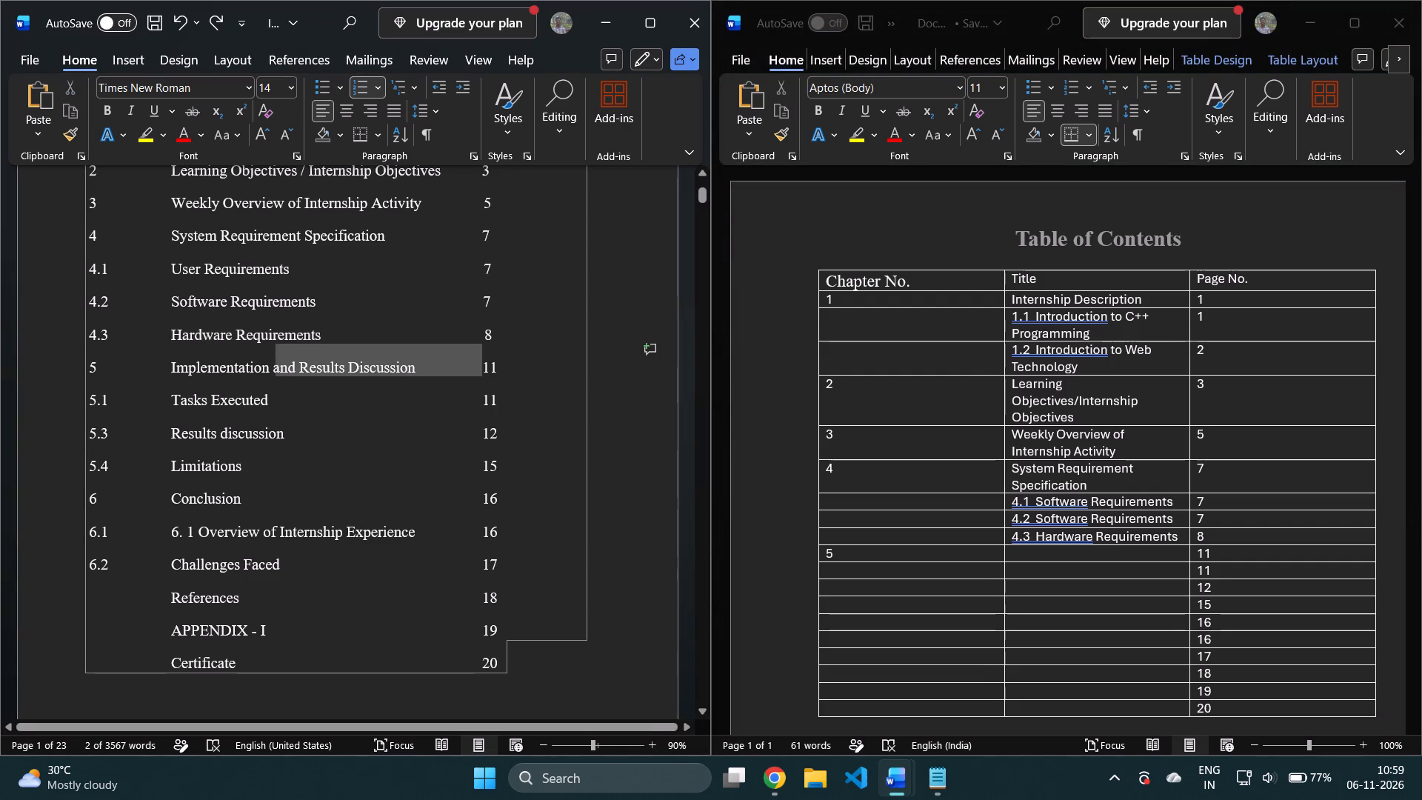
drag(206, 360, 198, 360)
key(ctrl+c)
click(1032, 550)
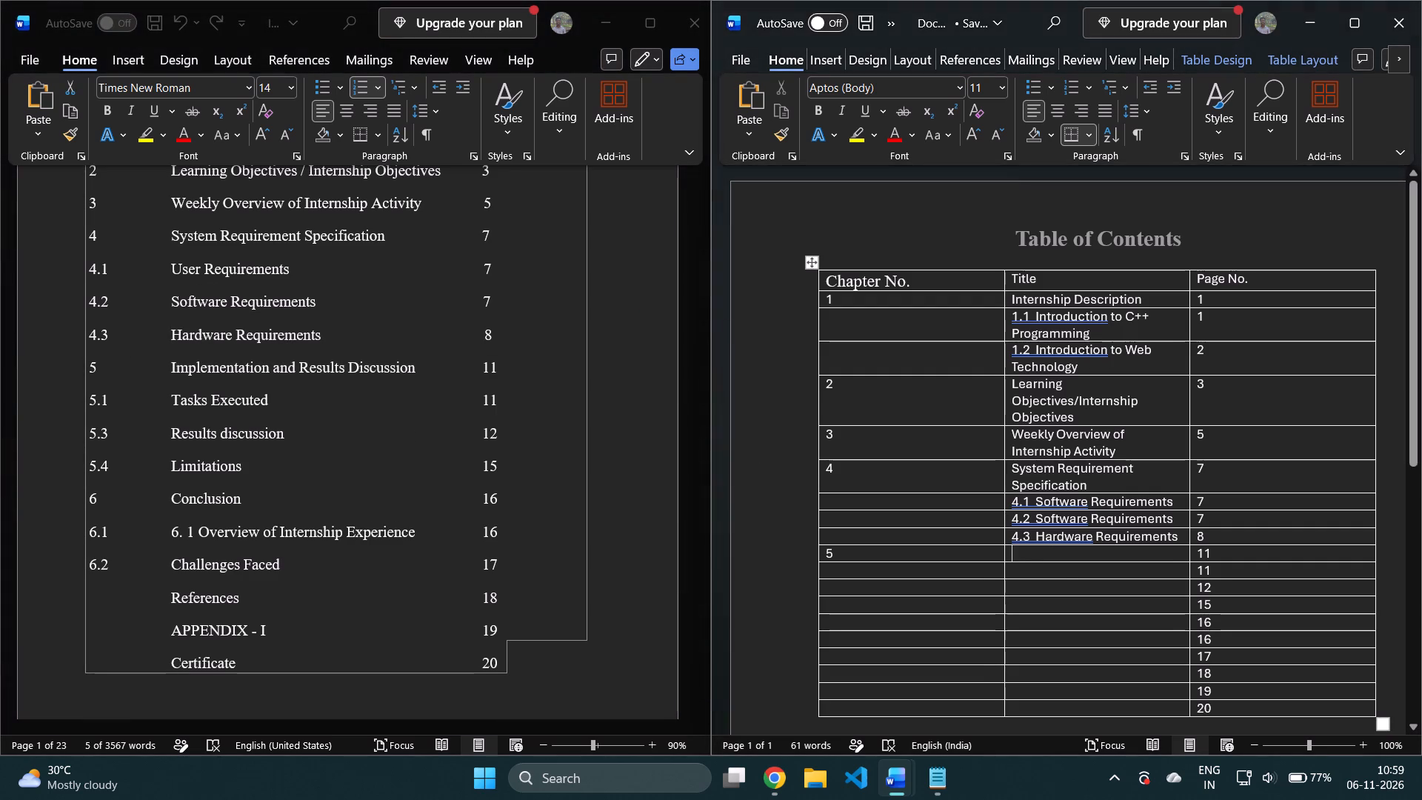
key(ctrl+v)
Fill the twelfth row's title cell with 5.1 and the title "Tasks Executed" copied from the report's contents list.
click(1015, 585)
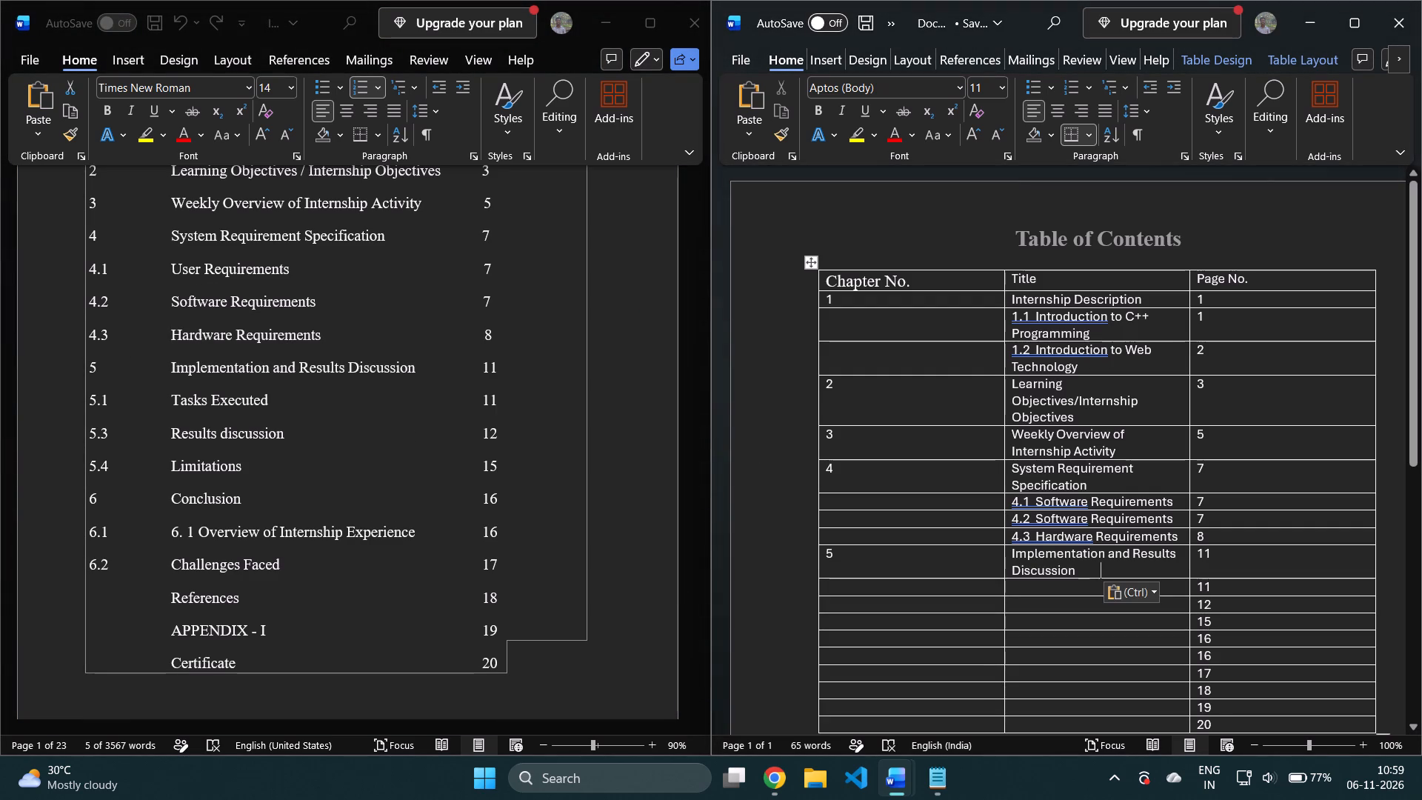
text(5.1)
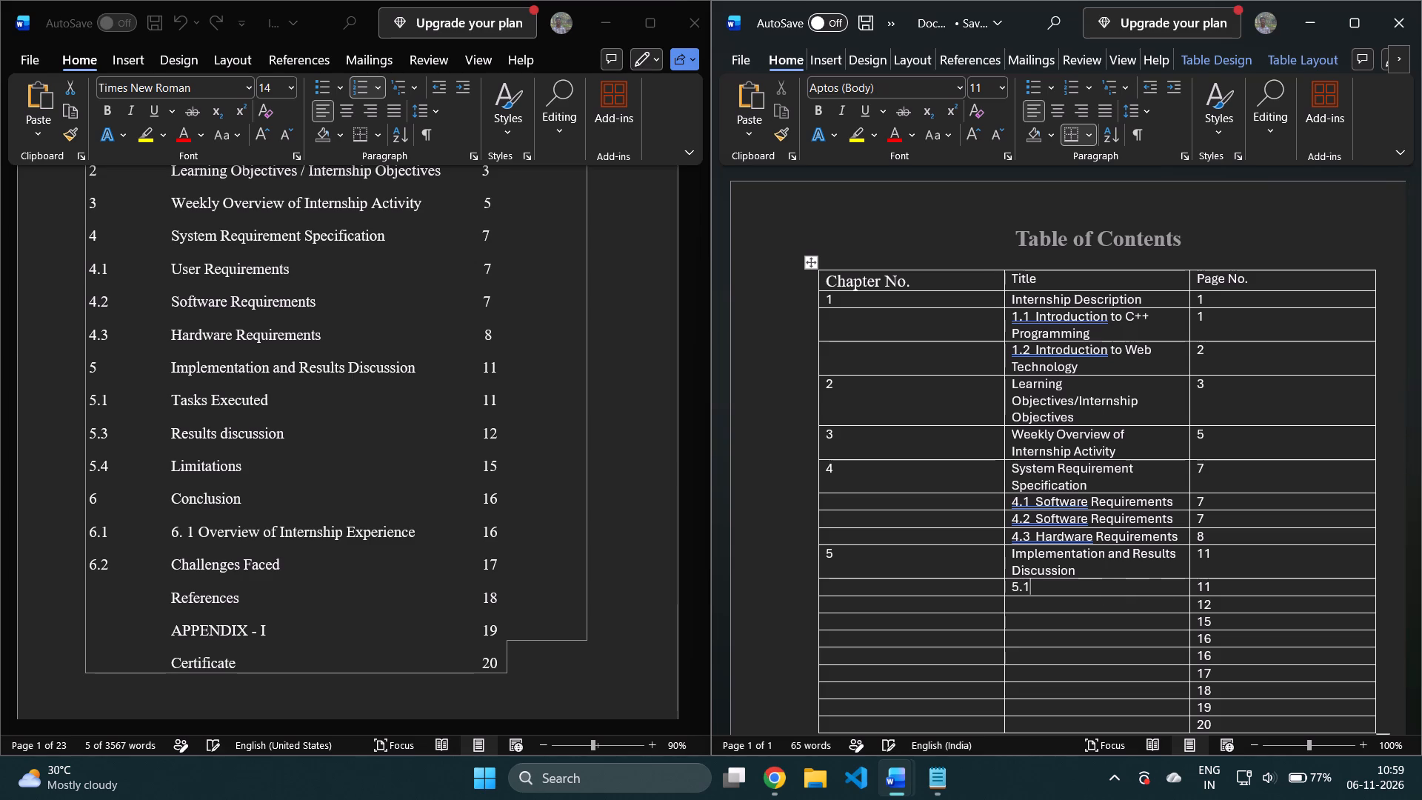
key(space)
key(space)
click(275, 403)
drag(274, 403, 170, 407)
key(ctrl+c)
click(1049, 588)
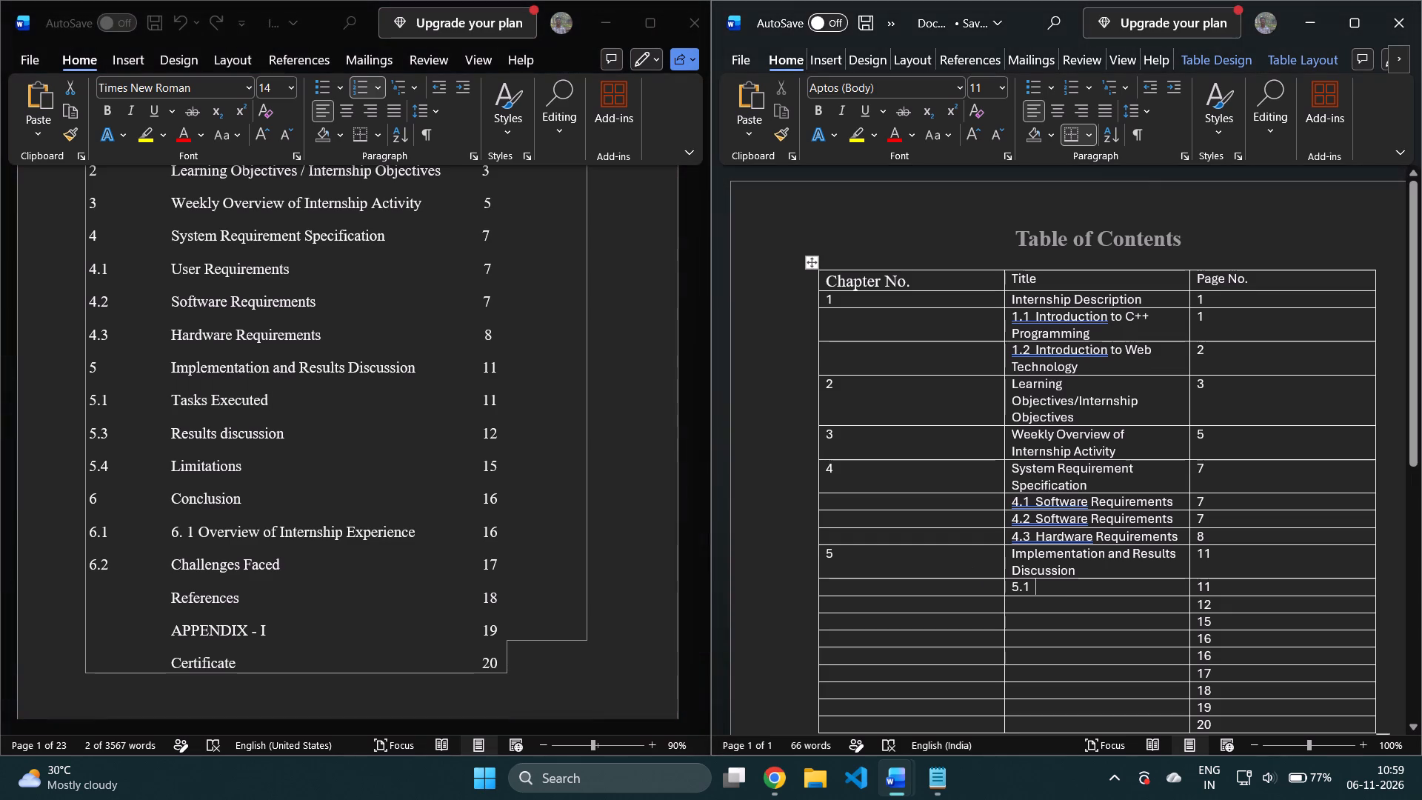
key(ctrl+v)
Enter the section number 5.2 in the title cell of the table's thirteenth row.
click(1021, 600)
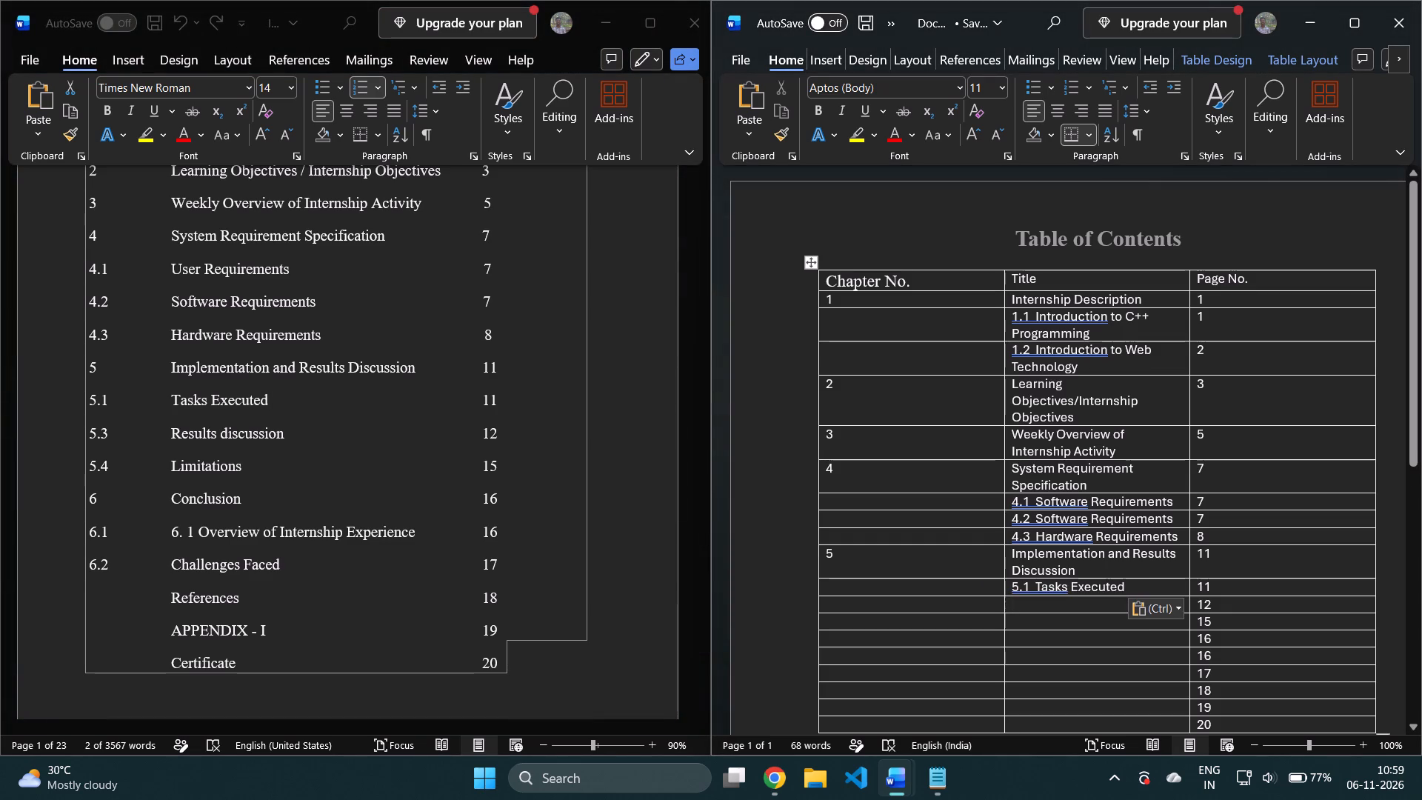
text(5.)
key(2)
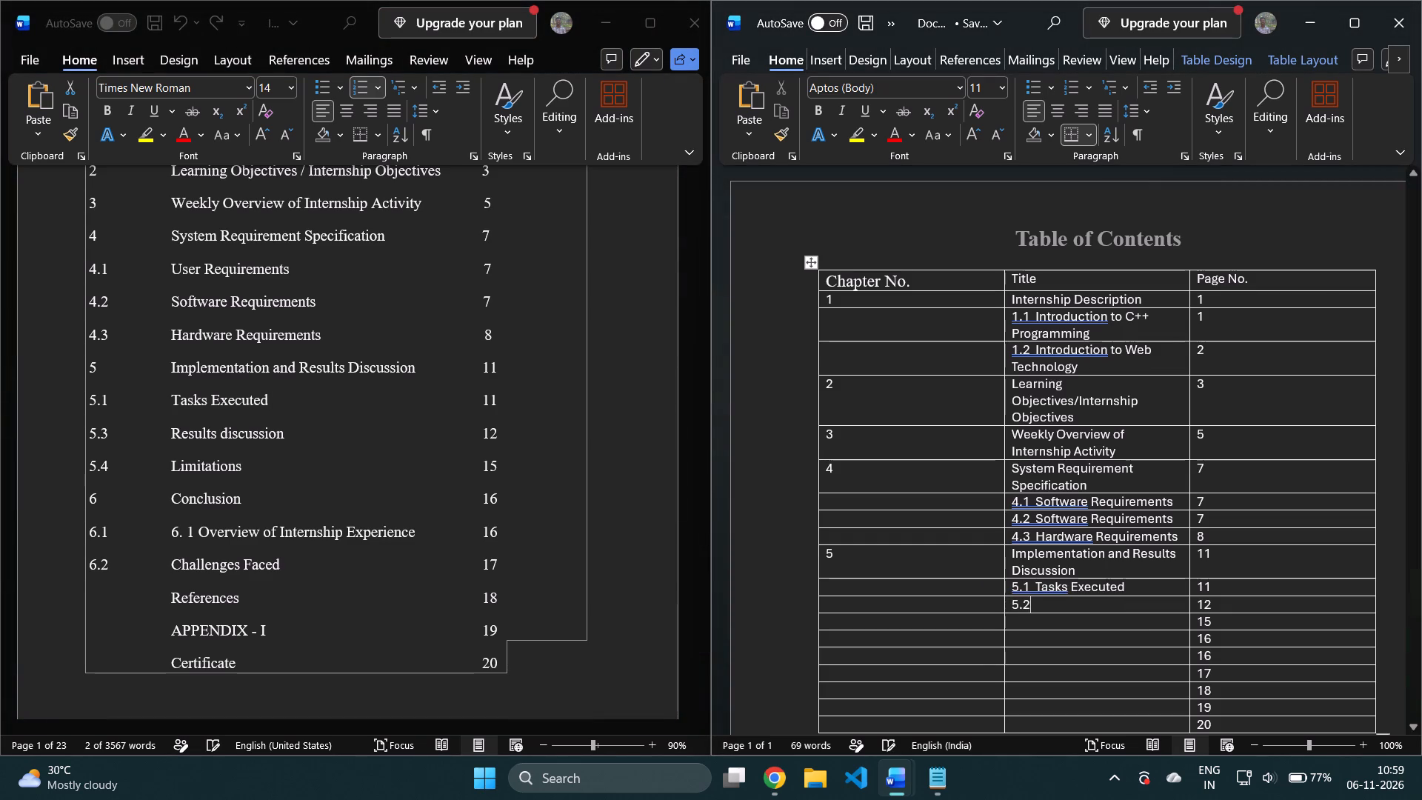
key(space)
key(space)
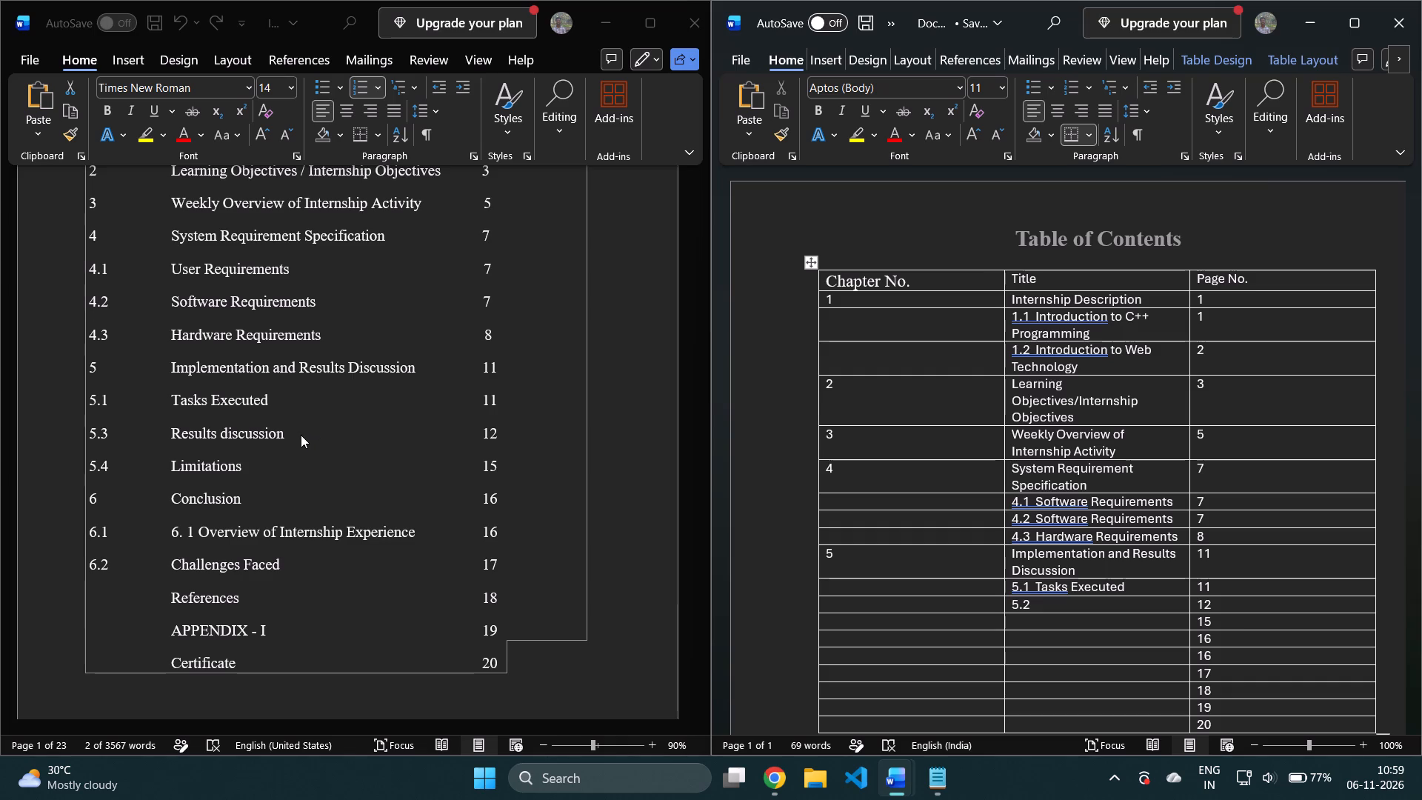
Check the section headings and their numbering in the body of the report's Chapter 5 against its contents list.
click(292, 441)
click(289, 435)
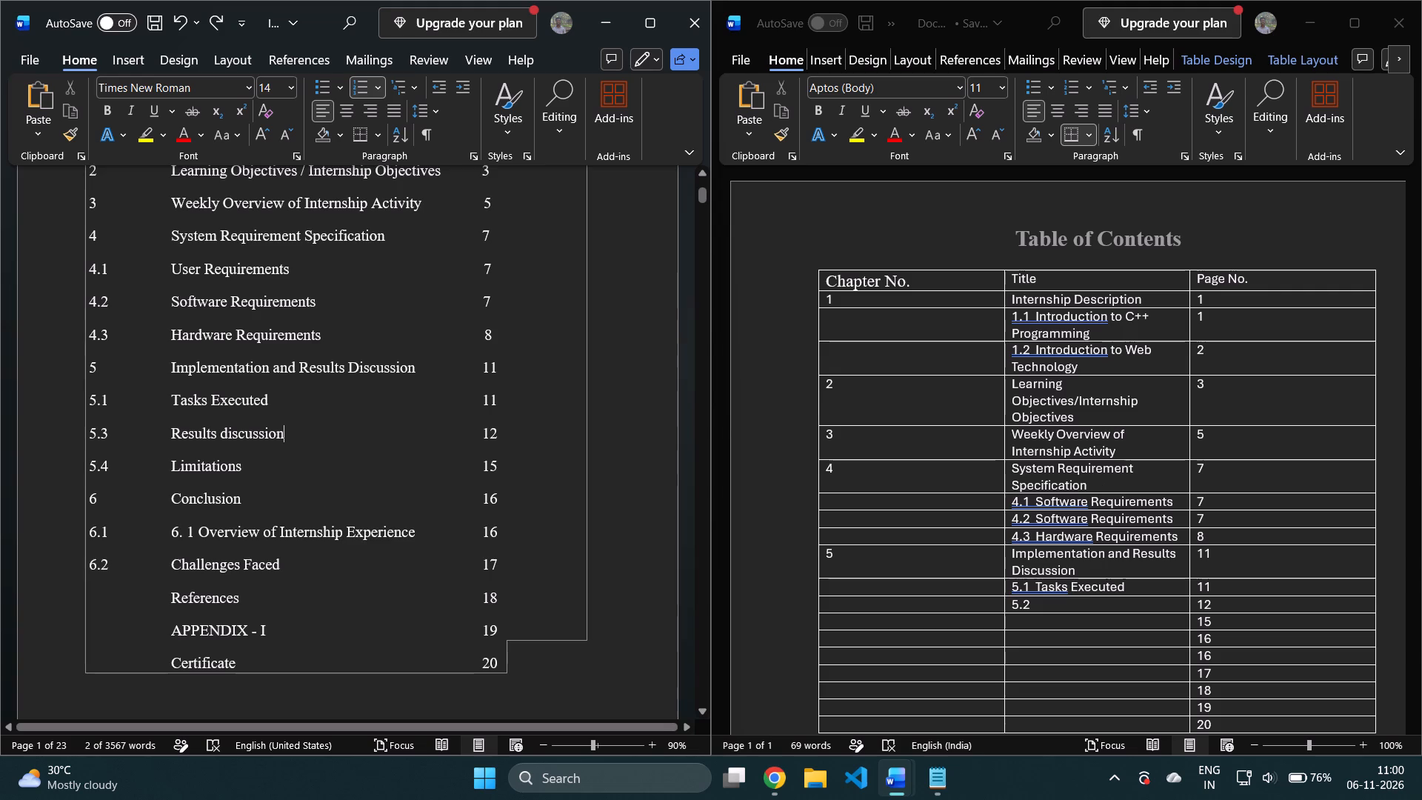
scroll(504, 527, down, 1)
scroll(504, 527, up, 1)
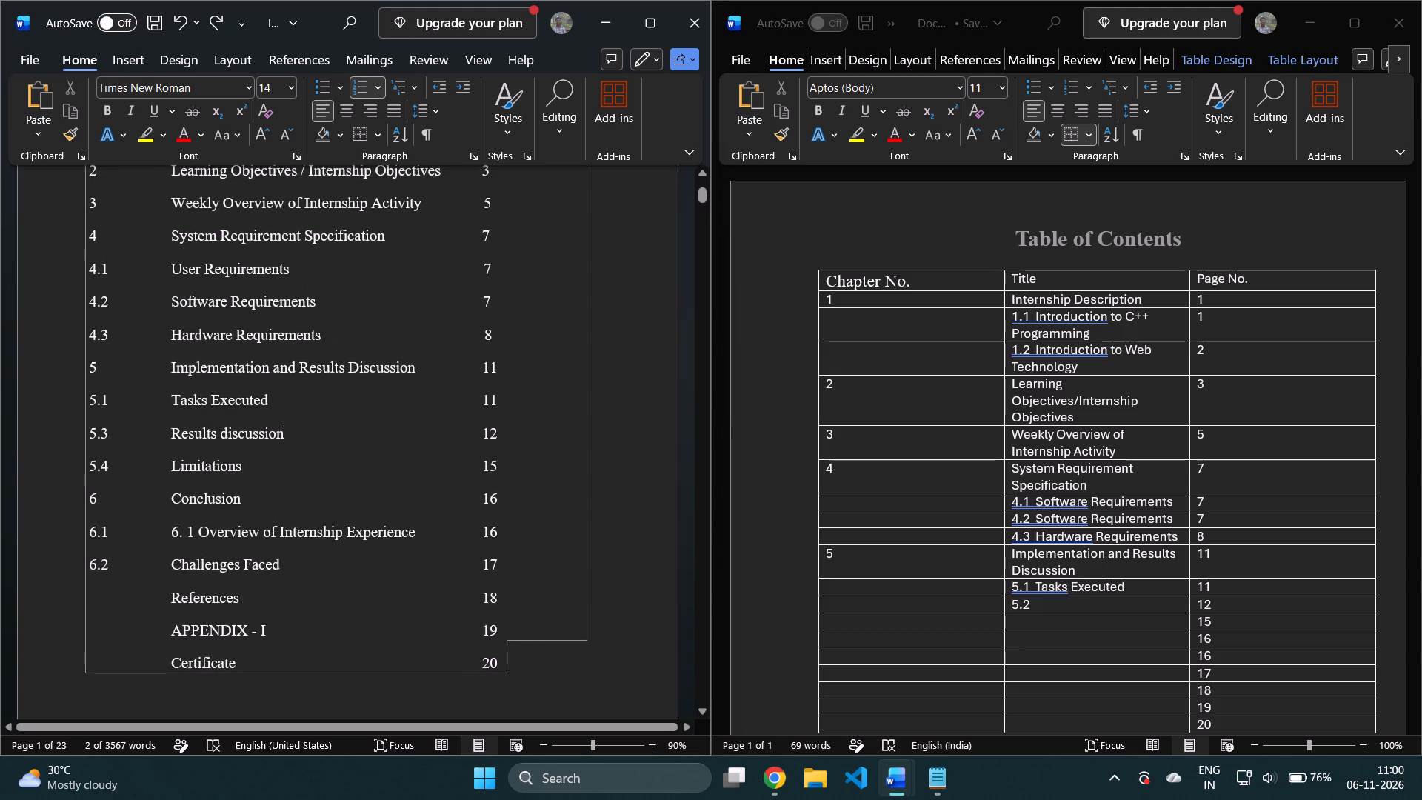
scroll(470, 501, down, 11)
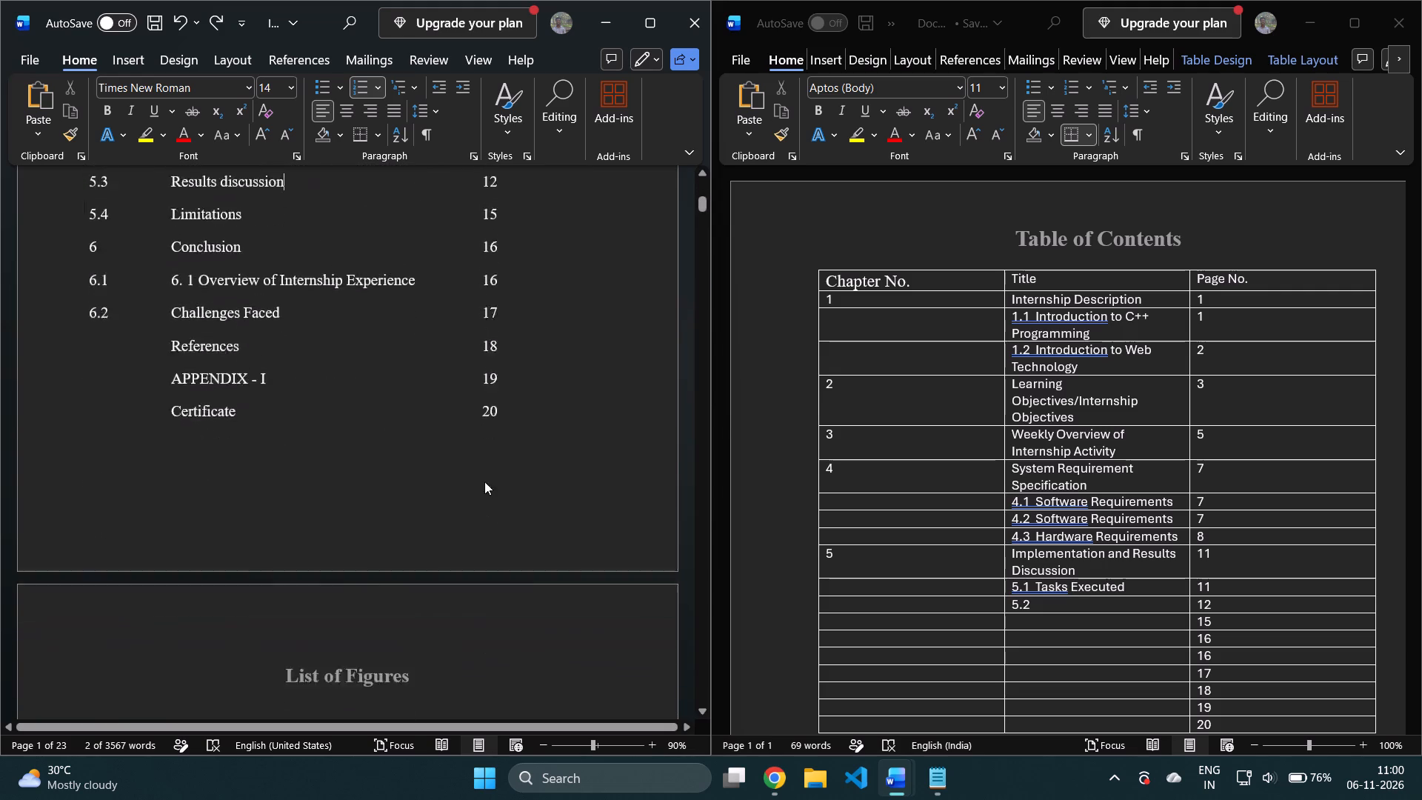
scroll(497, 481, down, 20)
scroll(497, 481, down, 20)
scroll(497, 481, down, 3)
scroll(499, 496, up, 7)
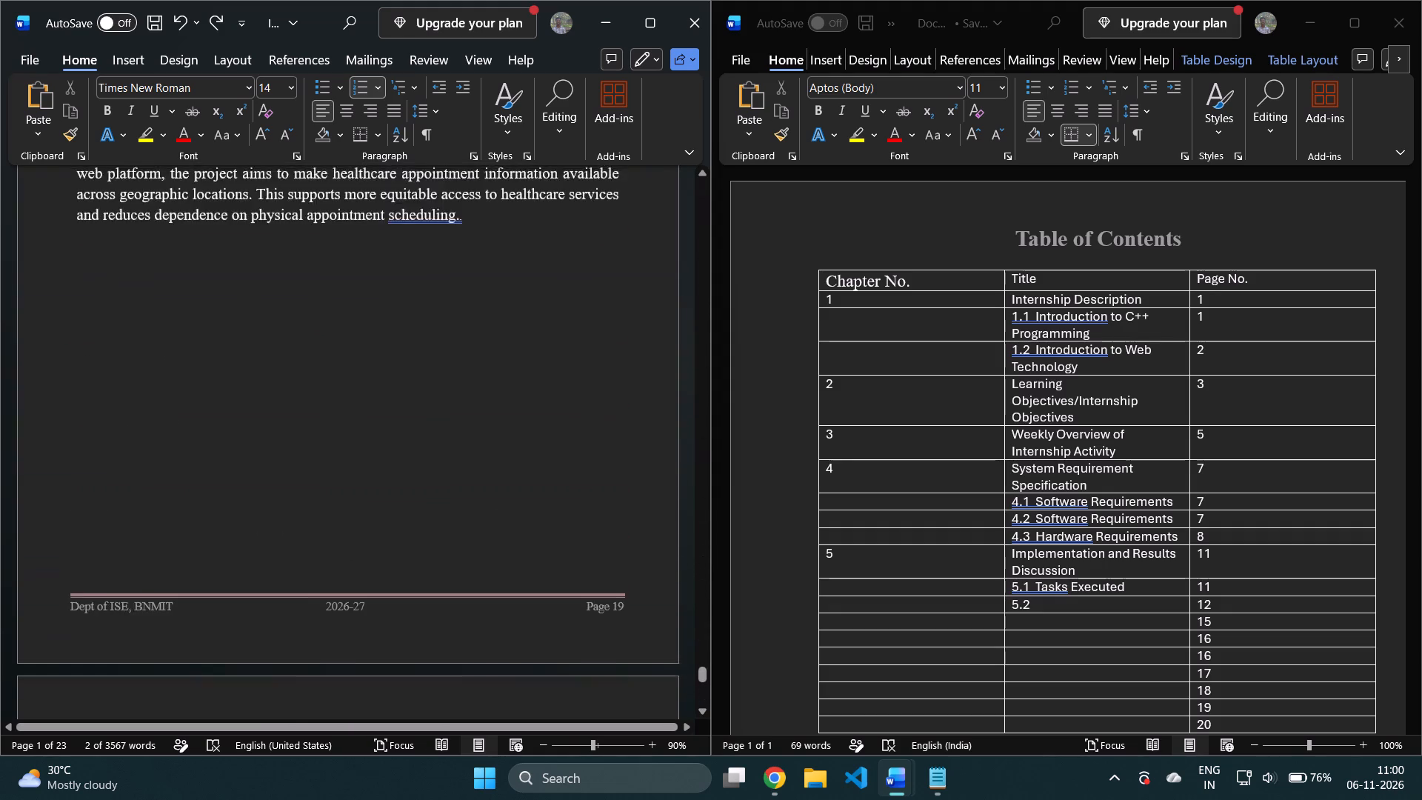
scroll(499, 496, up, 13)
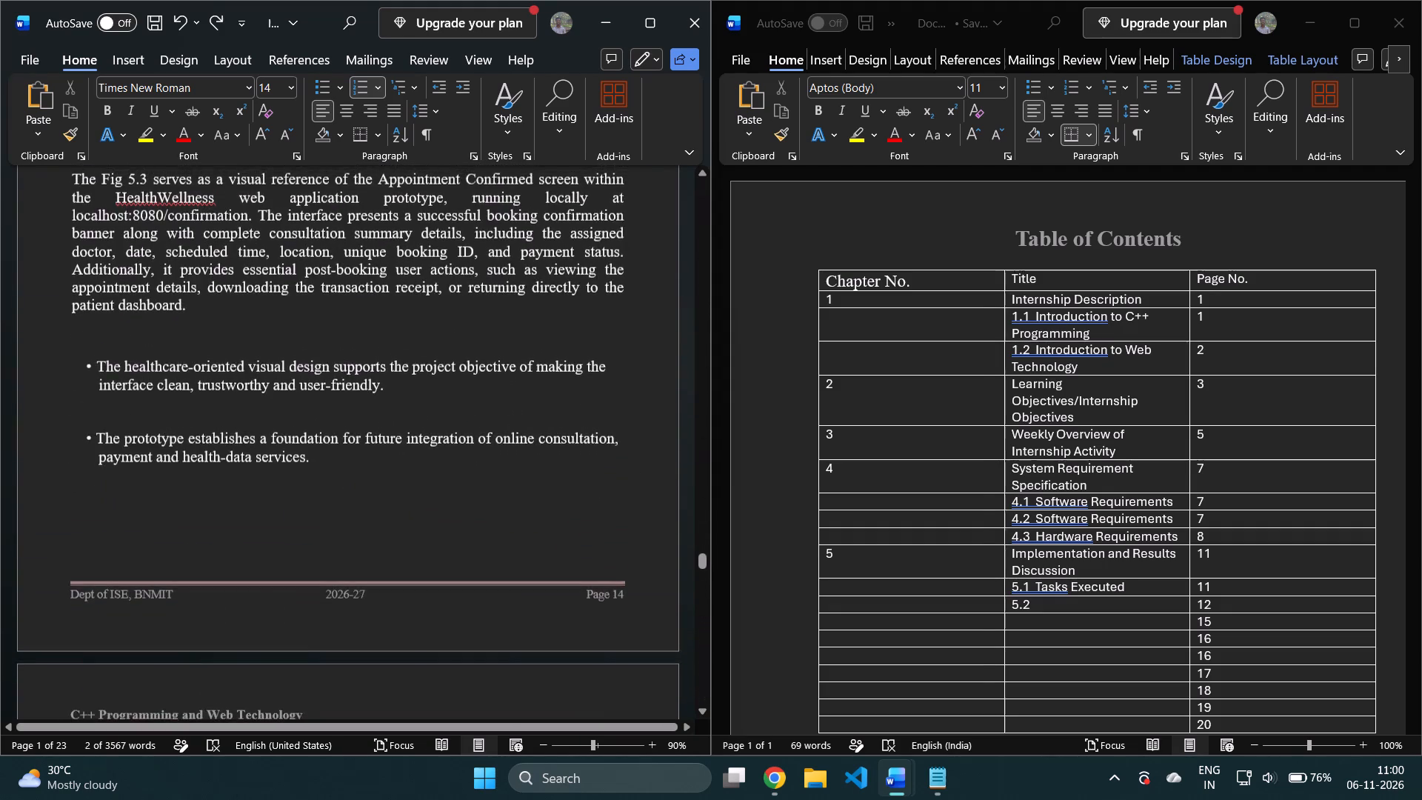
scroll(501, 493, up, 7)
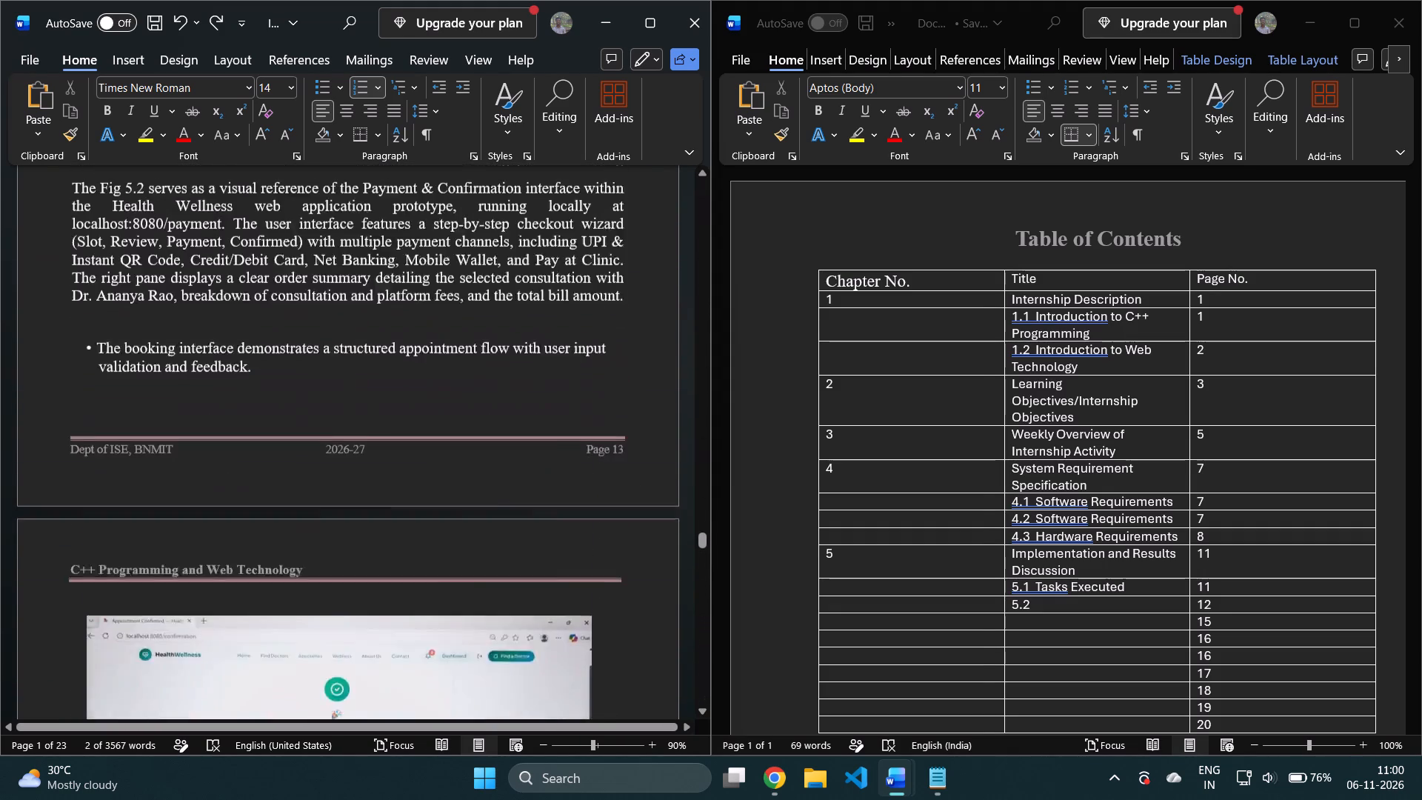
scroll(503, 492, up, 6)
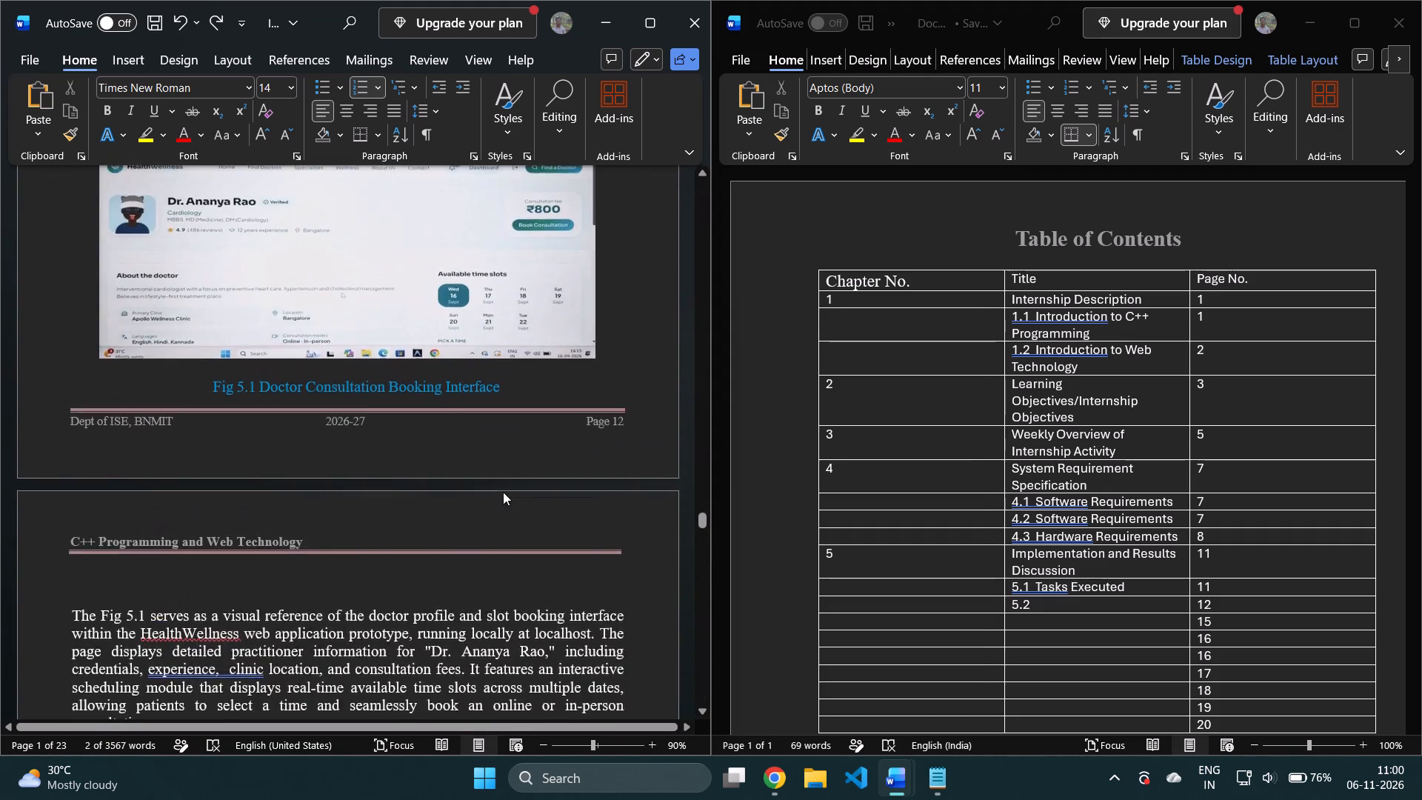
scroll(503, 492, down, 5)
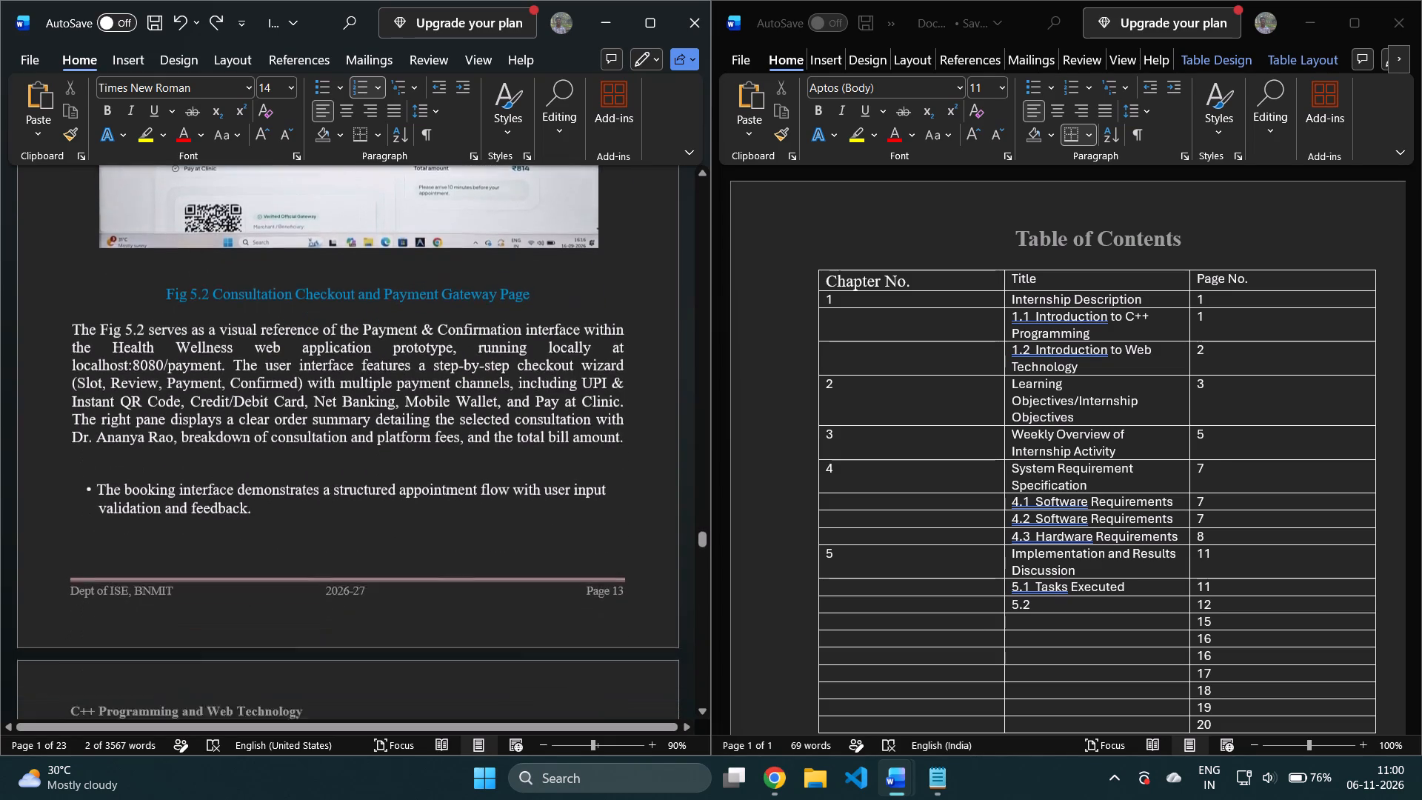
scroll(503, 492, down, 6)
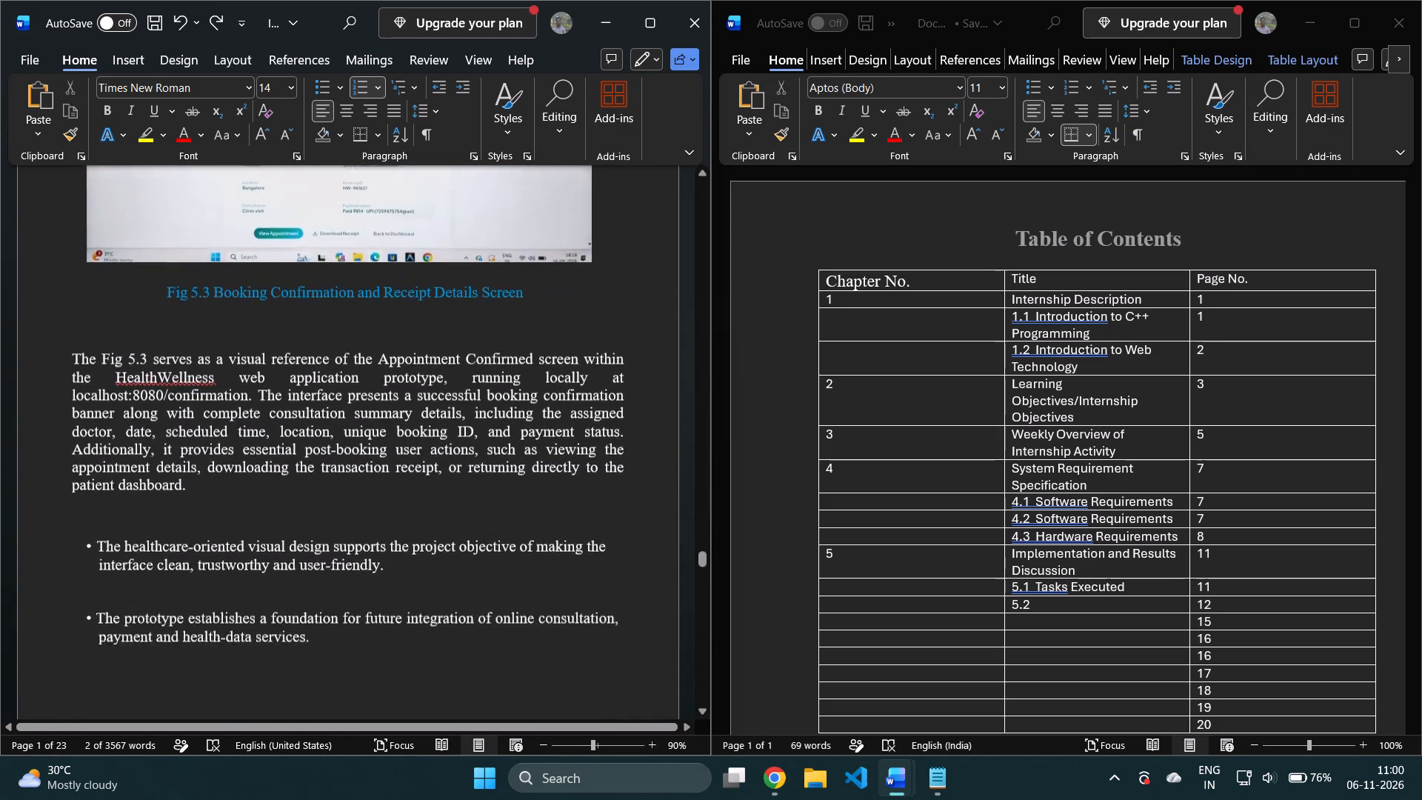
scroll(503, 492, down, 4)
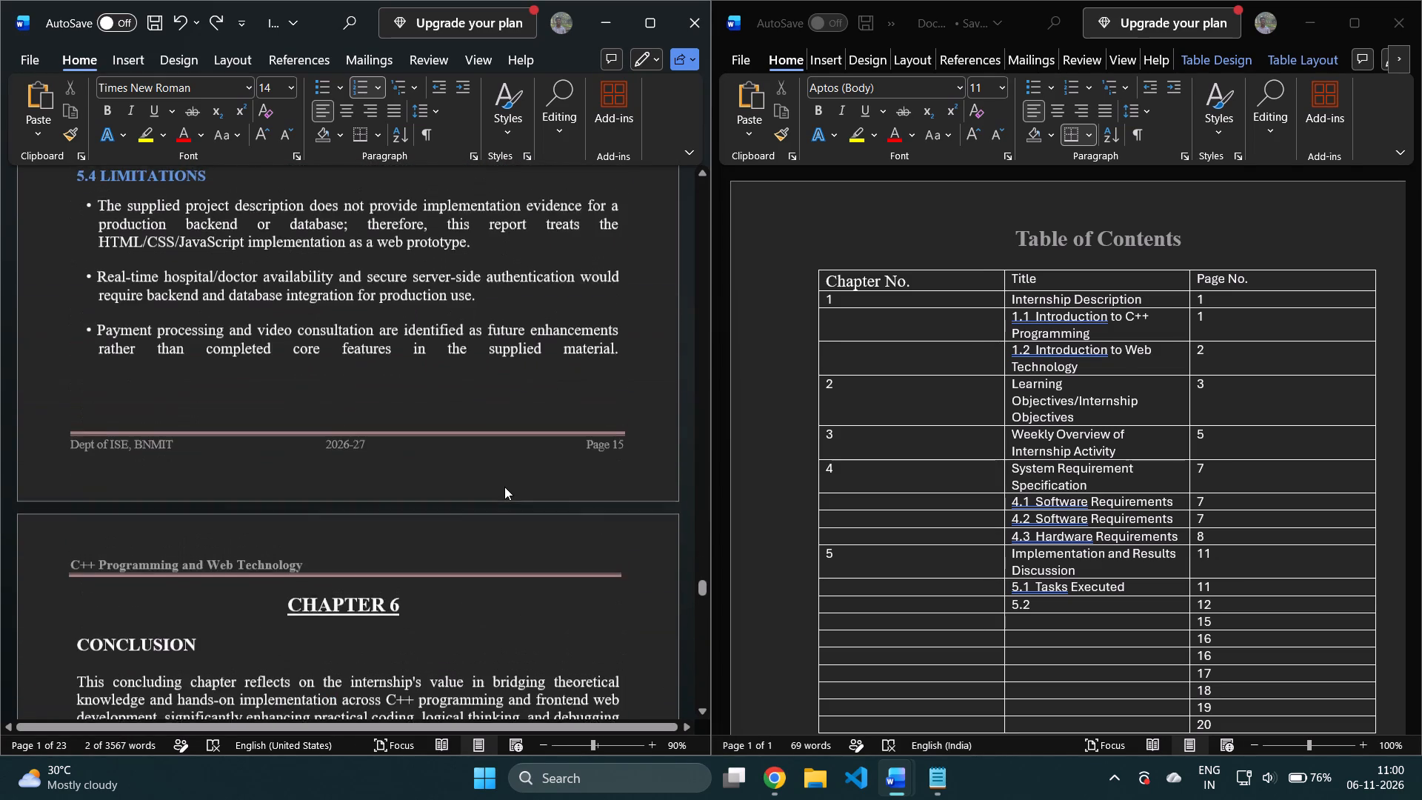
scroll(504, 487, up, 4)
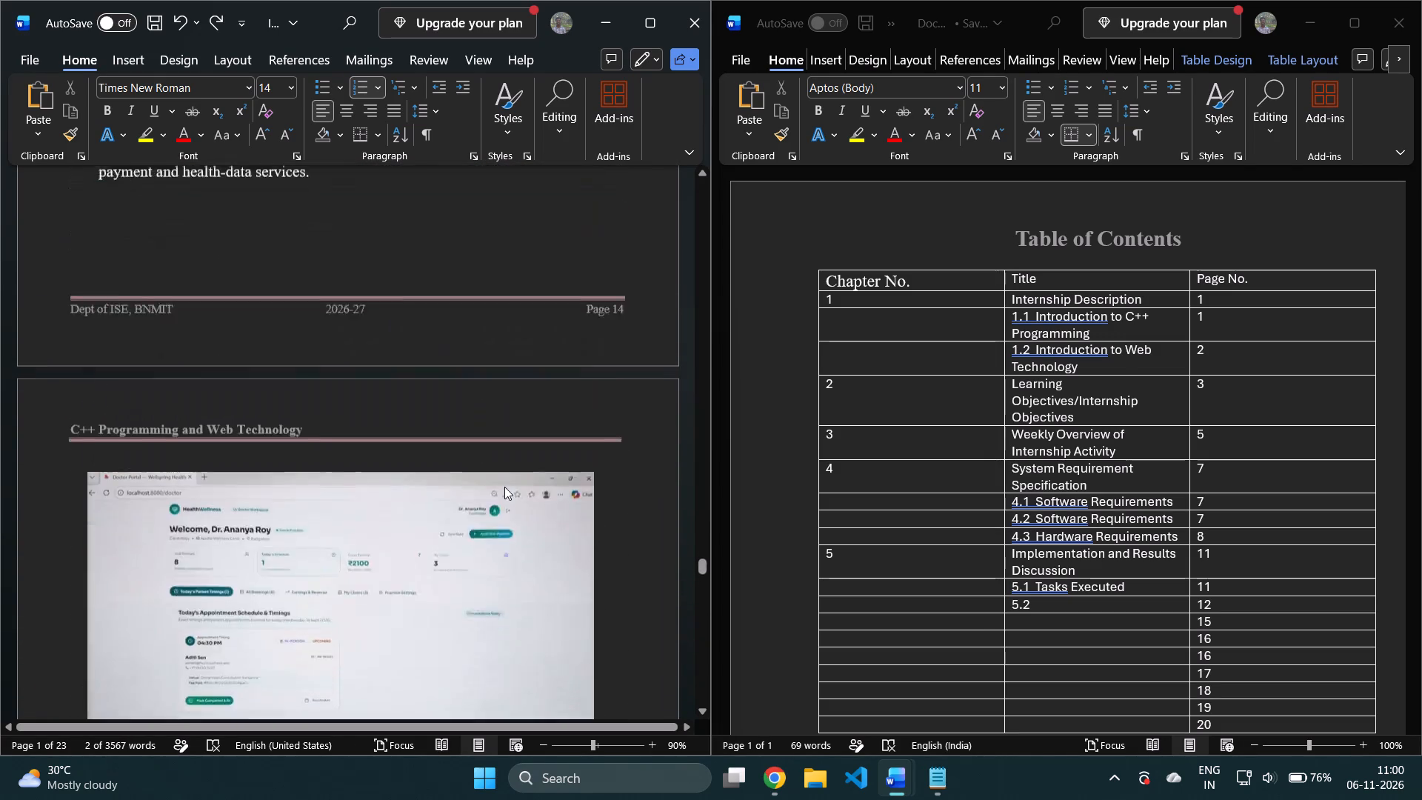
scroll(504, 487, up, 11)
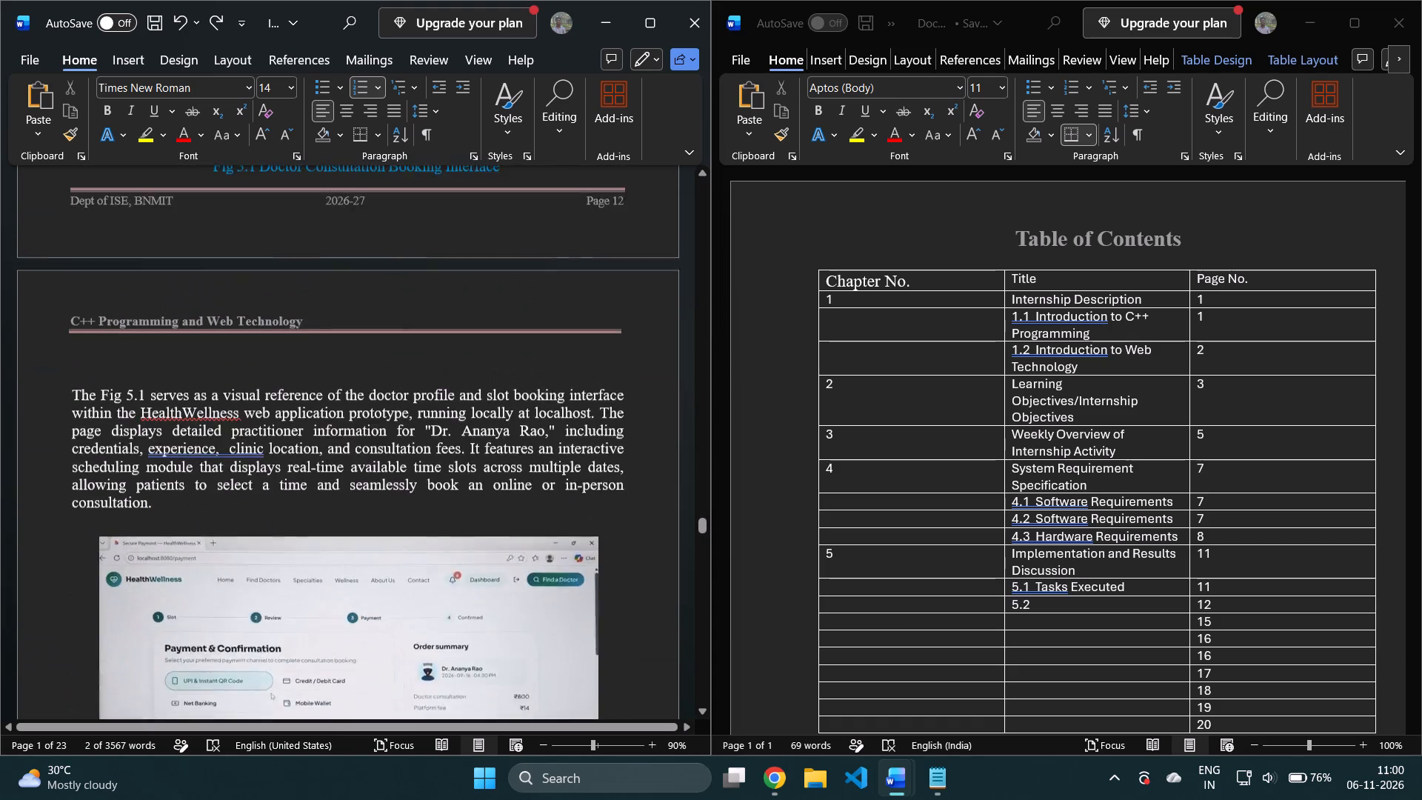
scroll(504, 487, up, 5)
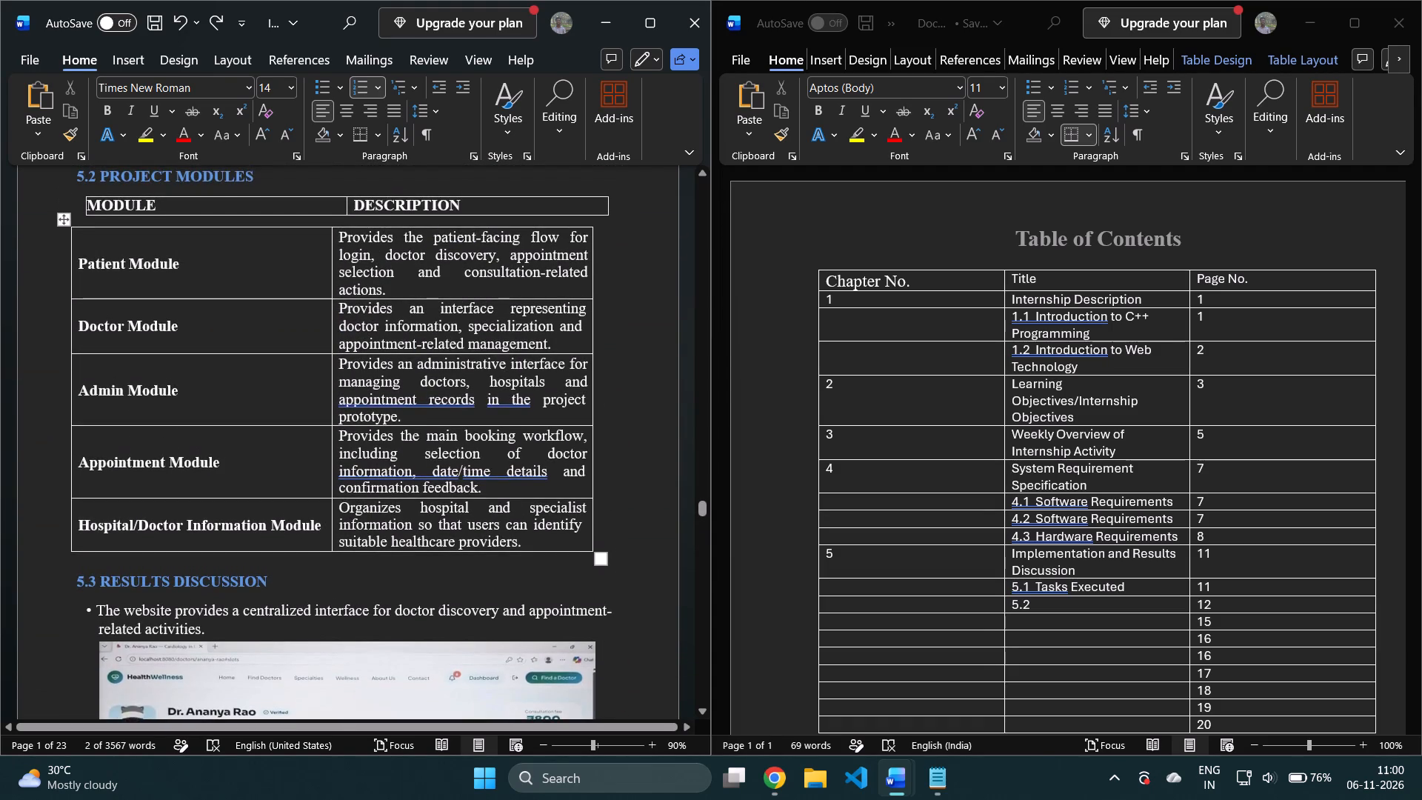
scroll(504, 487, up, 1)
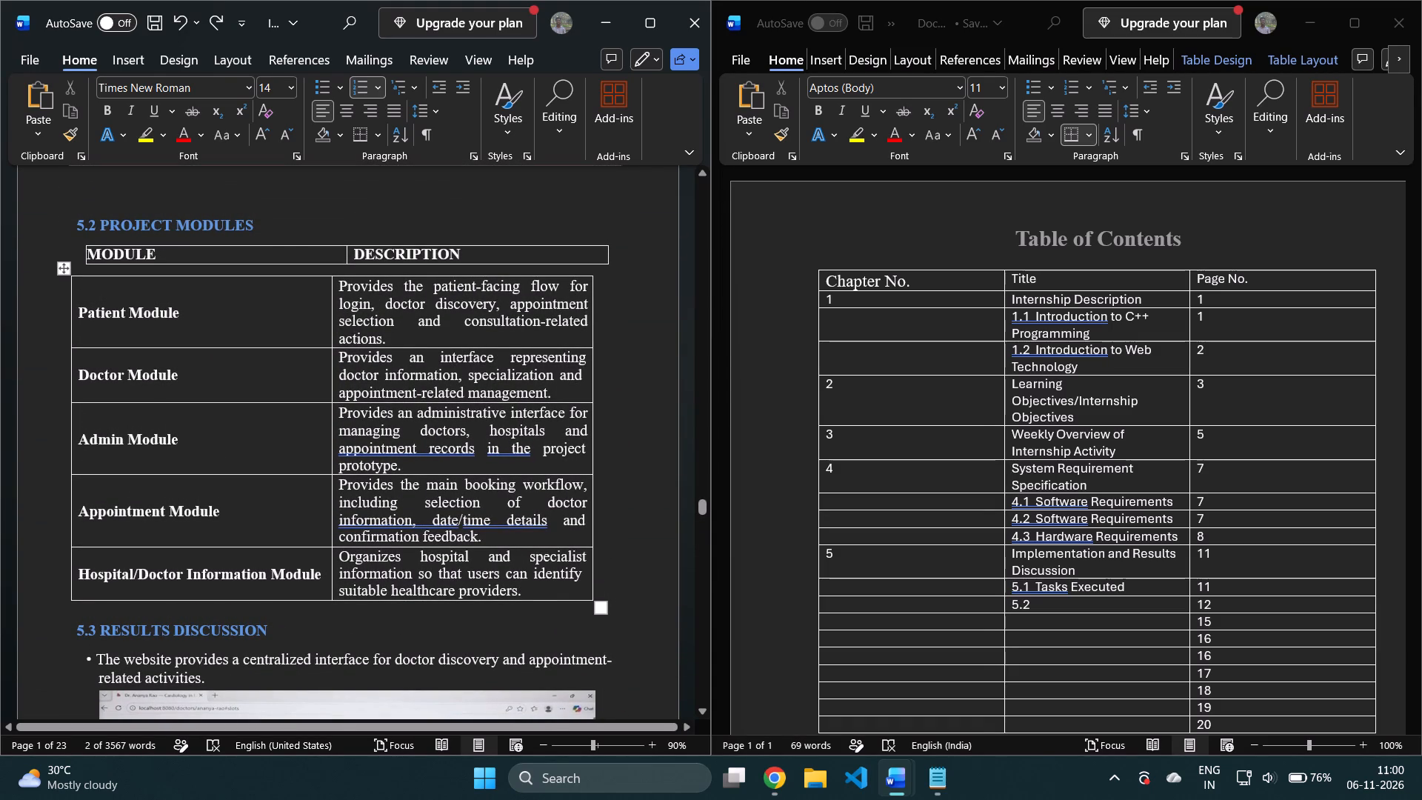
Remove all borders from the one-row MODULE and DESCRIPTION header table under the report's 5.2 Project Modules heading.
click(624, 382)
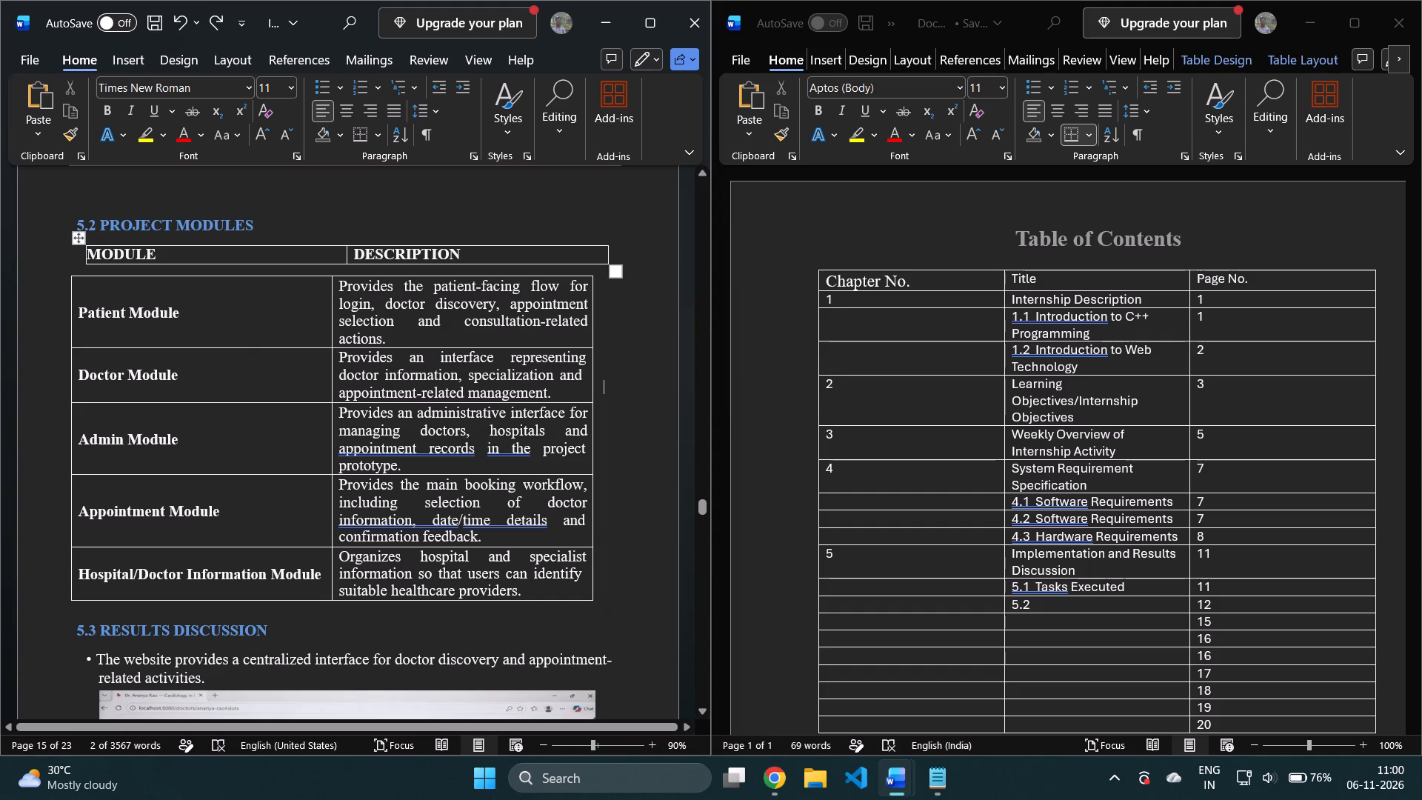
click(297, 255)
right_click(297, 255)
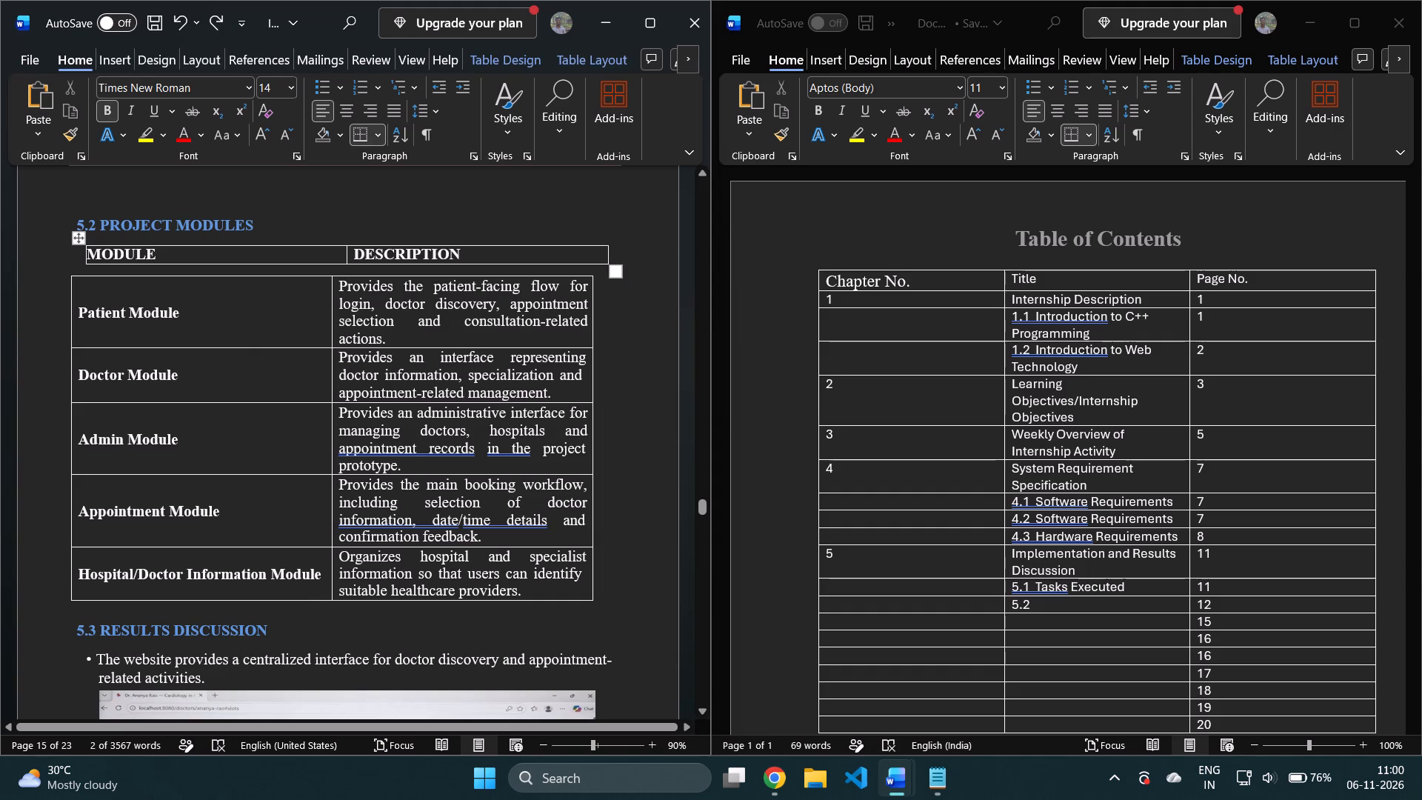
click(399, 655)
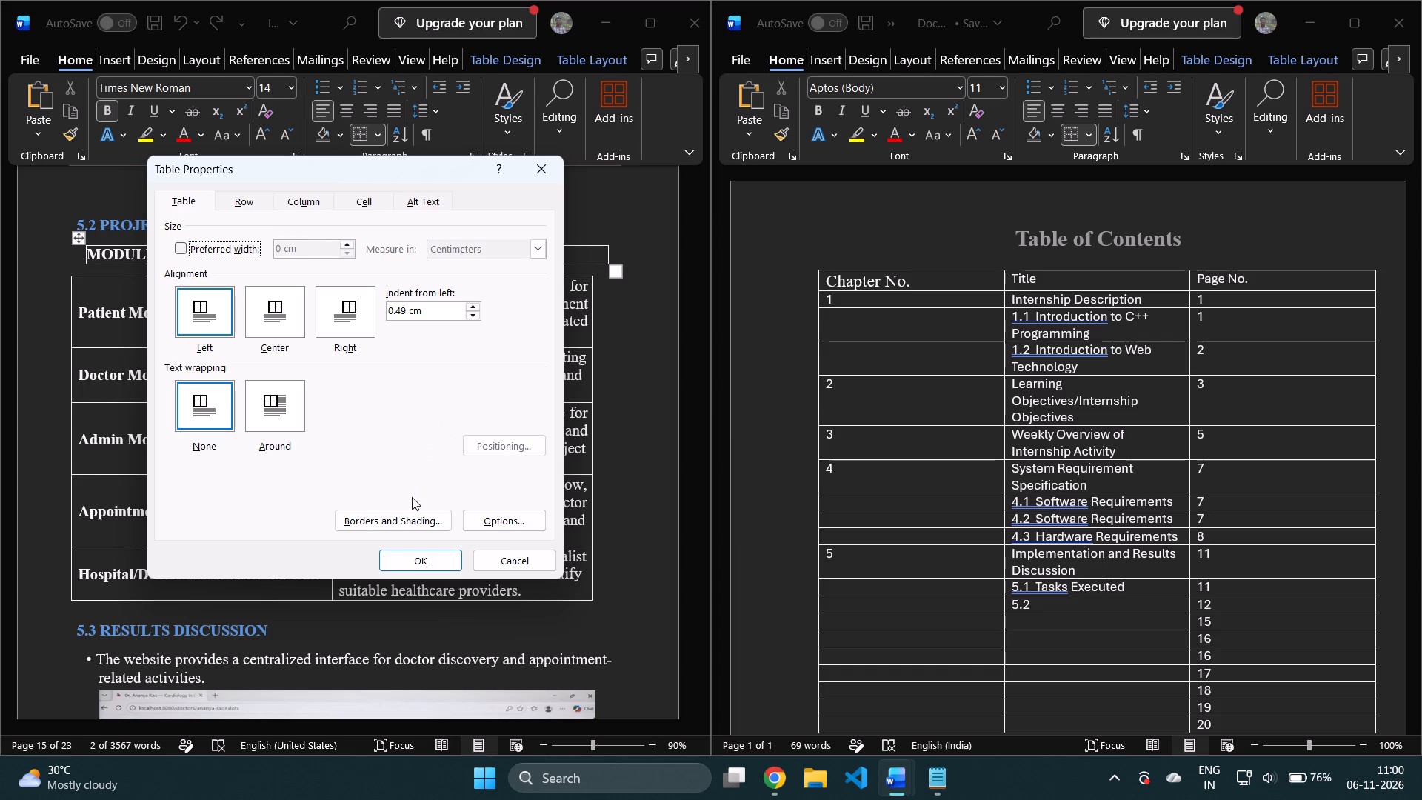
click(411, 527)
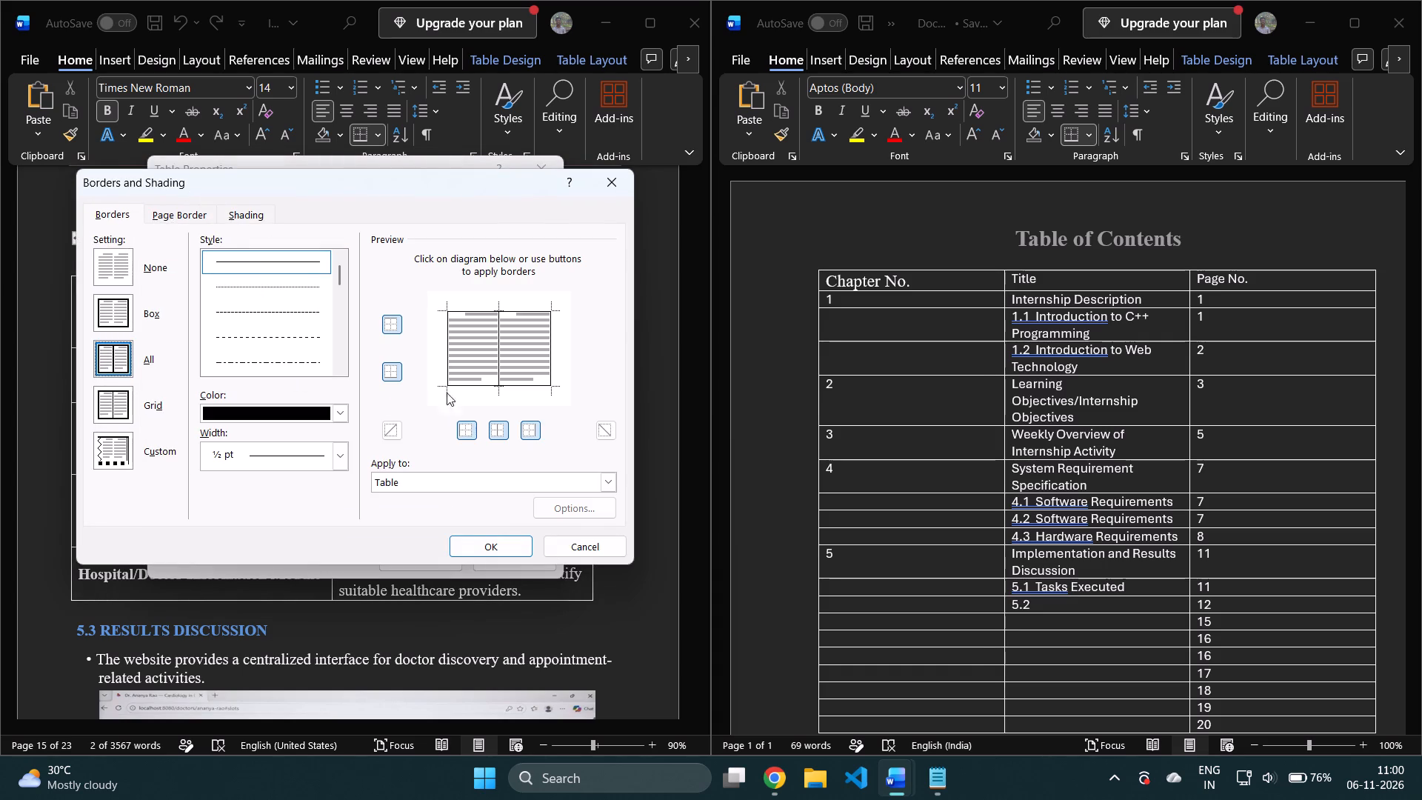
click(400, 370)
click(395, 336)
click(390, 324)
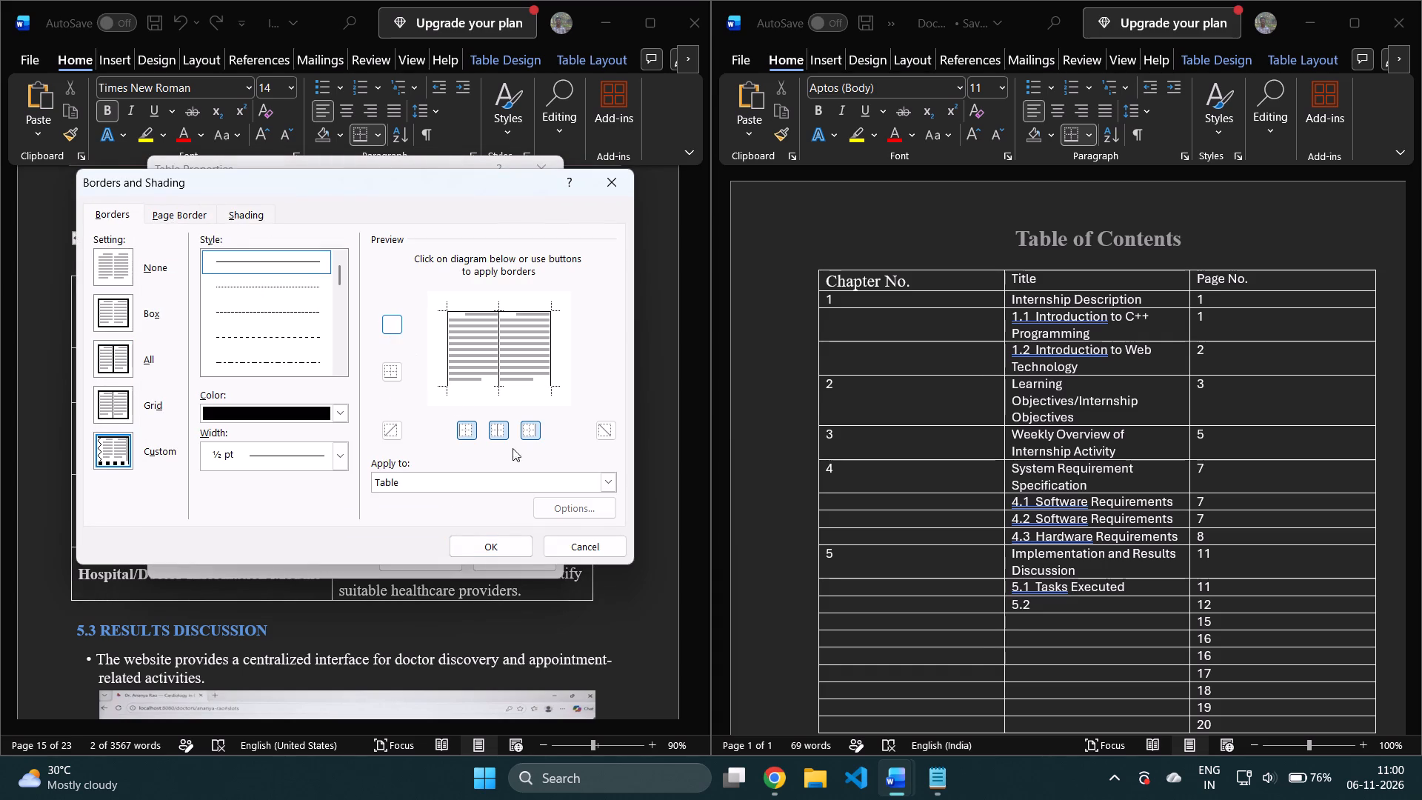
click(481, 435)
click(475, 432)
click(496, 434)
click(522, 432)
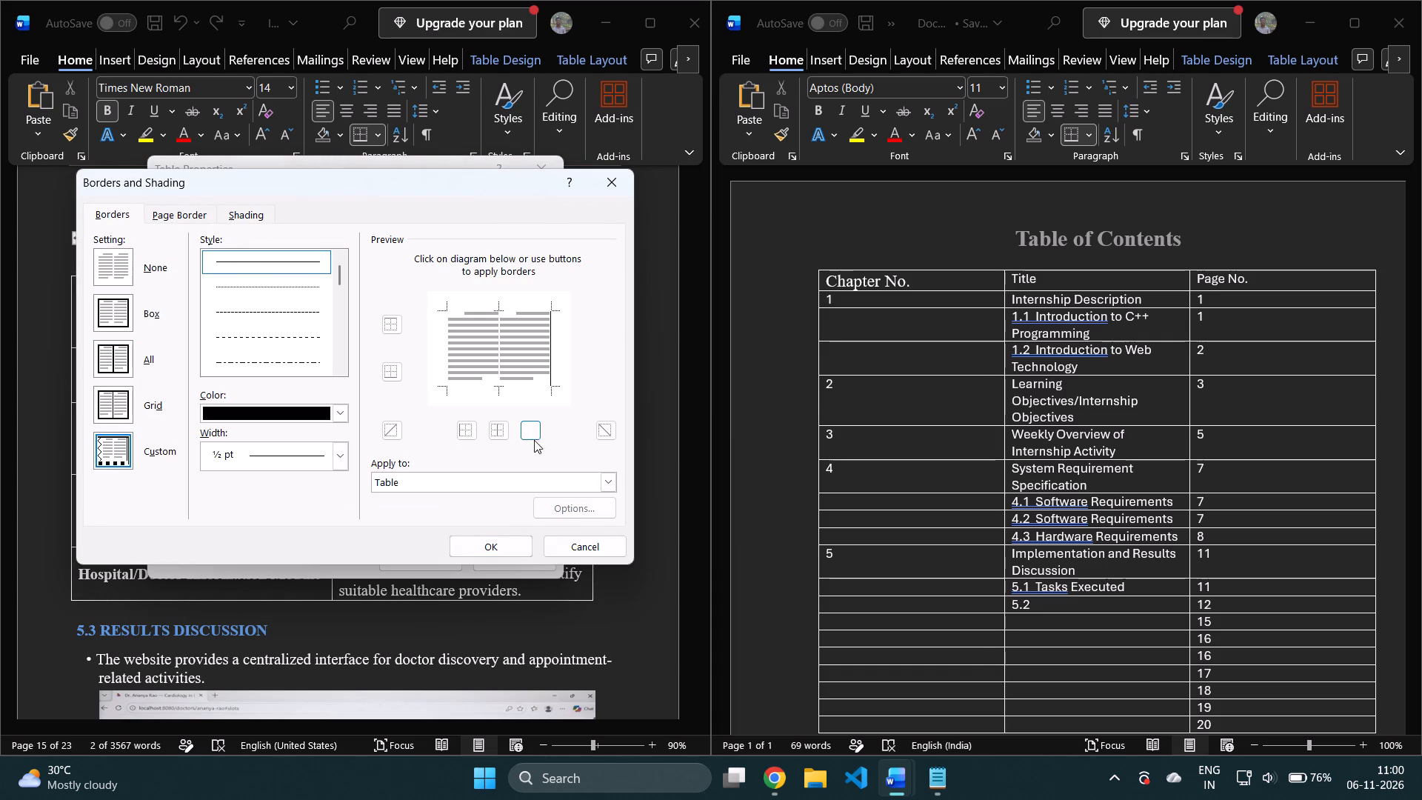
click(505, 540)
click(451, 556)
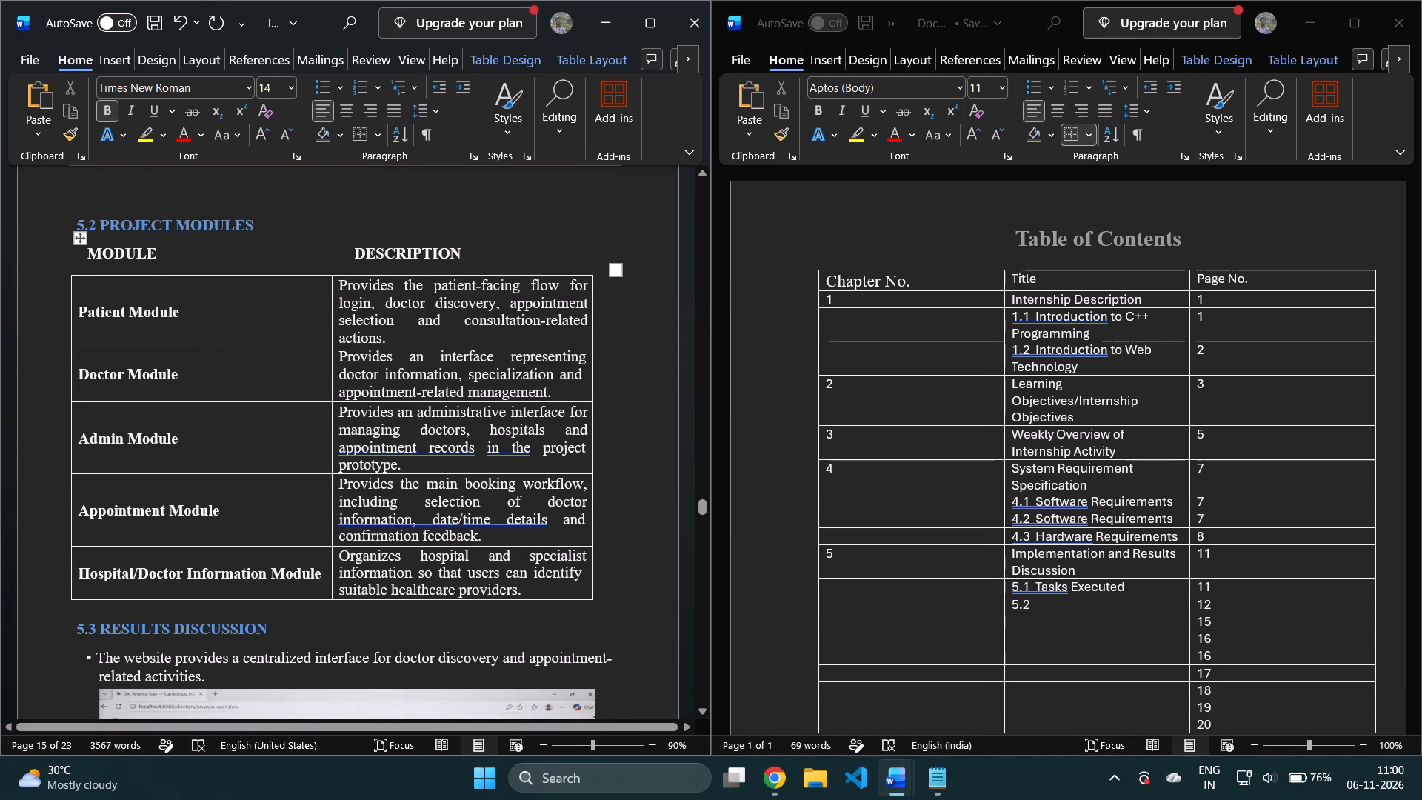
Change the section number in the thirteenth row's title cell of the new contents table to 5.3.
scroll(313, 363, up, 5)
scroll(313, 363, up, 20)
scroll(313, 363, up, 4)
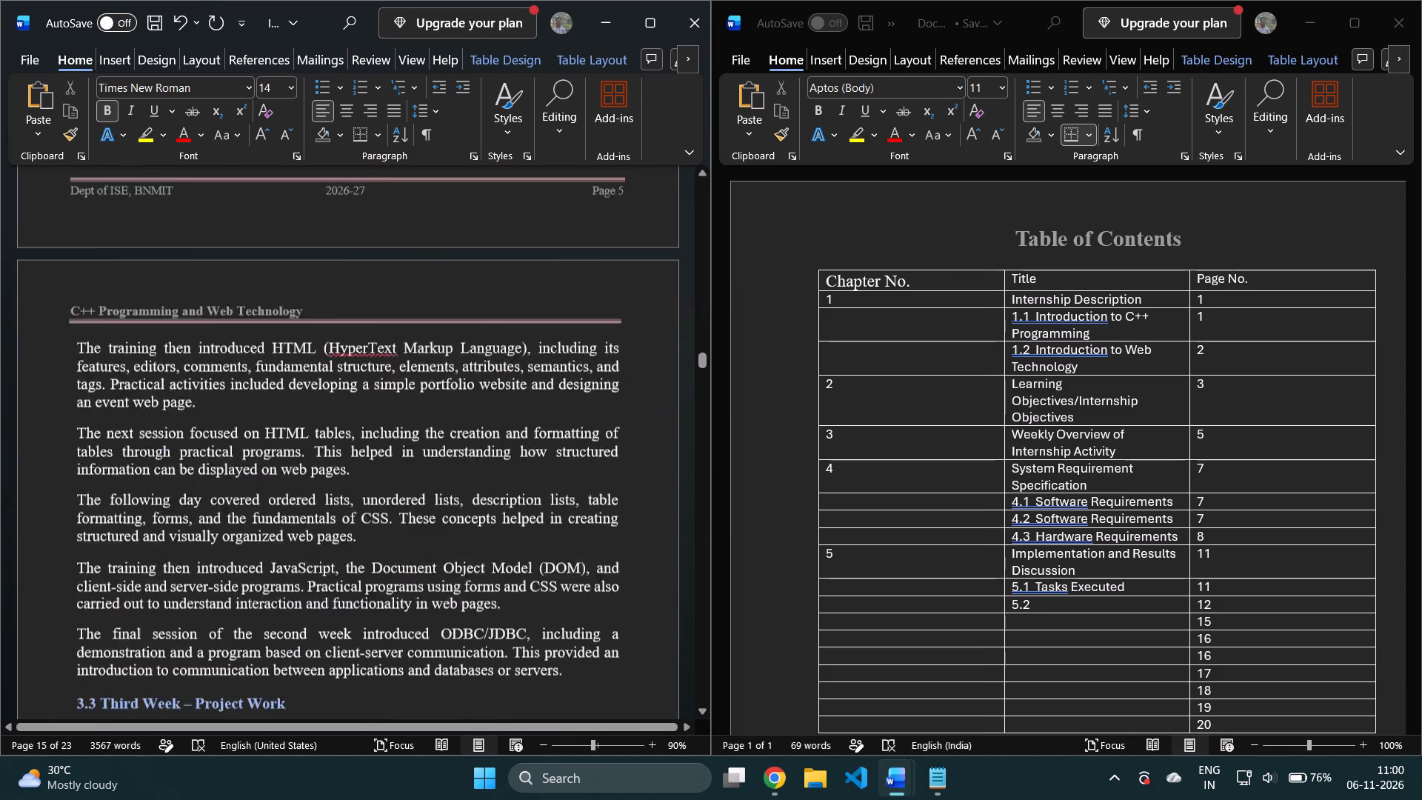
scroll(313, 363, up, 18)
scroll(385, 505, down, 8)
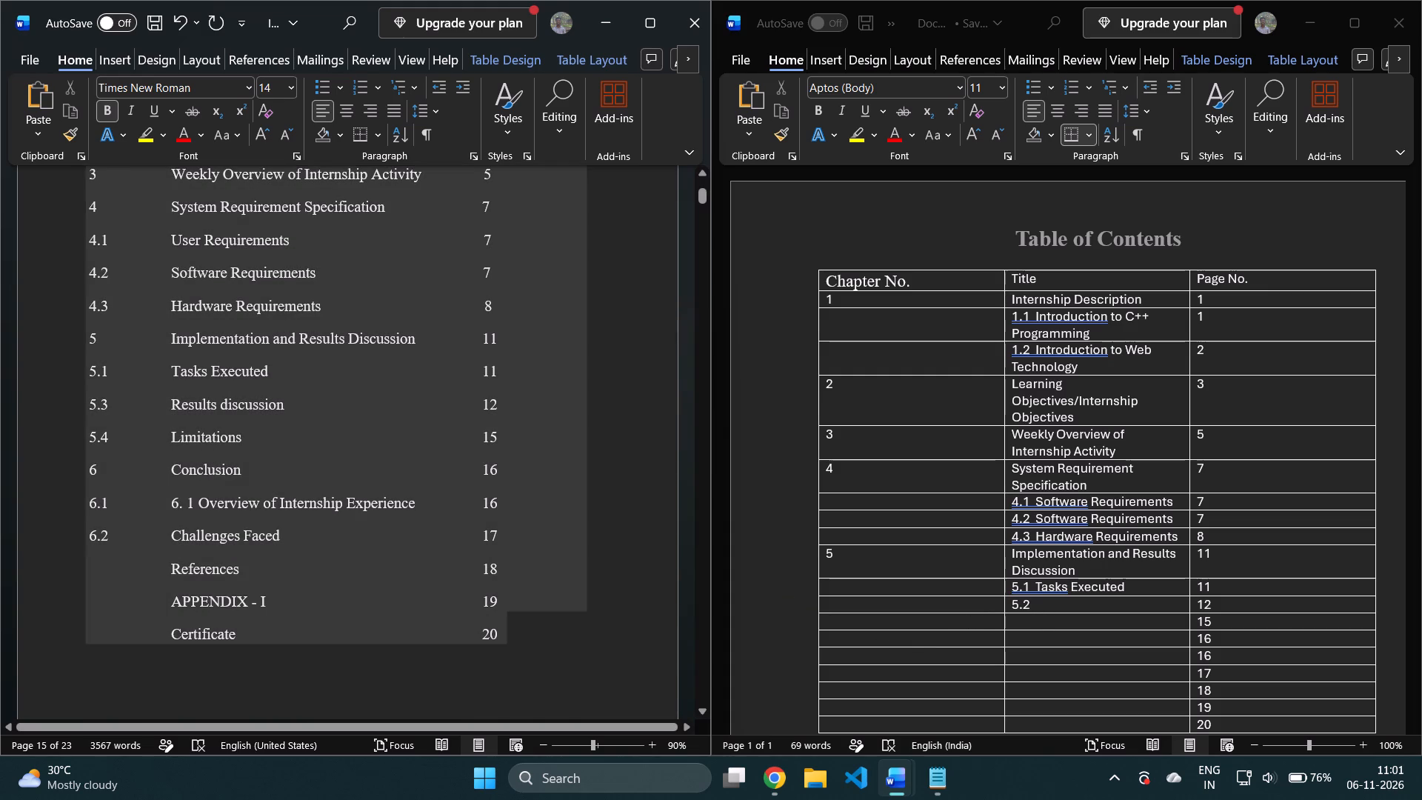
click(1044, 599)
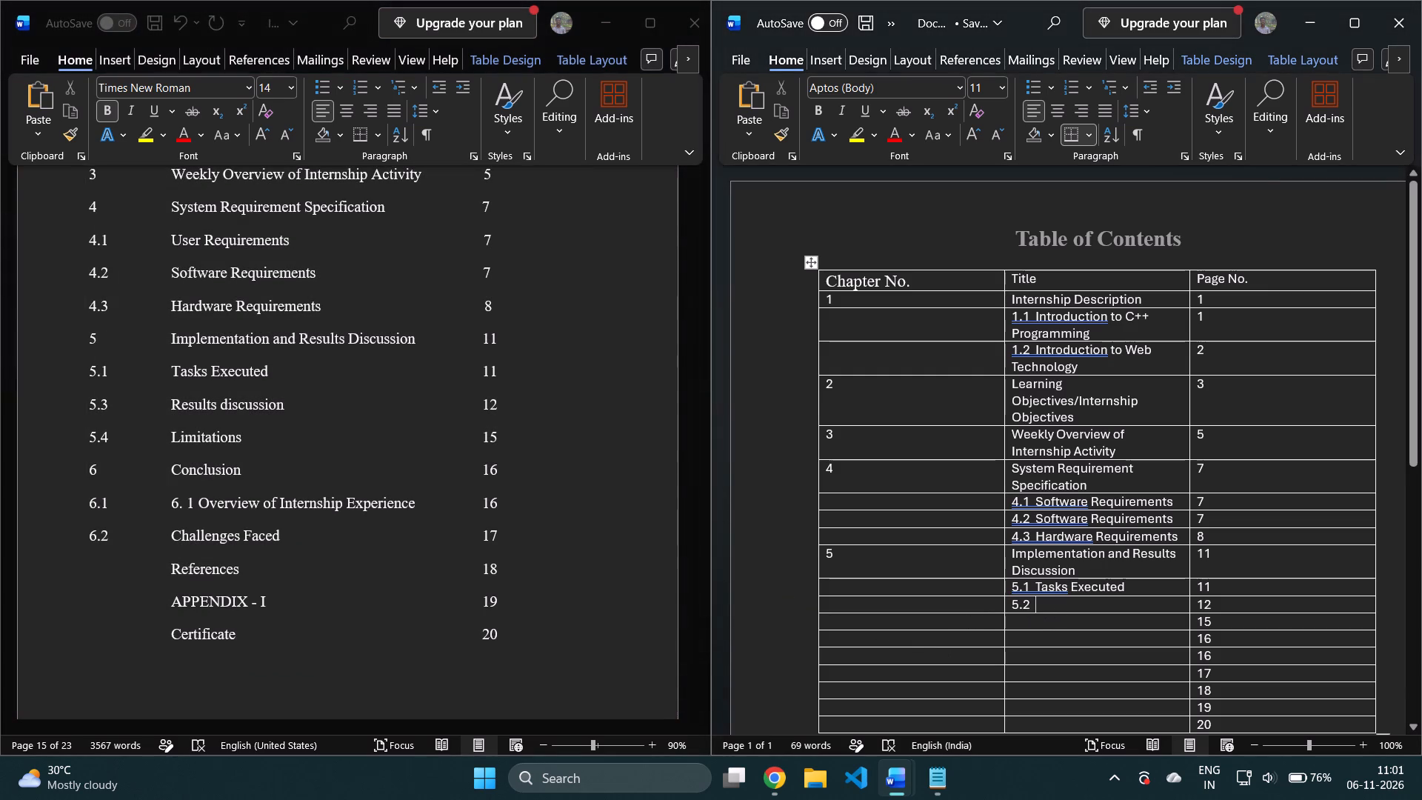
key(BackSpace)
key(3)
key(BackSpace)
key(BackSpace)
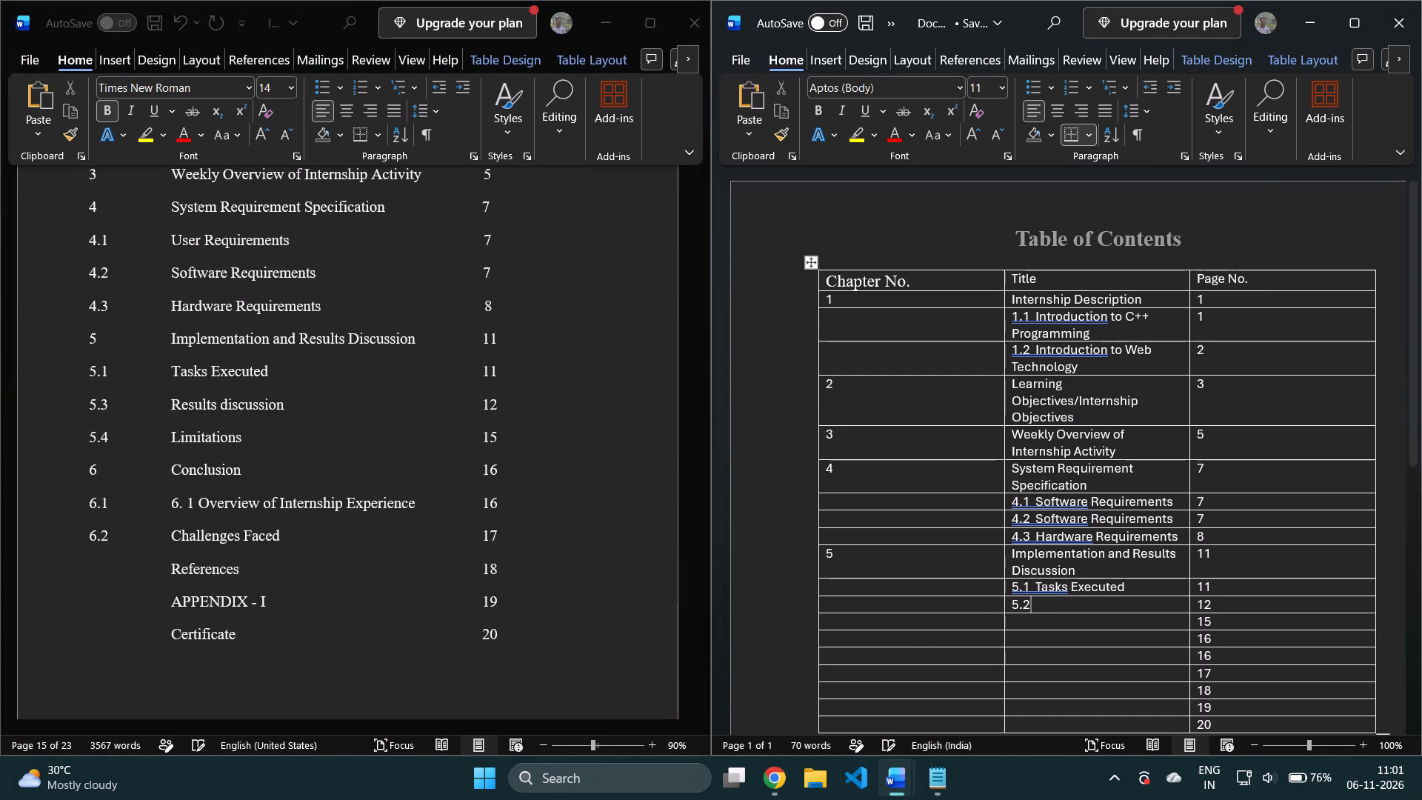
key(BackSpace)
text(3)
key(space)
key(space)
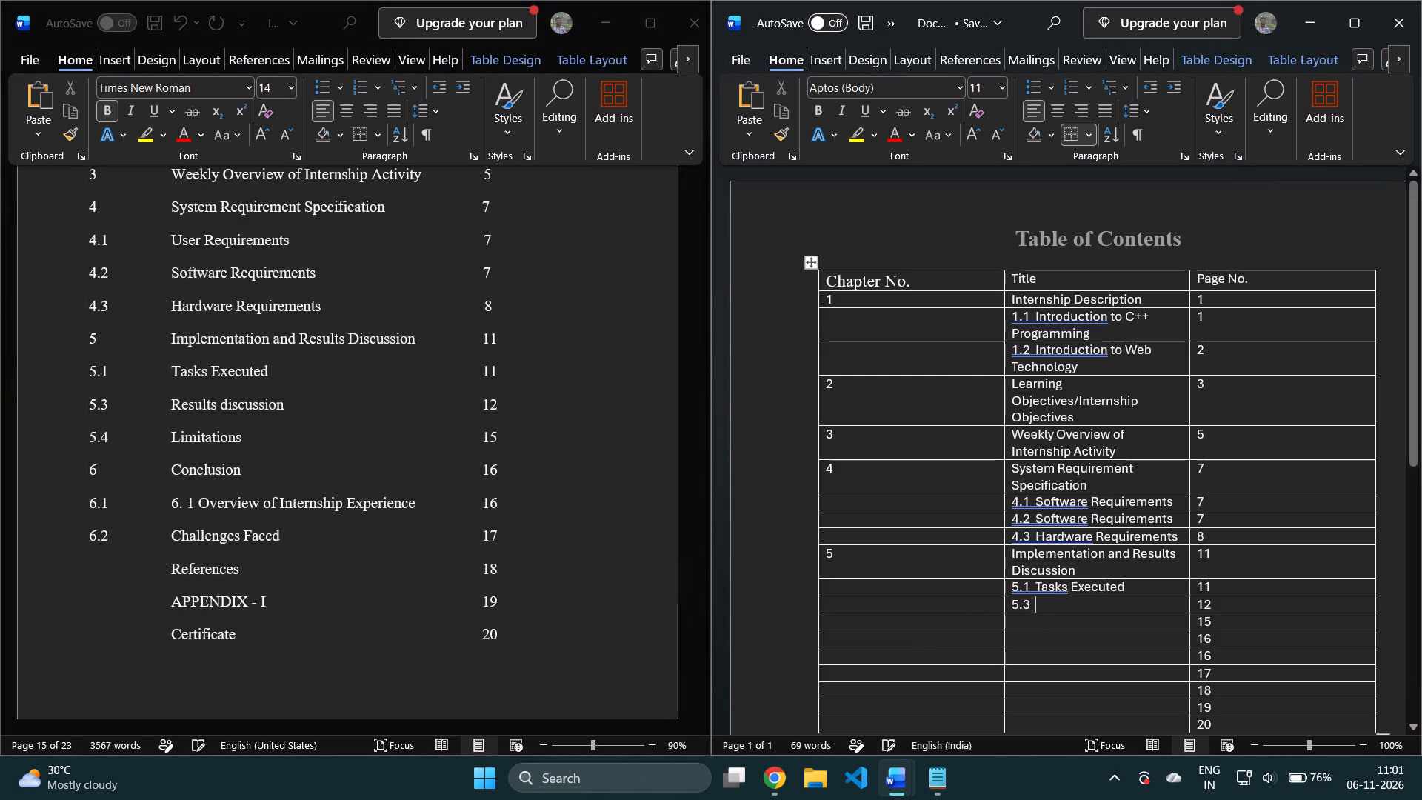
Add the title "Results discussion", copied from the report's contents list, after 5.3 in the new table.
scroll(484, 481, up, 4)
scroll(355, 477, down, 3)
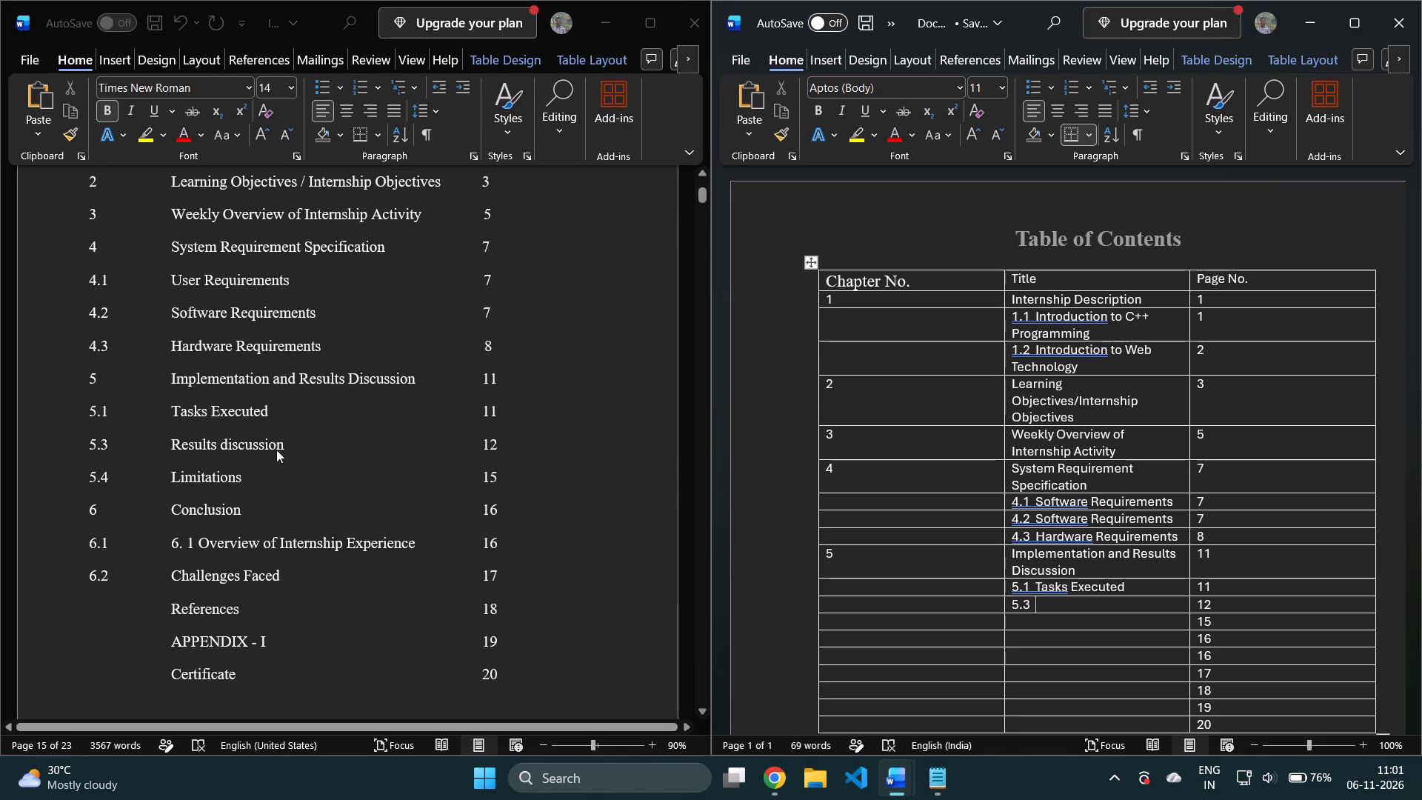
click(284, 442)
click(284, 445)
drag(284, 445, 191, 447)
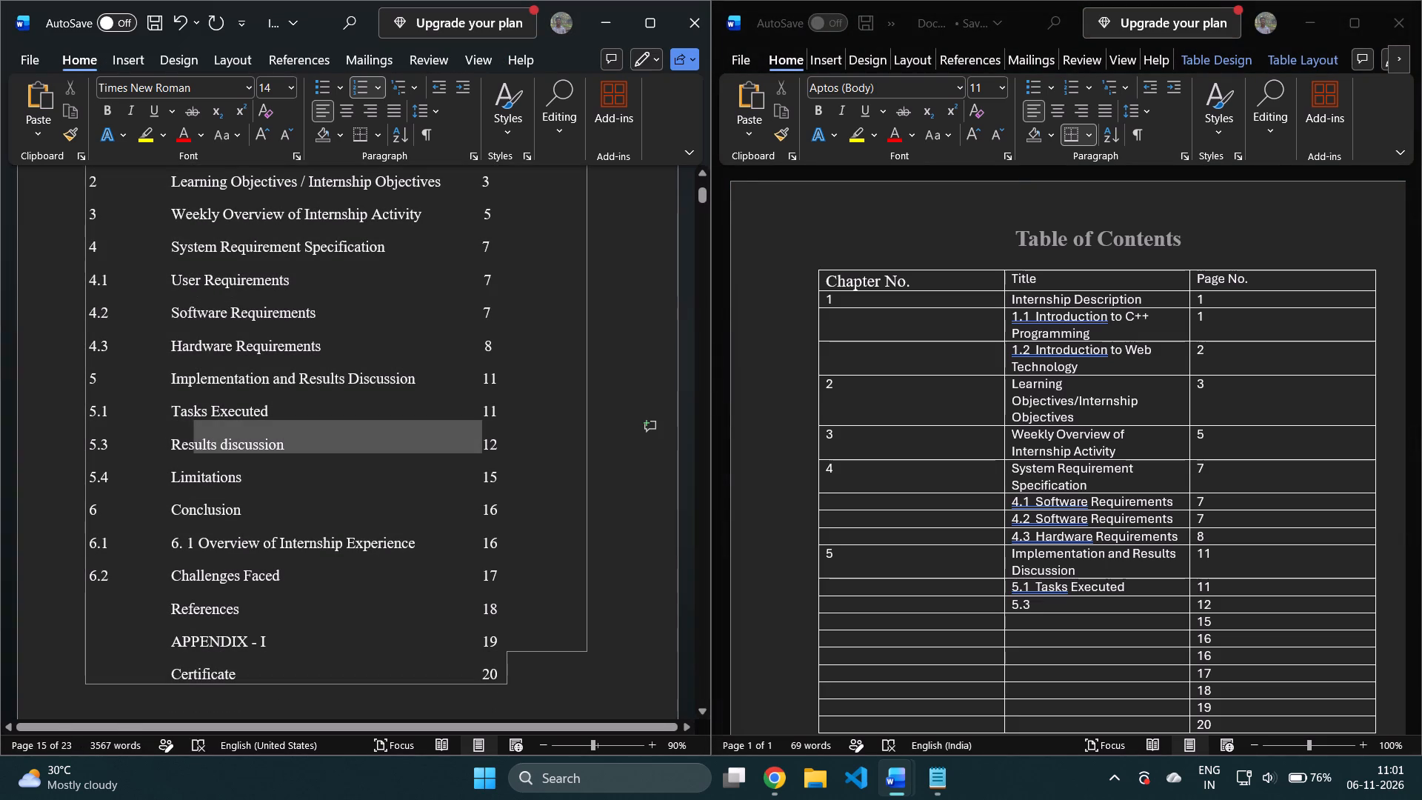
drag(191, 447, 172, 447)
key(ctrl+c)
click(1044, 602)
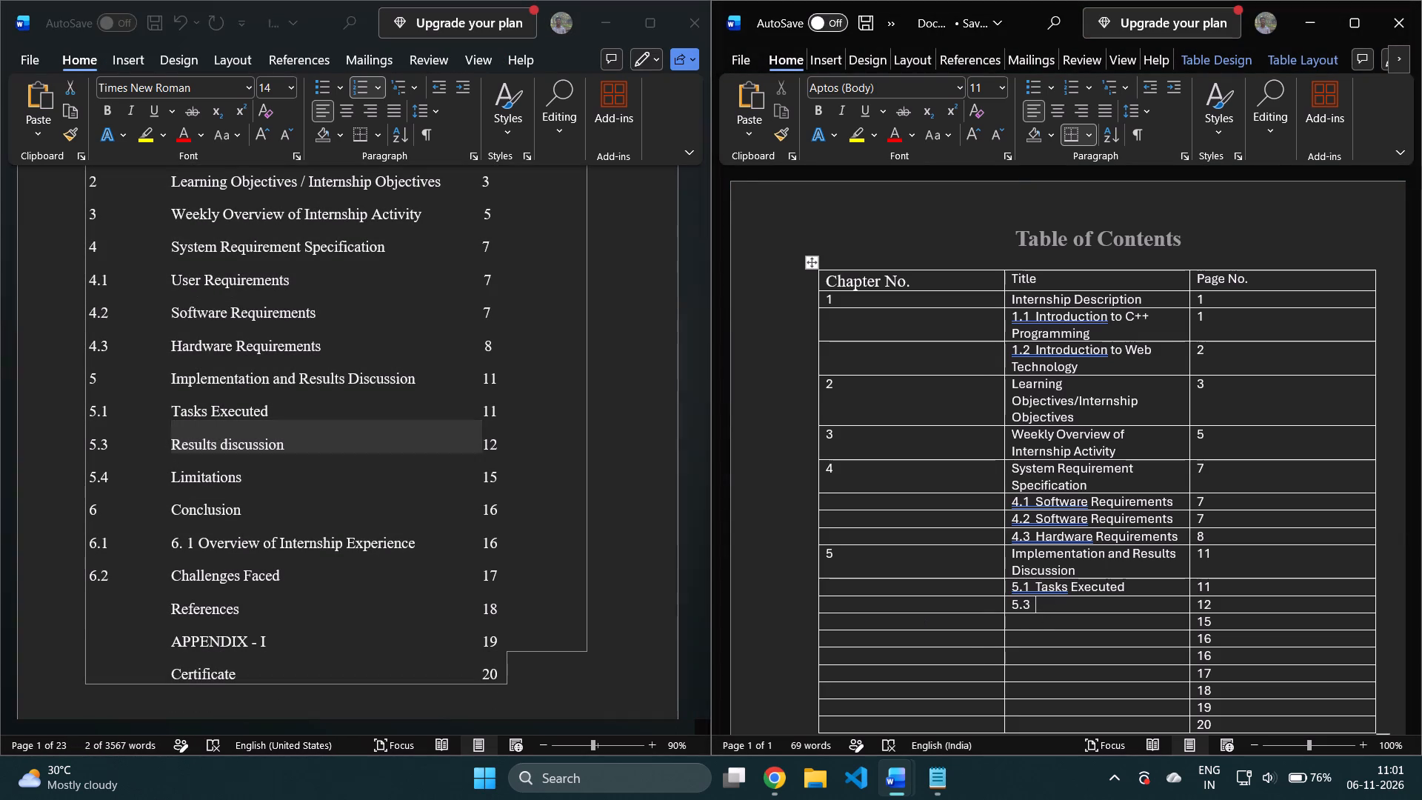
key(ctrl+v)
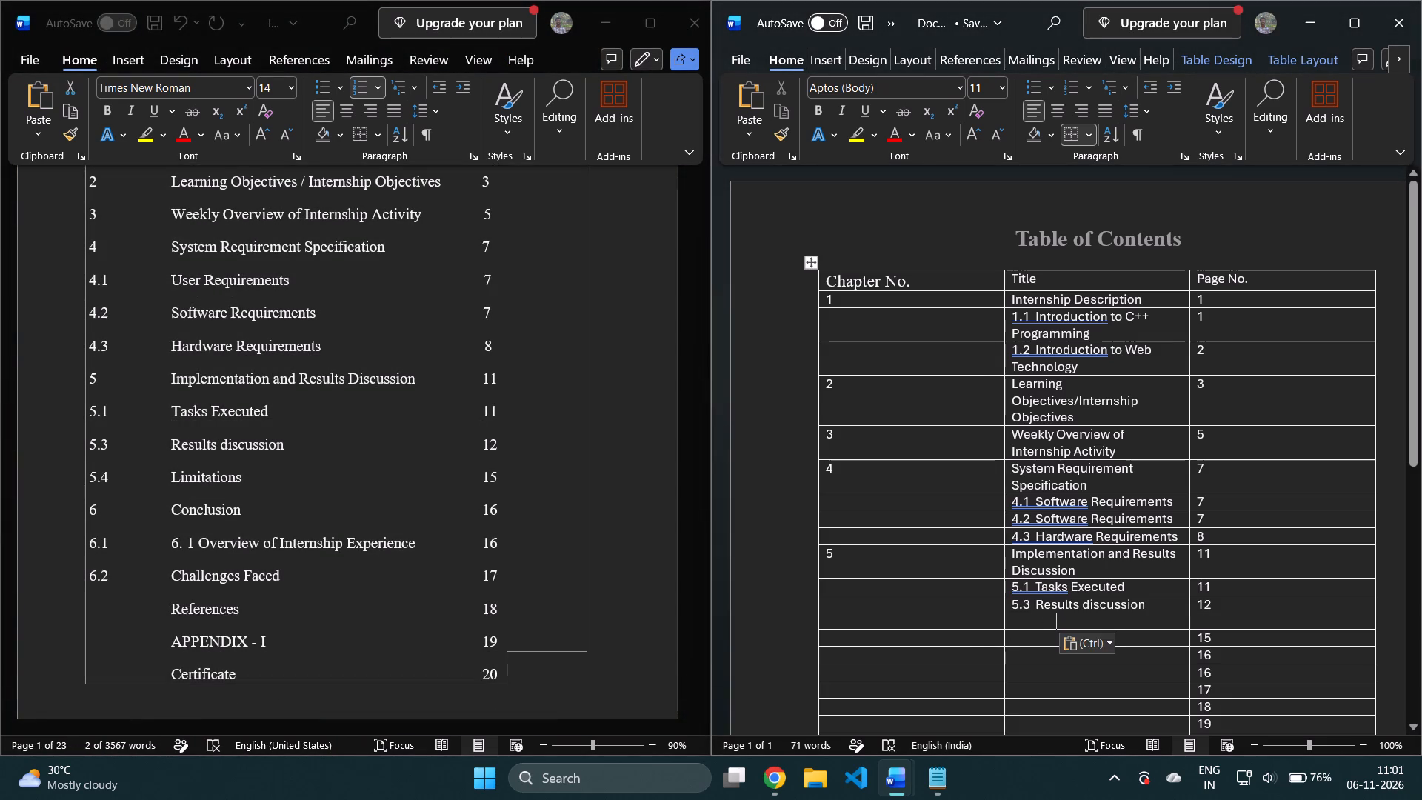
Fill the fourteenth row's title cell with 5.4 and the title "Limitations" copied from the report's contents list.
click(1029, 640)
click(844, 636)
click(1021, 641)
text(5.3)
key(BackSpace)
key(4)
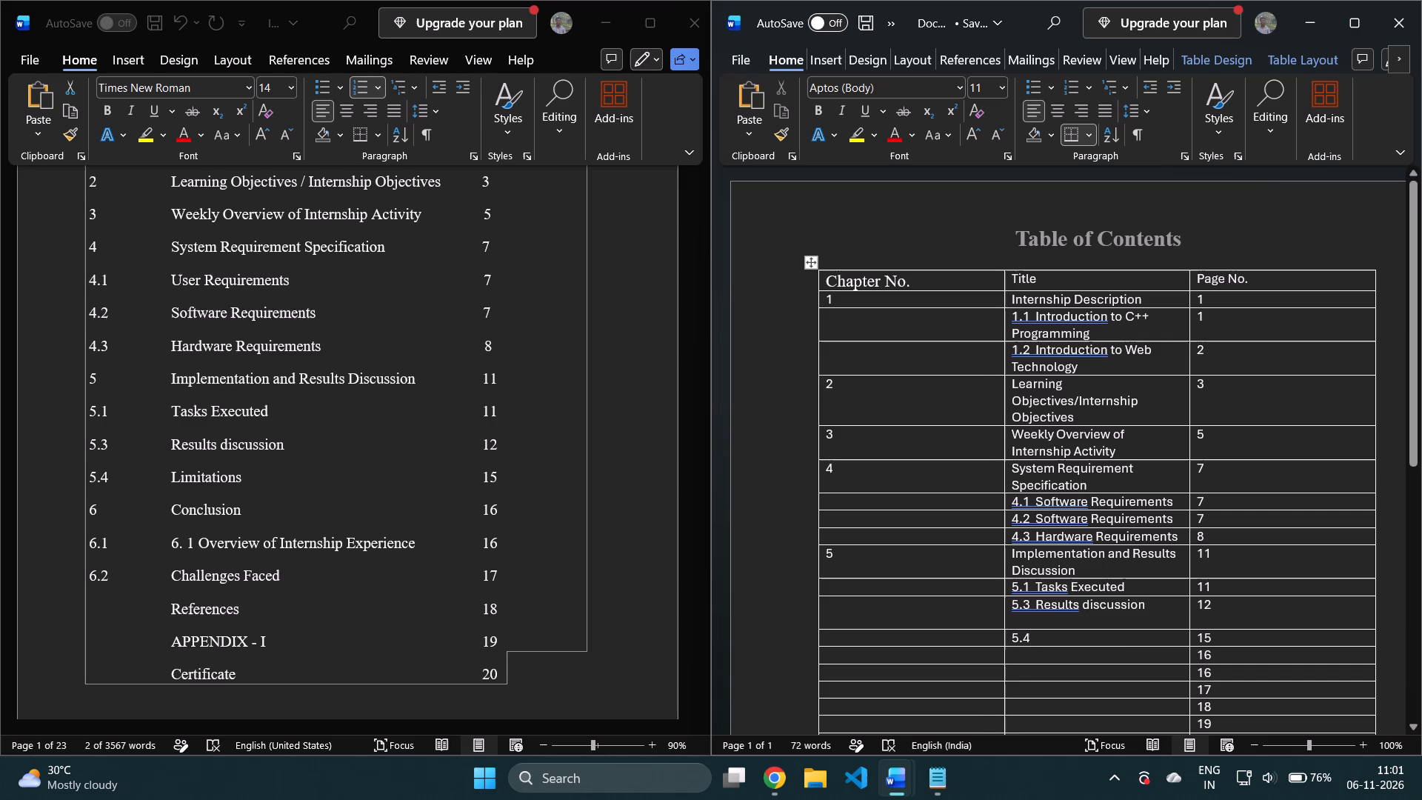
key(space)
key(space)
click(241, 483)
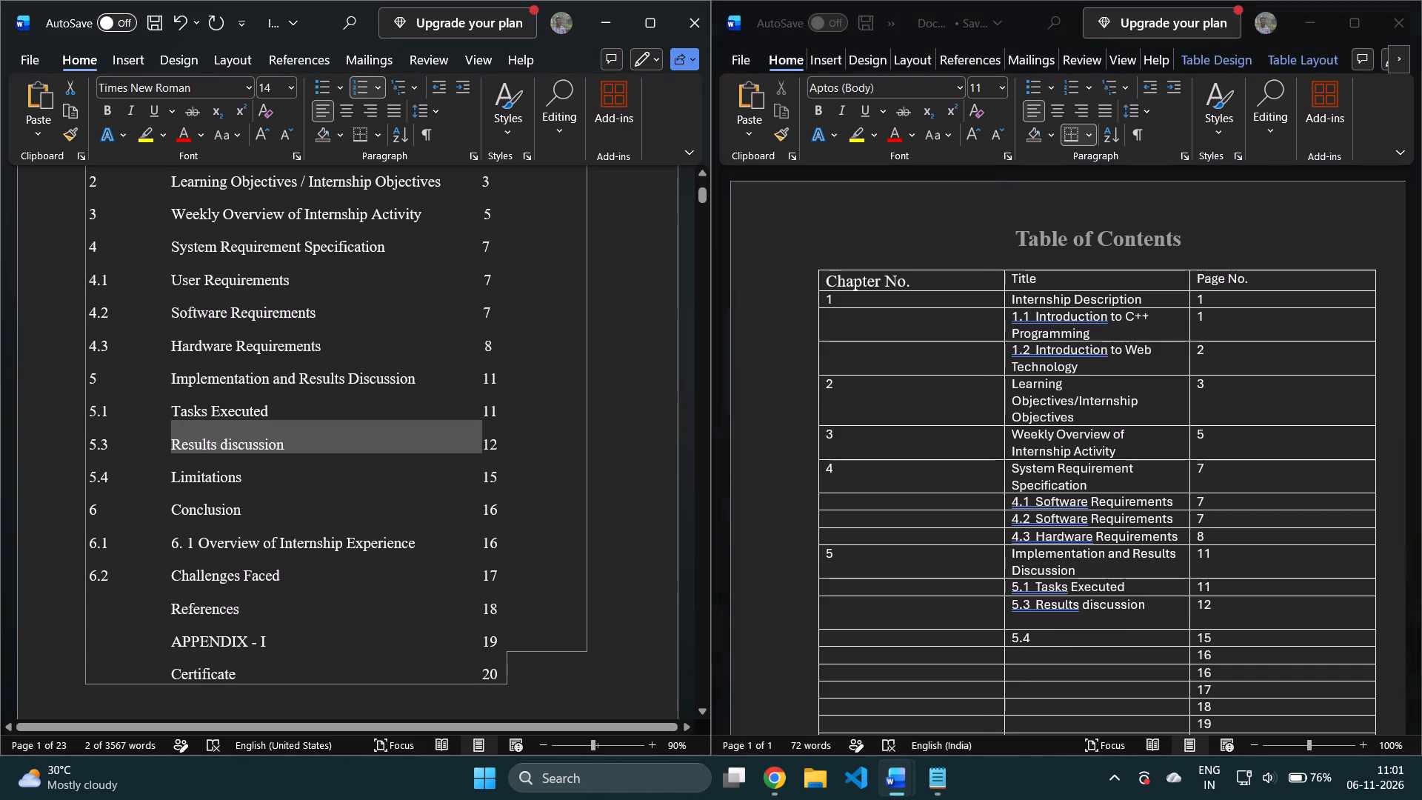
drag(241, 479, 153, 483)
key(ctrl+c)
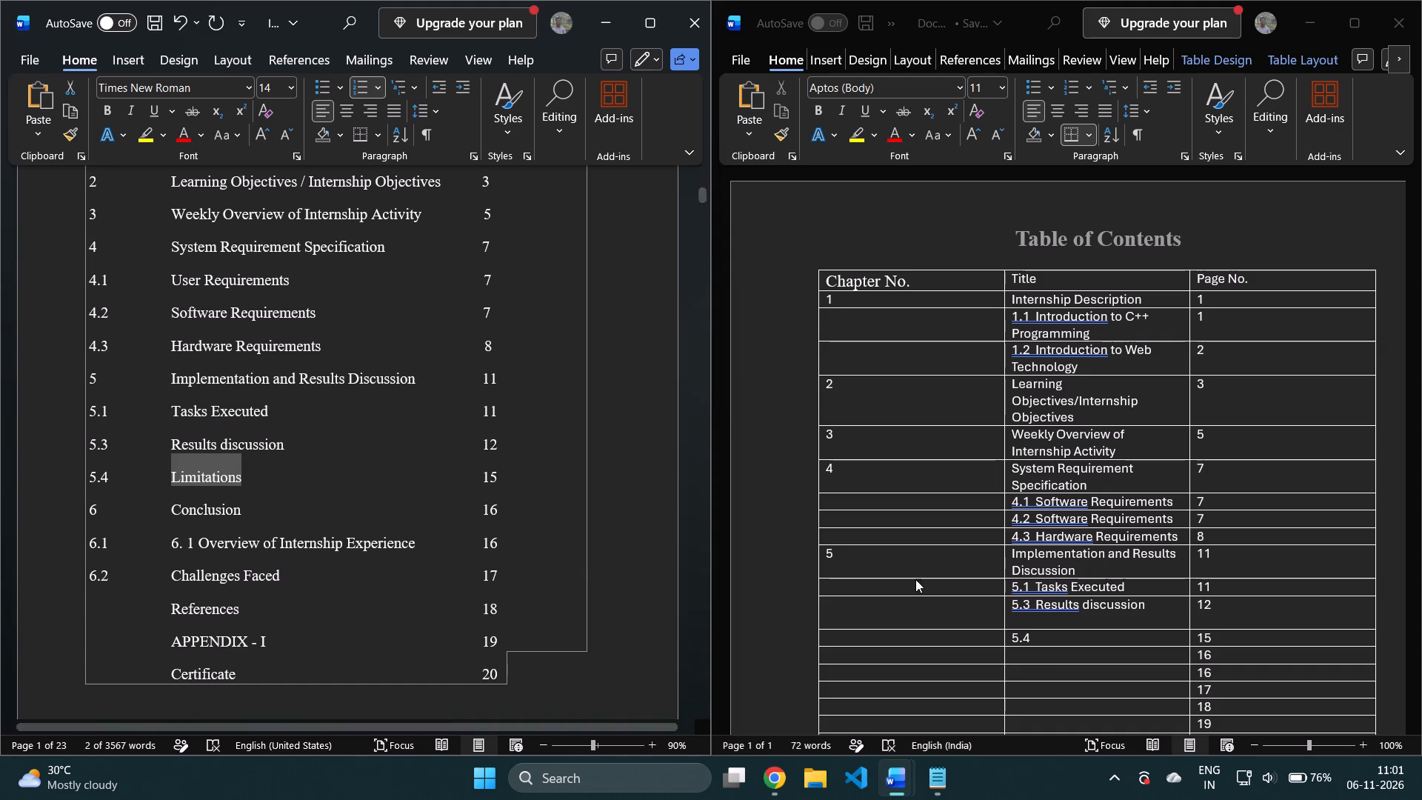
click(1041, 638)
key(ctrl+v)
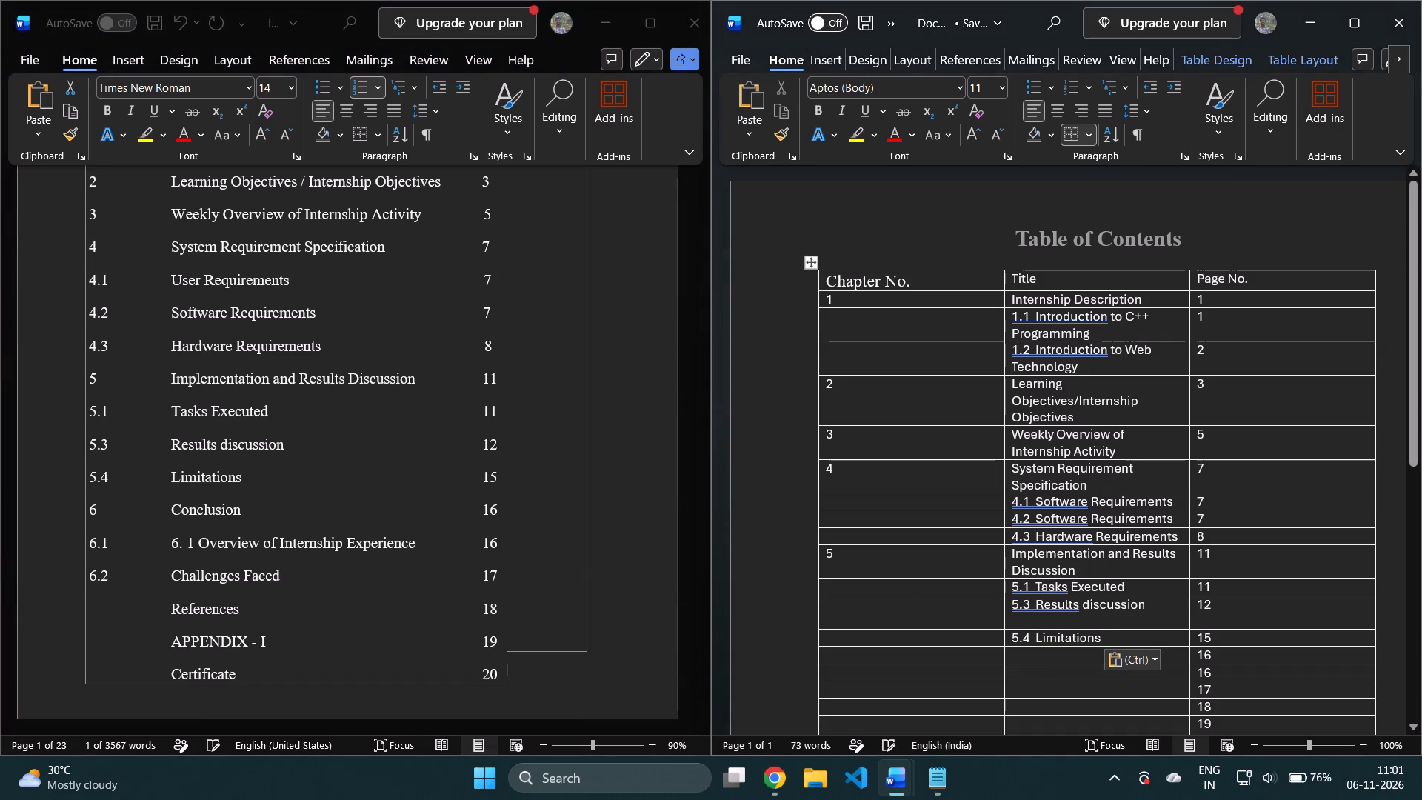
Fill the new table's fifteenth row with chapter number 6 and the title "Conclusion" copied from the report's contents list.
click(831, 653)
key(6)
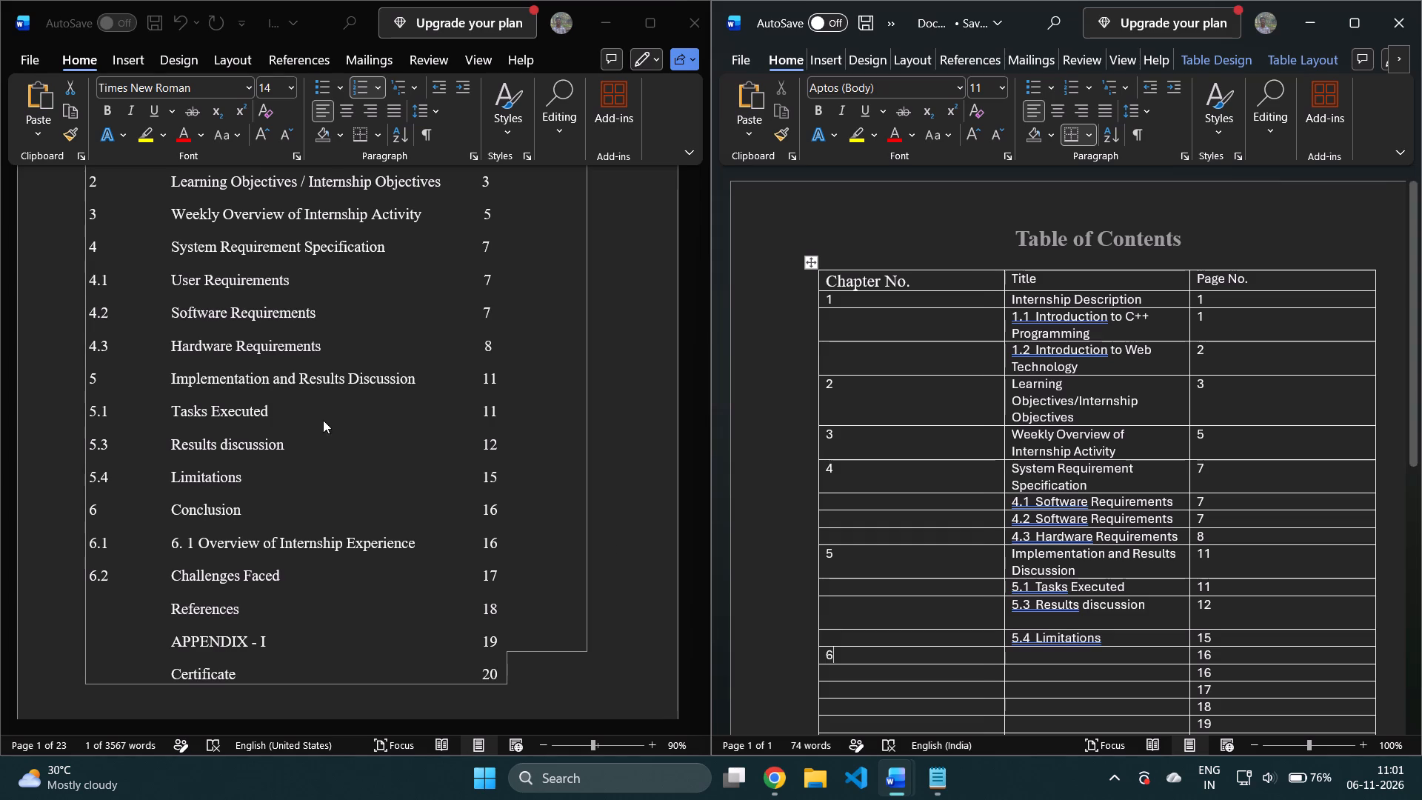
click(241, 511)
drag(241, 511, 192, 509)
click(275, 514)
drag(254, 510, 174, 513)
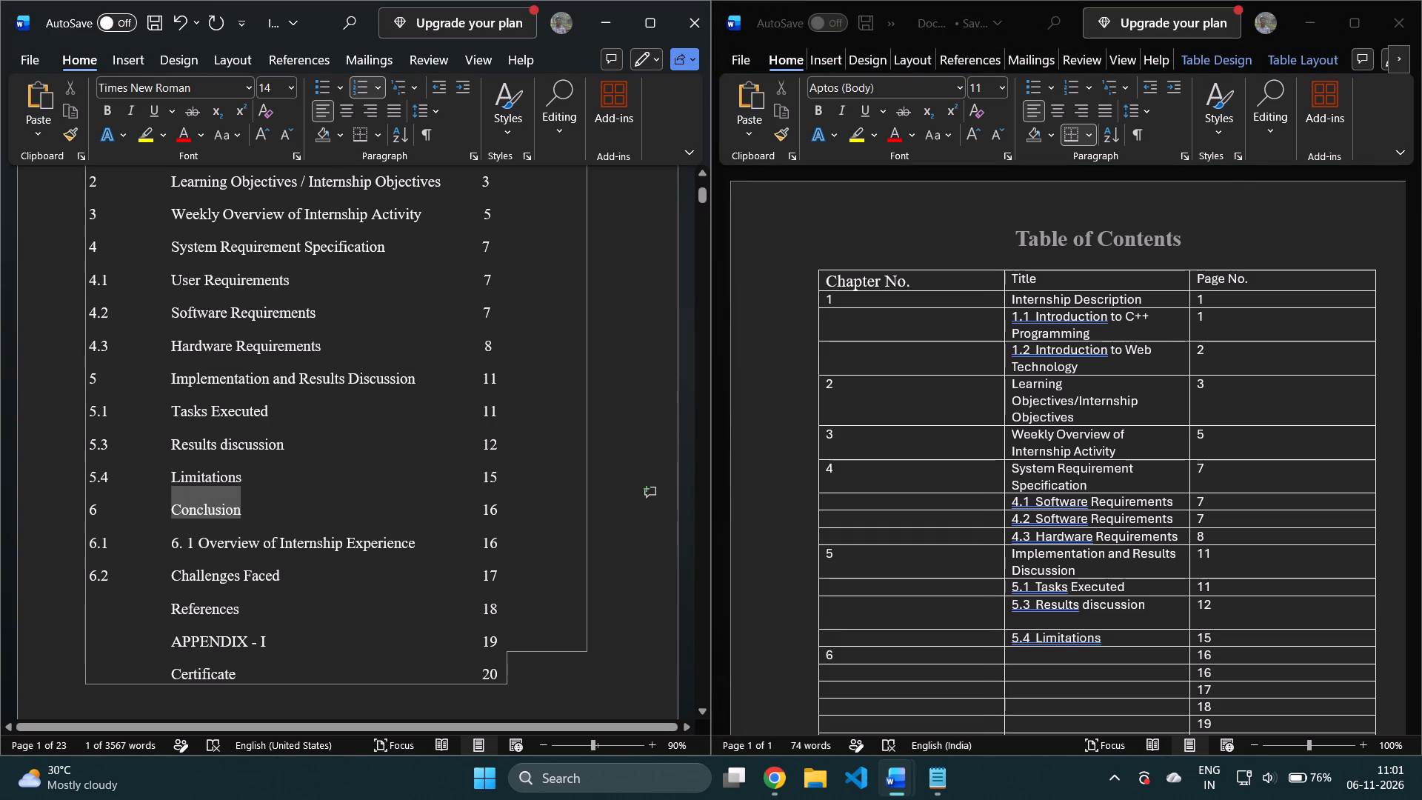
drag(174, 513, 173, 513)
key(ctrl+c)
click(1032, 656)
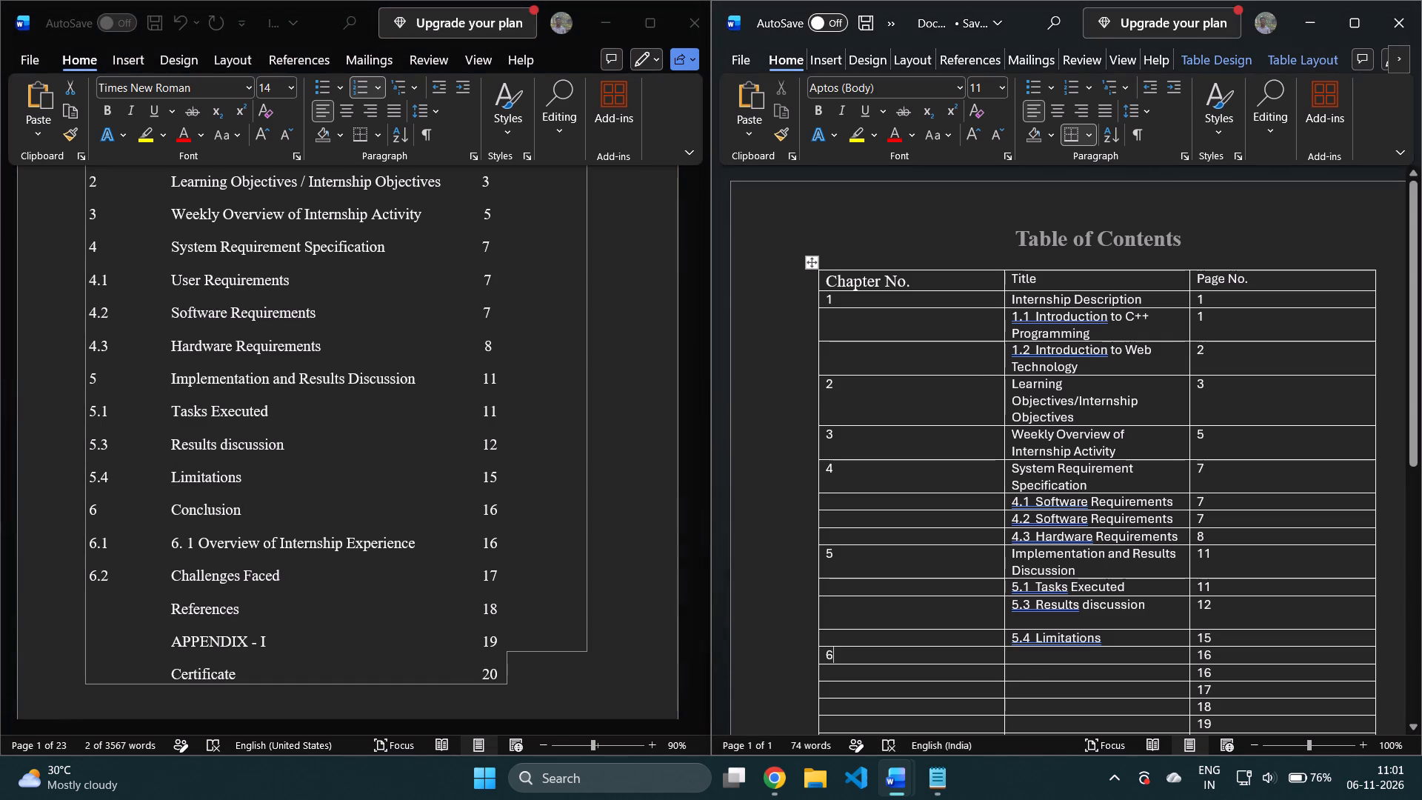
click(1033, 664)
click(1029, 659)
key(ctrl+v)
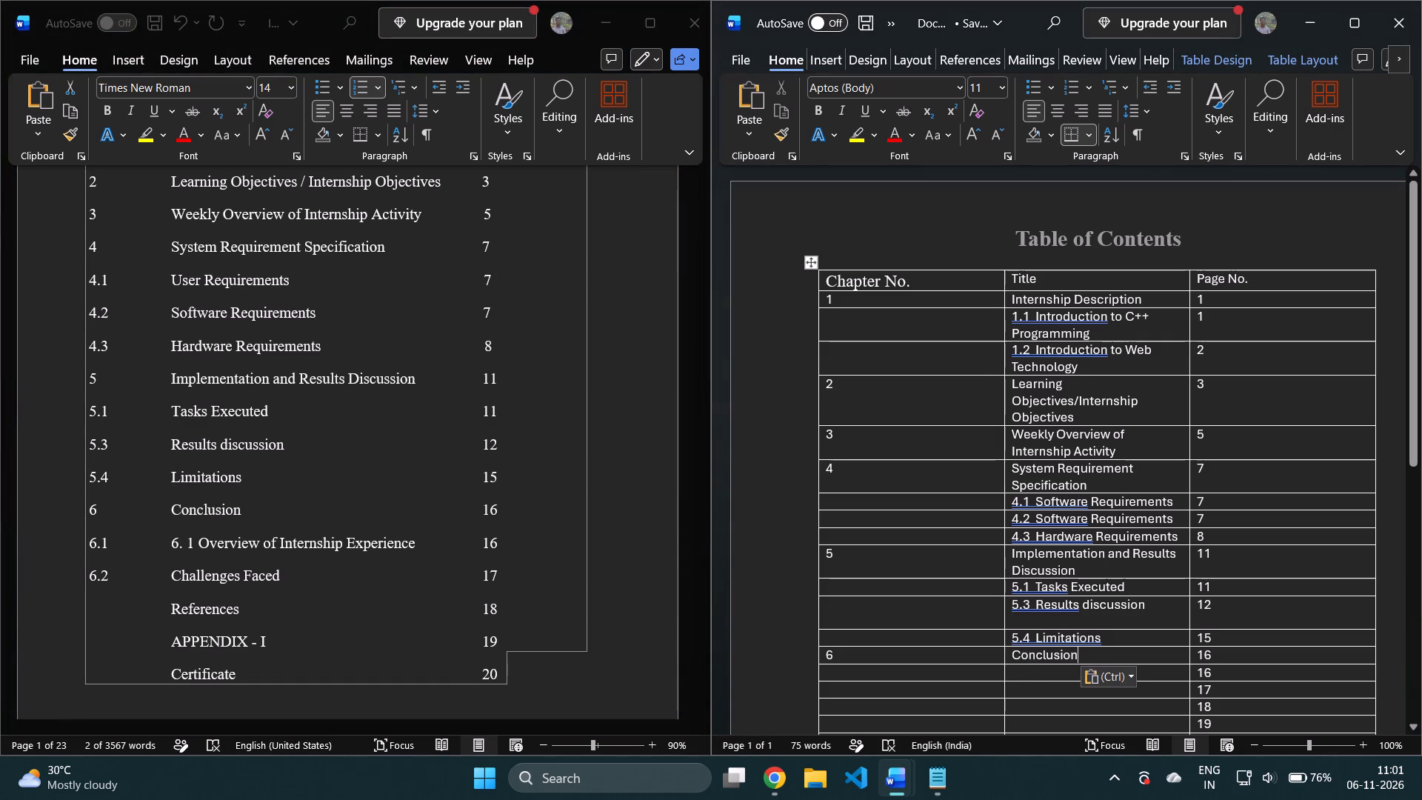
Fill the sixteenth row's title cell with 6.1 and the title "Overview of Internship Experience" copied from the report's contents list.
click(1028, 676)
text(6.1)
key(space)
key(space)
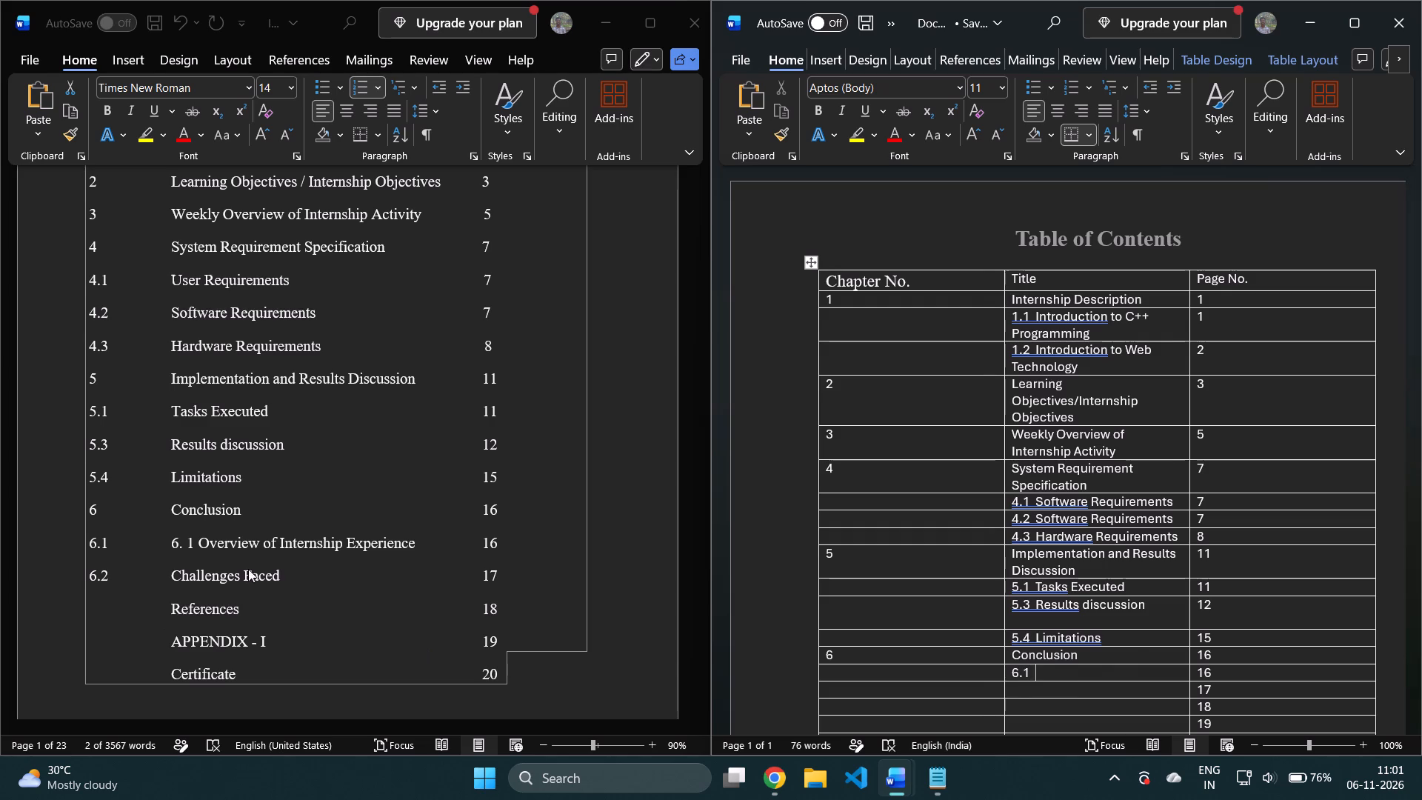
click(290, 567)
click(283, 576)
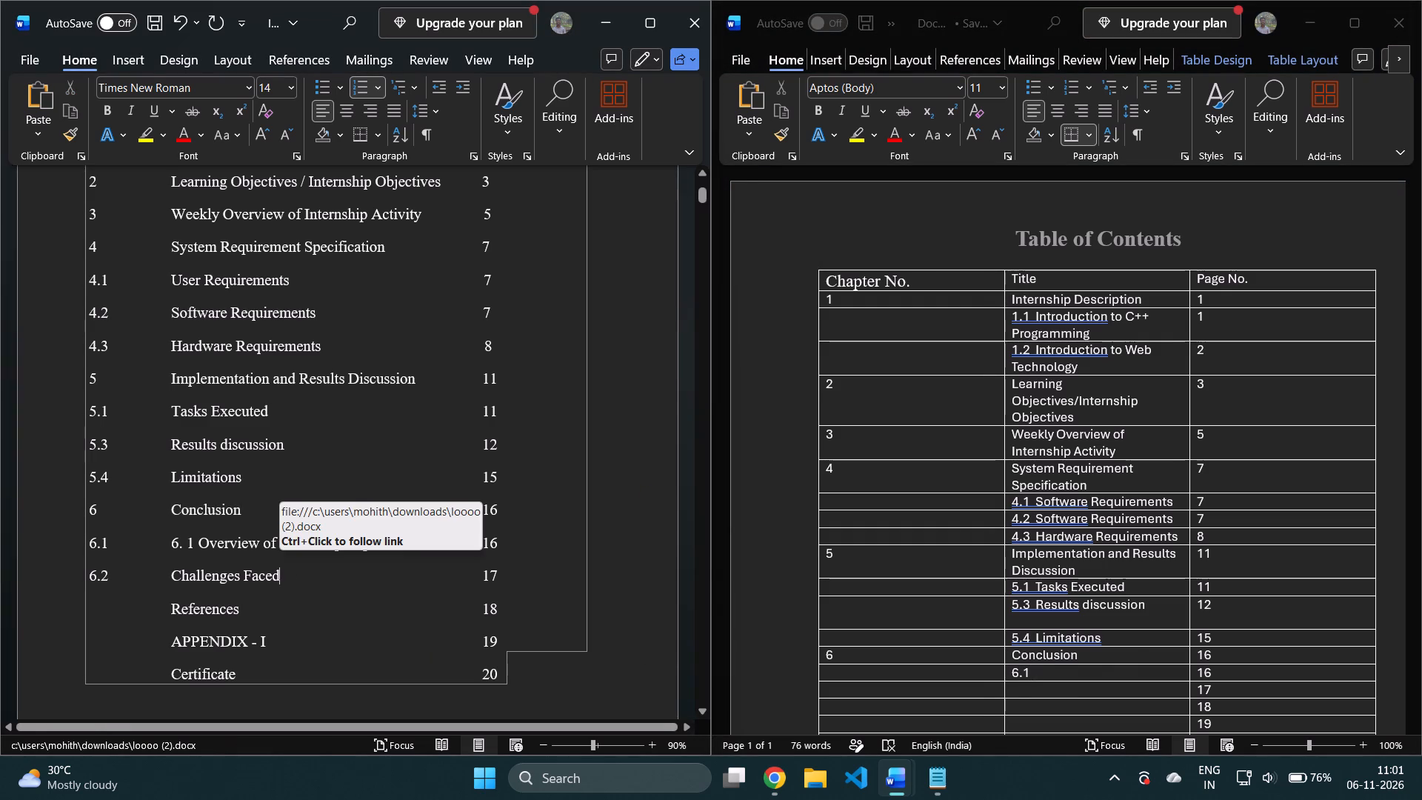
click(358, 583)
drag(415, 544, 407, 542)
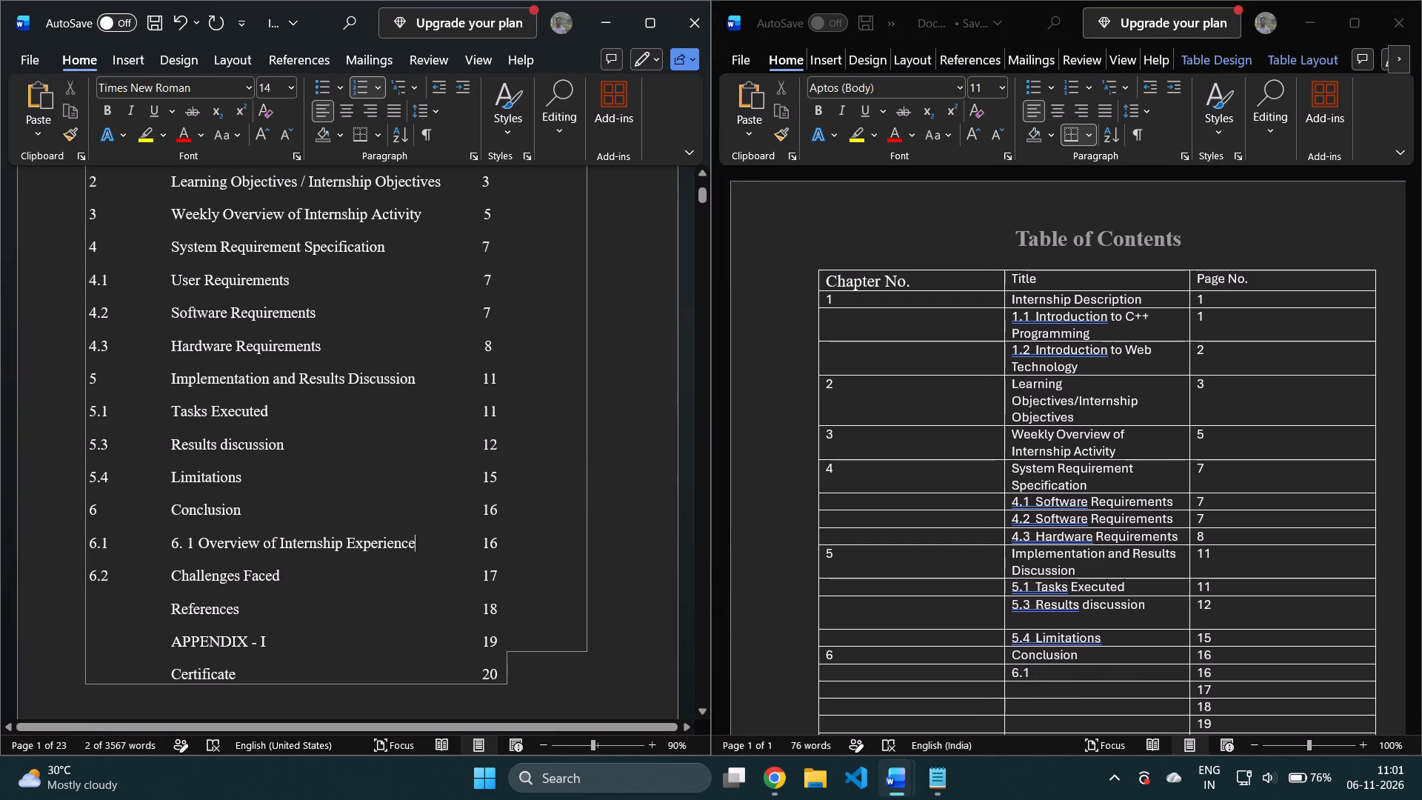
drag(407, 542, 198, 548)
key(ctrl+c)
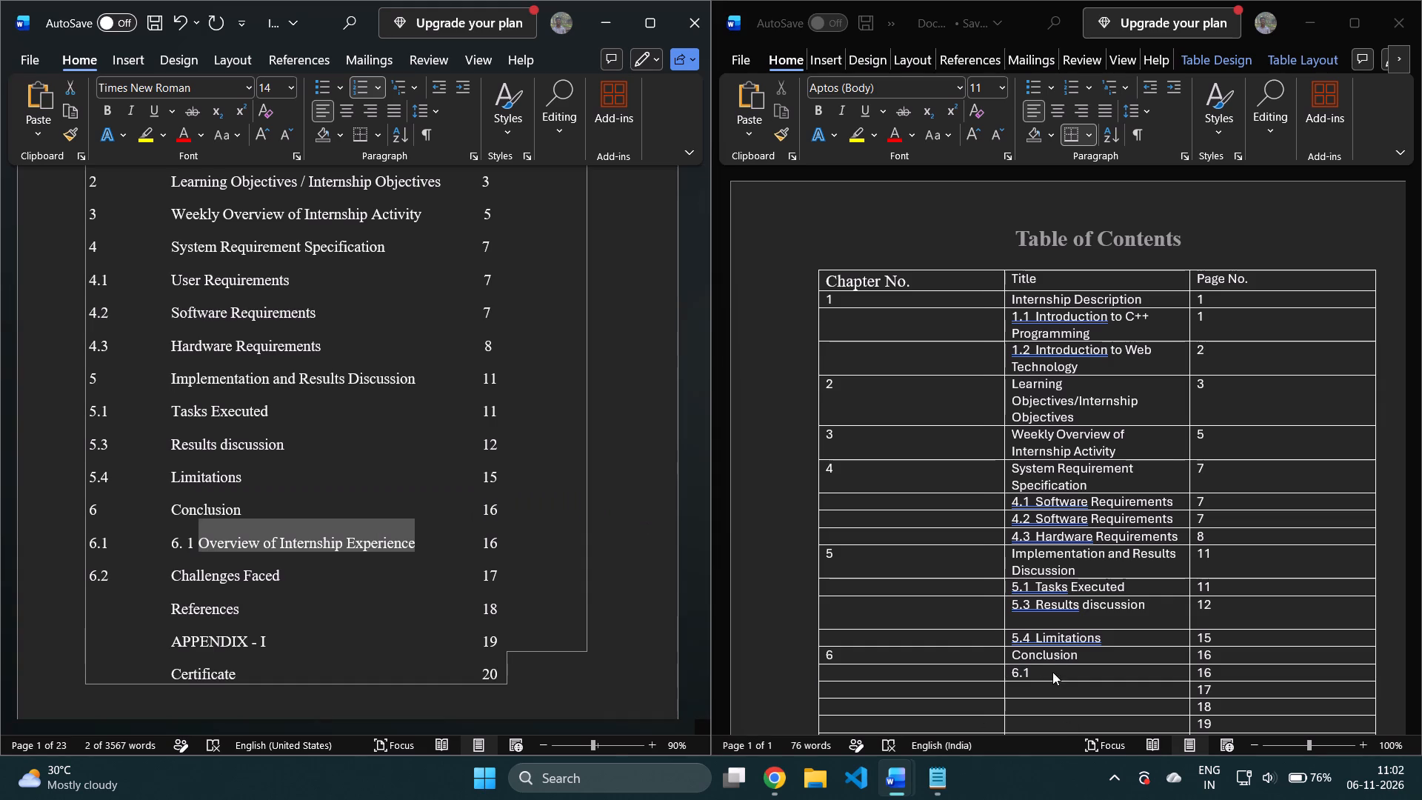
click(1024, 684)
click(1024, 689)
click(1039, 672)
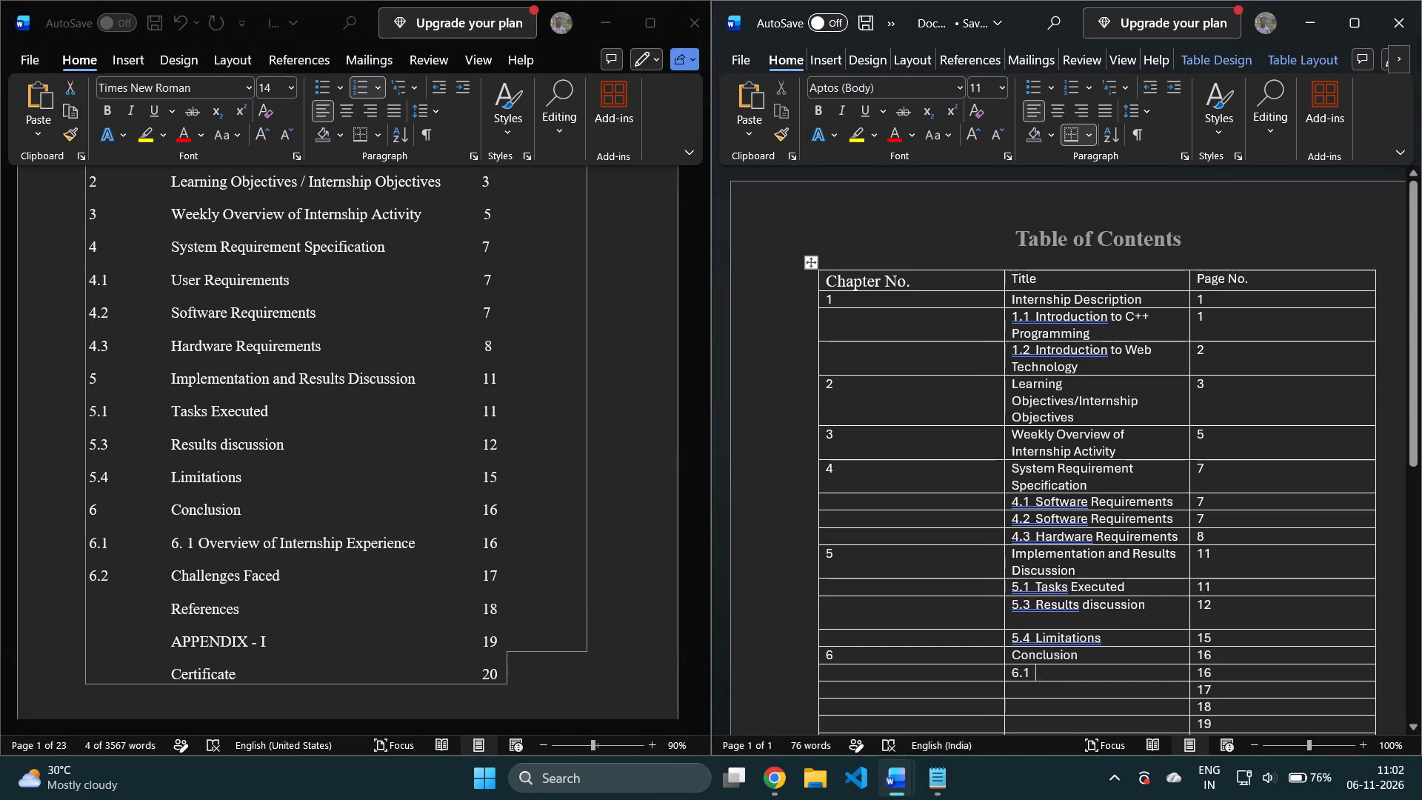
key(ctrl+v)
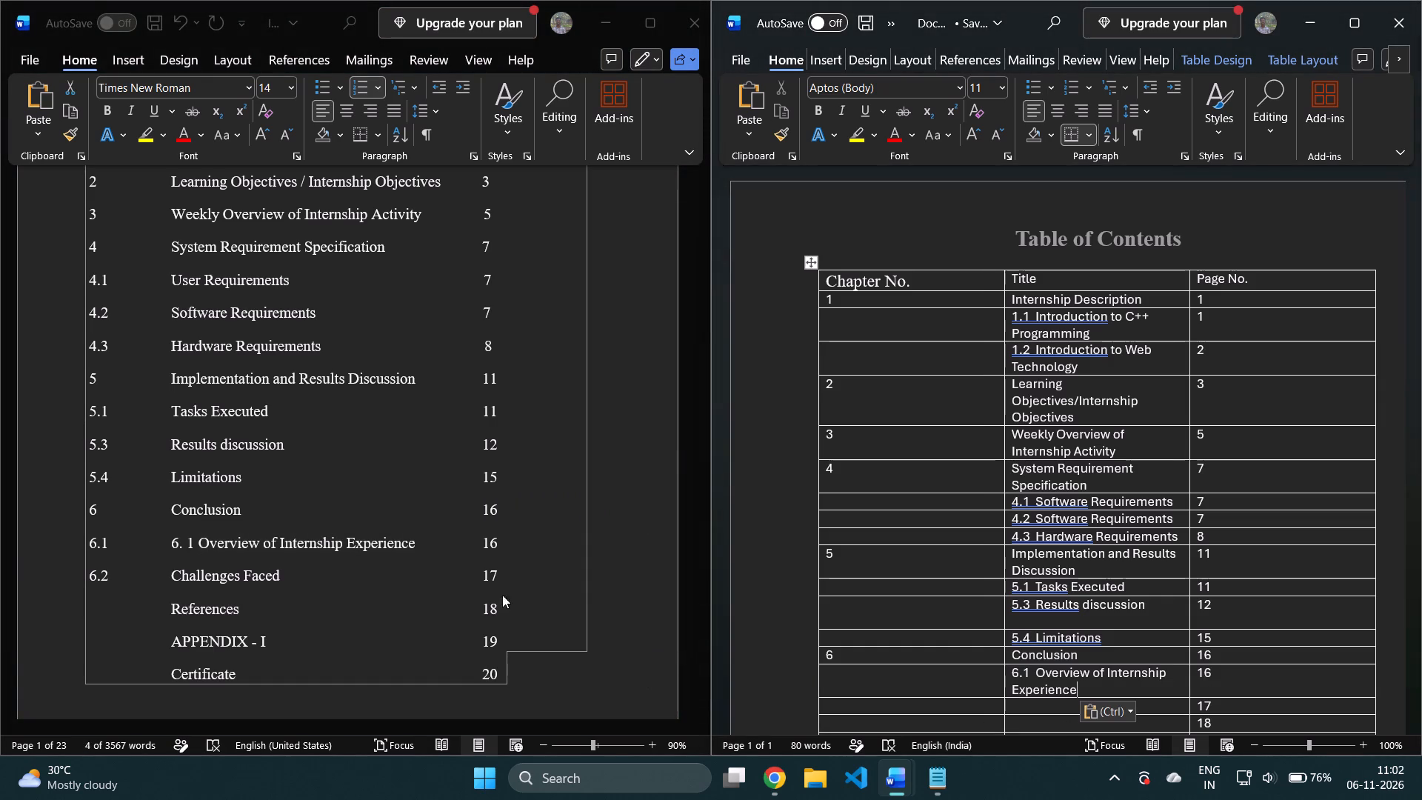
Fill the seventeenth row's title cell with 6.2 and the title "Challenges Faced" copied from the report's contents list.
click(1016, 707)
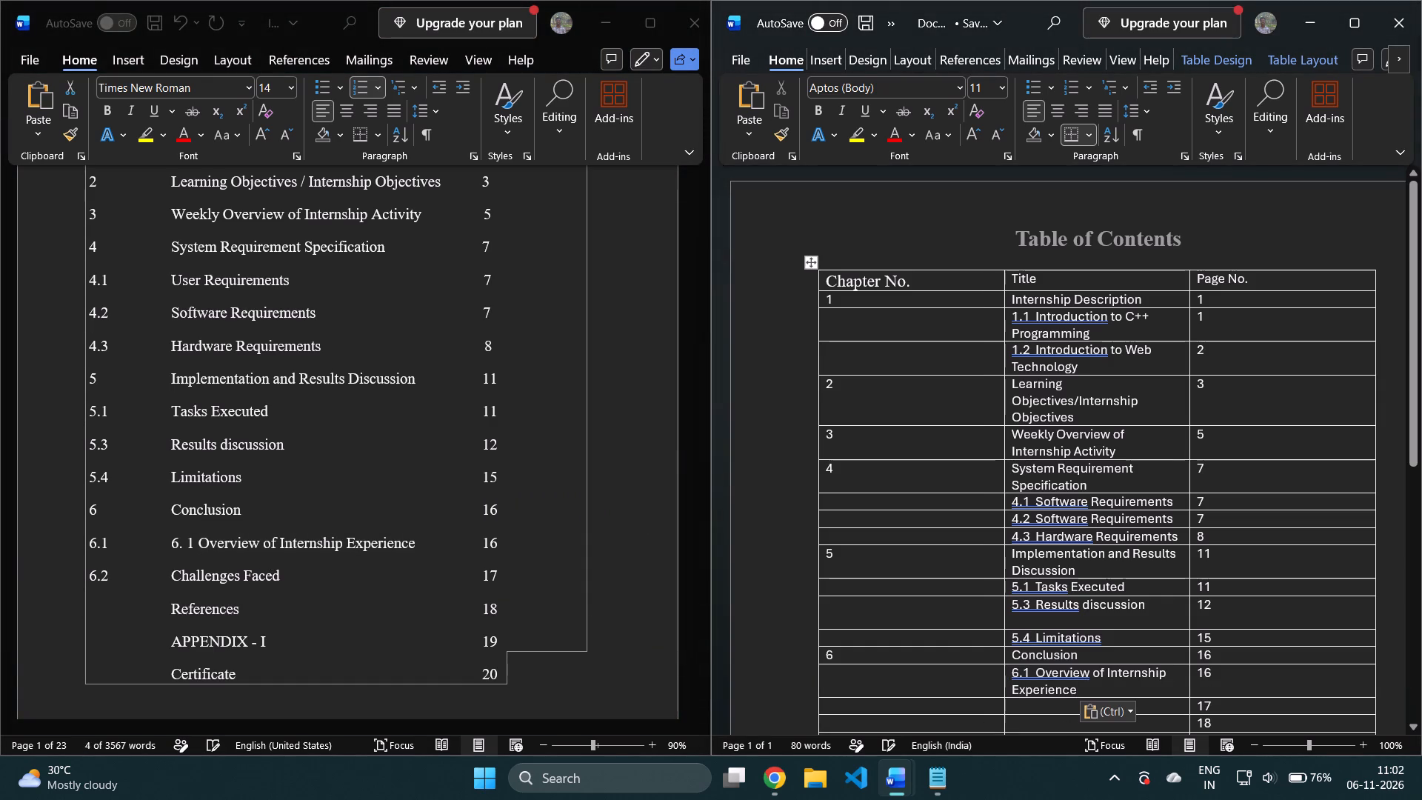
scroll(1050, 597, down, 2)
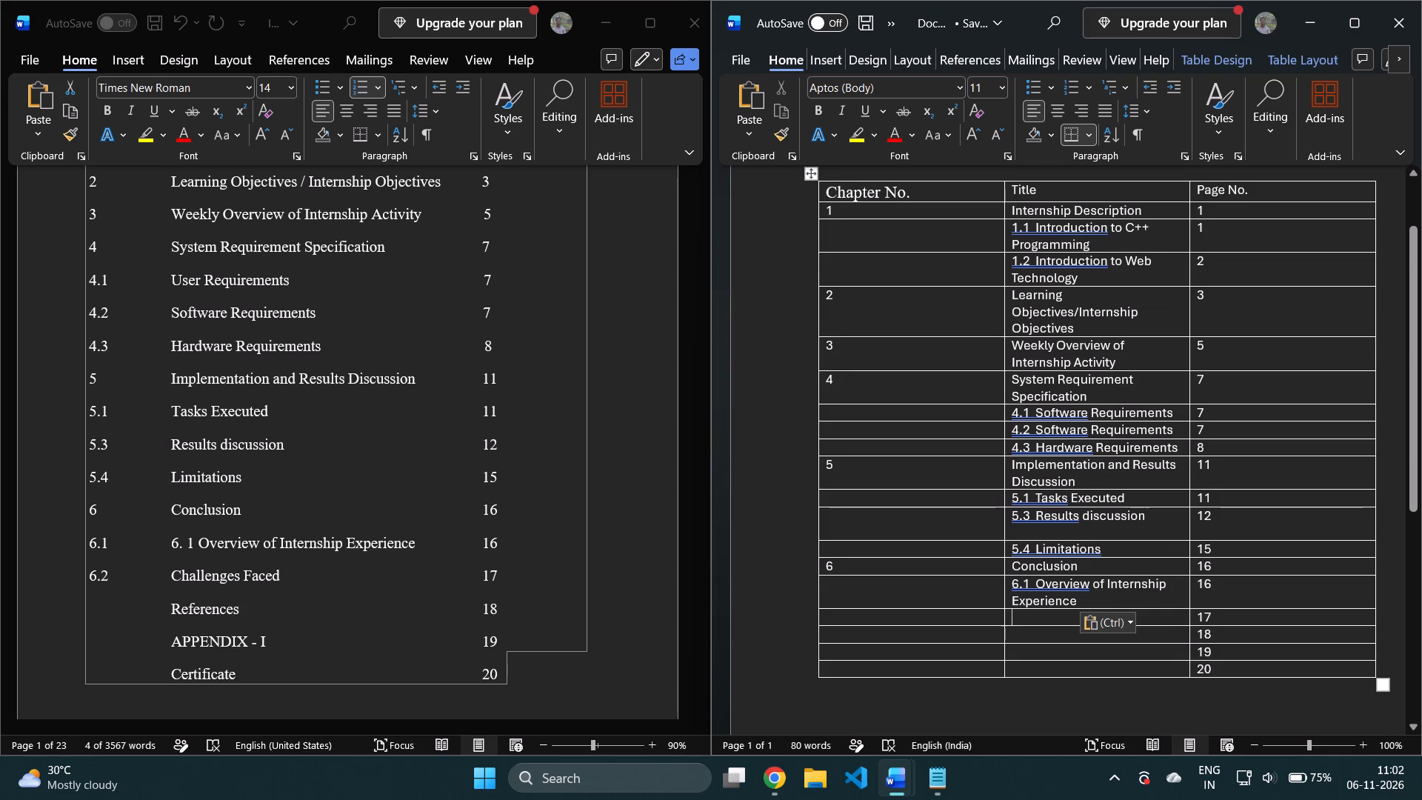
text(6.2)
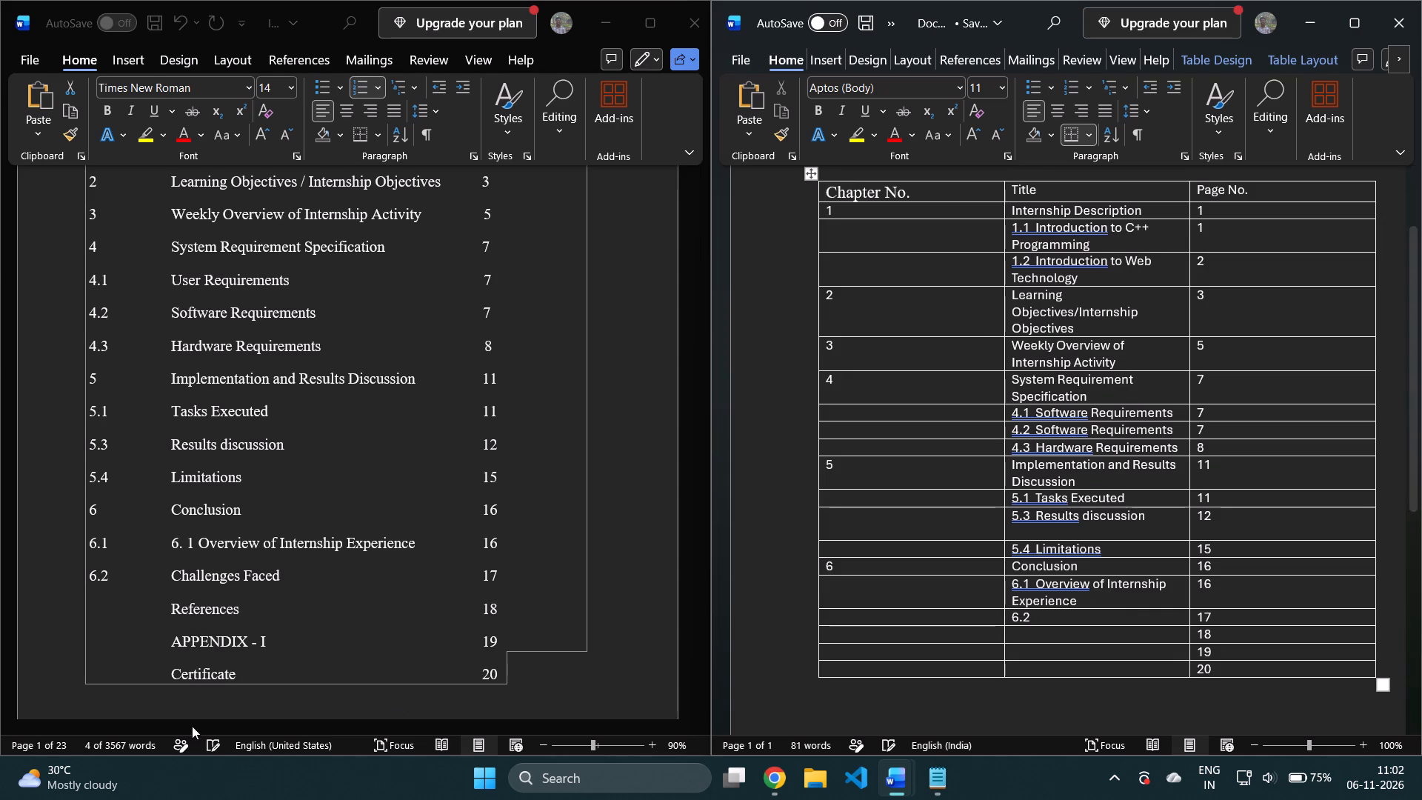
click(281, 573)
click(284, 574)
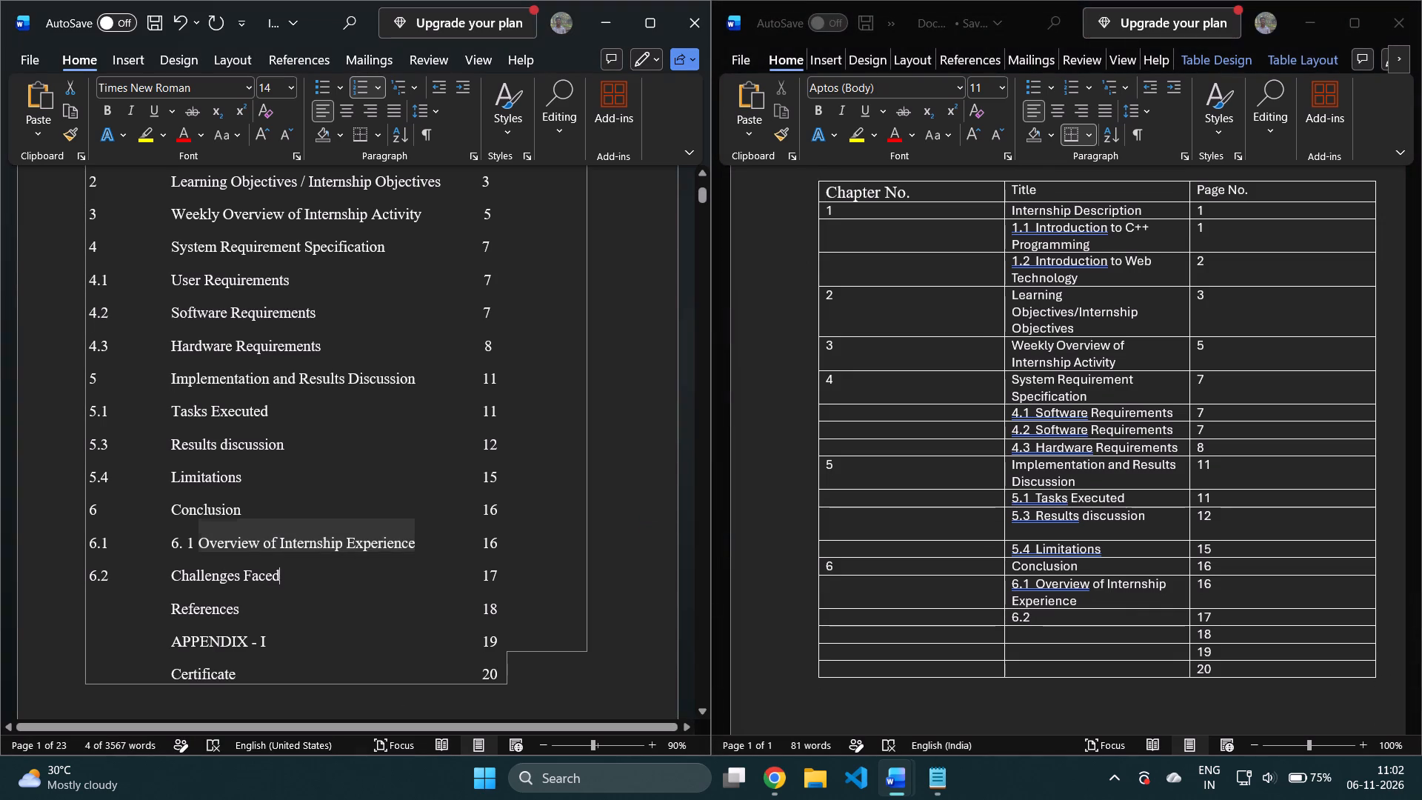
drag(278, 576, 171, 576)
key(ctrl+c)
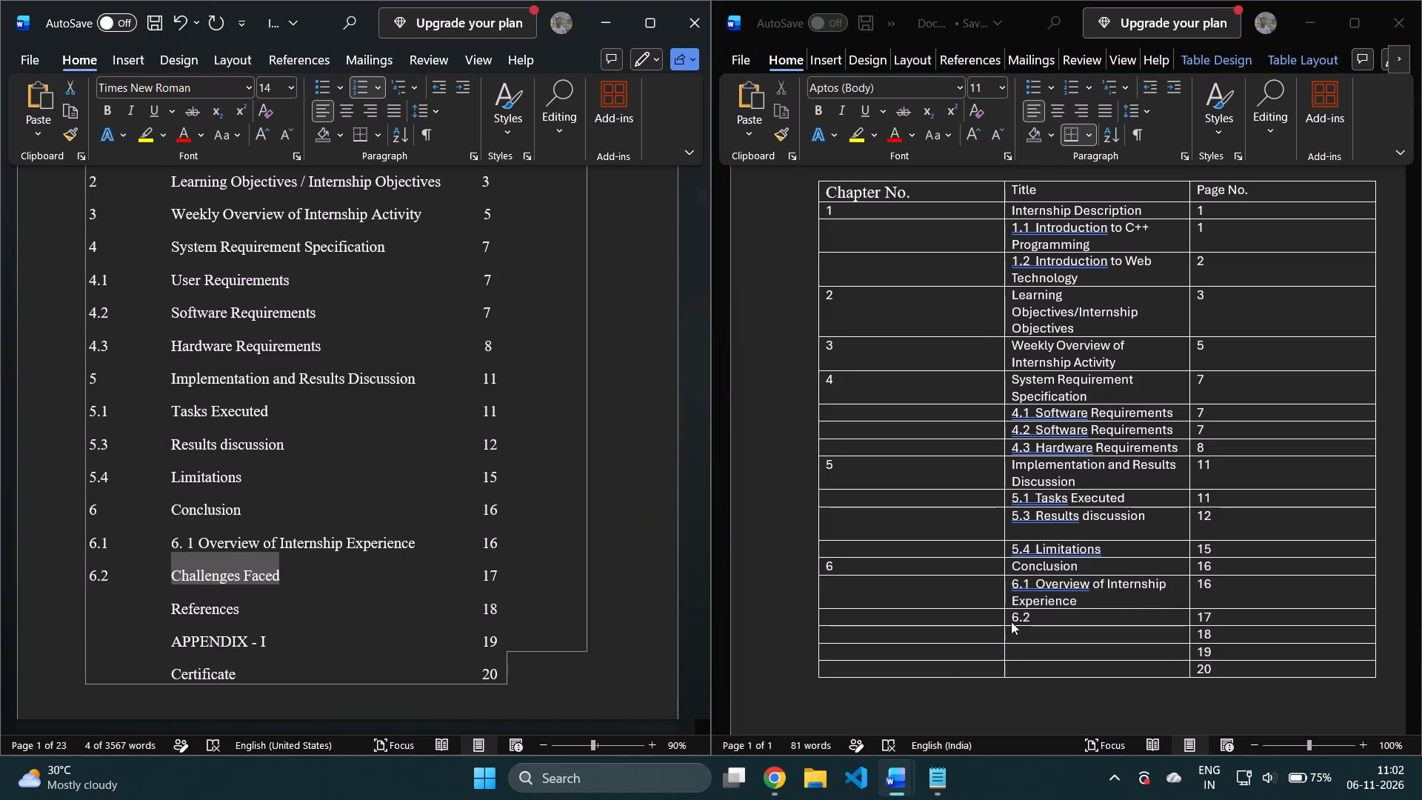
click(1040, 617)
key(space)
key(space)
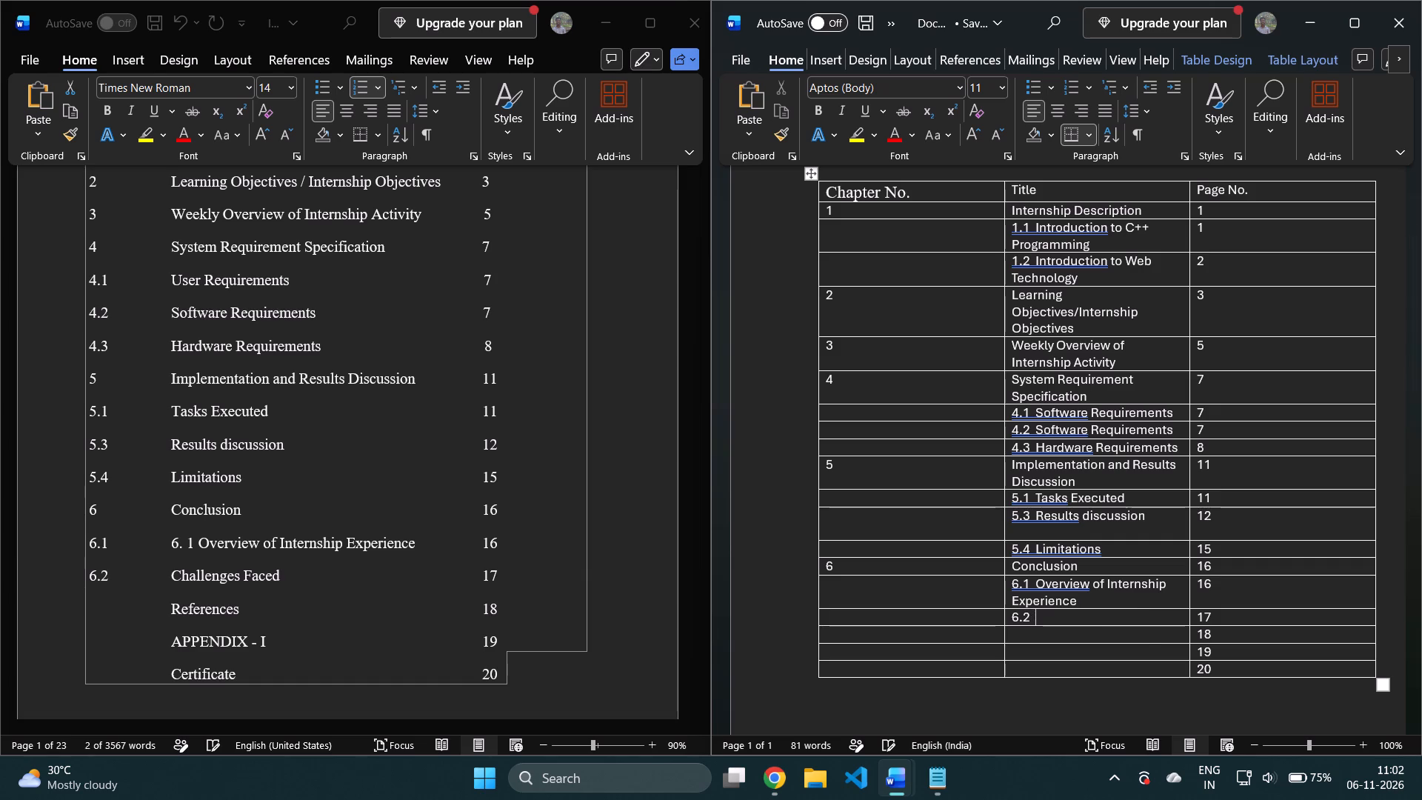
key(ctrl+v)
Copy "References" from the report's contents list into the title cell of the new table's page 18 row.
click(256, 608)
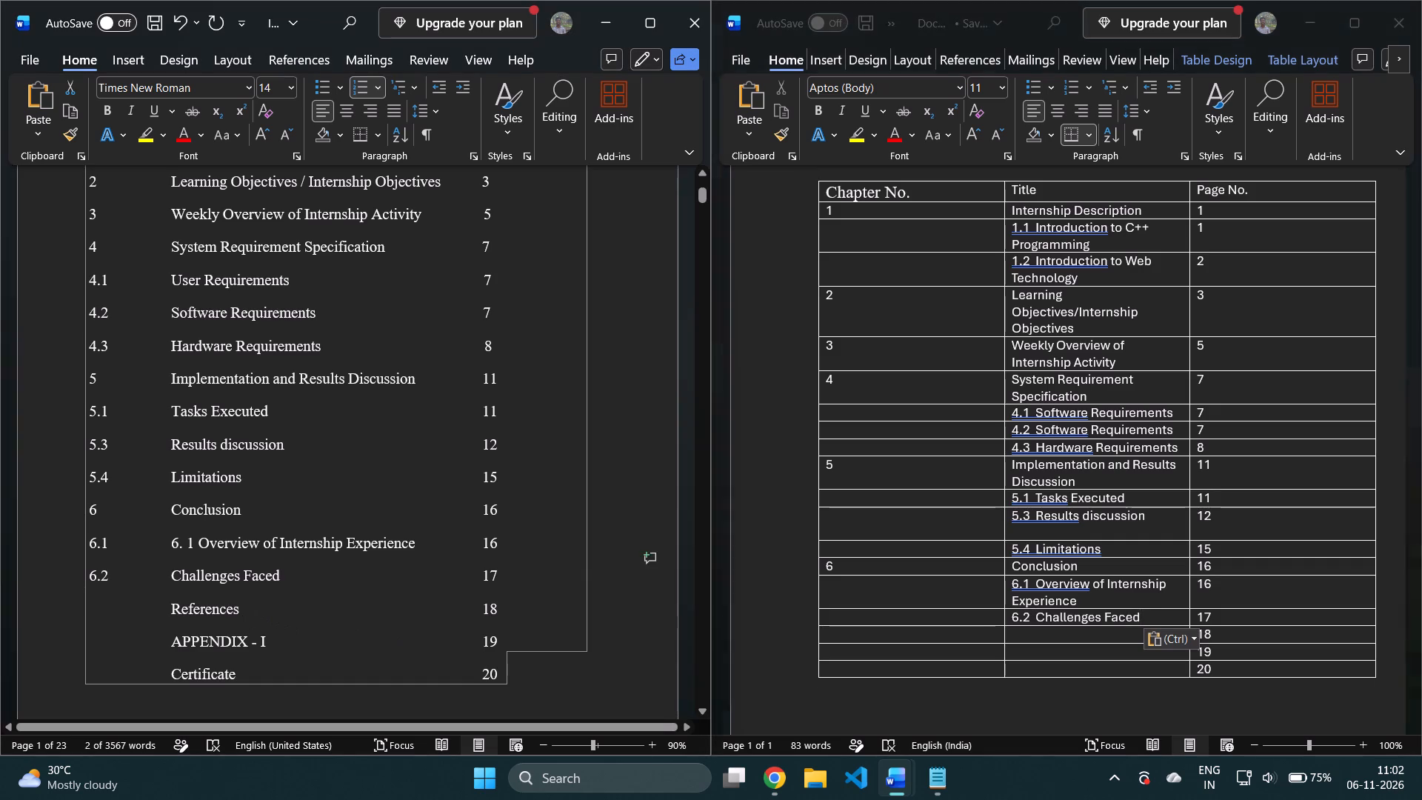
click(247, 614)
drag(243, 609, 171, 611)
key(ctrl+c)
click(1025, 633)
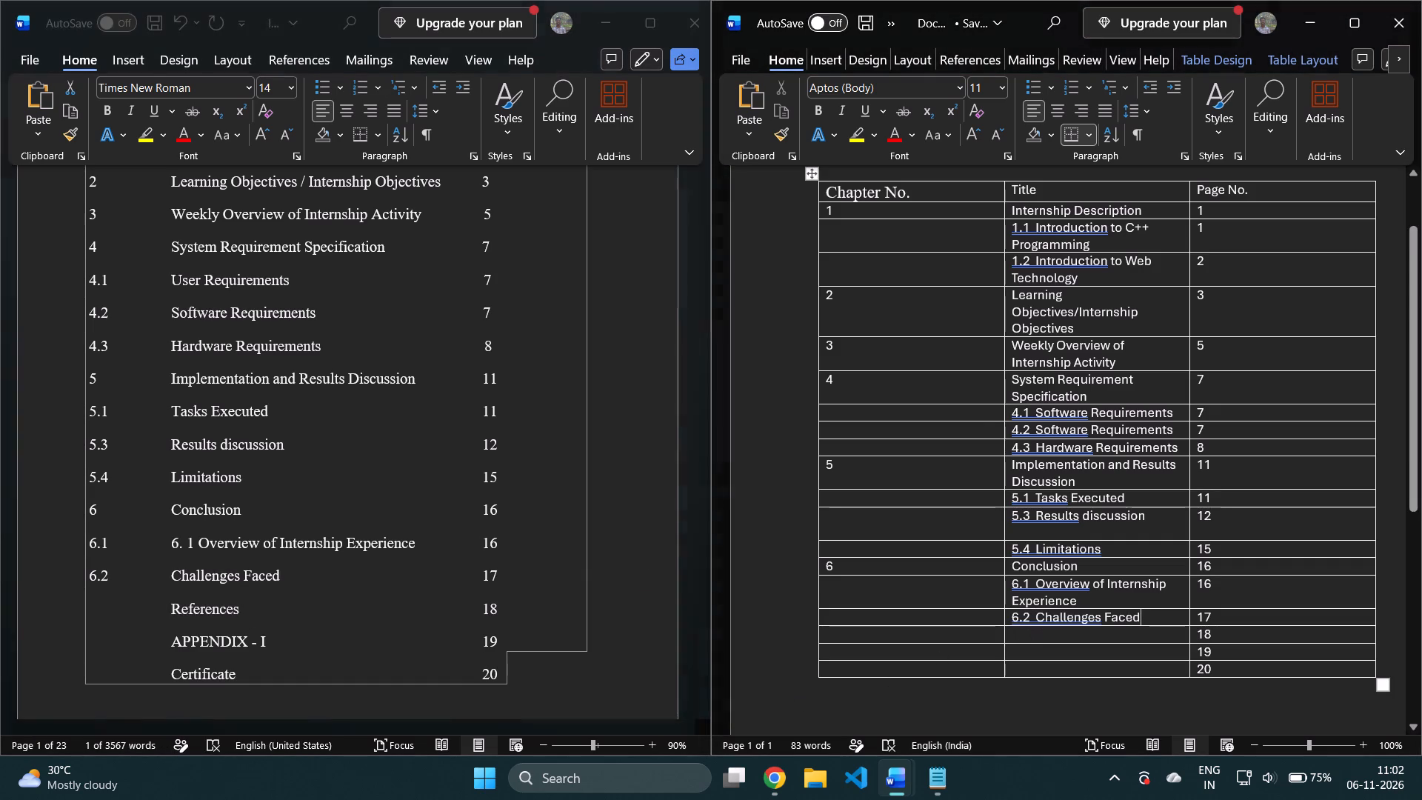
click(1025, 633)
key(ctrl+v)
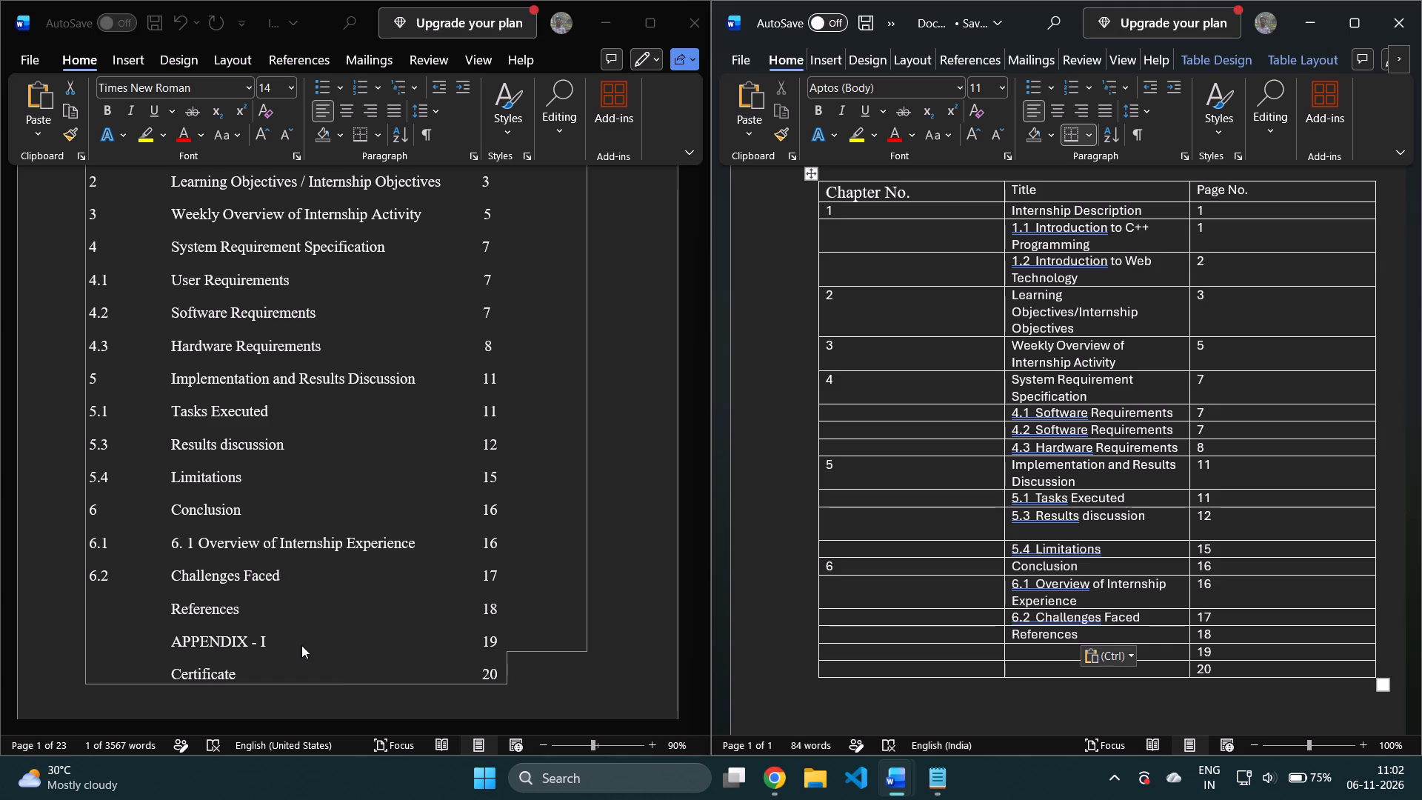
Copy "APPENDIX - I" from the report's contents list into the title cell of the new table's page 19 row.
click(301, 645)
click(271, 644)
drag(271, 644, 198, 644)
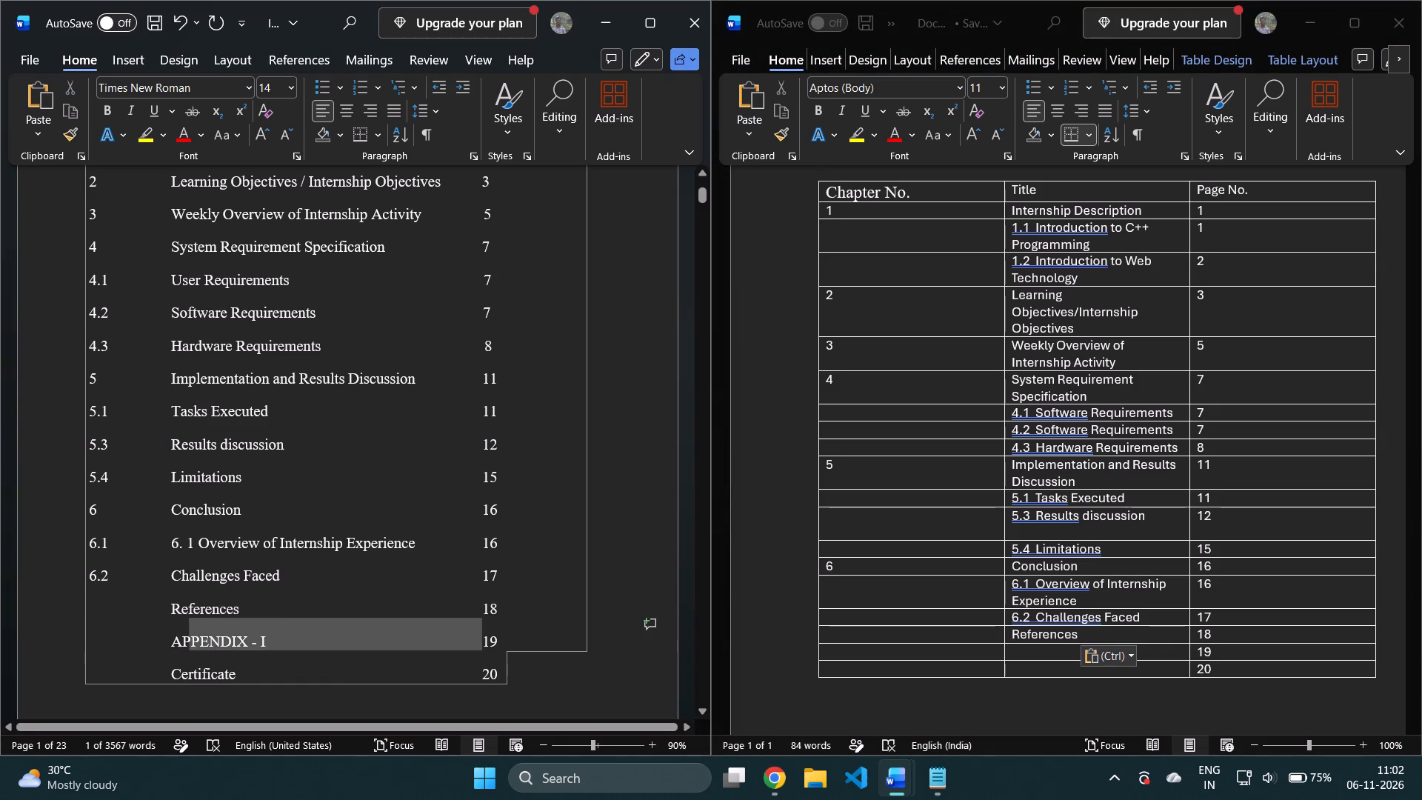
drag(198, 644, 164, 644)
key(ctrl+c)
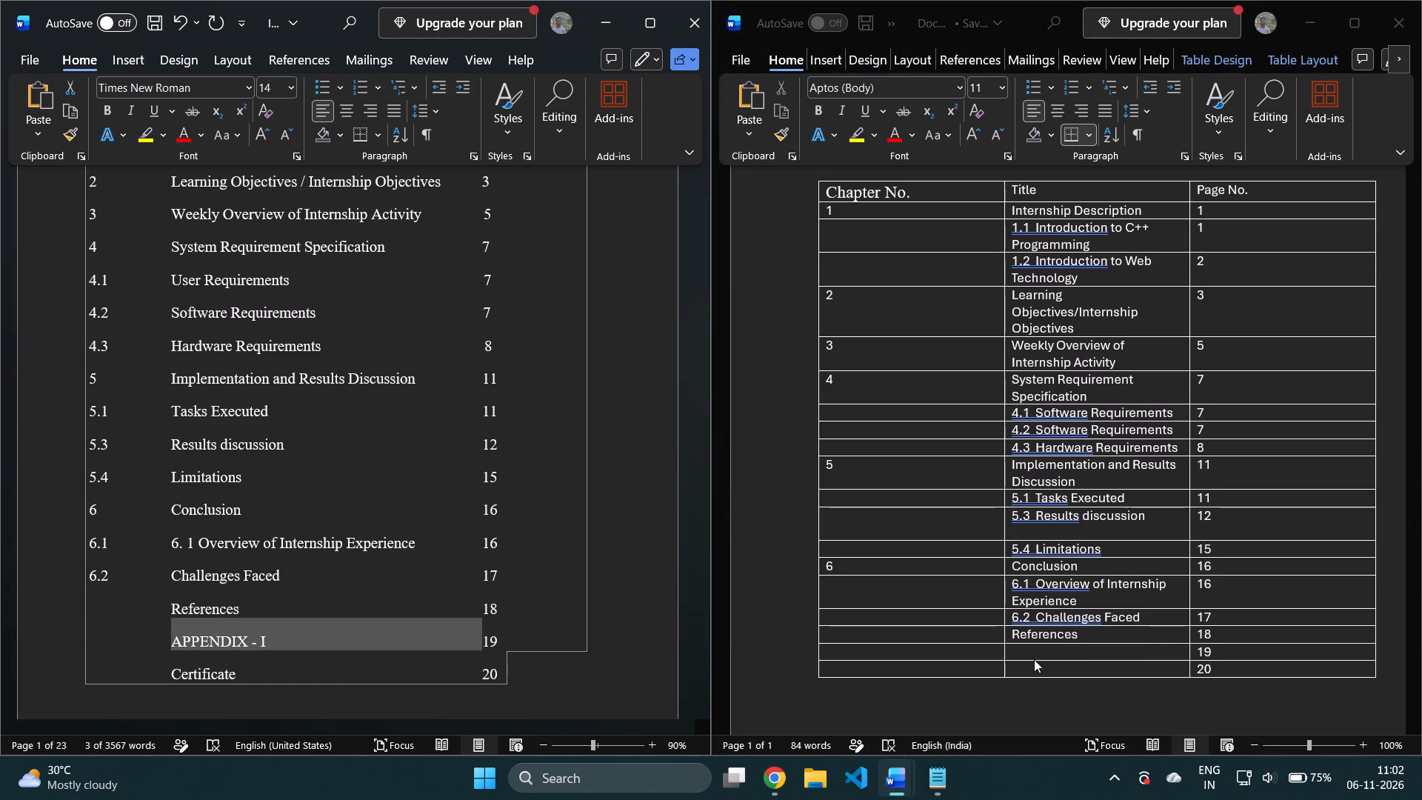
click(1034, 652)
click(1034, 652)
key(ctrl+v)
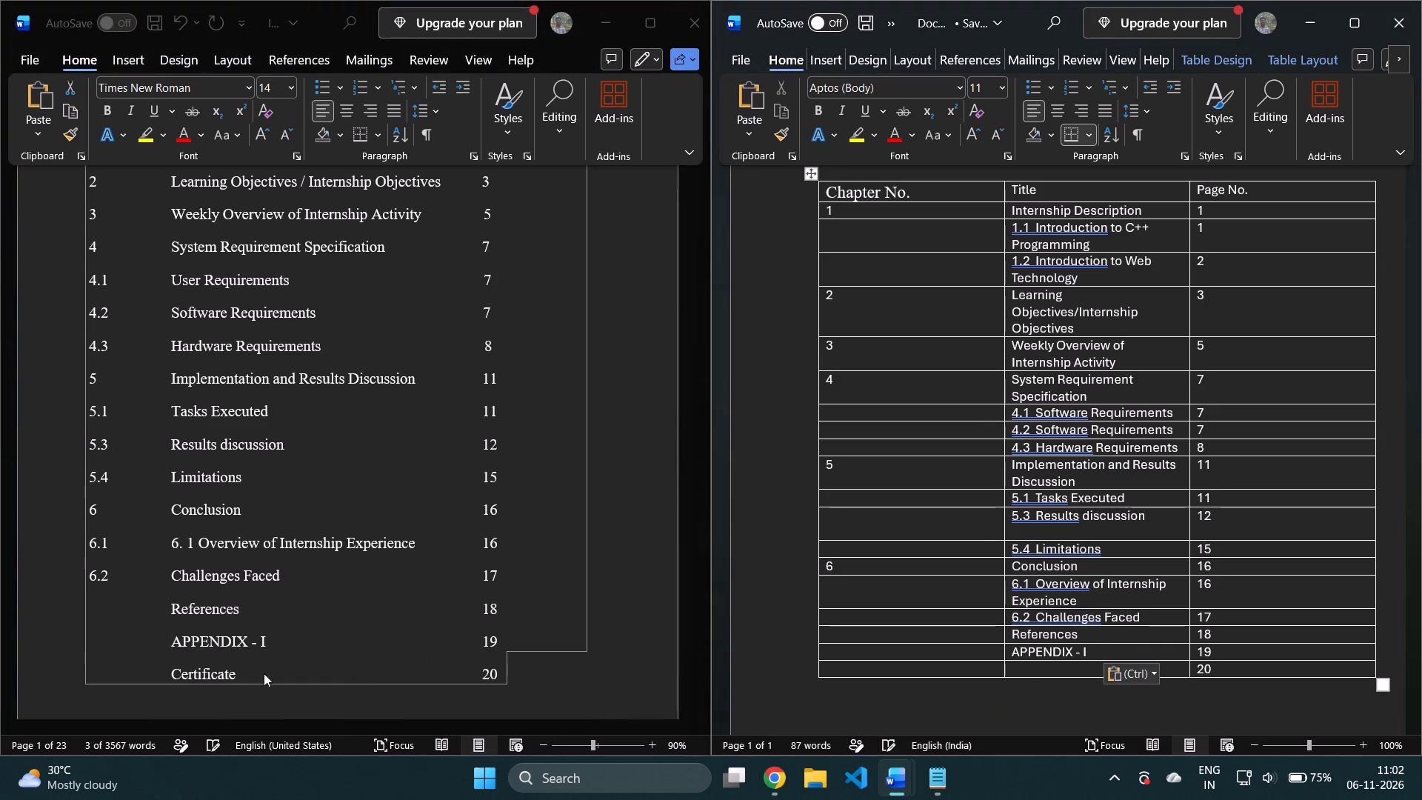
Copy "Certificate" from the report's contents list into the last row's title cell of the new table, placing it centred.
click(257, 673)
click(239, 679)
drag(239, 678, 175, 676)
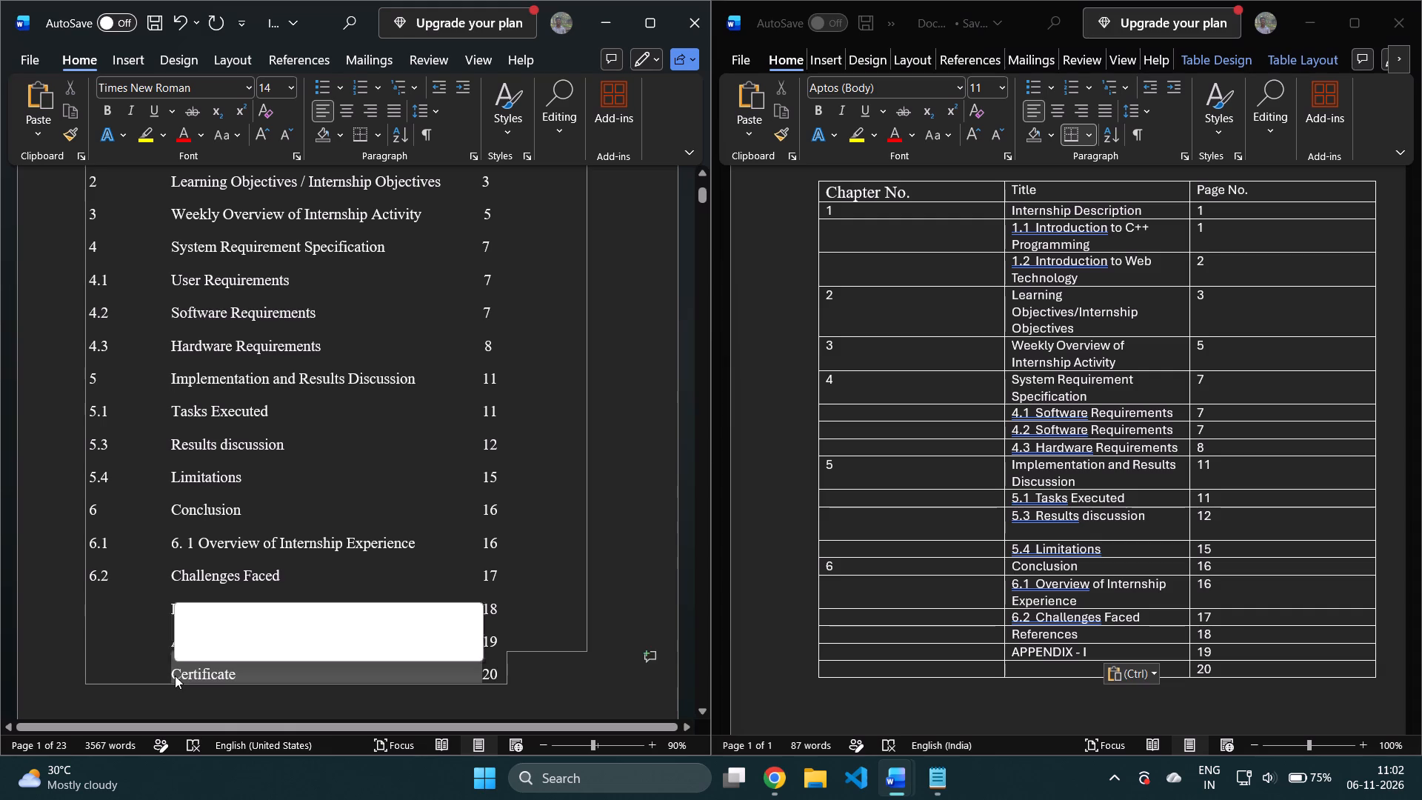
key(ctrl+c)
double_click(1080, 668)
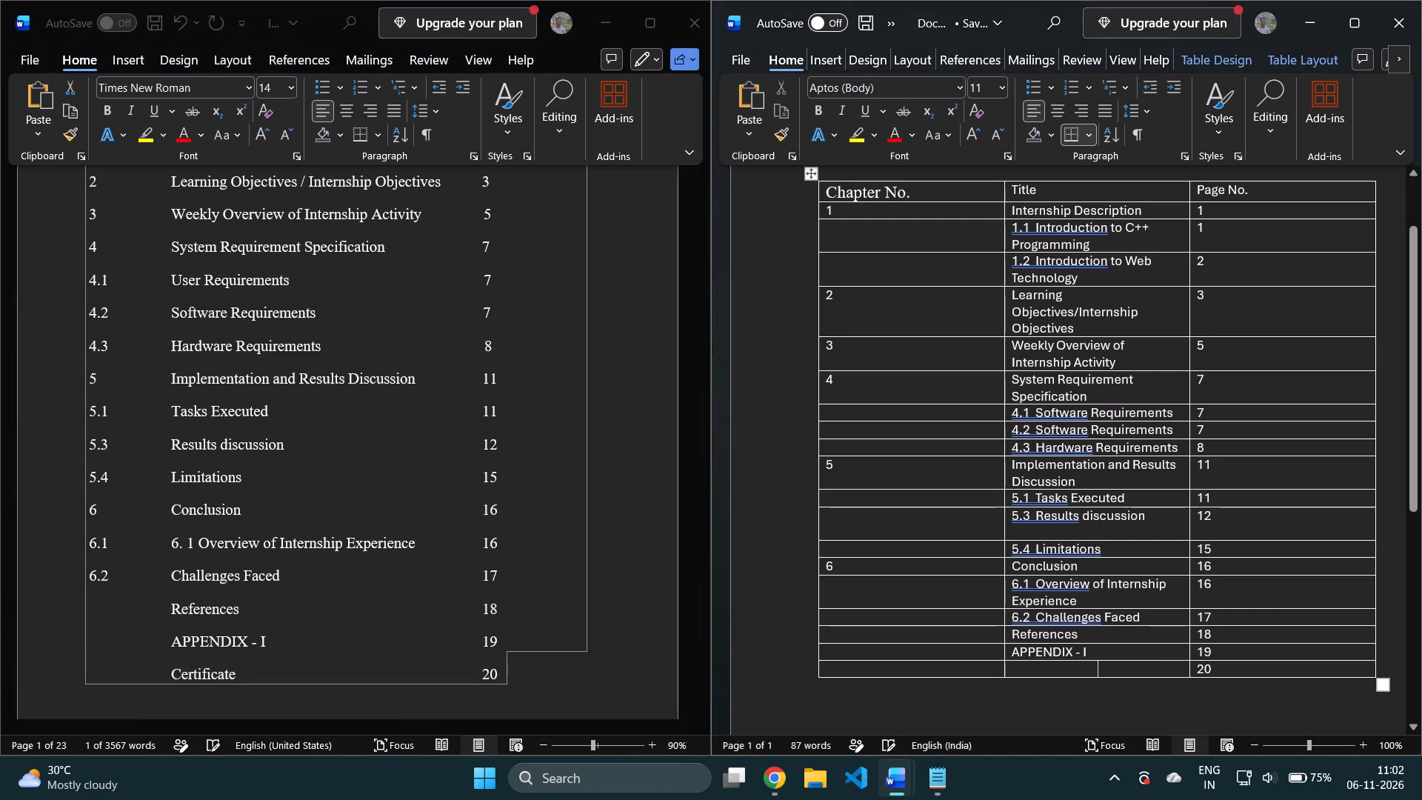
key(Right)
key(Left)
key(Left)
key(Right)
key(ctrl+v)
click(1054, 667)
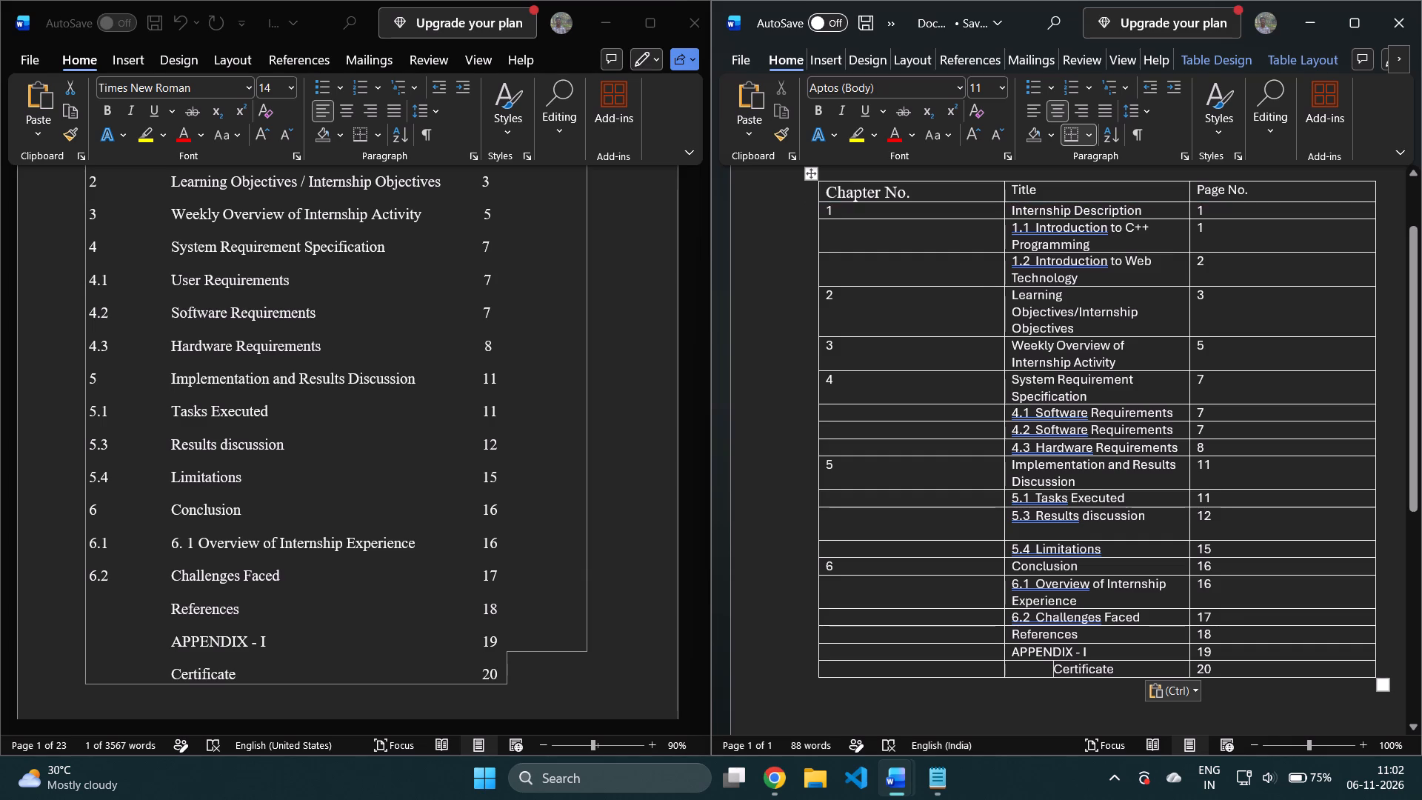
Set the font of the entire new contents table to Times New Roman.
drag(795, 177, 1222, 670)
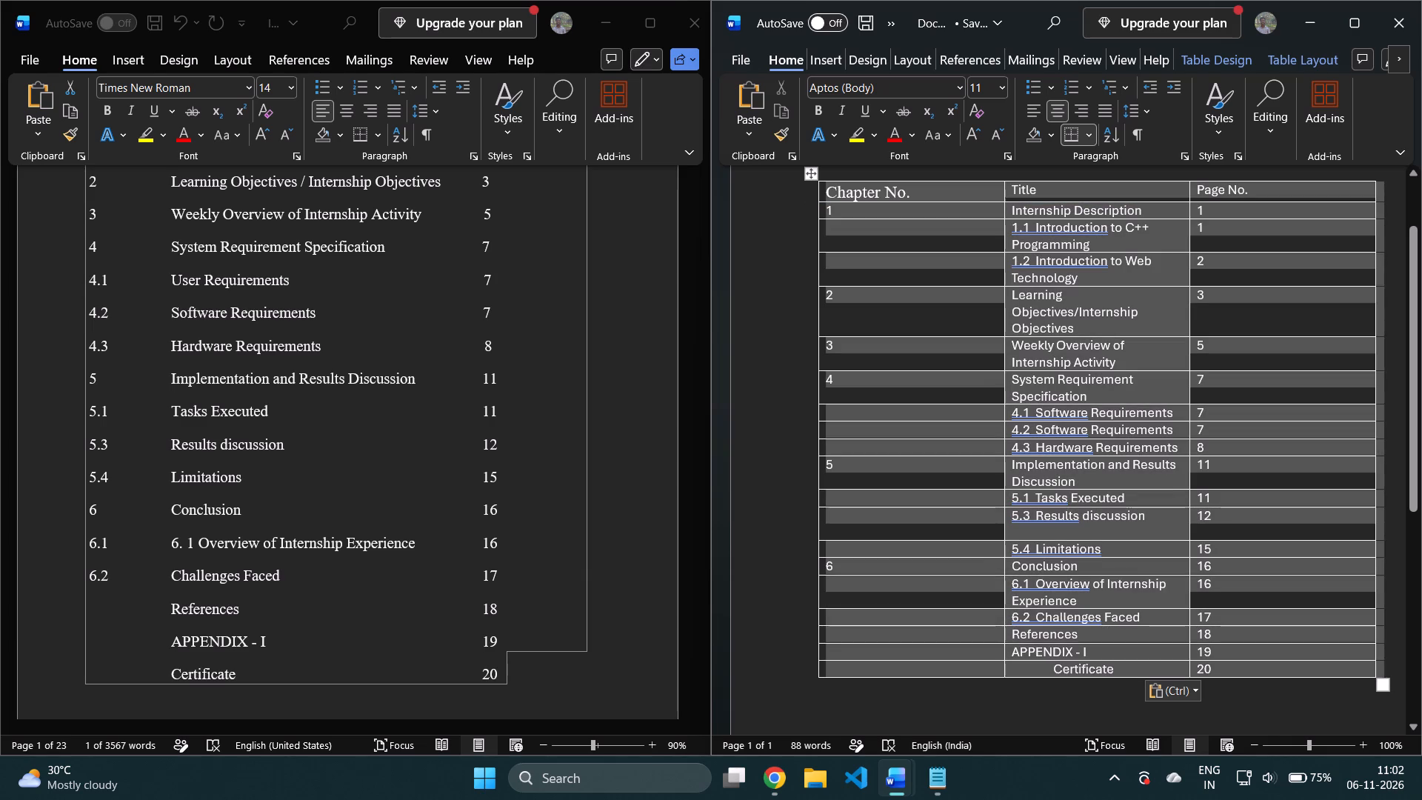
drag(1222, 670, 1222, 670)
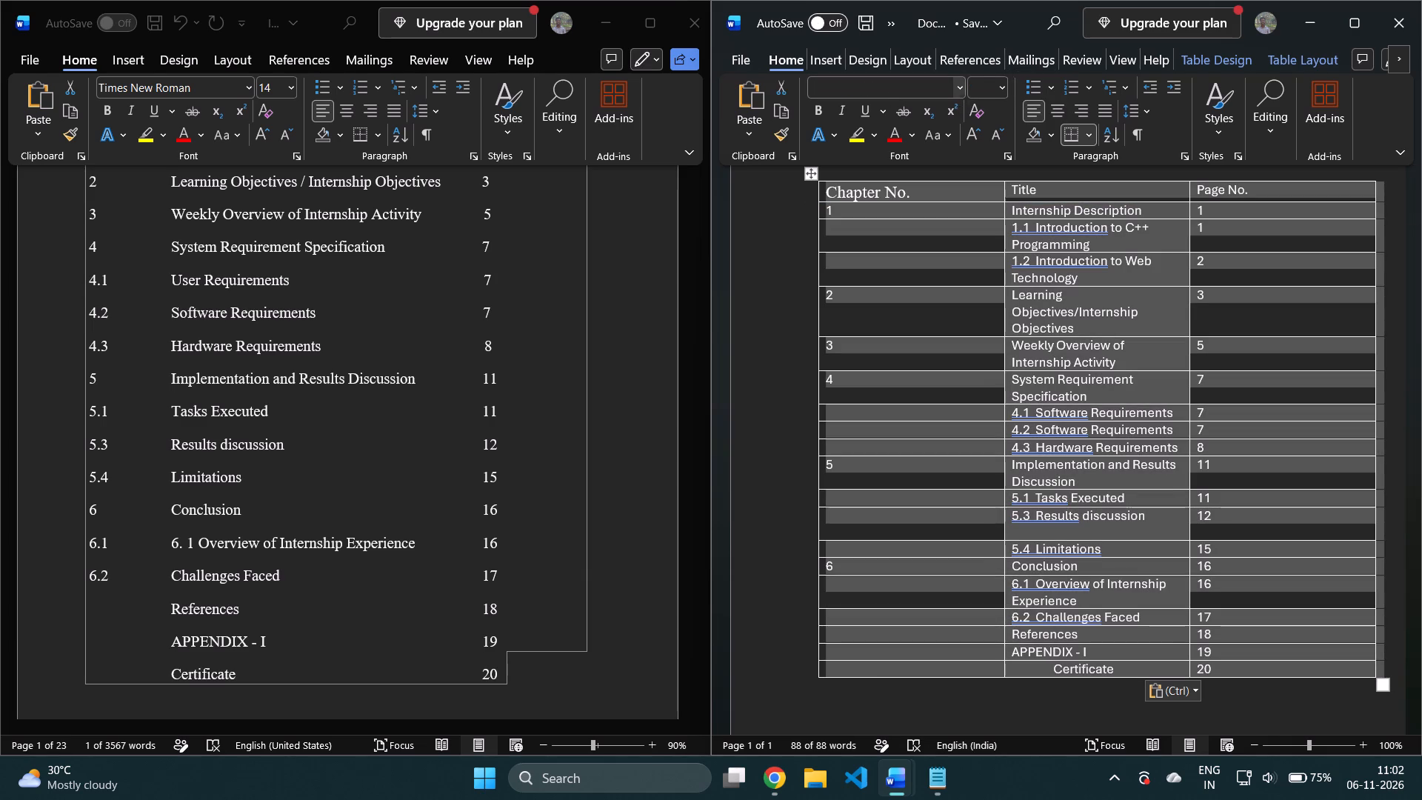
click(861, 86)
text(ti)
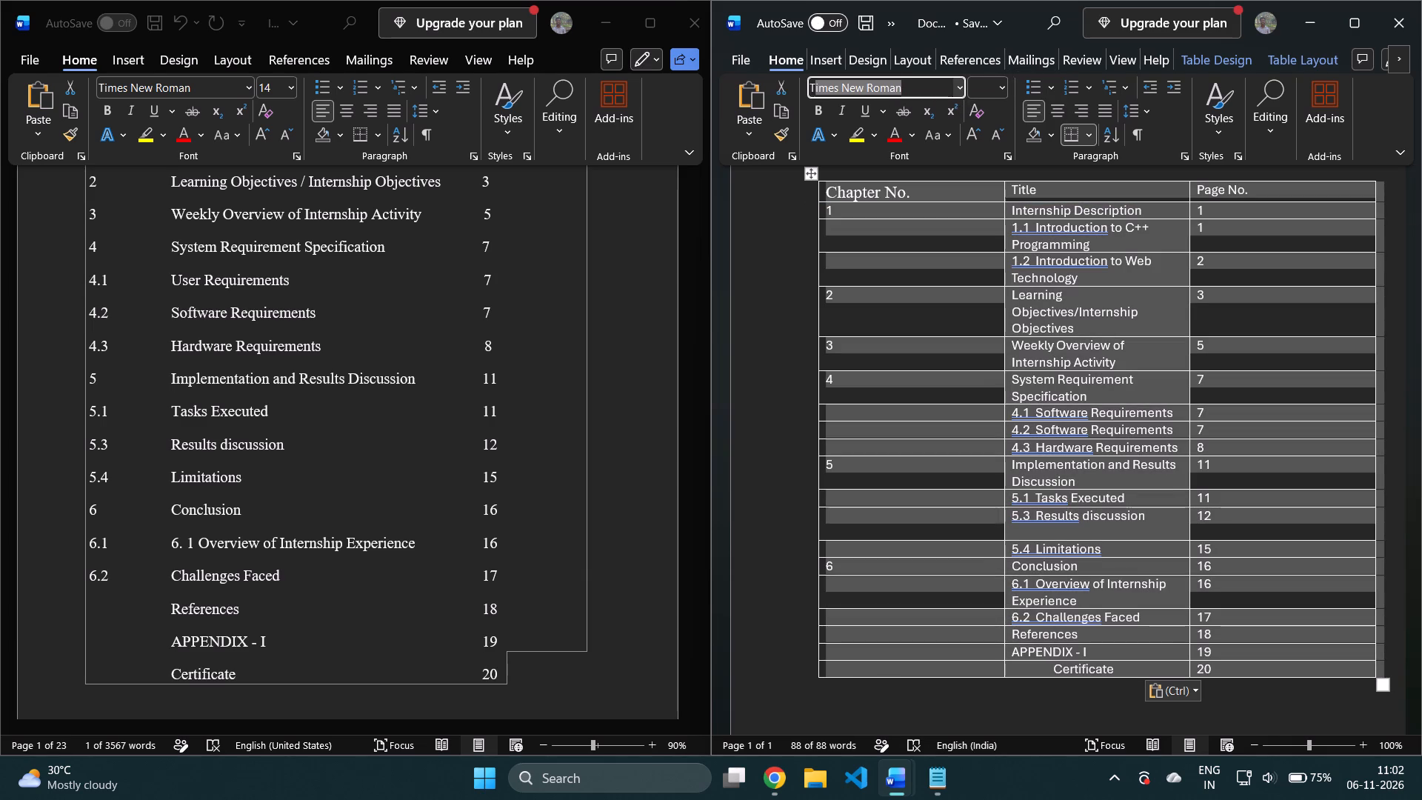
key(Return)
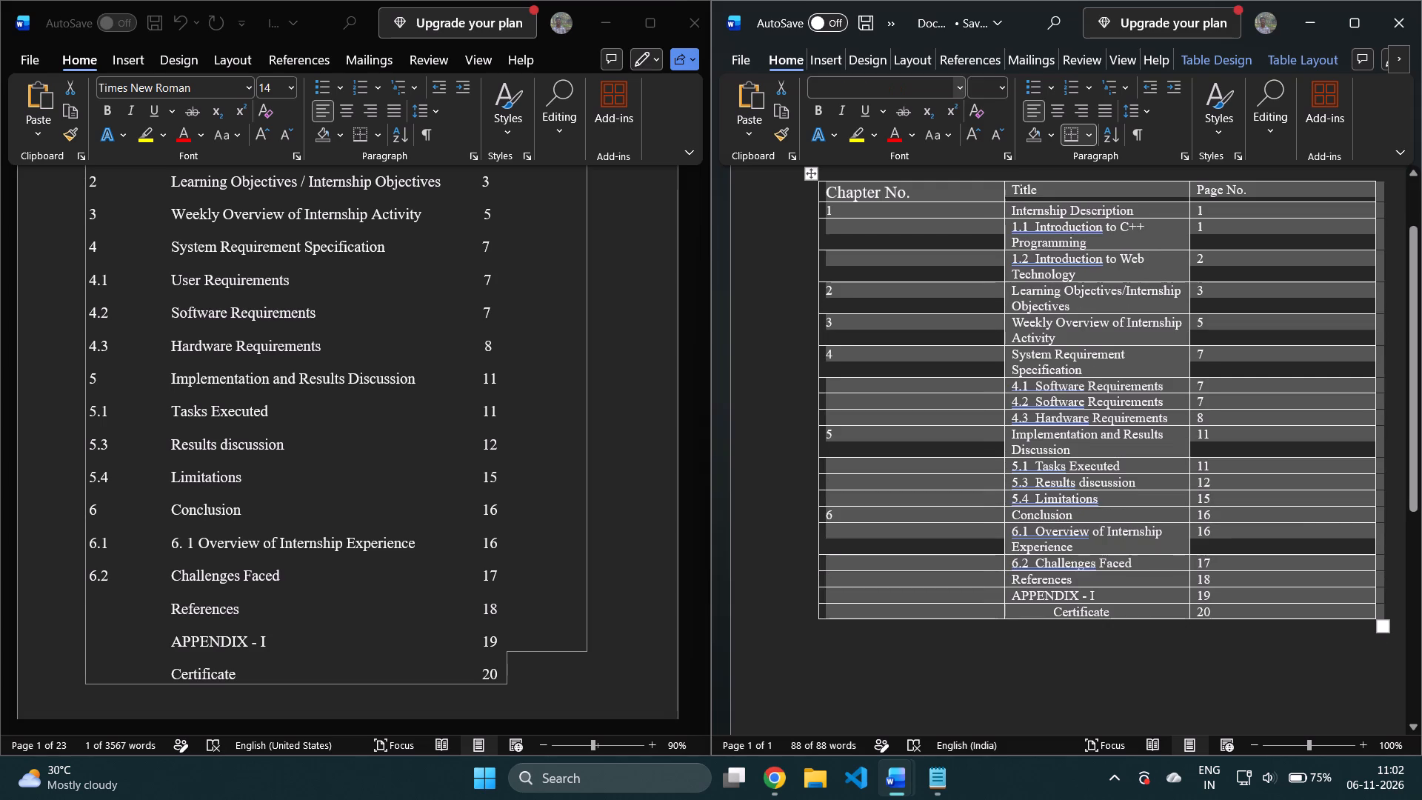
Set the font size of the entire new contents table to 14.
click(982, 93)
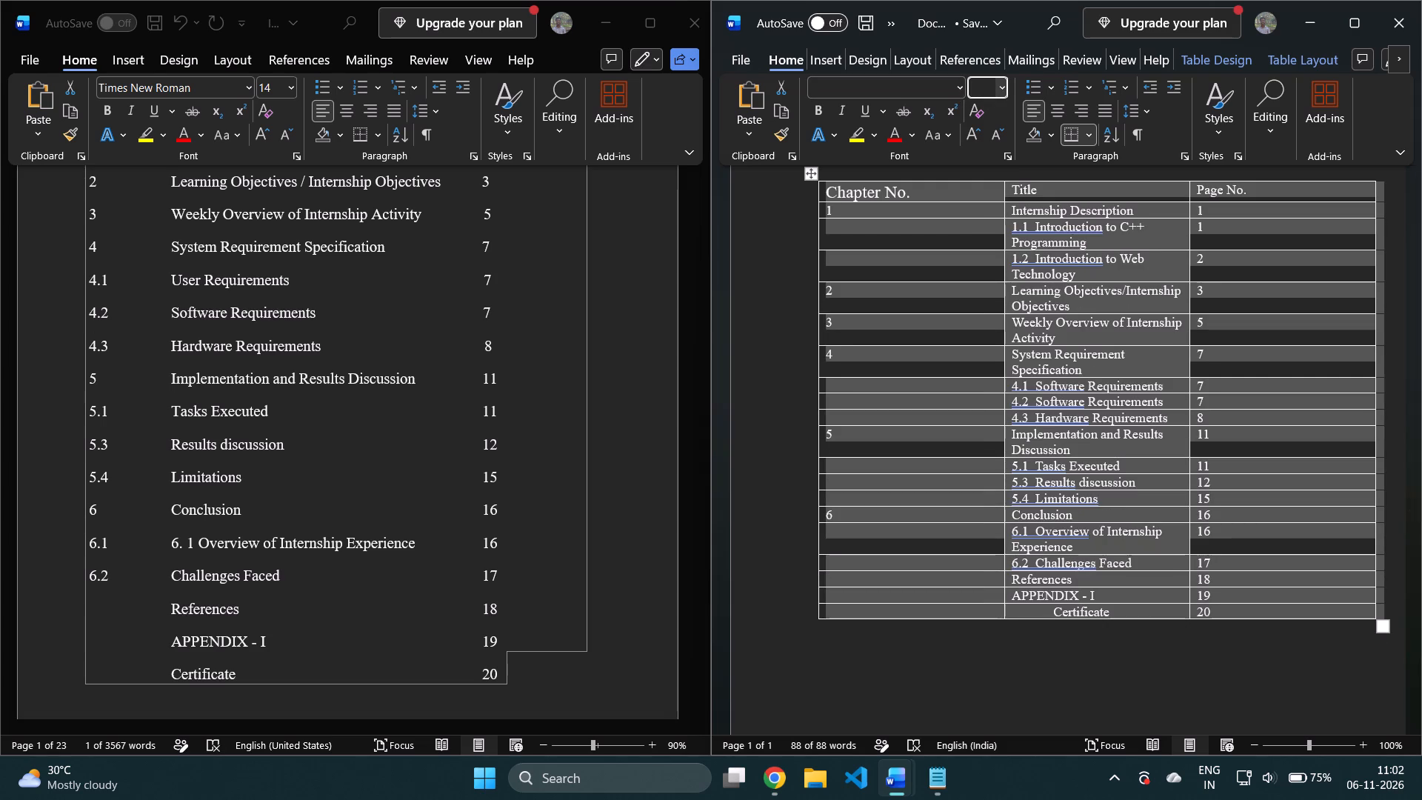
text(14)
key(Return)
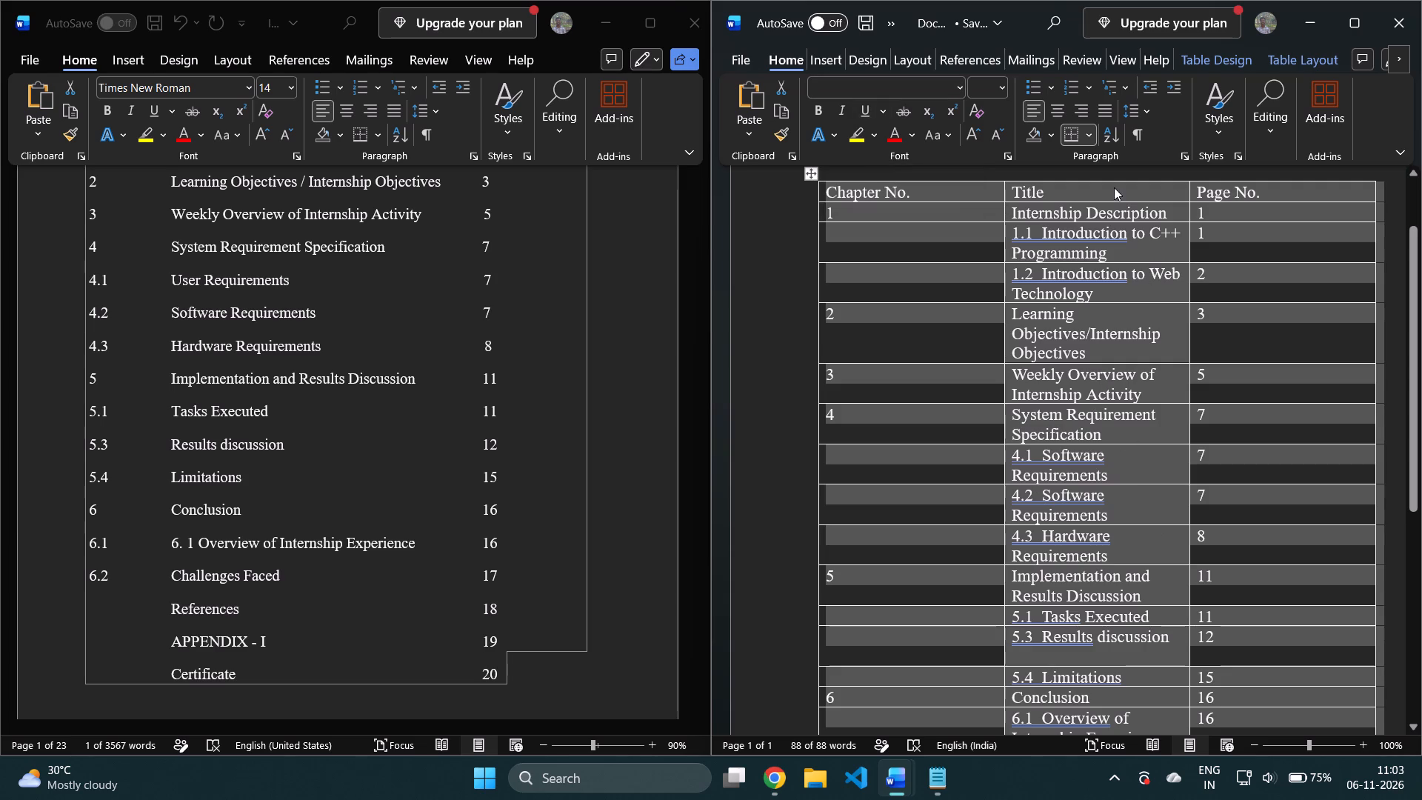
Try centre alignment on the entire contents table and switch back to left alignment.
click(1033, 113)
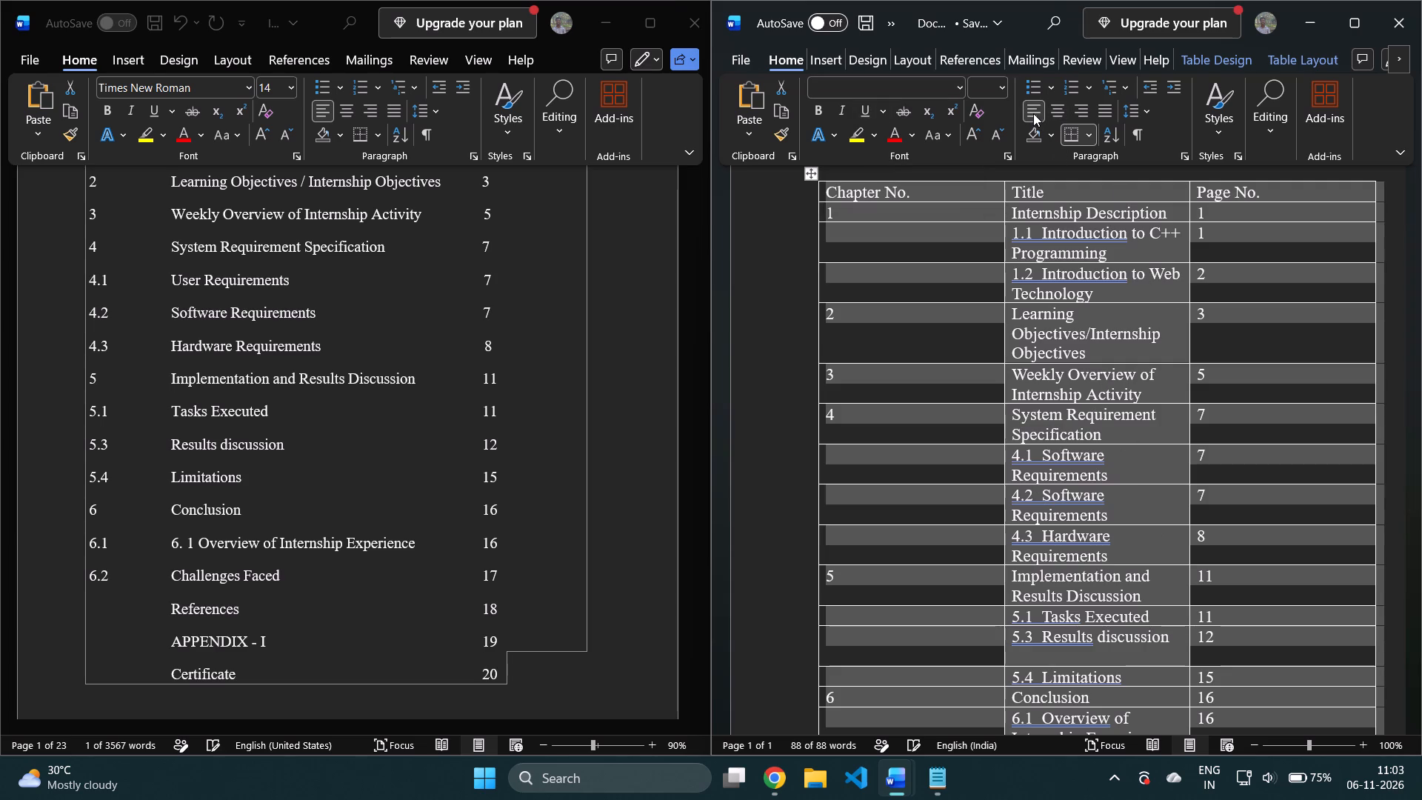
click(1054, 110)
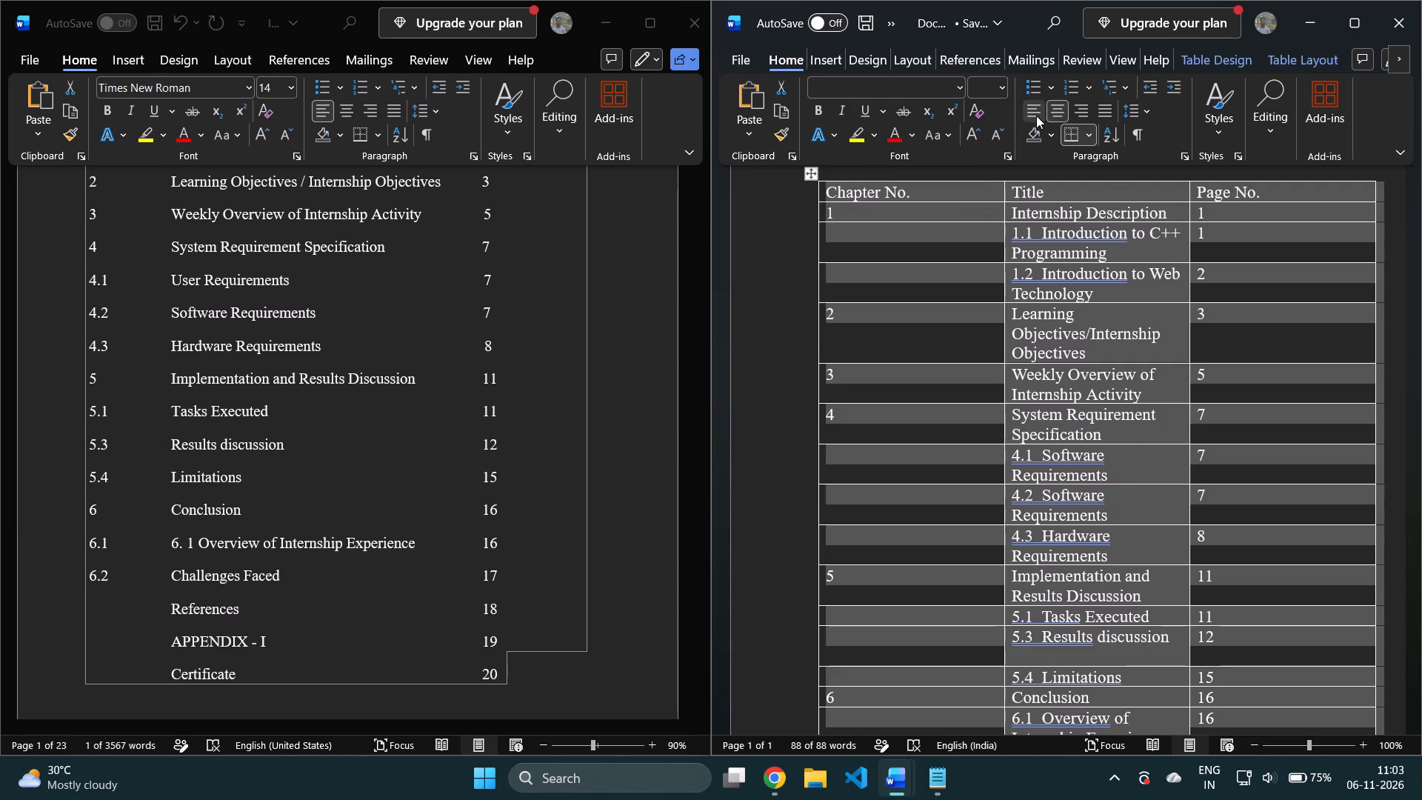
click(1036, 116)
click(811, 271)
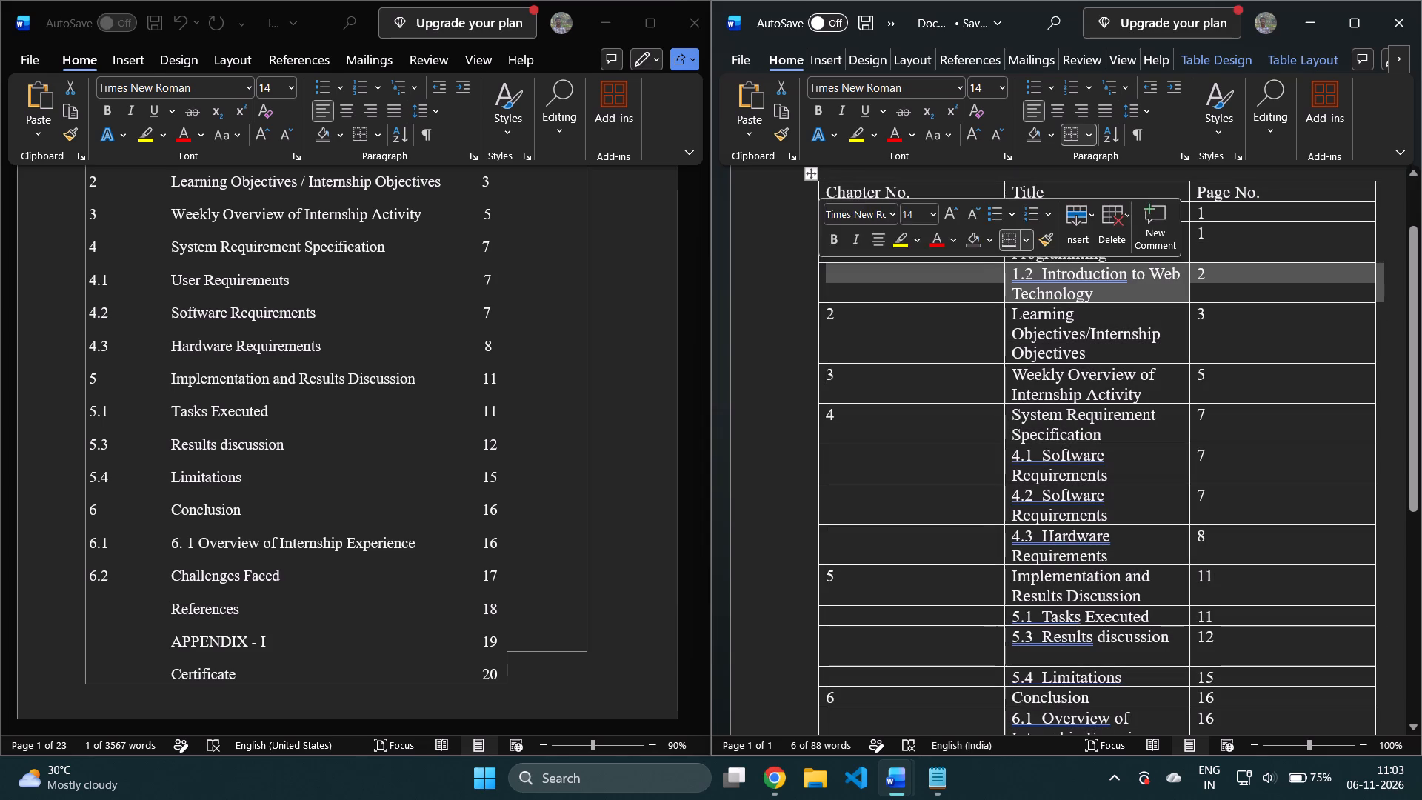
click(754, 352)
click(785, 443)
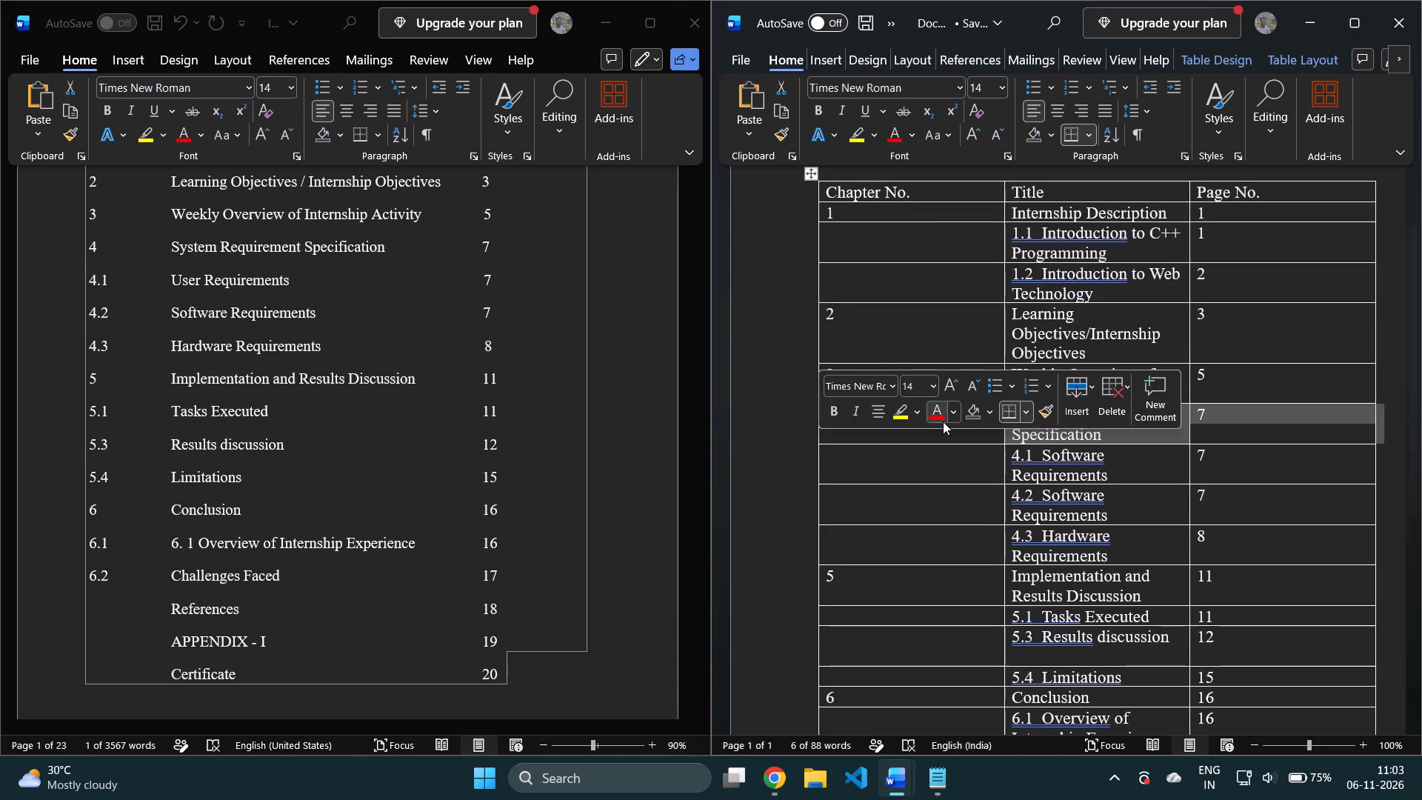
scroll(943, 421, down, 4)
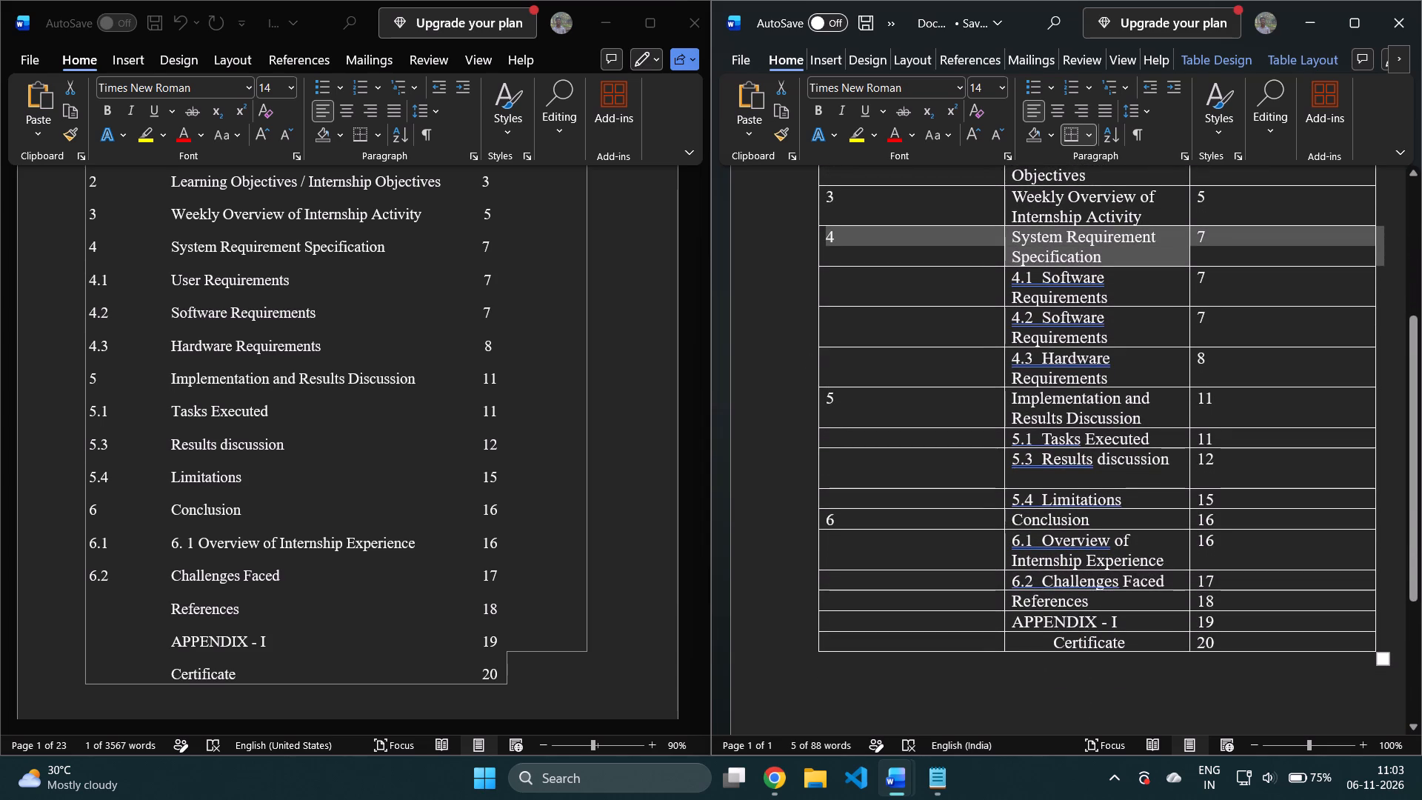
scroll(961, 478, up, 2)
Maximize the new document and widen the Title column into the Page No. column so "System Requirement Specification" fits on one line.
click(1349, 19)
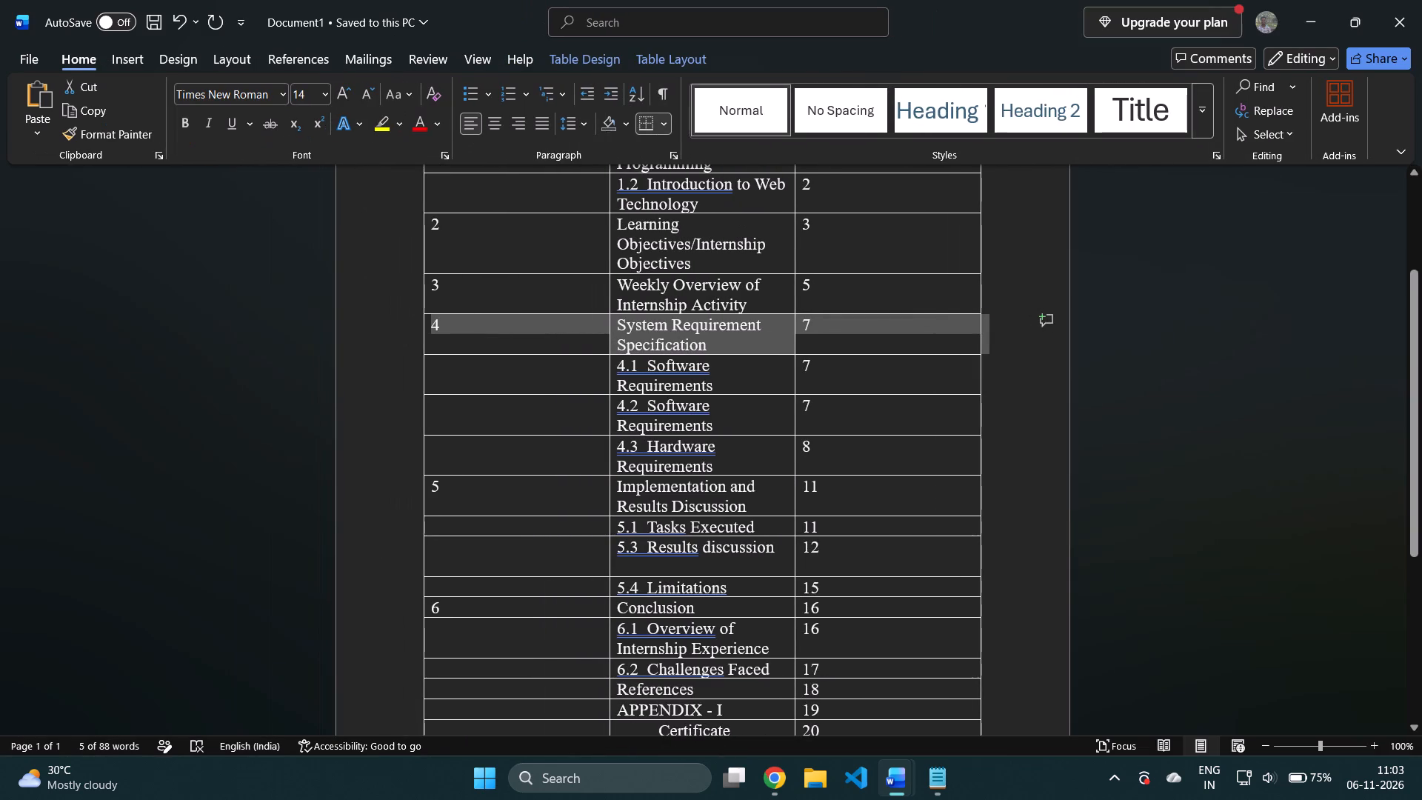
scroll(1026, 404, up, 4)
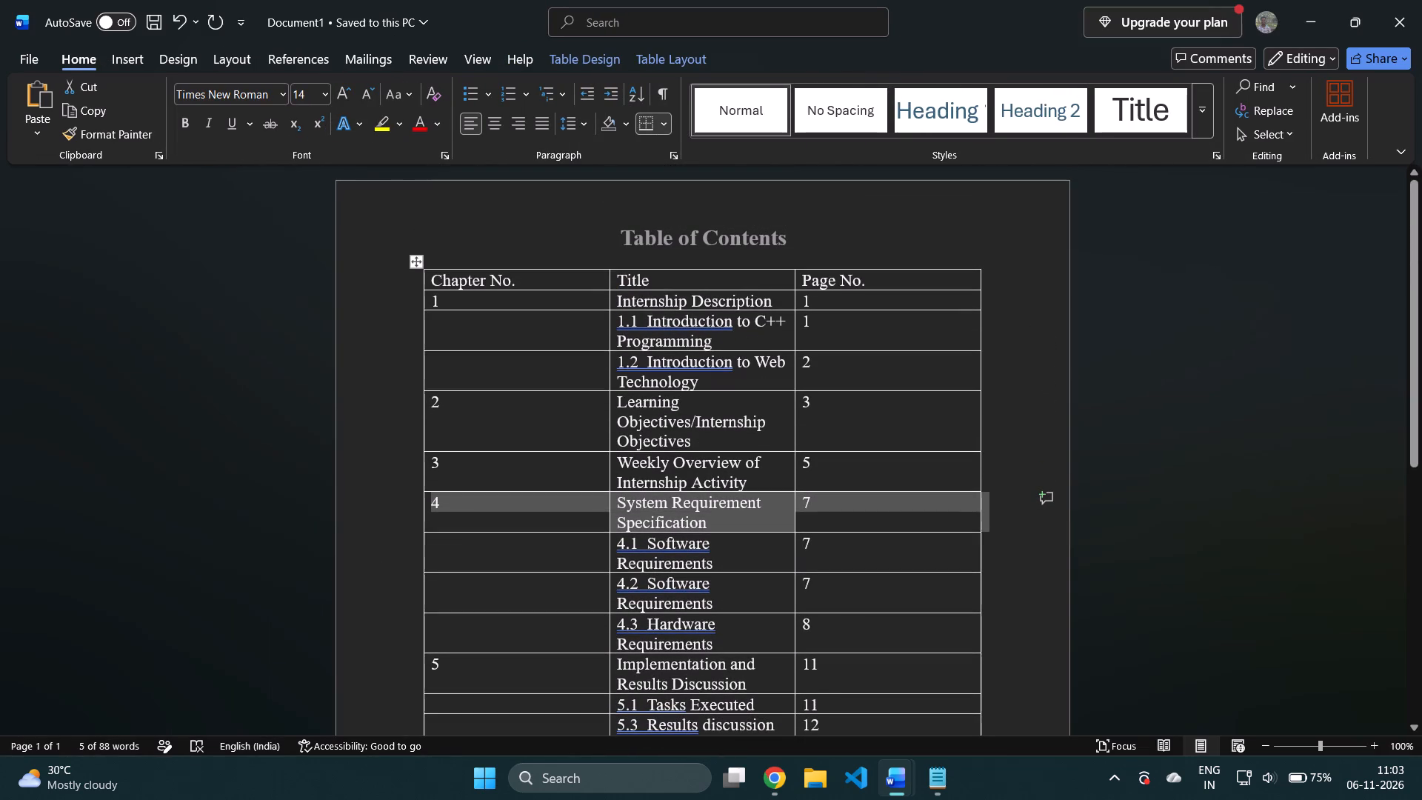
drag(792, 281, 863, 290)
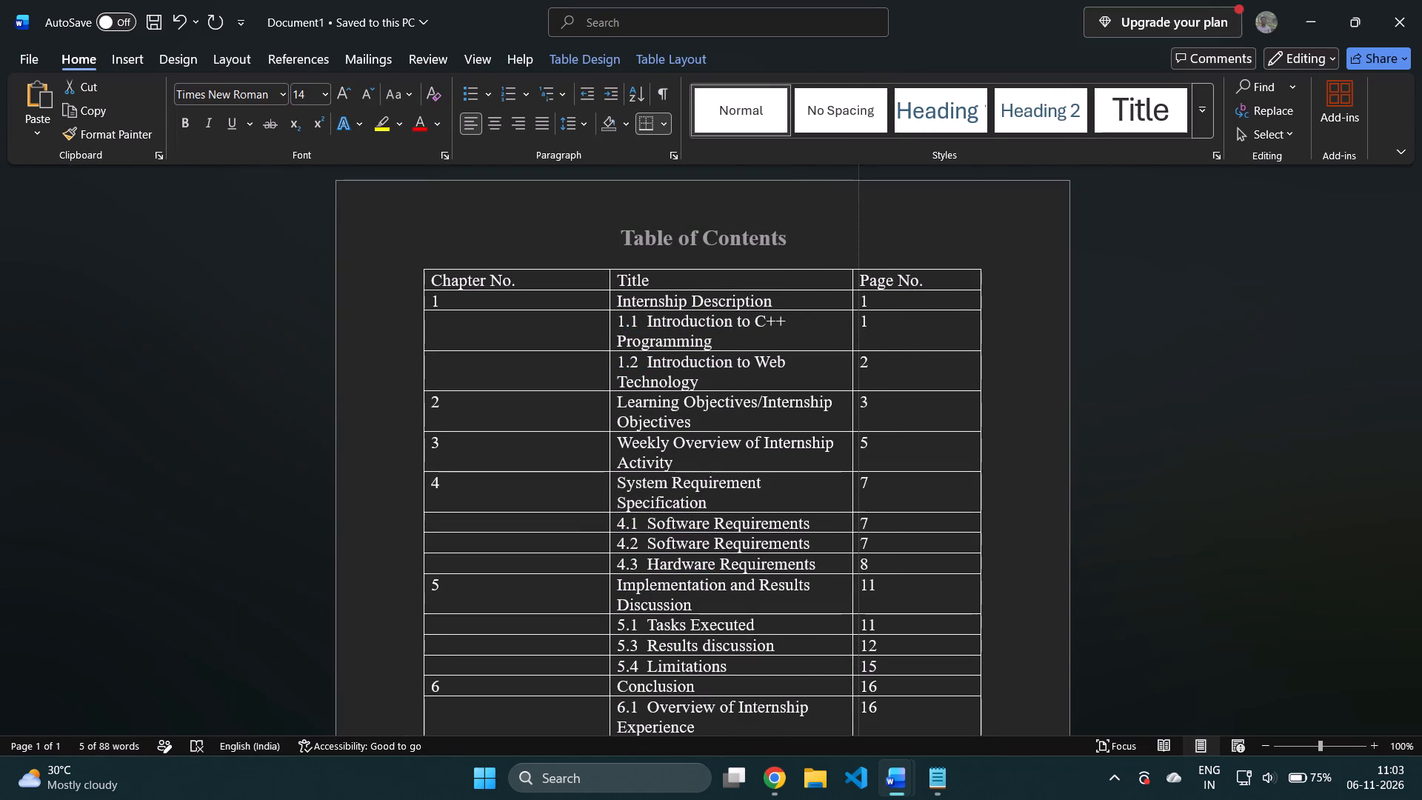
drag(863, 290, 874, 291)
scroll(919, 411, down, 3)
scroll(690, 404, up, 4)
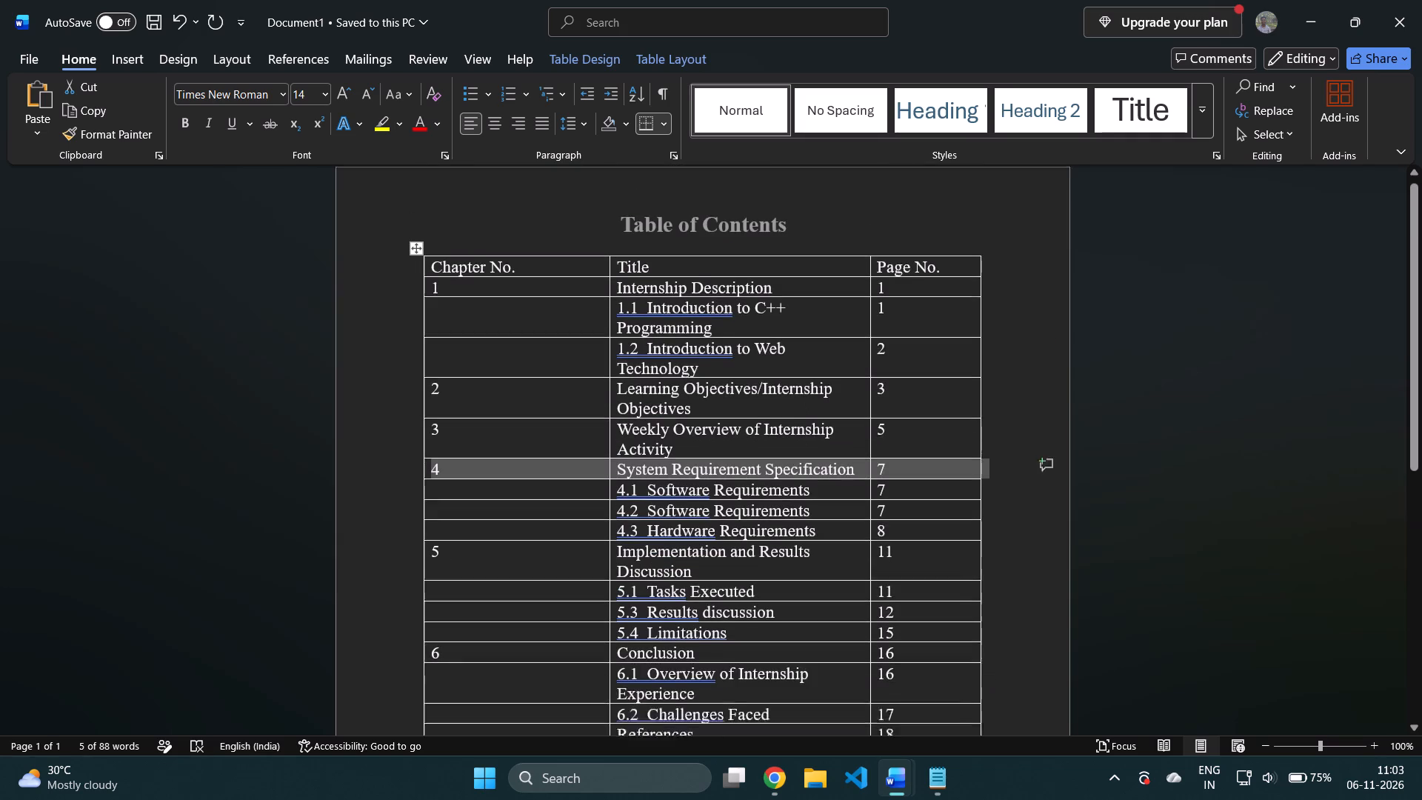
Narrow the Chapter No. column, giving its width to the Title column so every title fits on one line.
drag(608, 279, 604, 281)
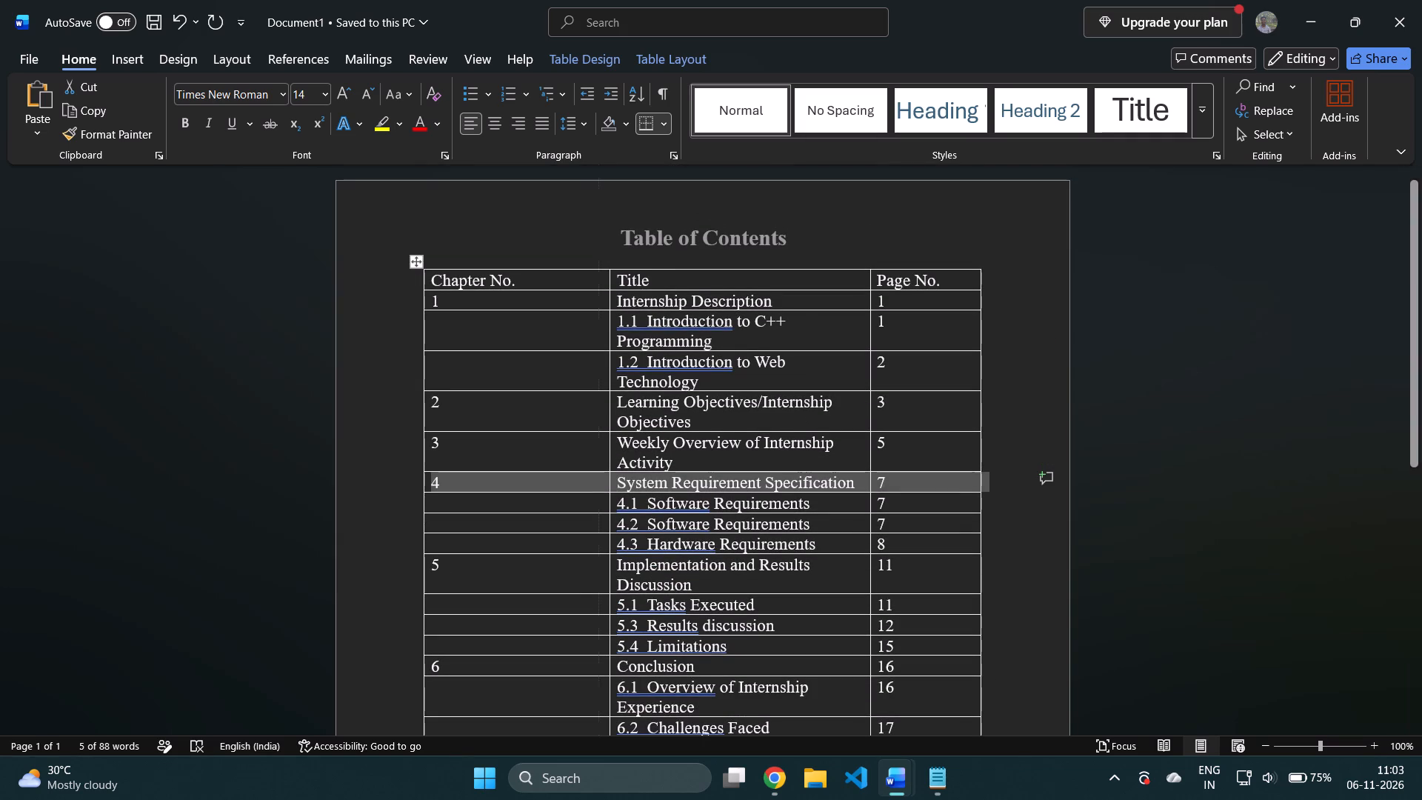
drag(604, 281, 553, 296)
scroll(975, 481, up, 2)
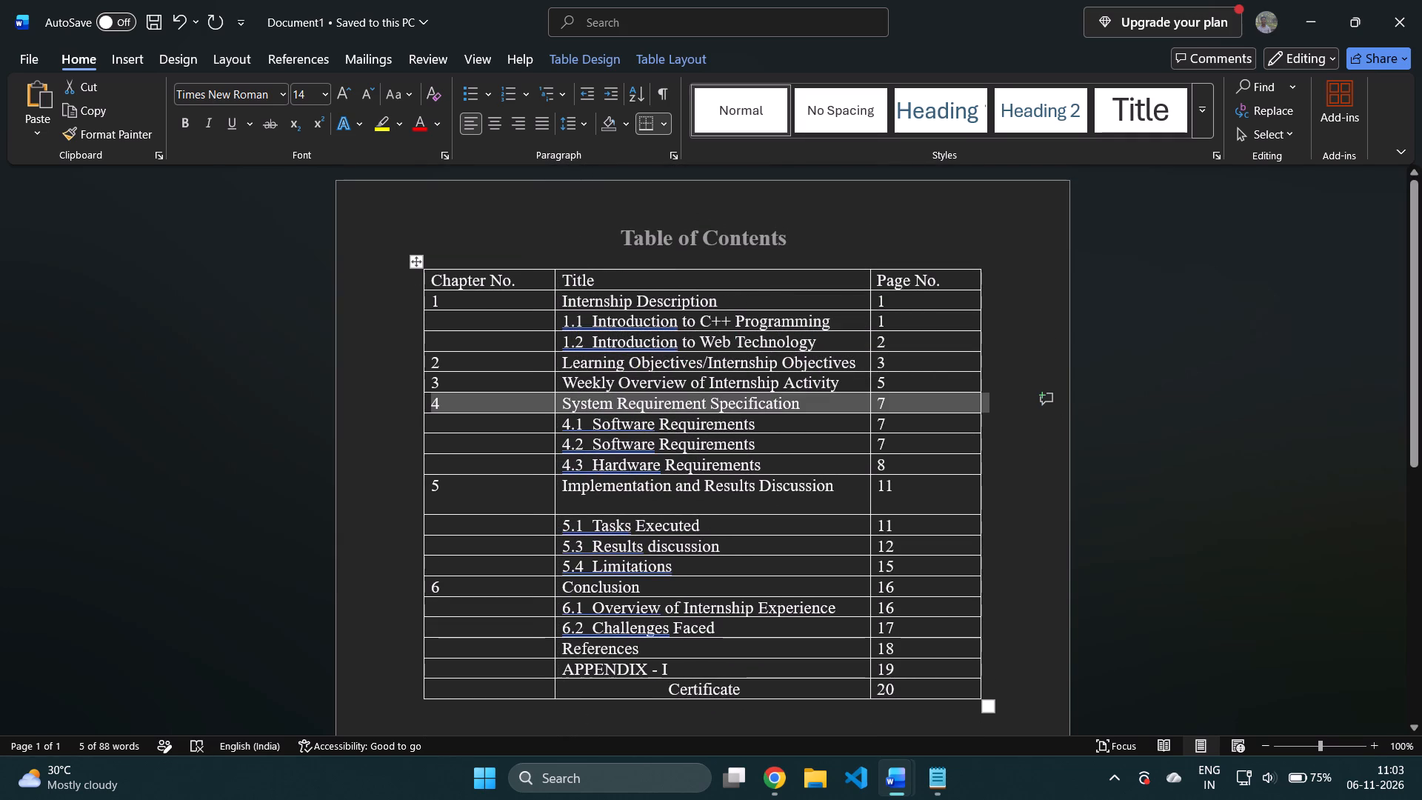
click(695, 296)
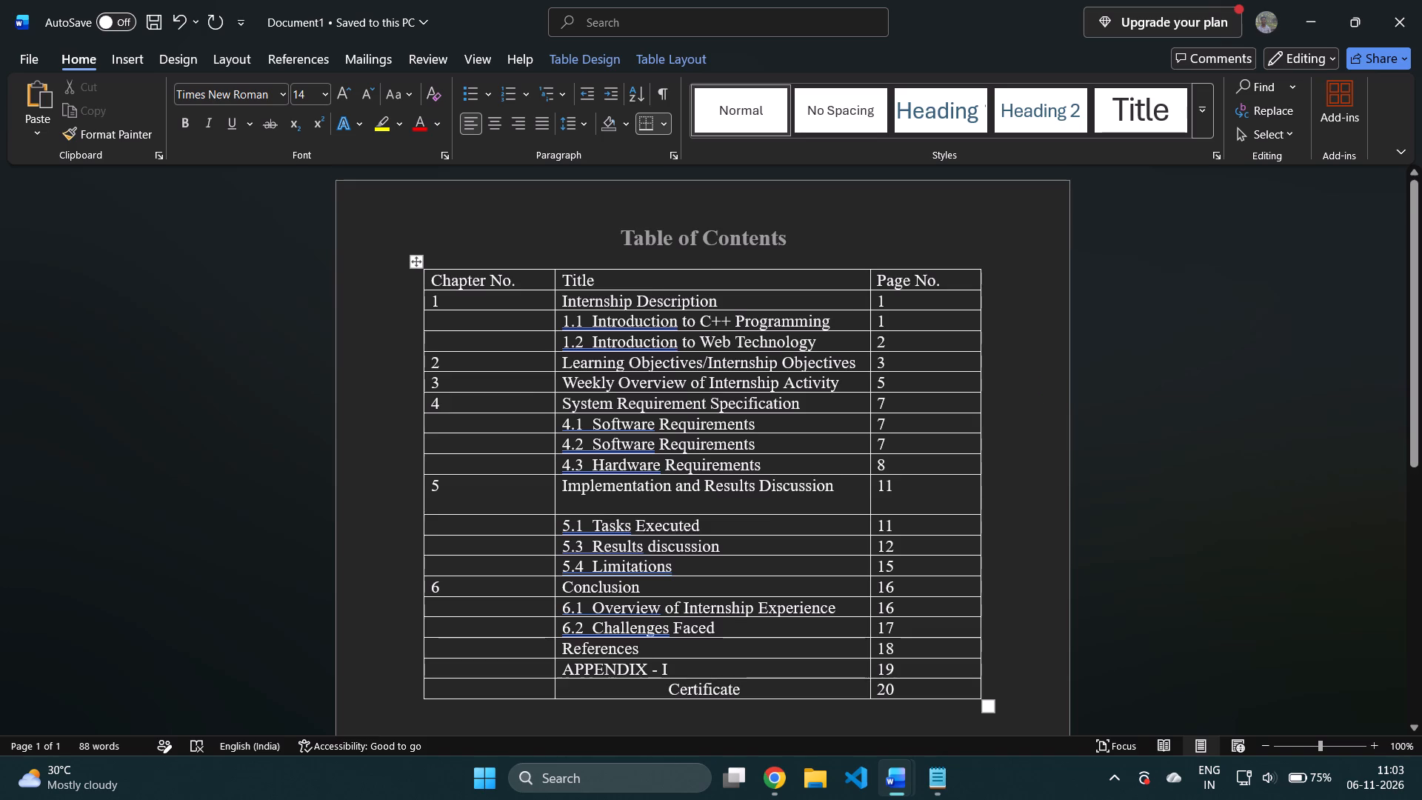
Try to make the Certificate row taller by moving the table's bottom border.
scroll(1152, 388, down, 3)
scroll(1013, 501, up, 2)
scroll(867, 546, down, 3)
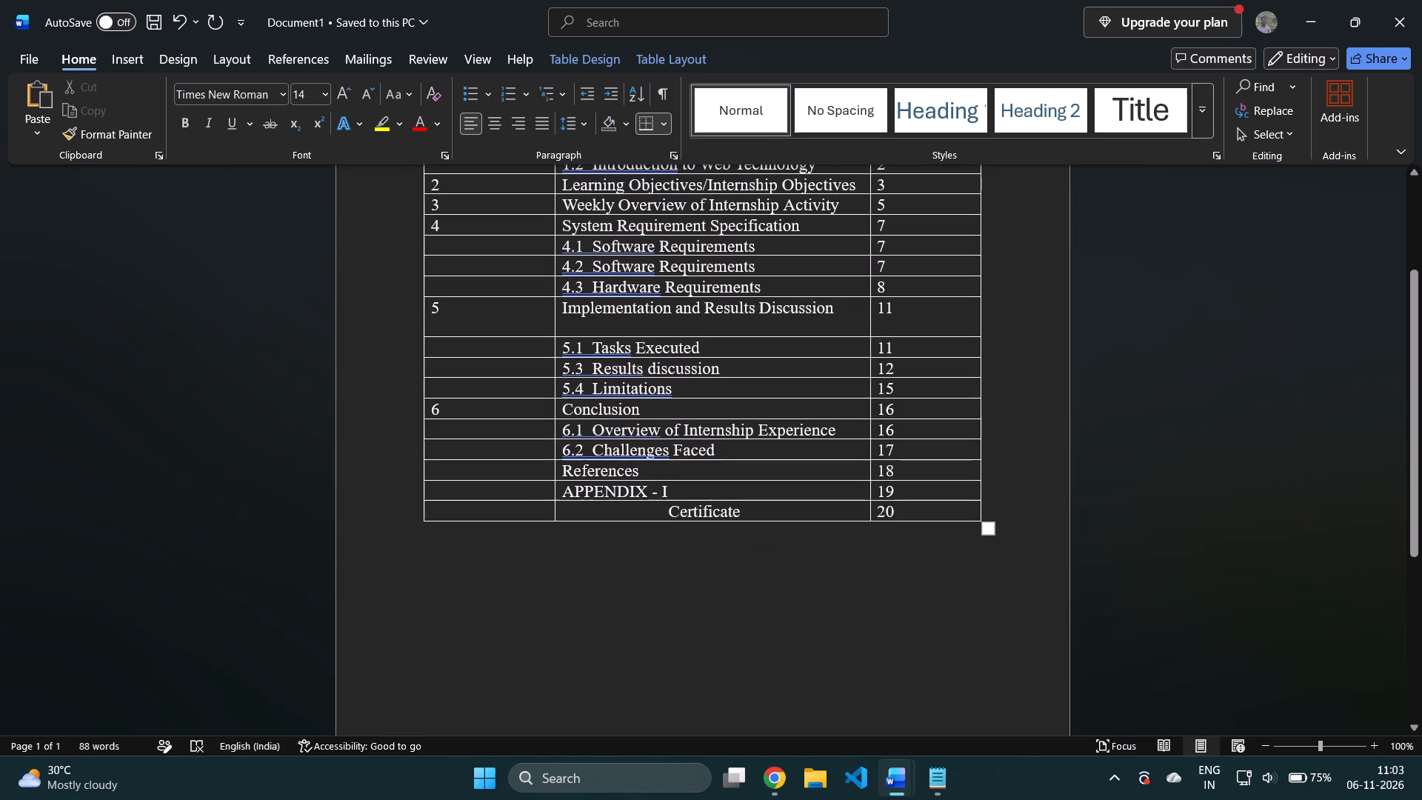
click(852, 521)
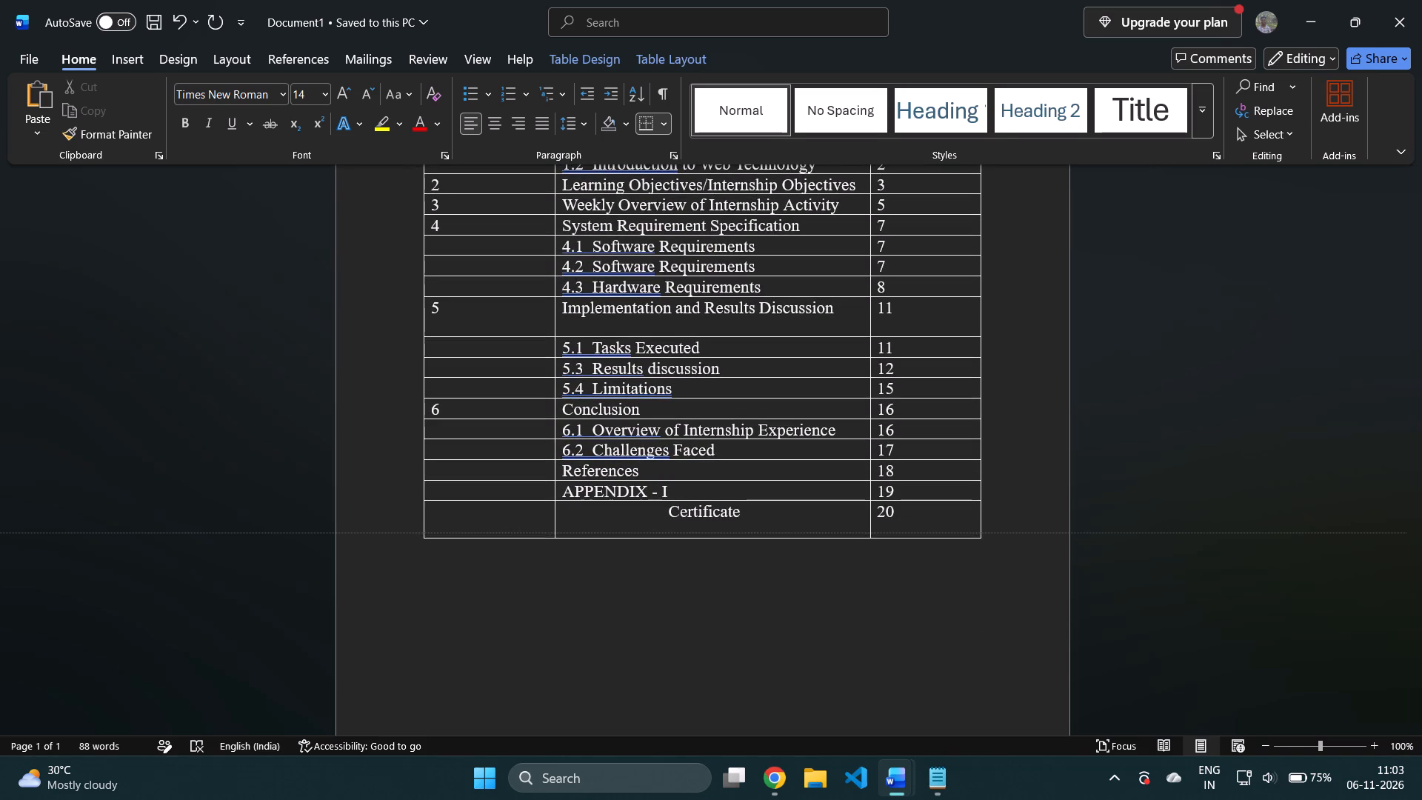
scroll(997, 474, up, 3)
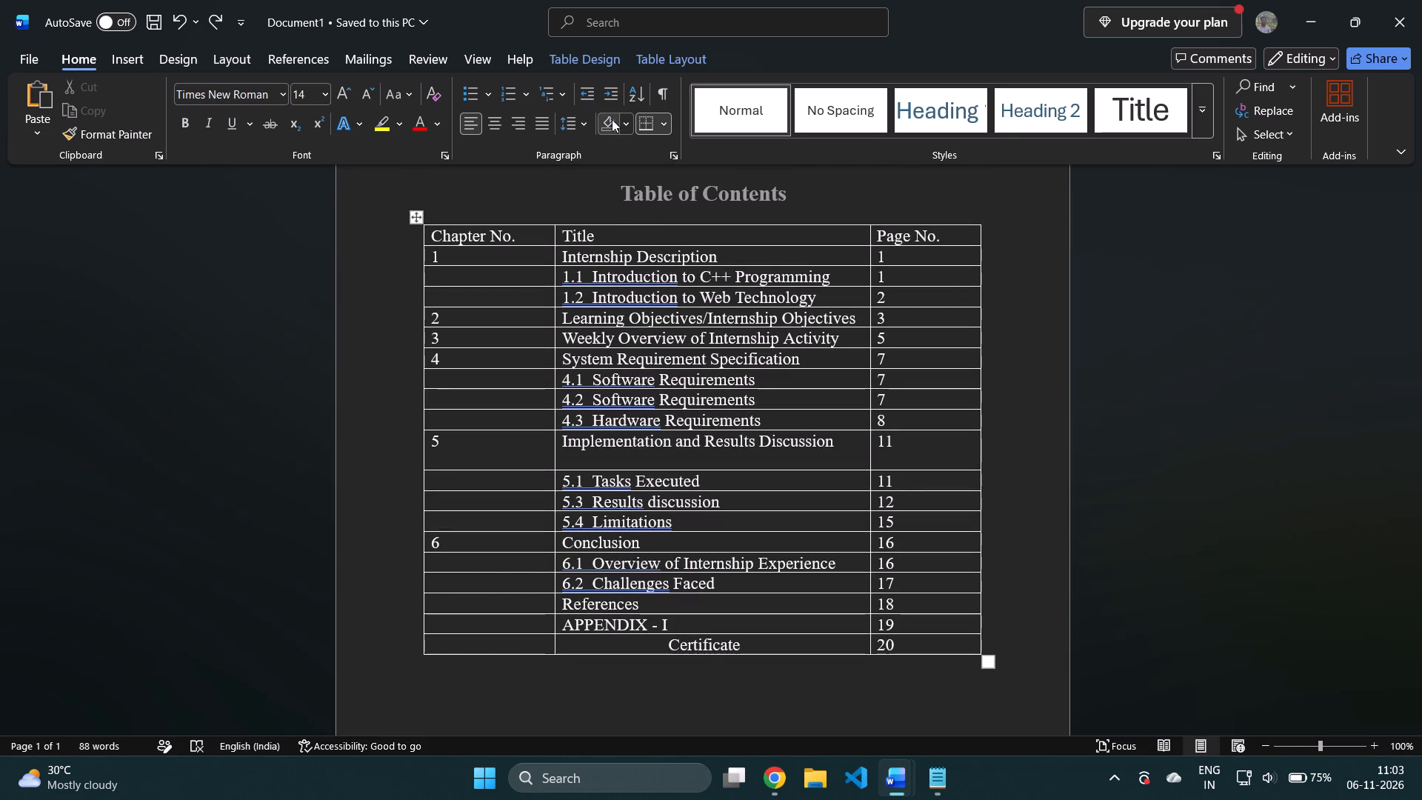
Select the entire contents table and open its line spacing choices.
click(583, 129)
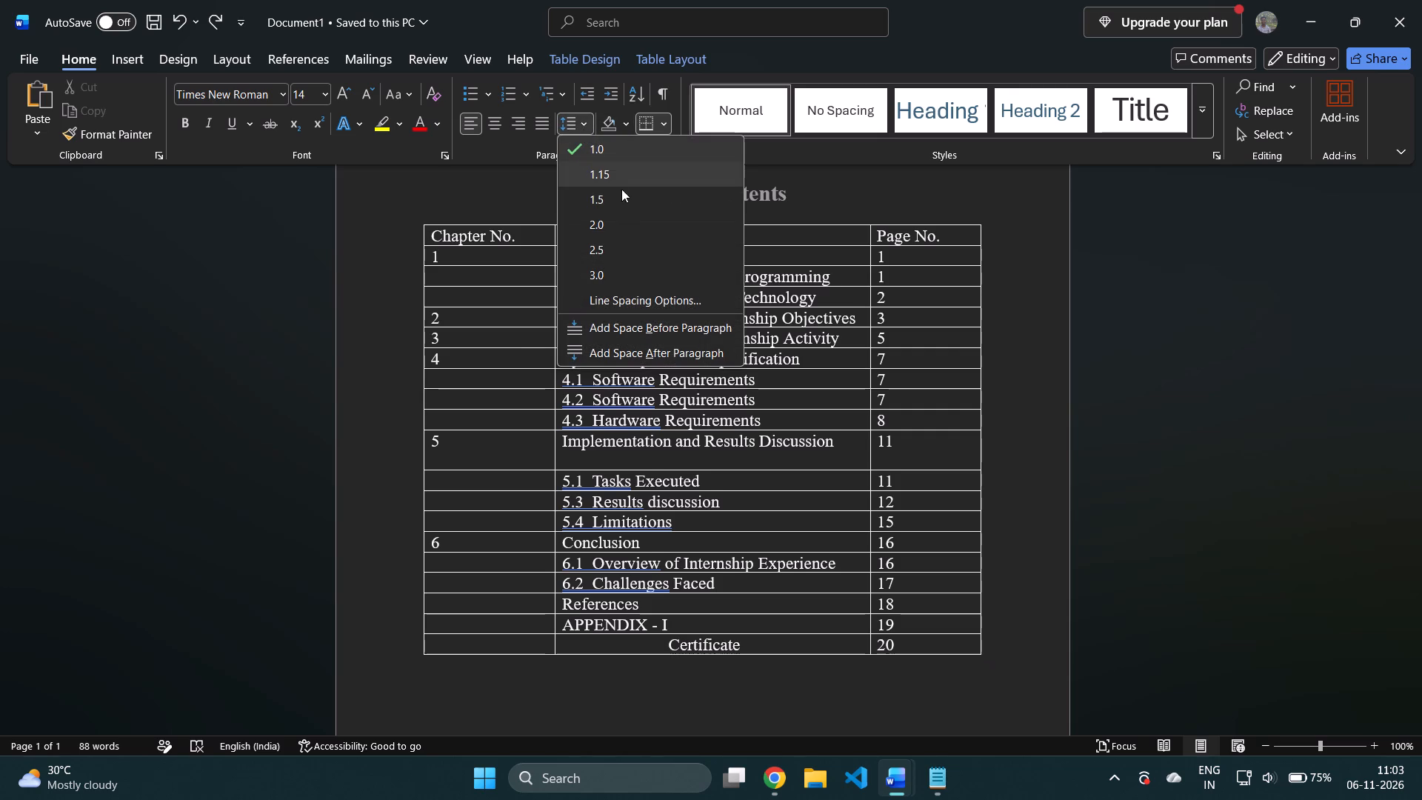
click(828, 185)
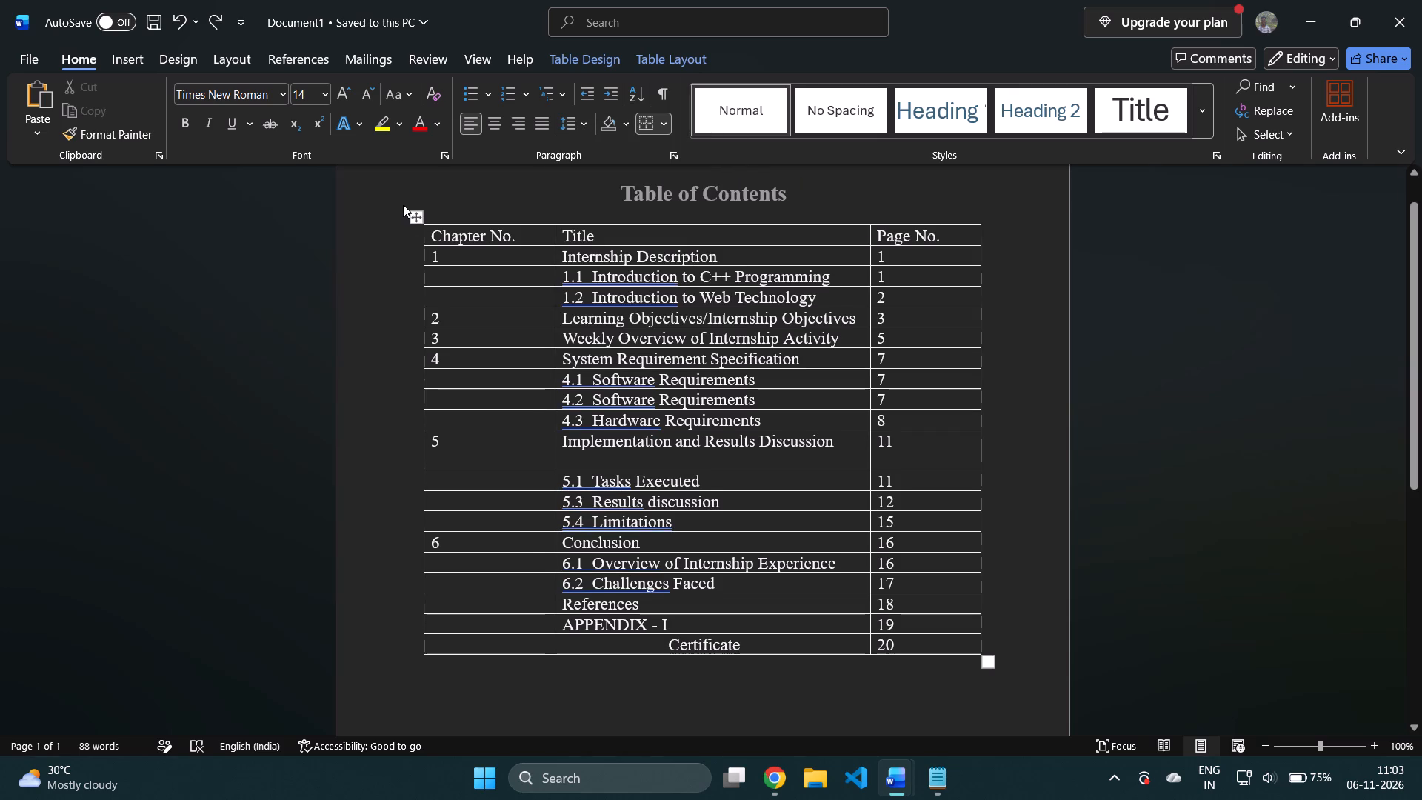
drag(389, 196, 854, 644)
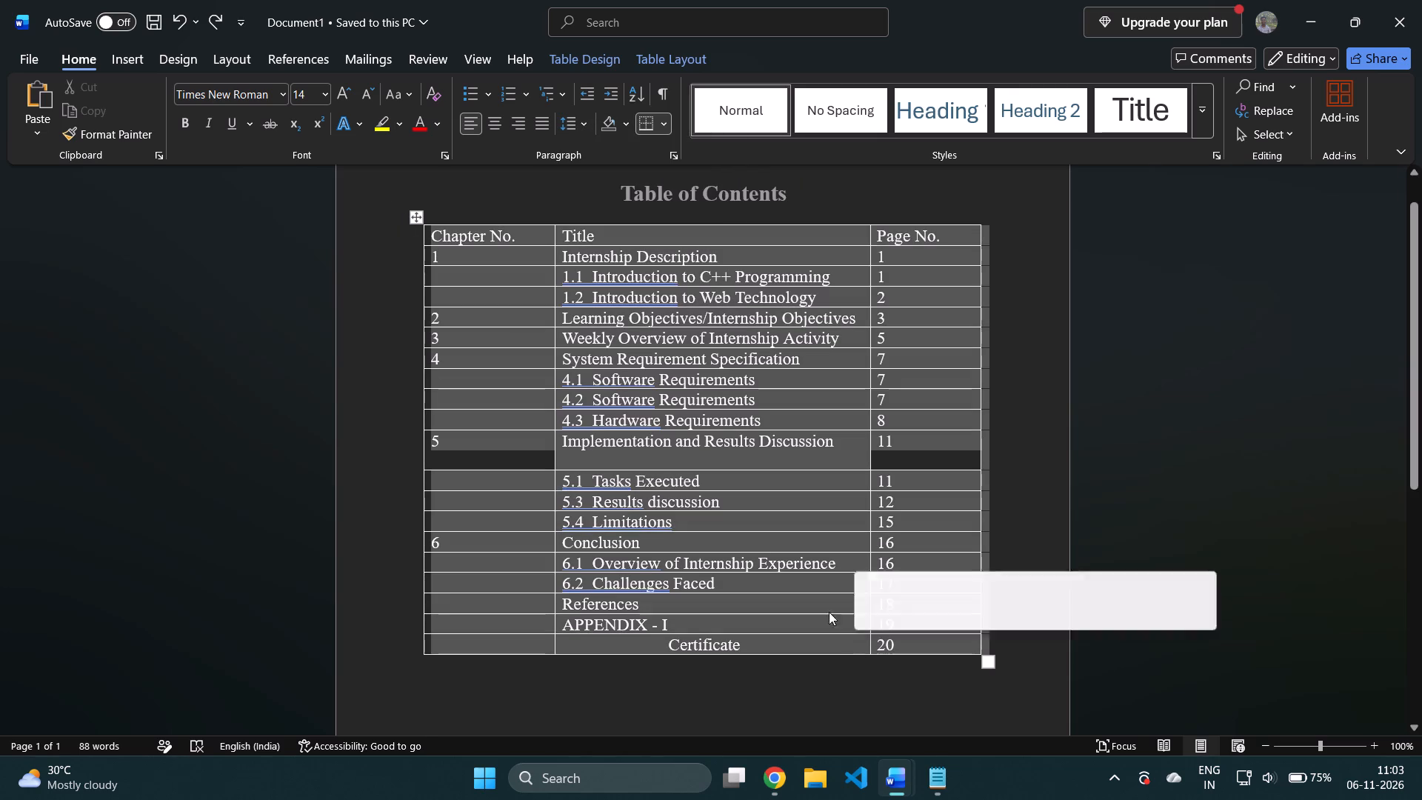
click(577, 124)
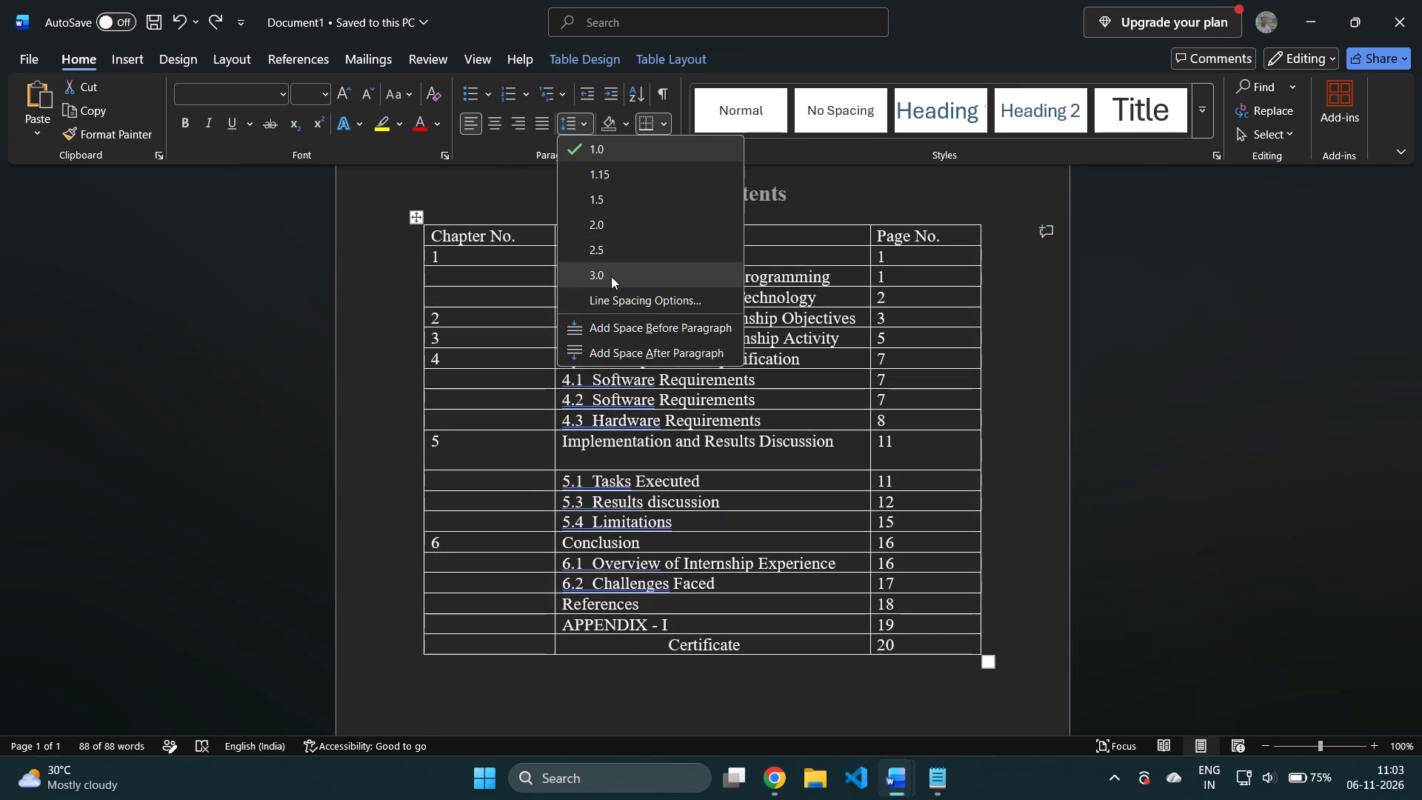
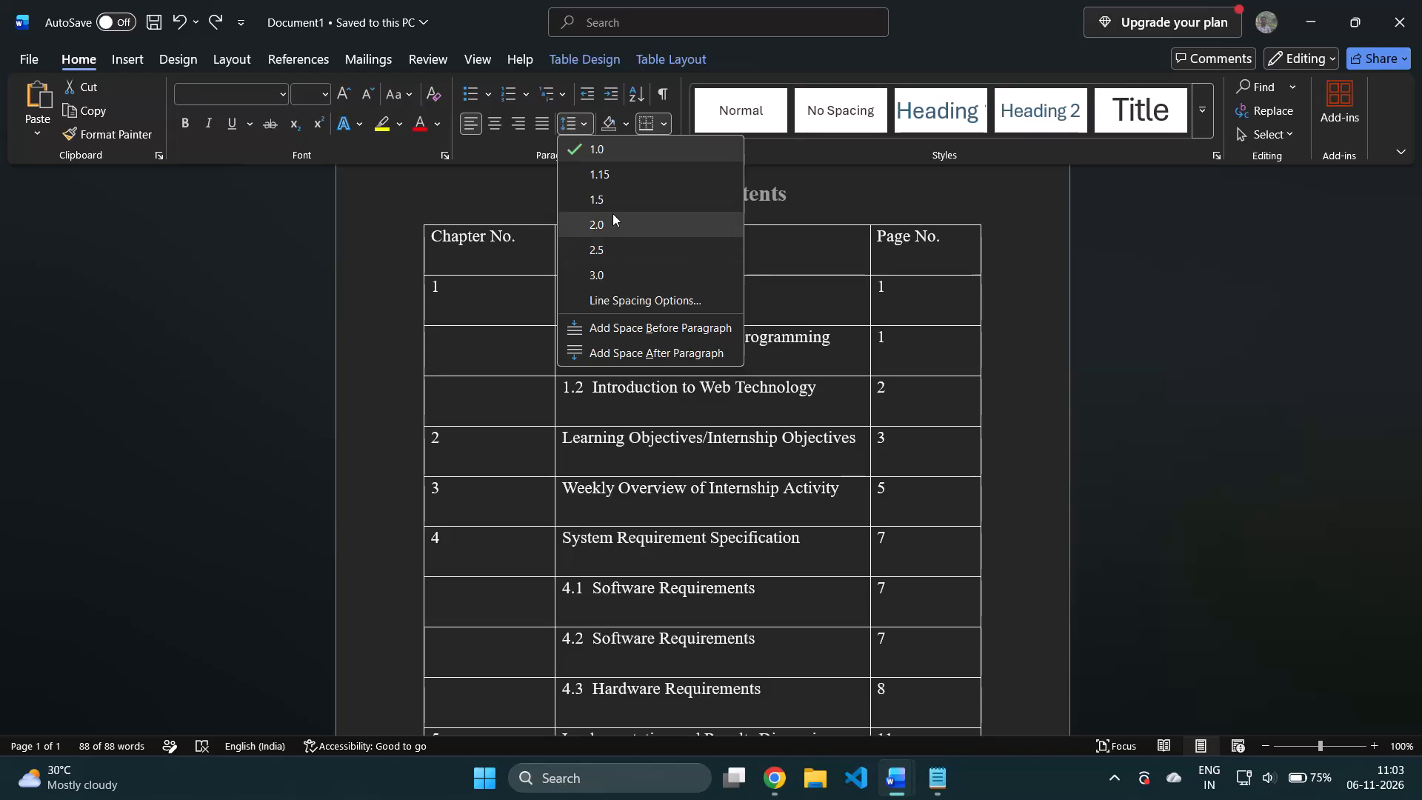
Set the line spacing of the entire contents table to 2.0.
scroll(612, 213, down, 1)
click(612, 213)
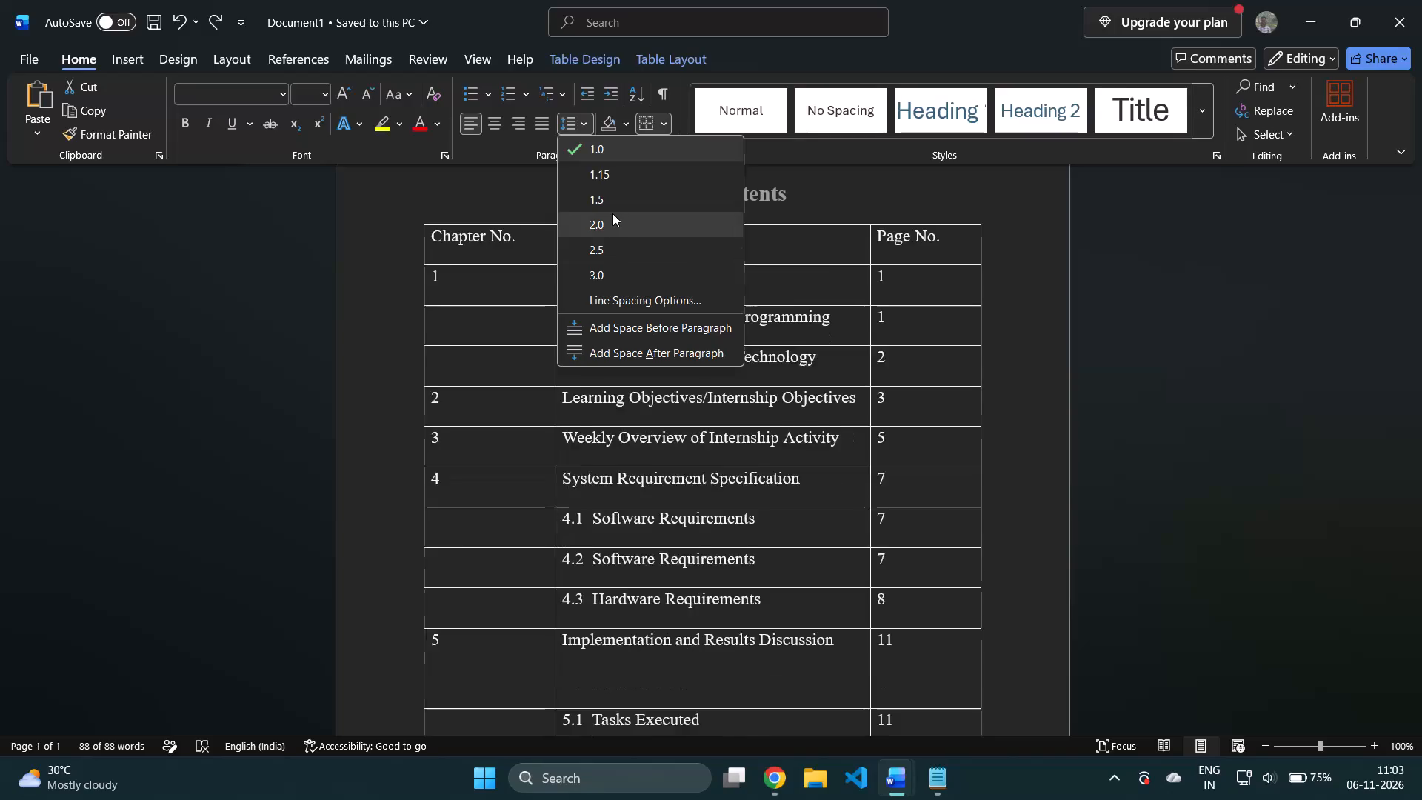
scroll(963, 485, down, 16)
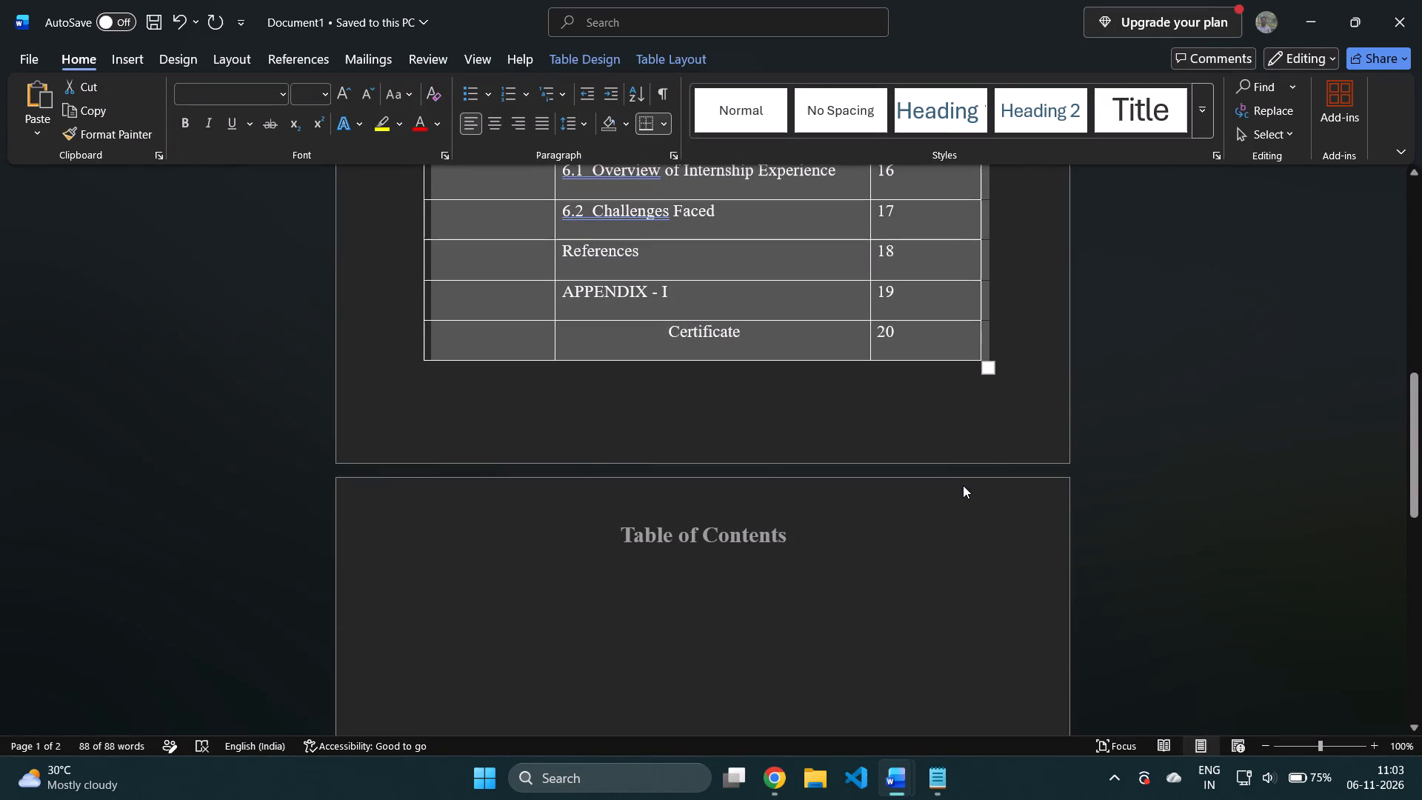
scroll(963, 485, up, 16)
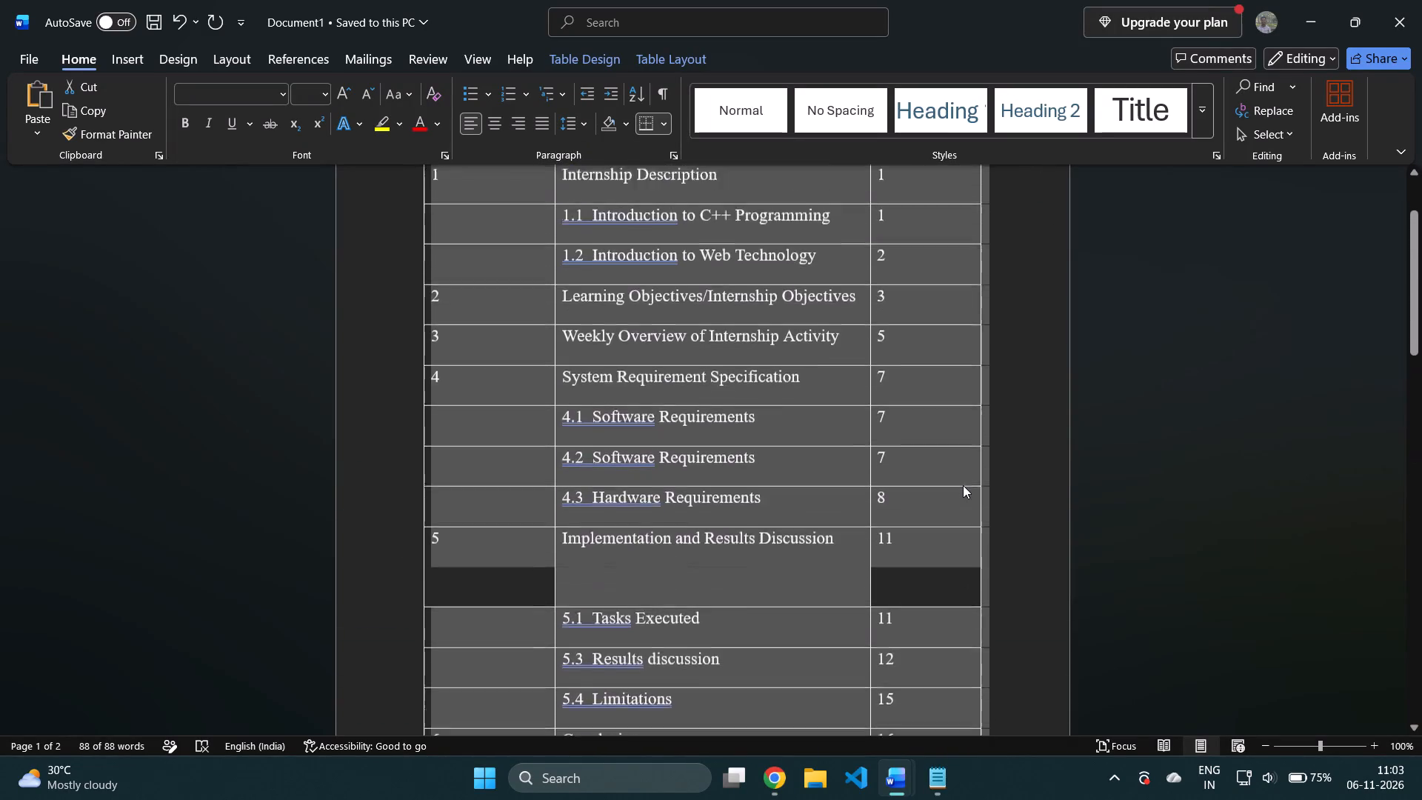
click(587, 127)
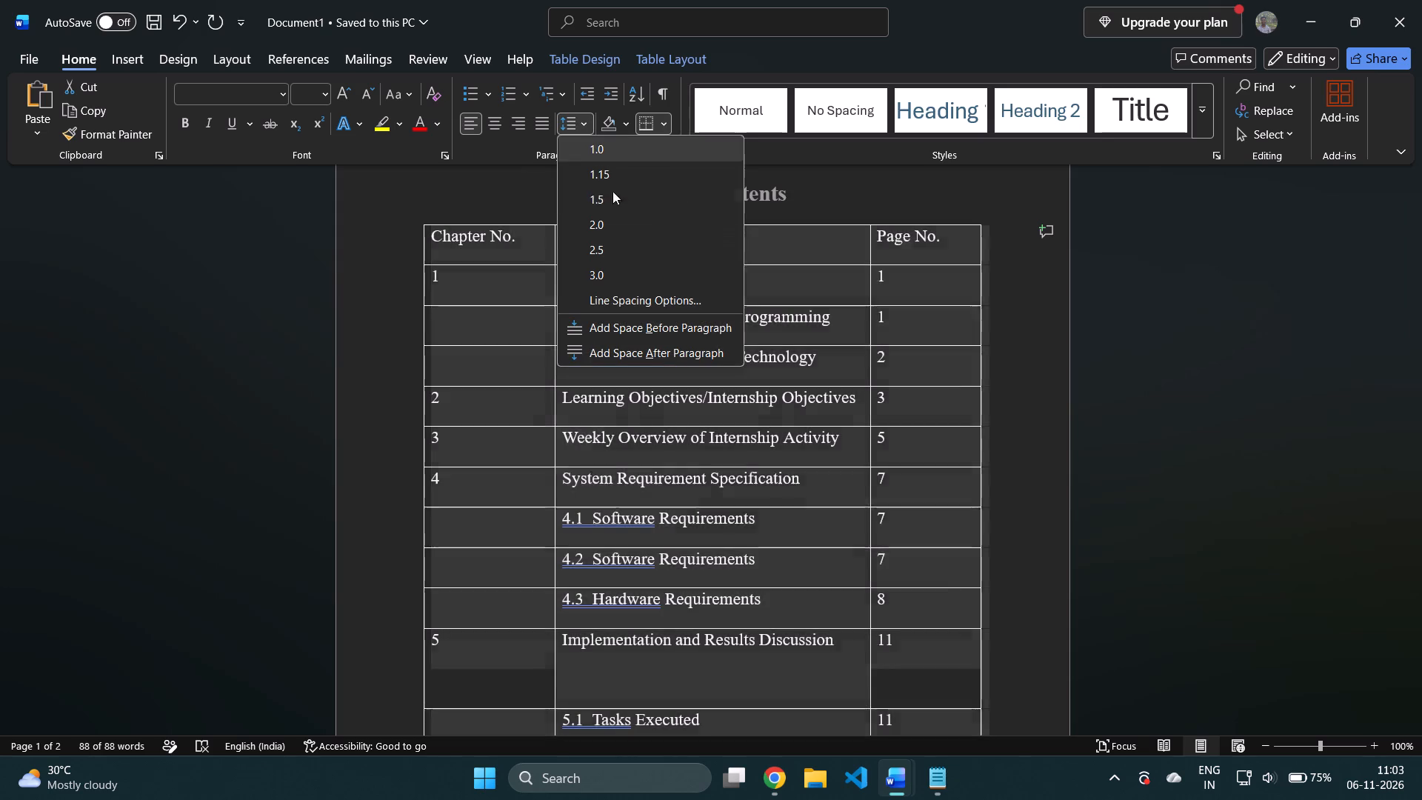
click(623, 224)
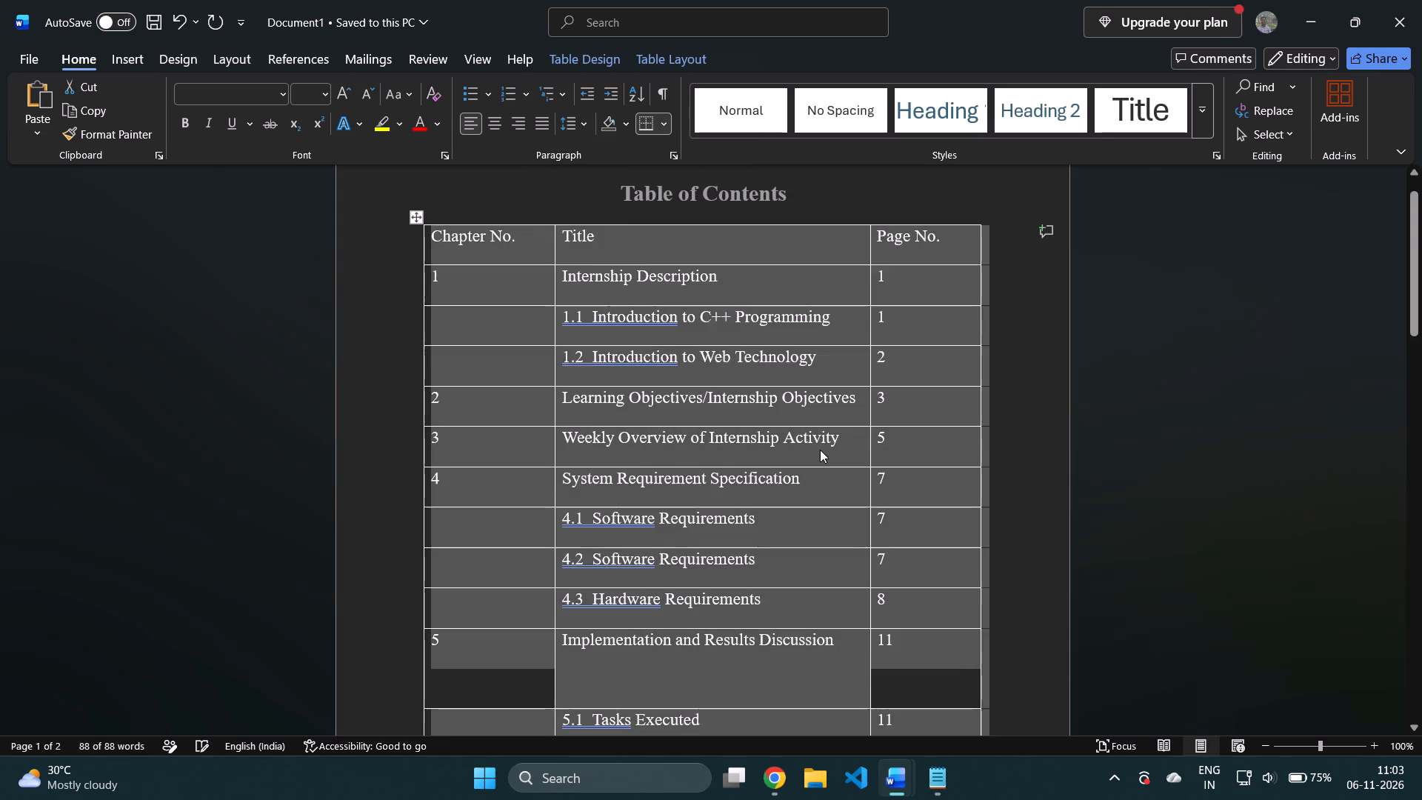
Delete the blank line below "Implementation and Results Discussion" in its Title cell.
scroll(820, 450, down, 16)
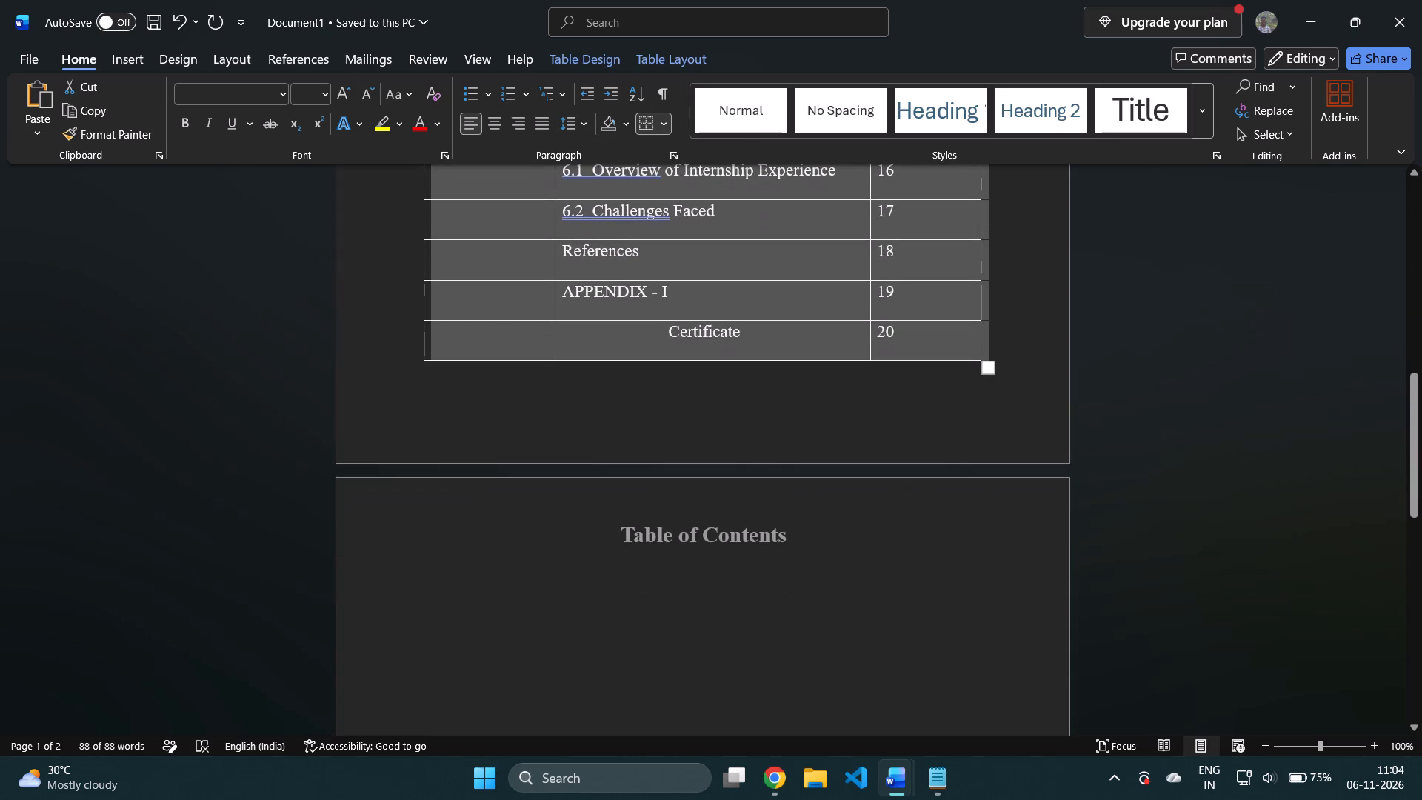
scroll(814, 443, down, 6)
scroll(816, 556, up, 2)
scroll(814, 590, down, 6)
scroll(814, 595, up, 20)
scroll(814, 595, up, 6)
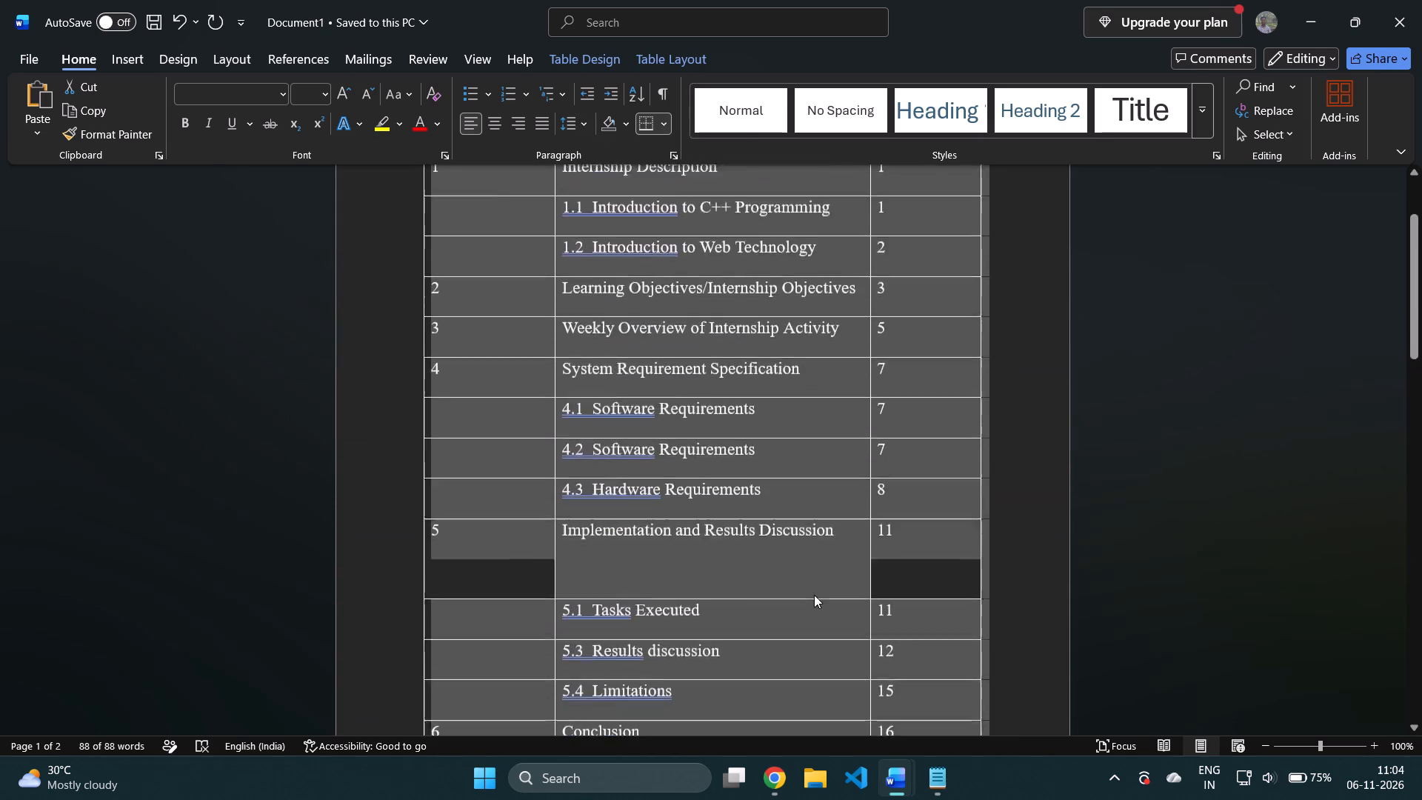
scroll(814, 595, up, 3)
click(1161, 501)
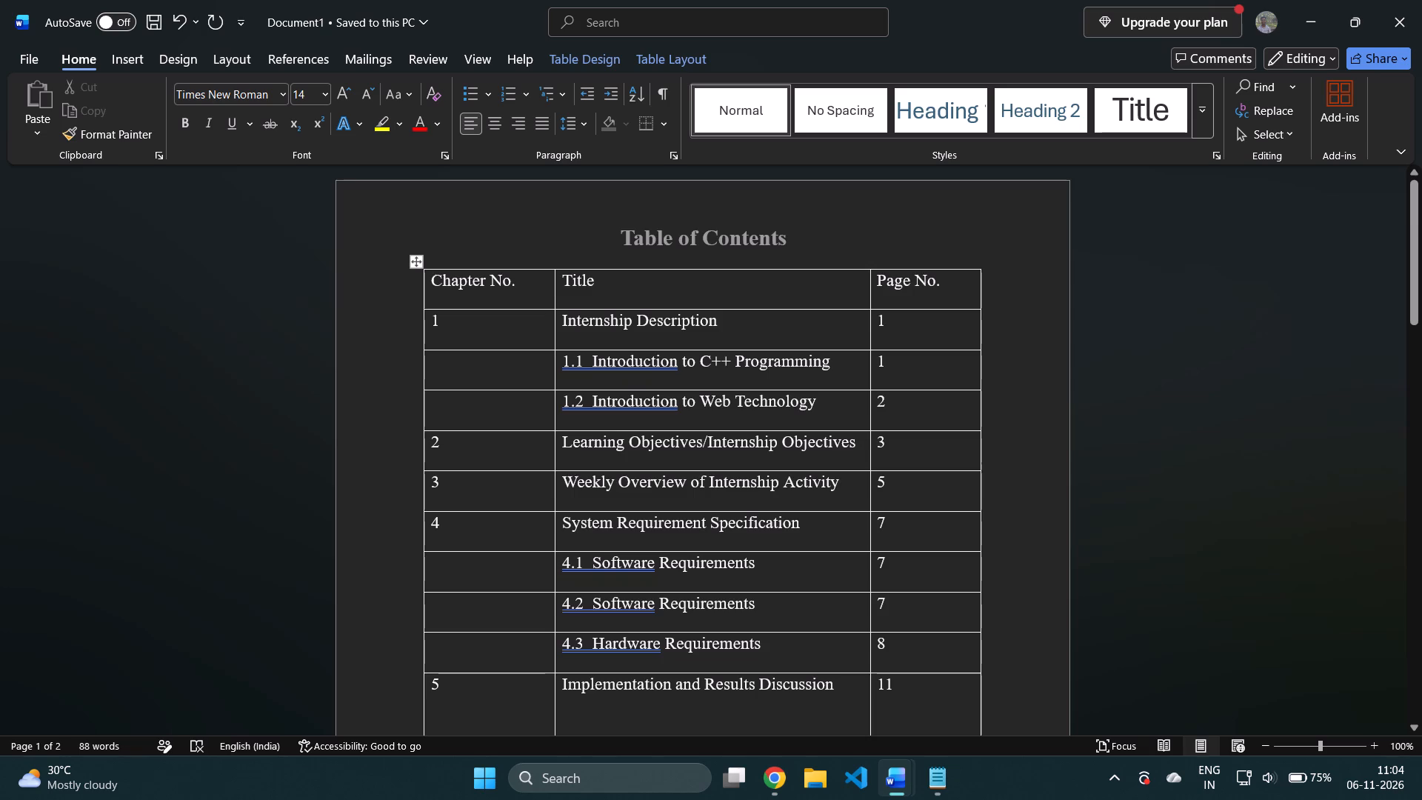
scroll(1037, 468, down, 4)
click(650, 551)
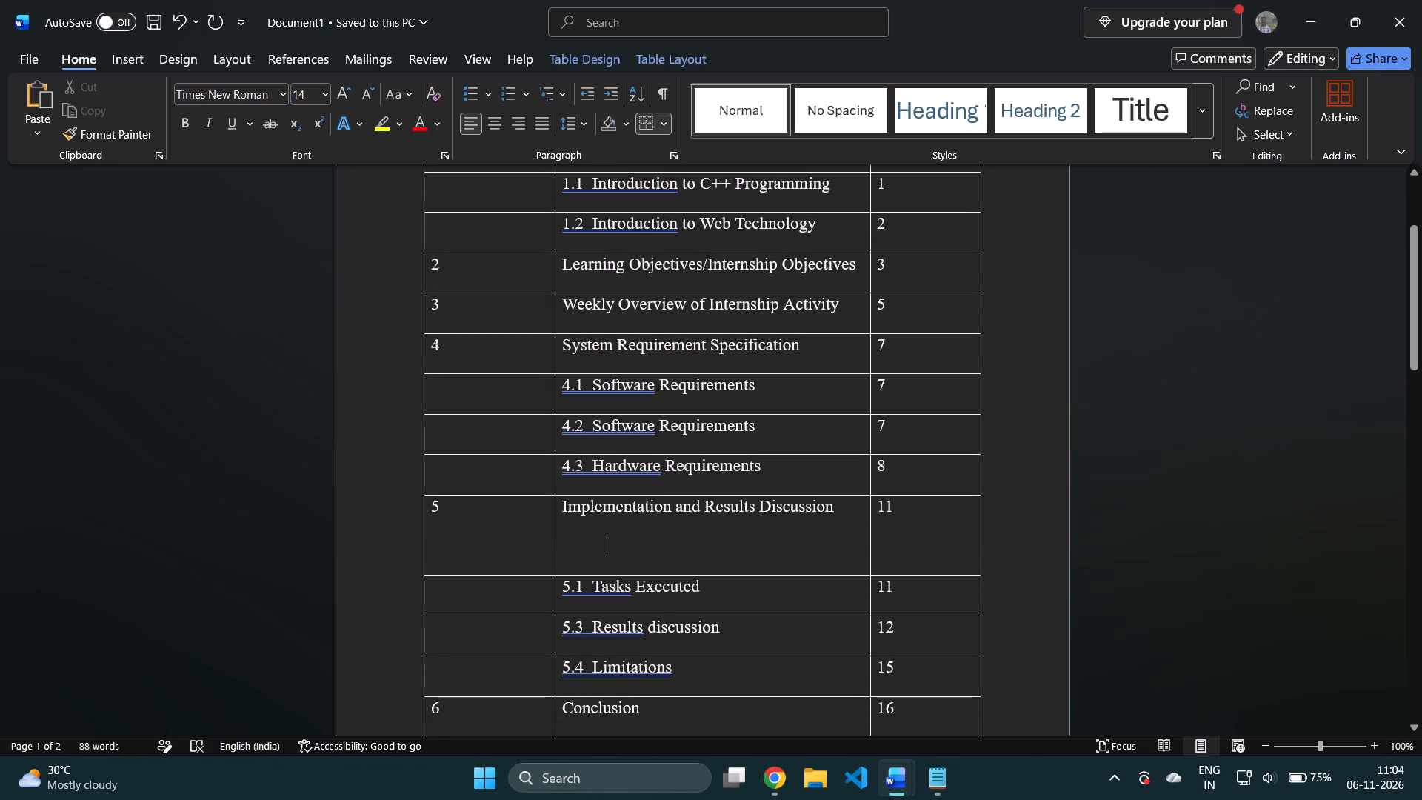
key(BackSpace)
Remove the indent before "Certificate" in the table's last row so it aligns with the other titles.
scroll(997, 498, down, 5)
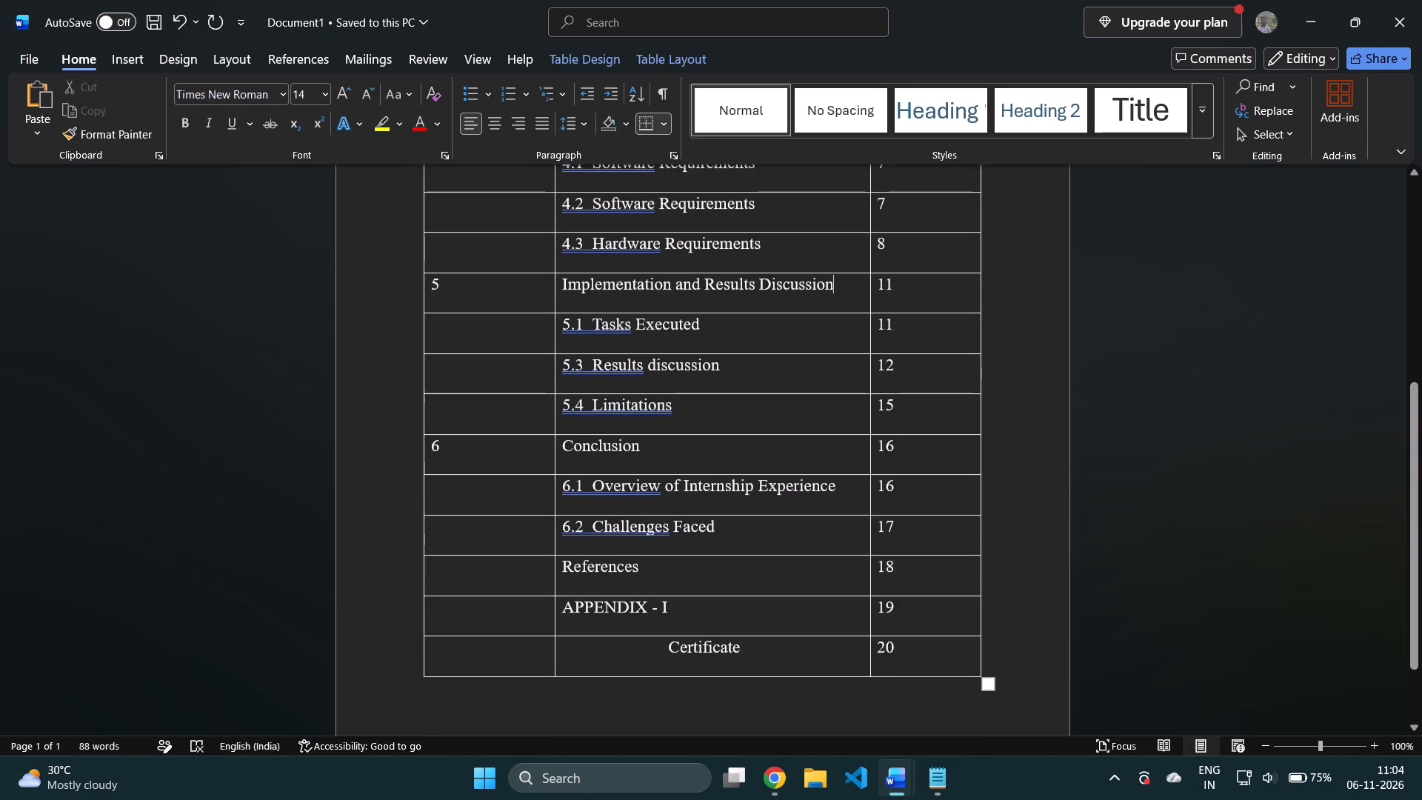
click(664, 650)
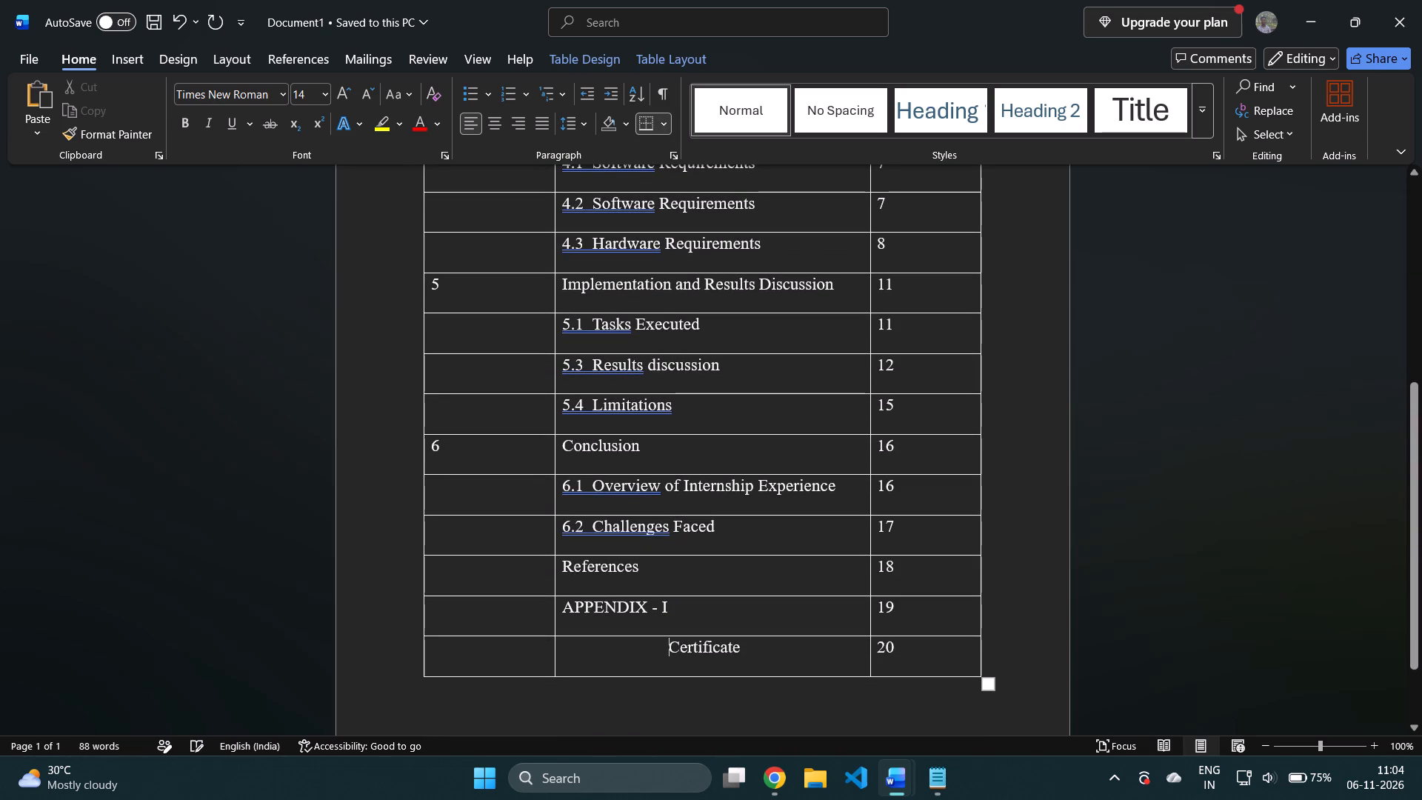
key(BackSpace)
scroll(810, 559, up, 3)
scroll(810, 559, down, 1)
scroll(810, 559, up, 9)
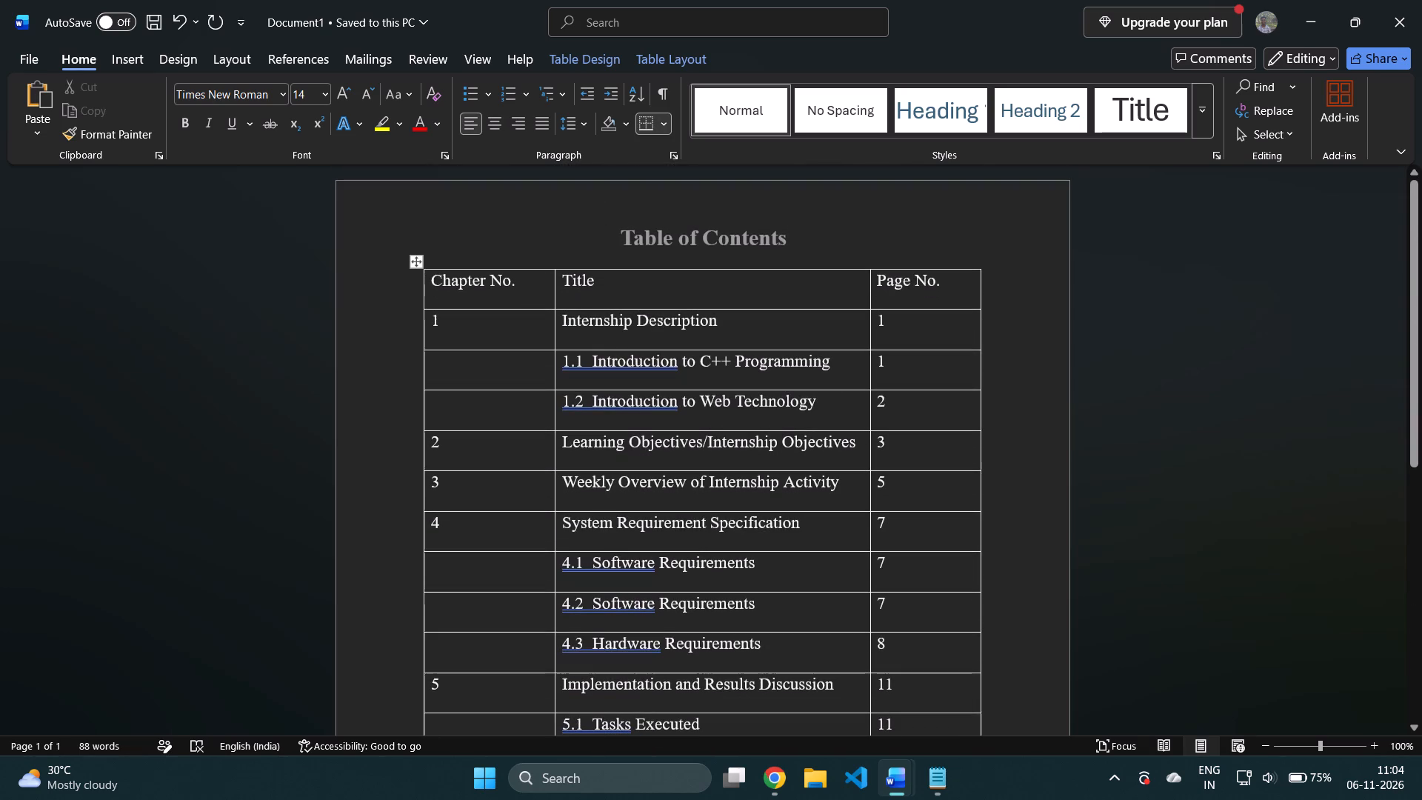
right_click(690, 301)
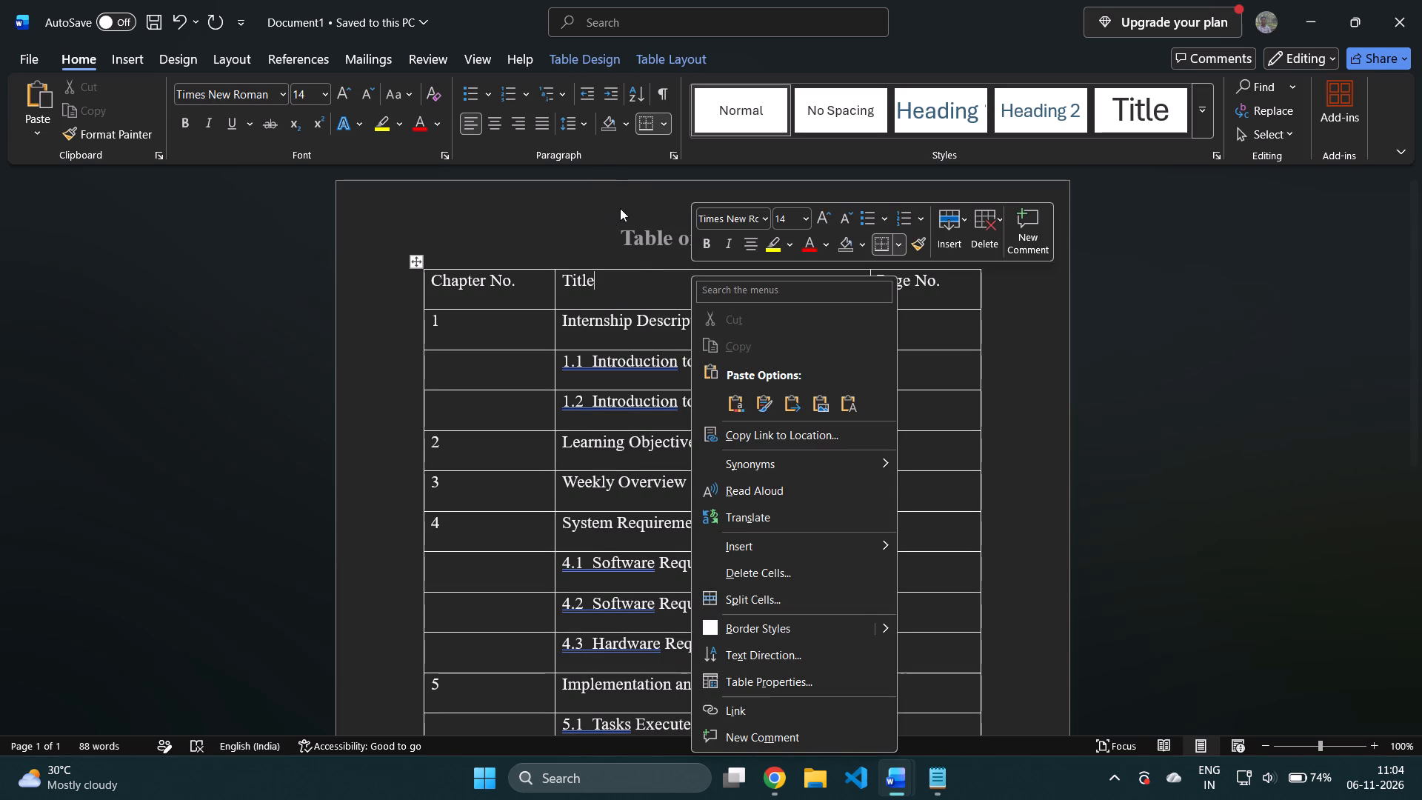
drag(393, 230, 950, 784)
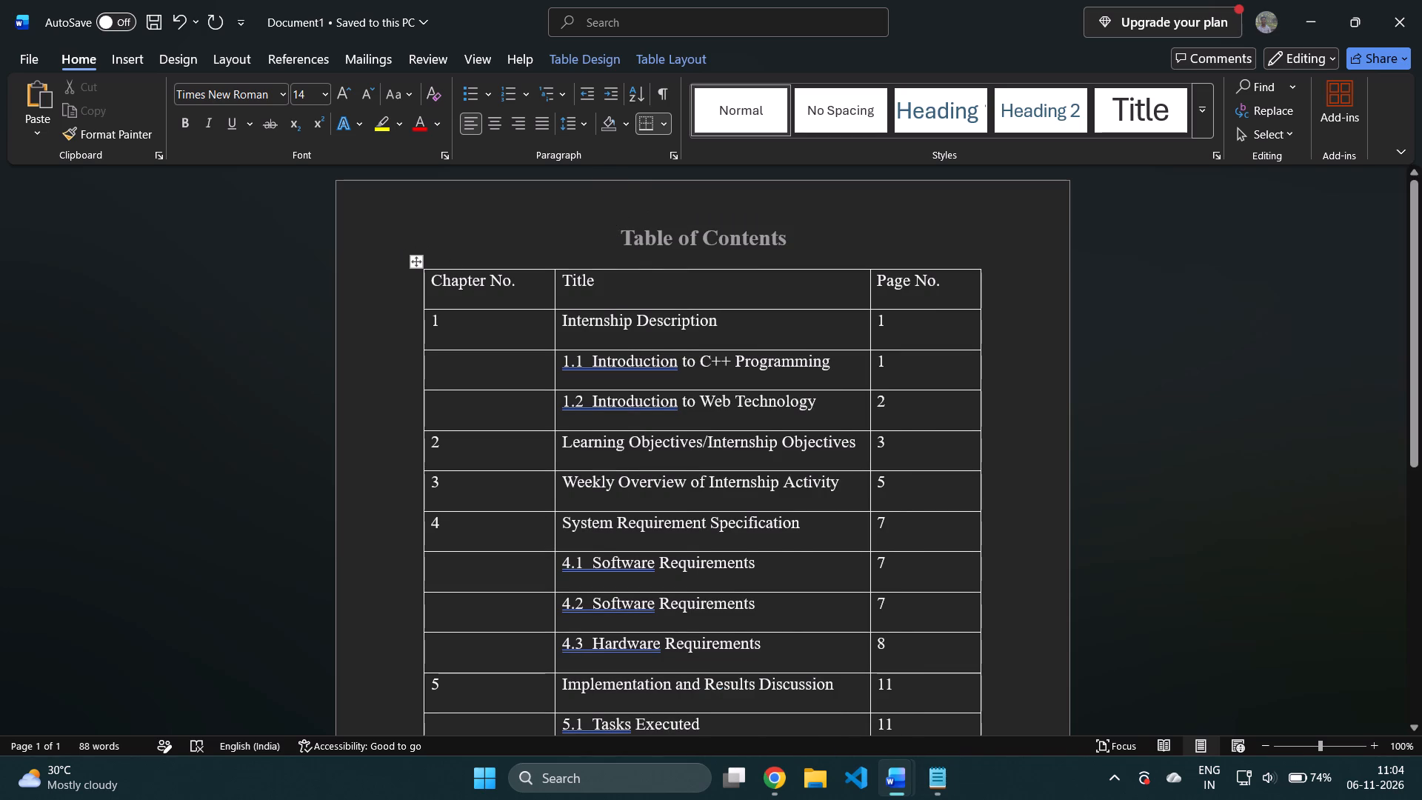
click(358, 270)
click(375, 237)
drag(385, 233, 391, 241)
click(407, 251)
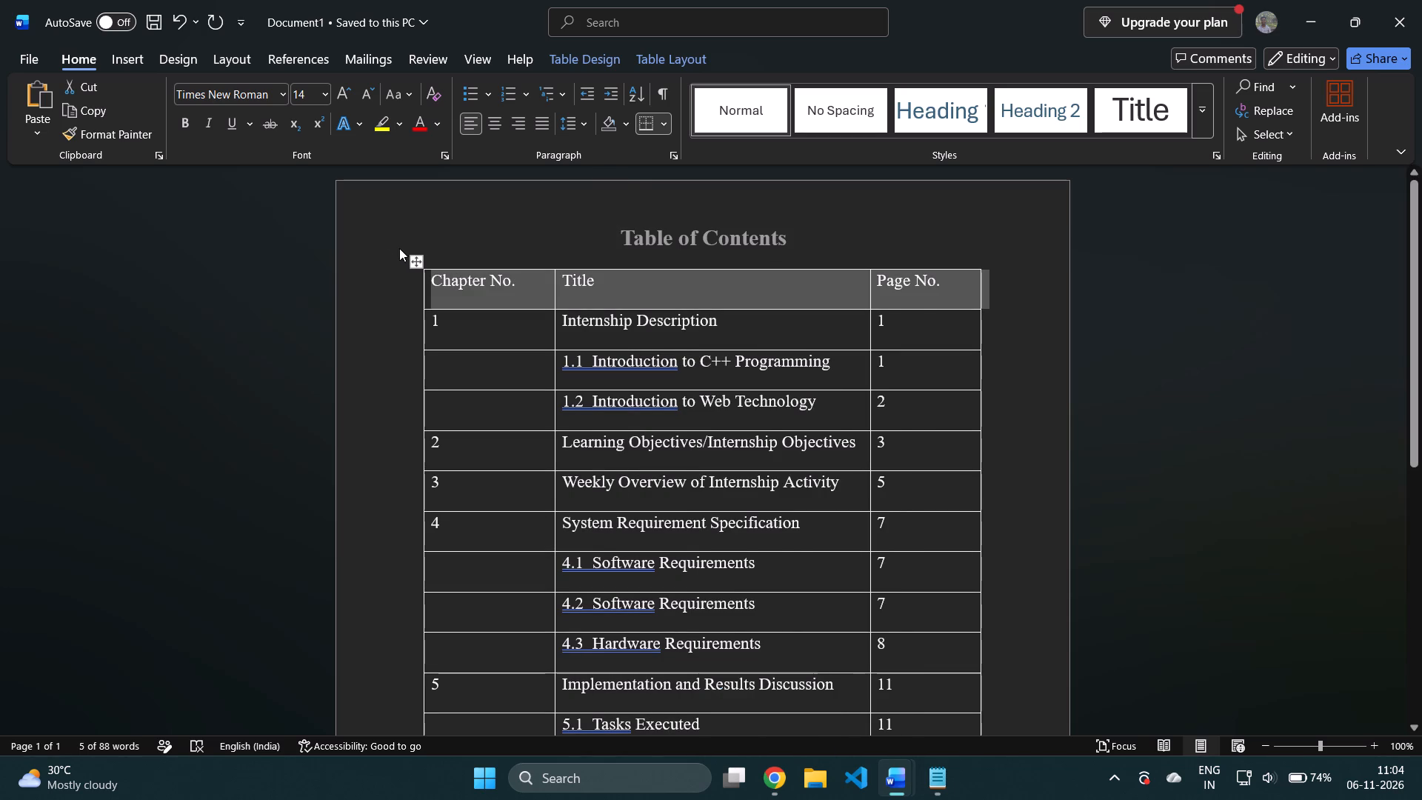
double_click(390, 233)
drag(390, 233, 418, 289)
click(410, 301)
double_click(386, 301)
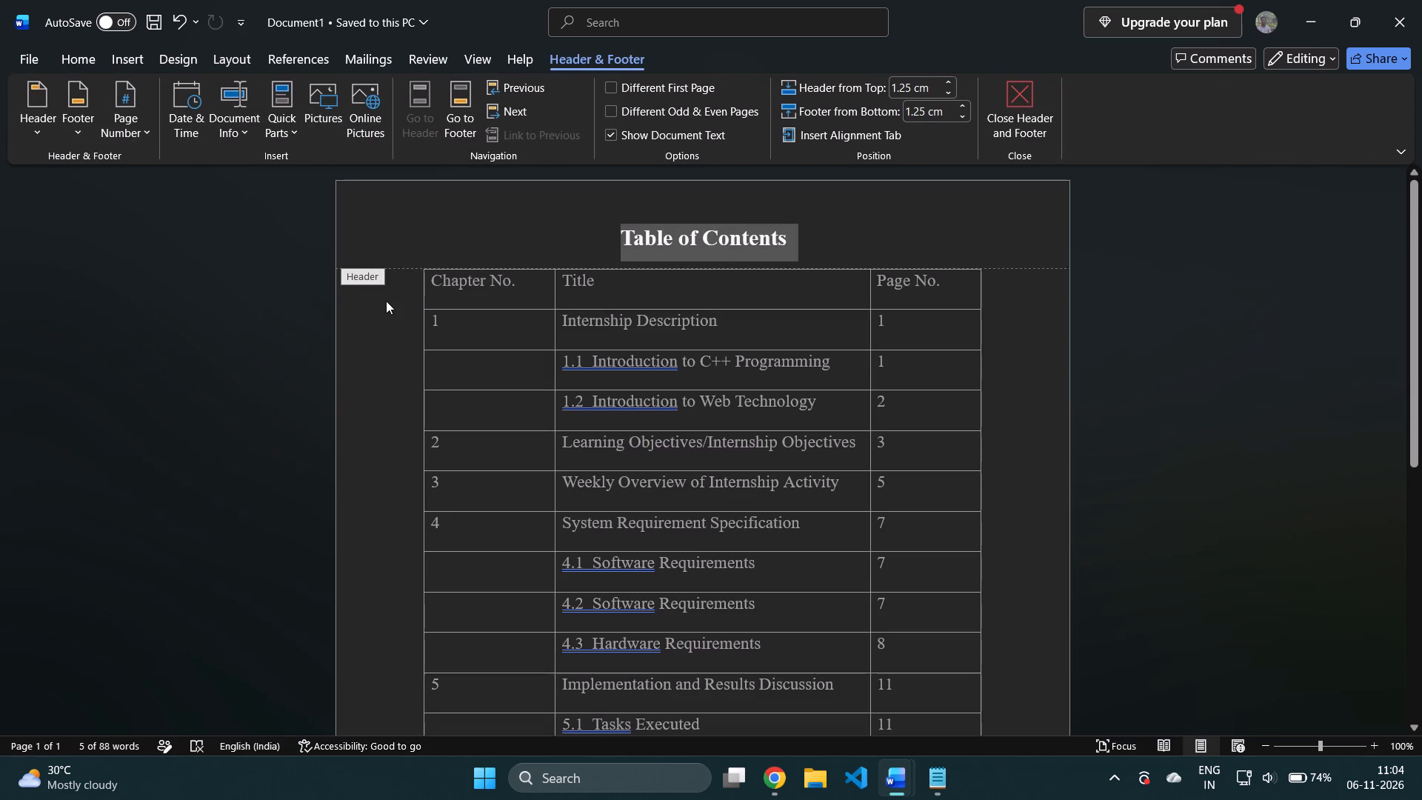
Select the whole contents table and remove all of its borders using No Border.
drag(393, 276, 812, 782)
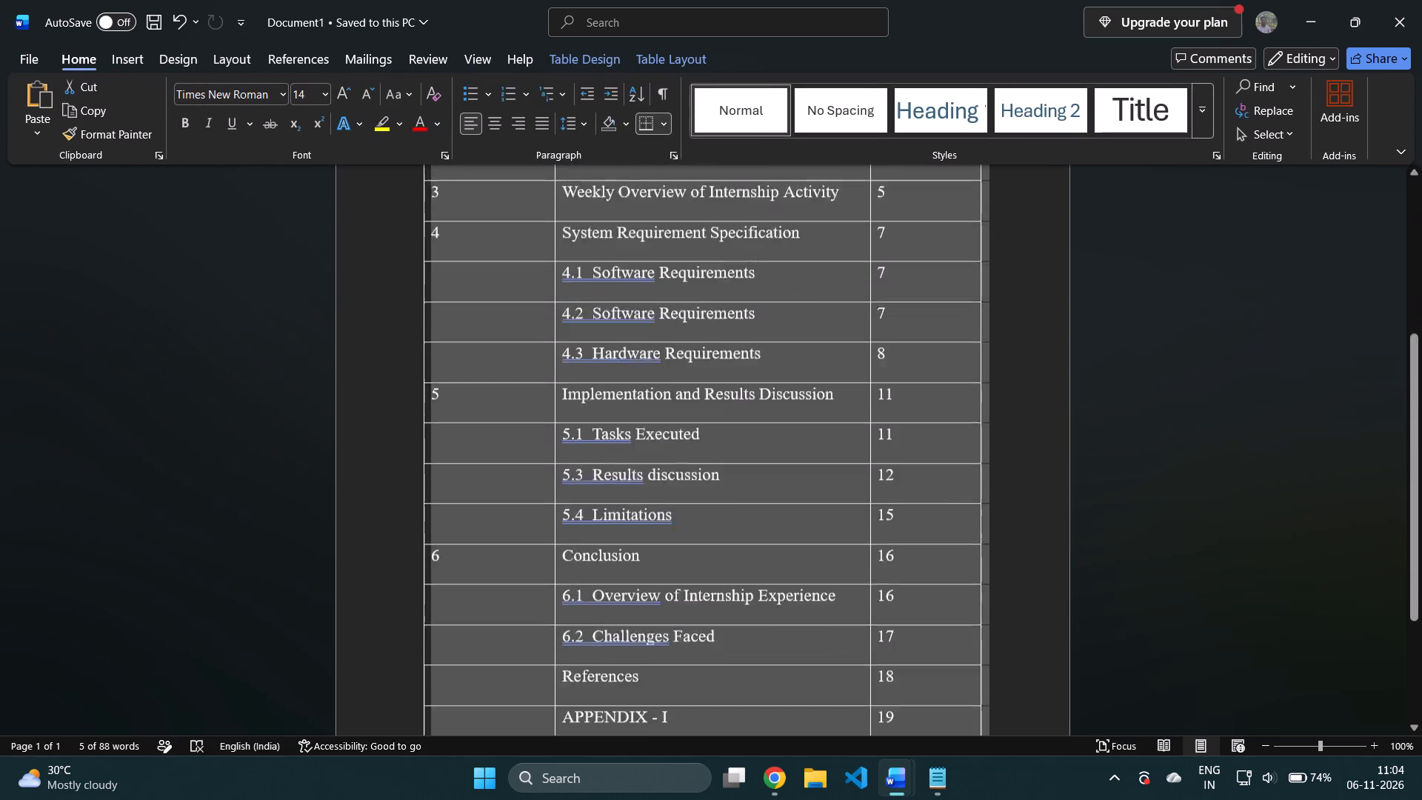
drag(812, 782, 824, 679)
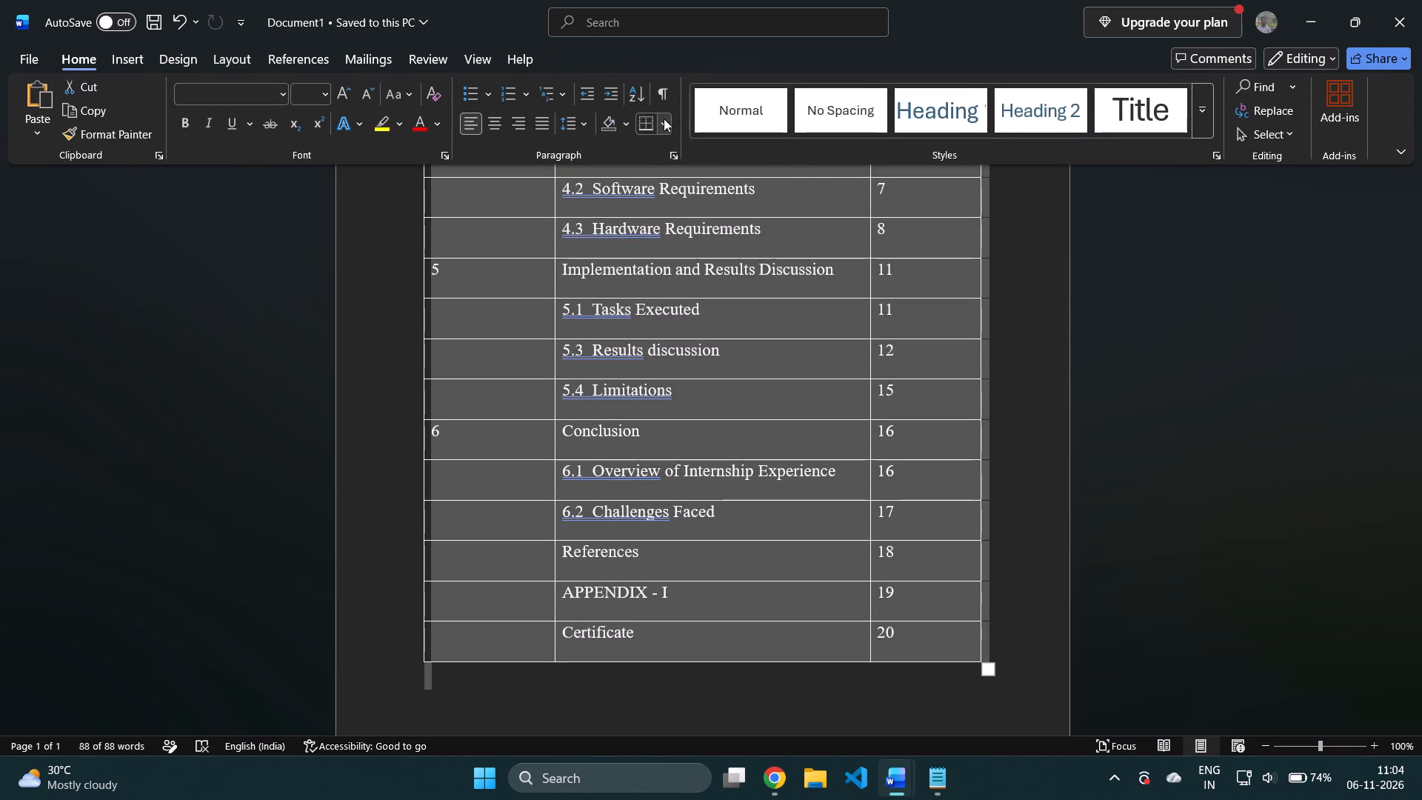
right_click(715, 315)
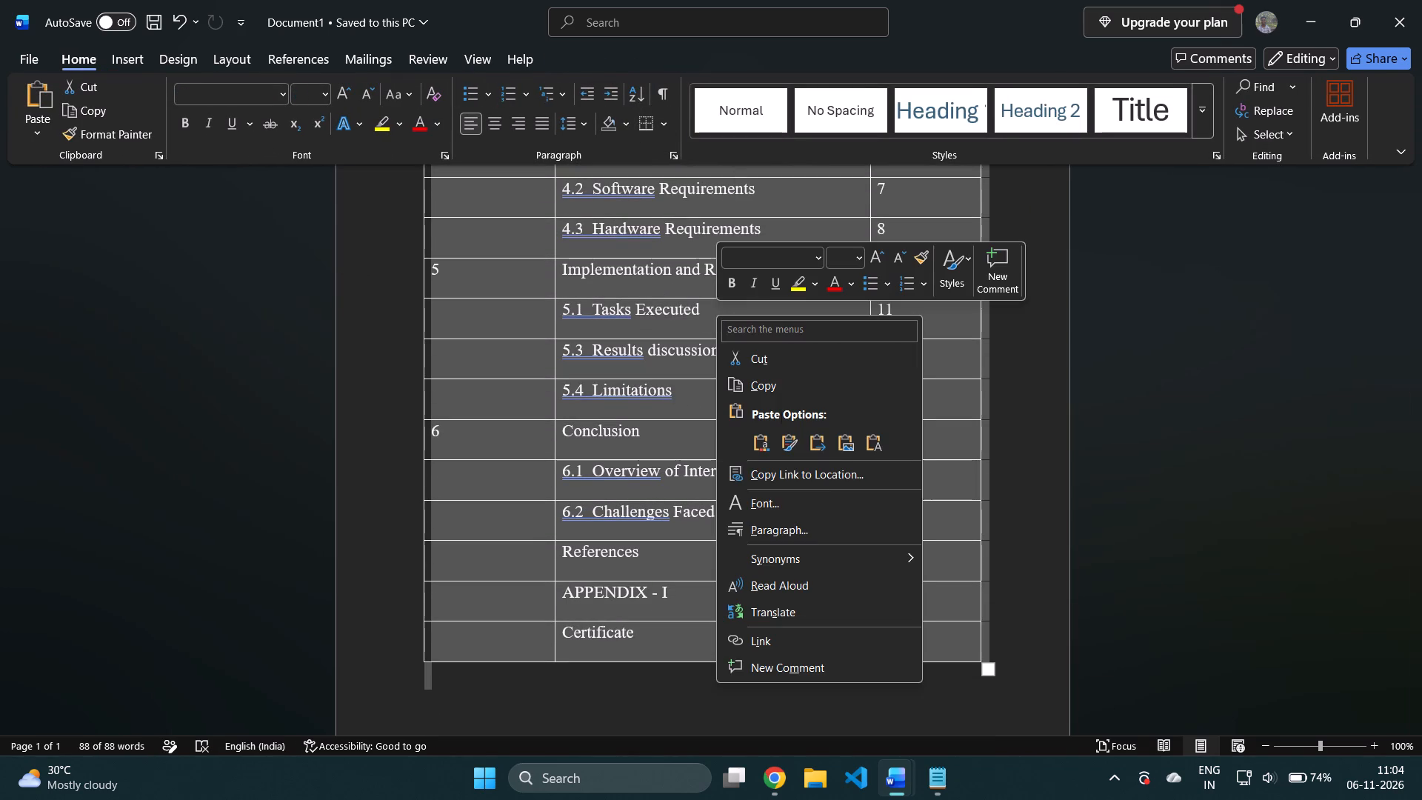
right_click(504, 356)
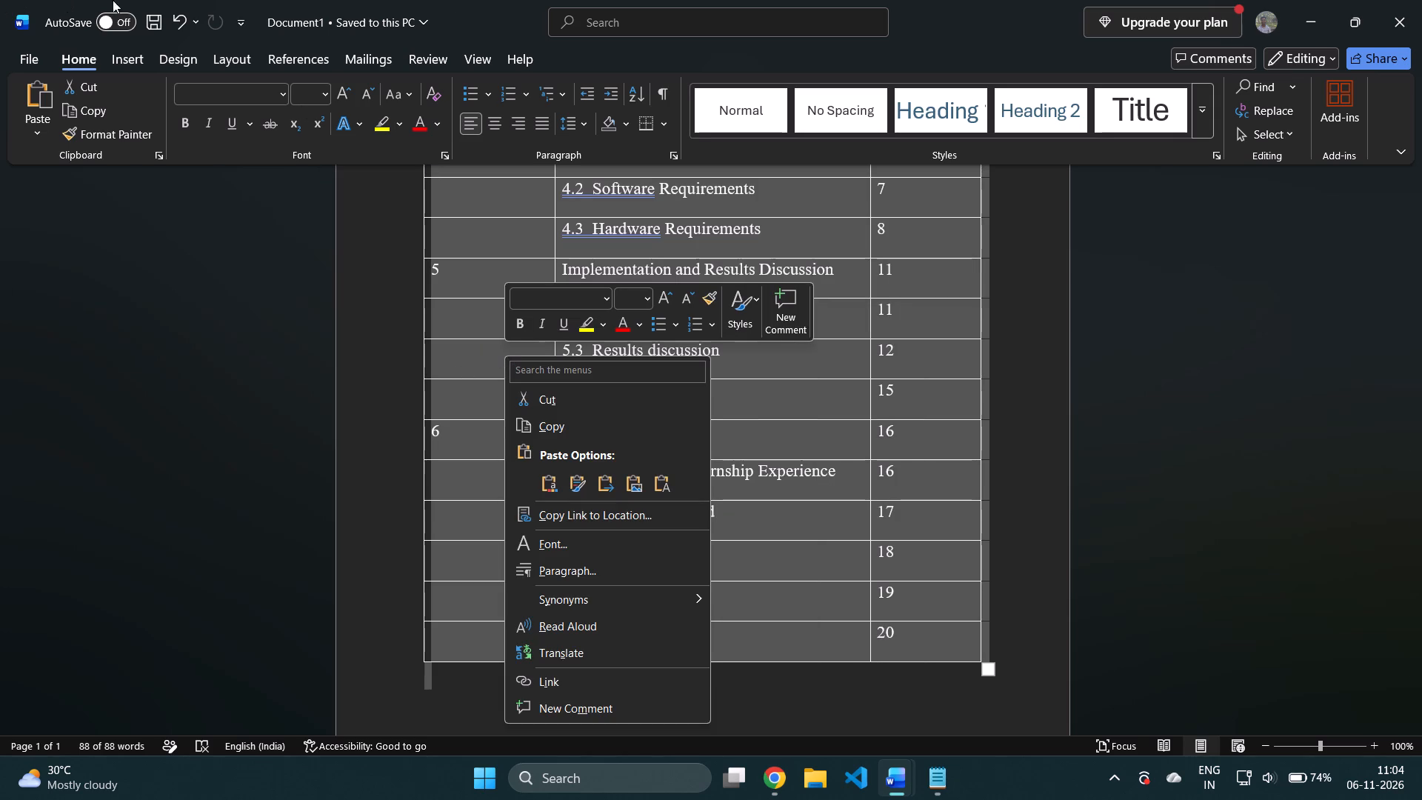
click(662, 124)
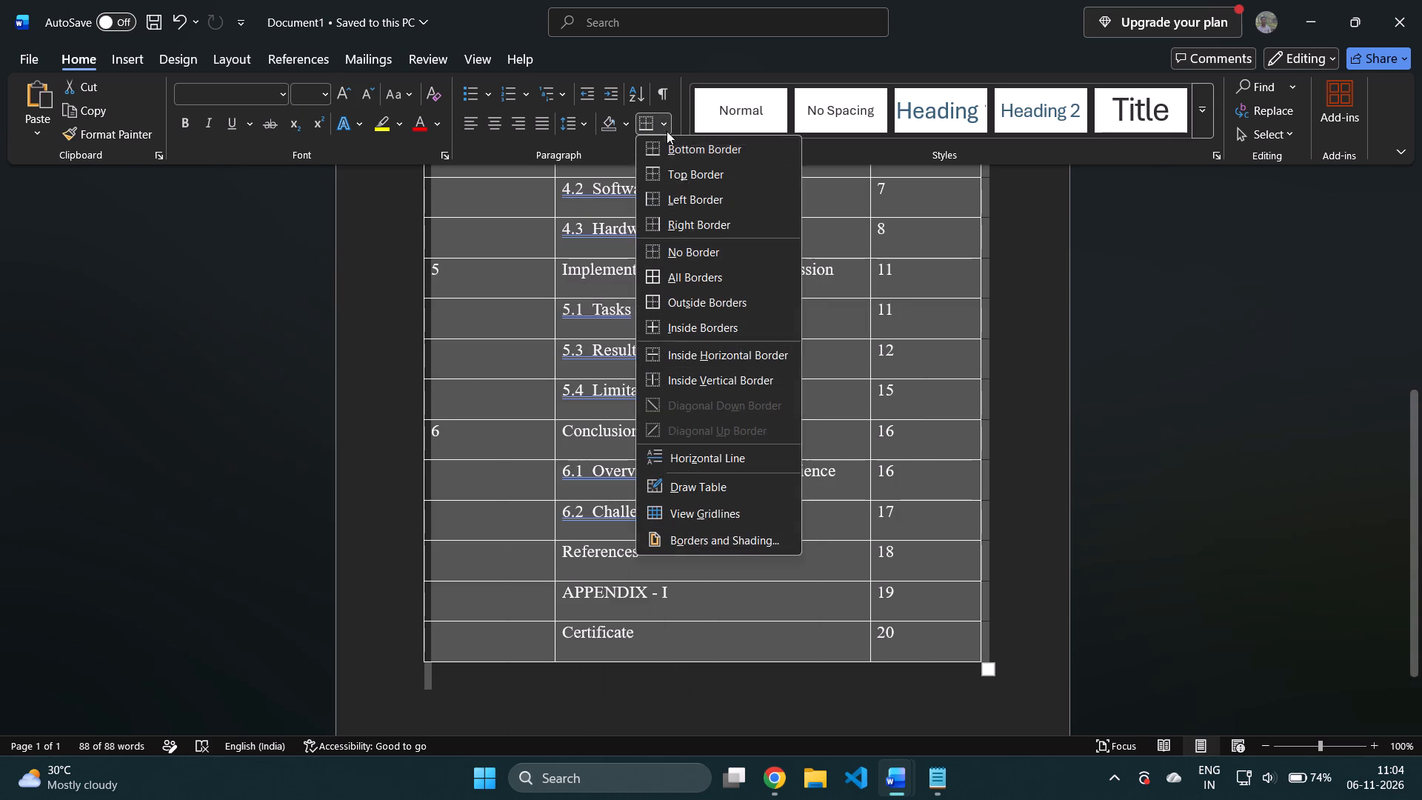
click(692, 256)
click(1172, 446)
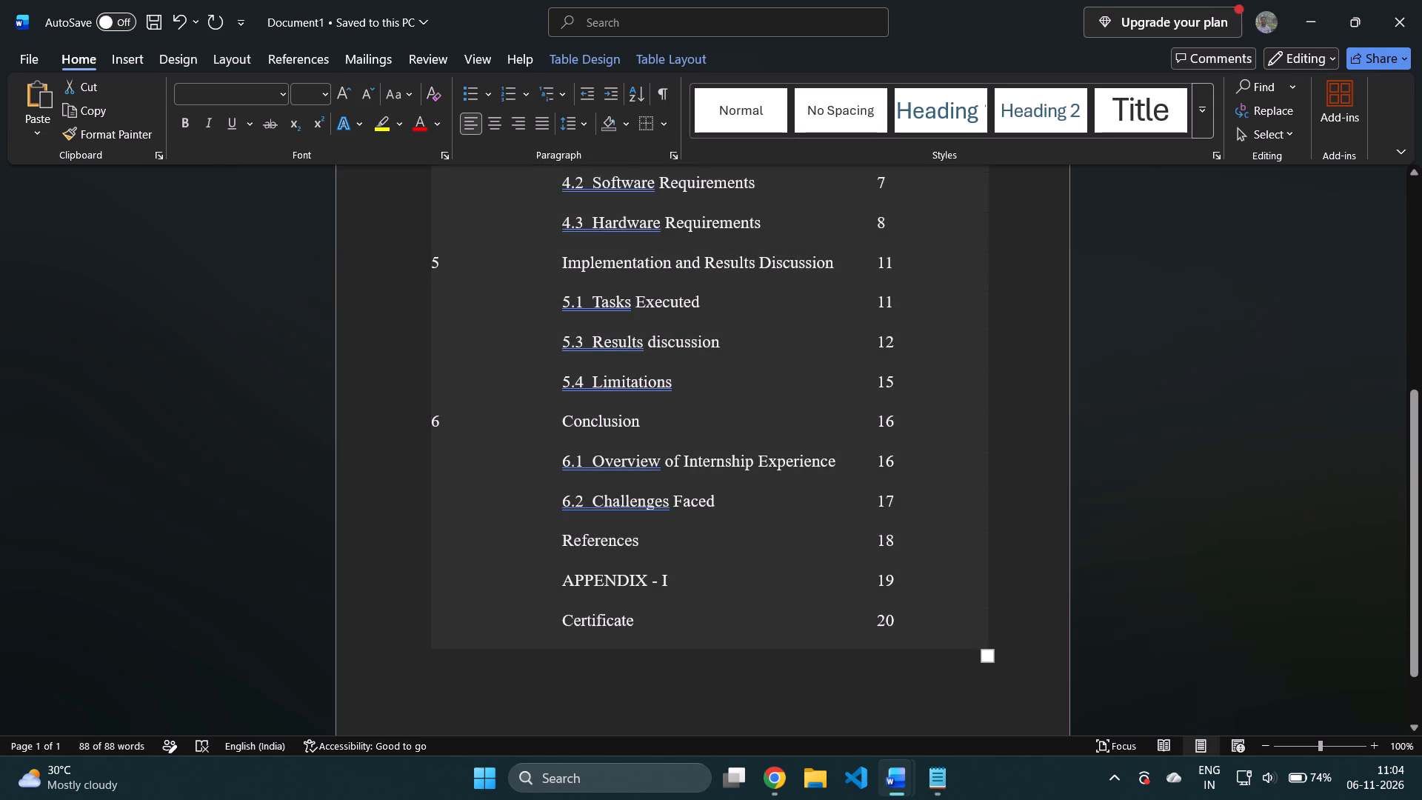
Narrow the Chapter No. column further so the Title column starts just after the Chapter No. heading.
scroll(931, 585, up, 10)
scroll(931, 585, down, 4)
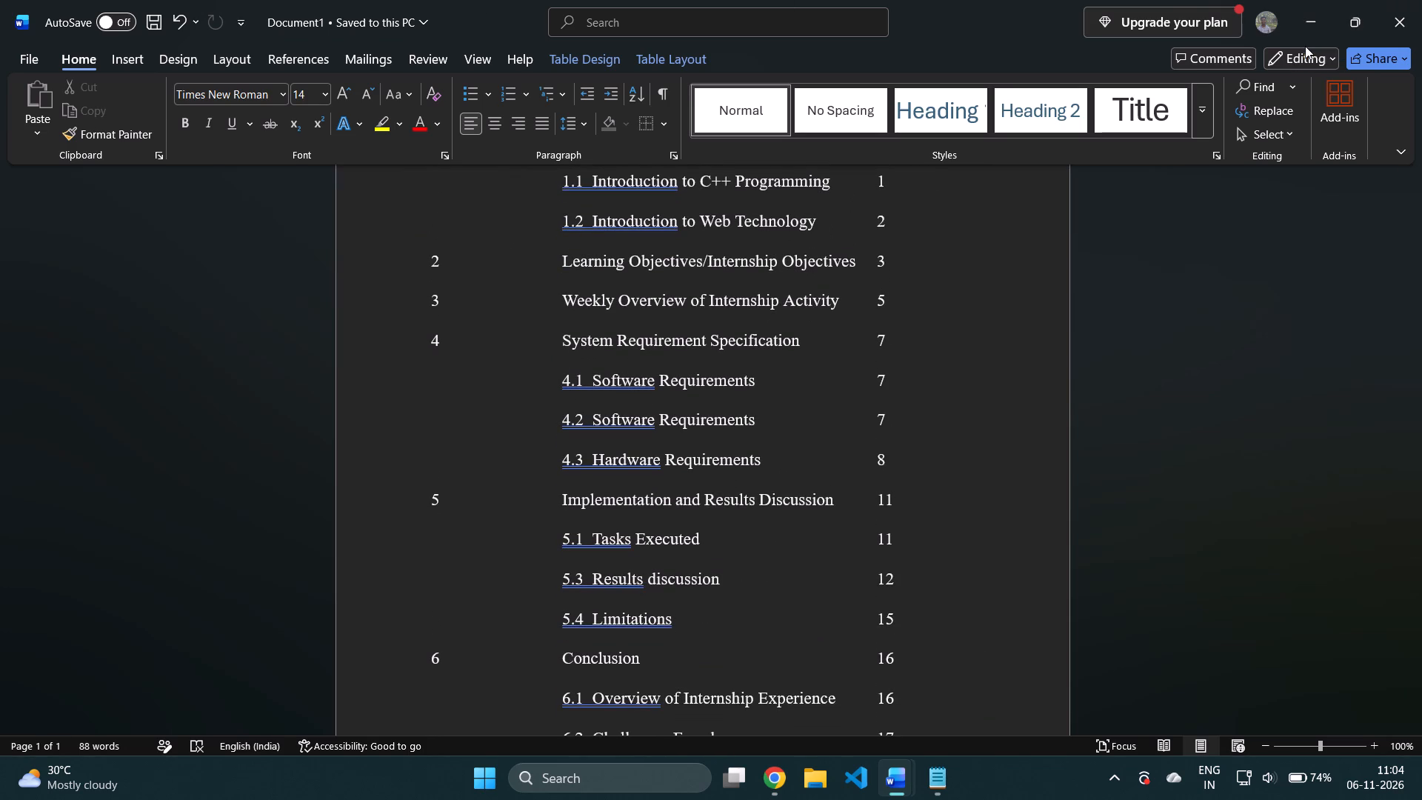
scroll(598, 323, up, 4)
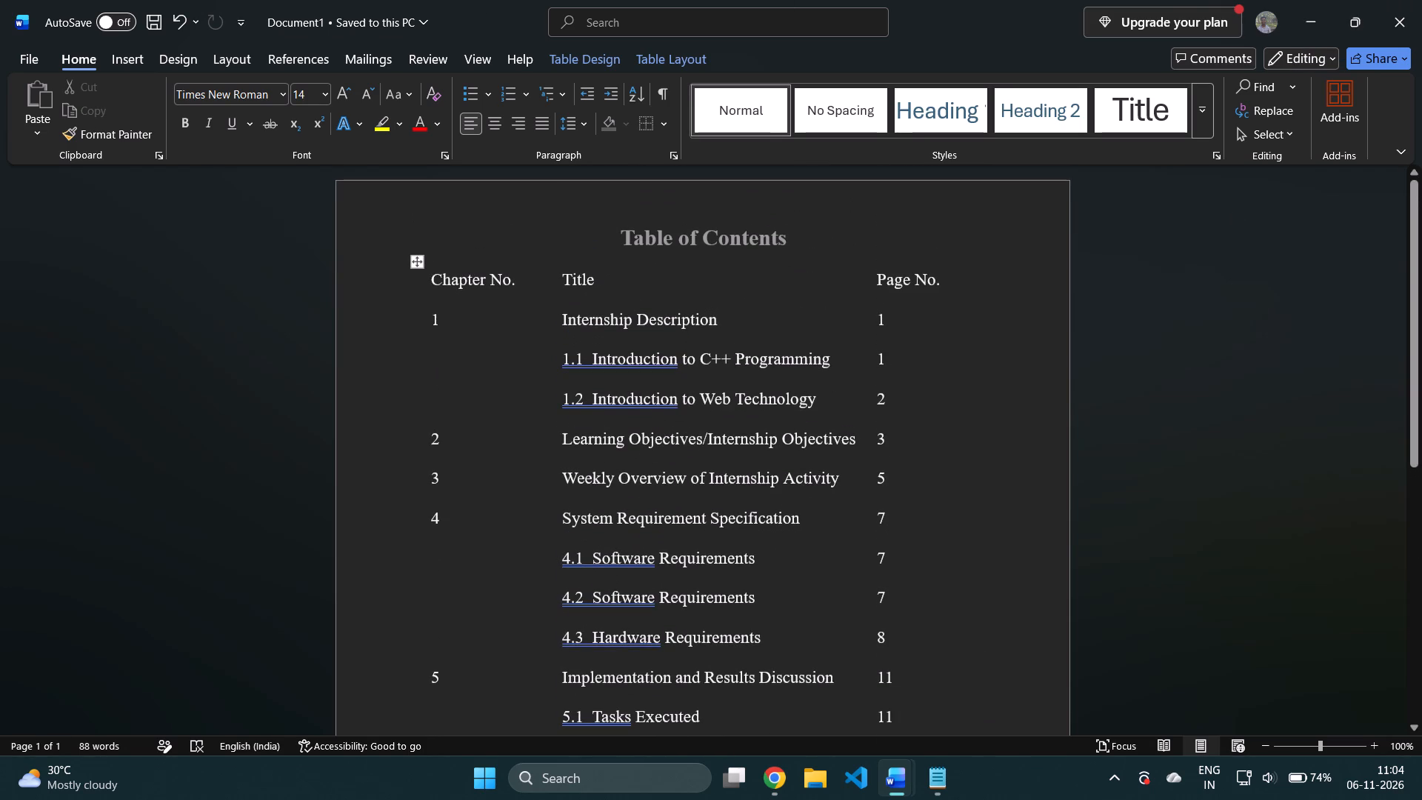
drag(553, 277, 528, 287)
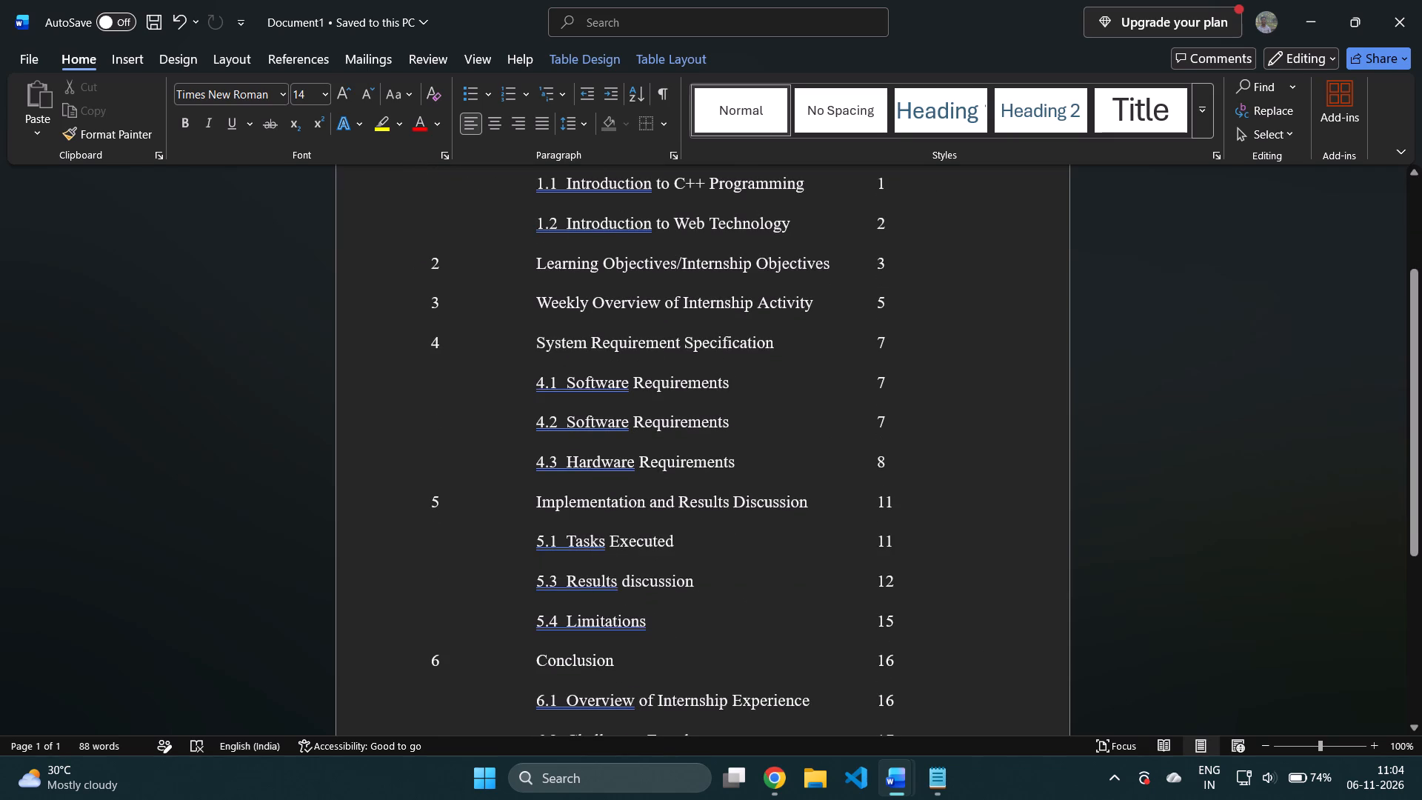
Select the entire borderless contents table, from the Chapter No. heading row to the Certificate row, and copy it.
scroll(870, 480, up, 9)
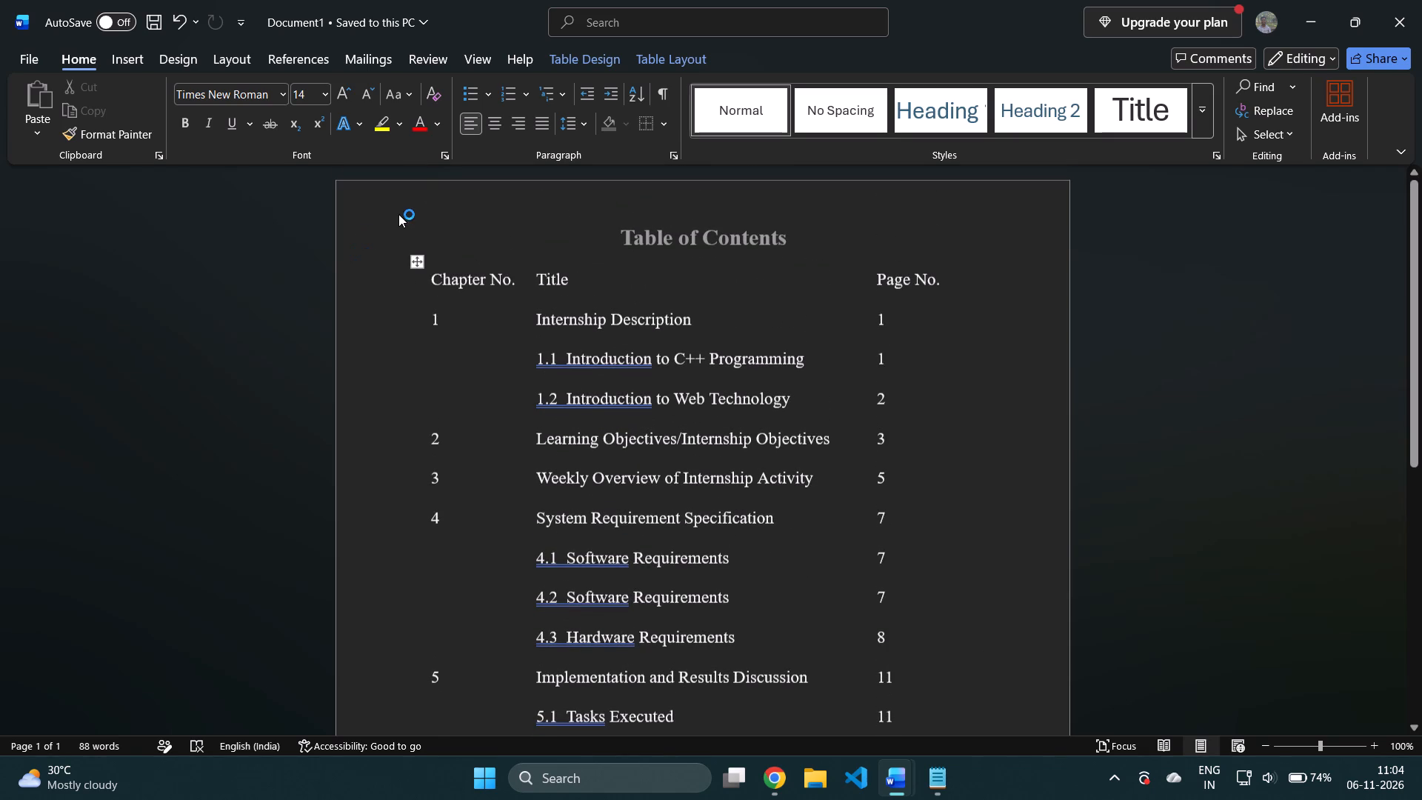
click(398, 258)
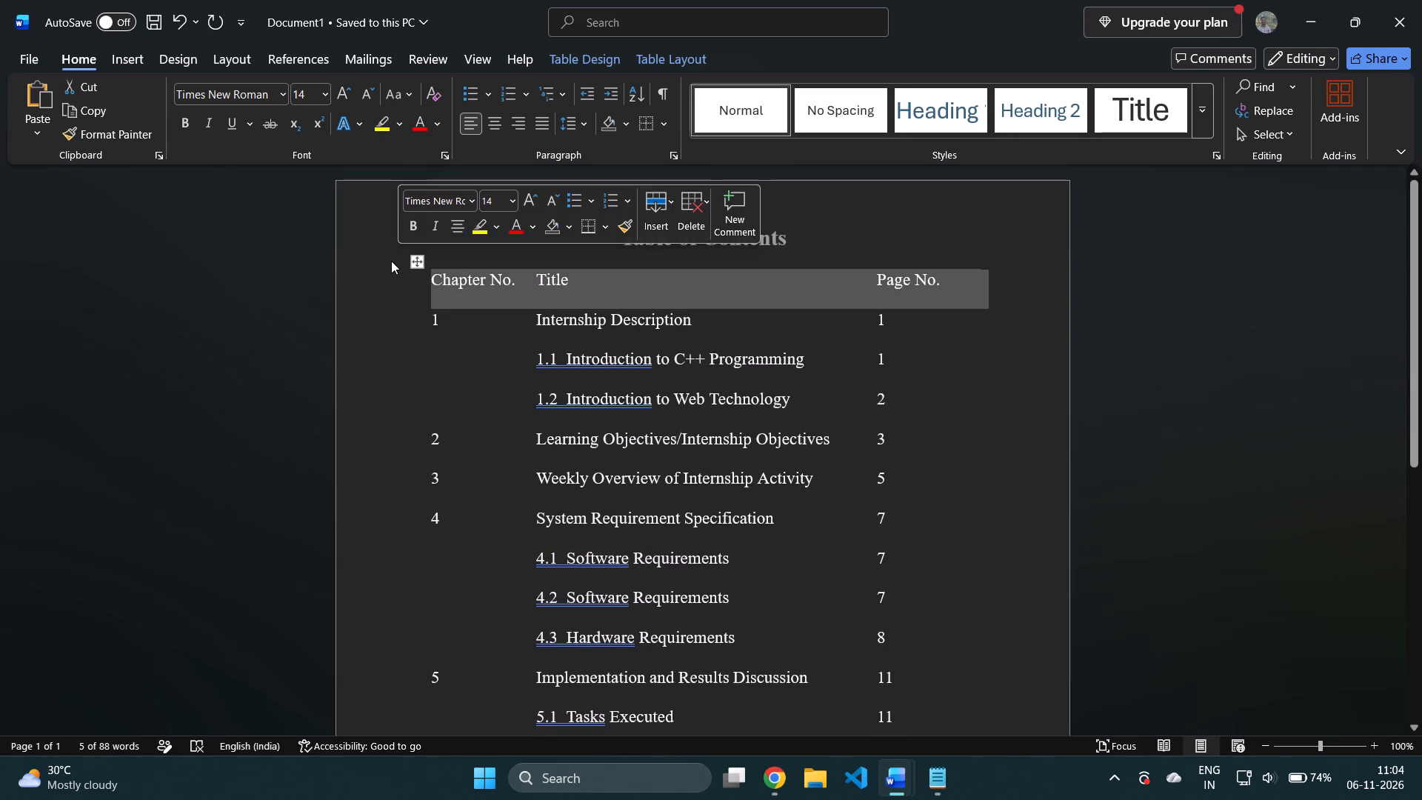
click(391, 261)
drag(393, 260, 815, 765)
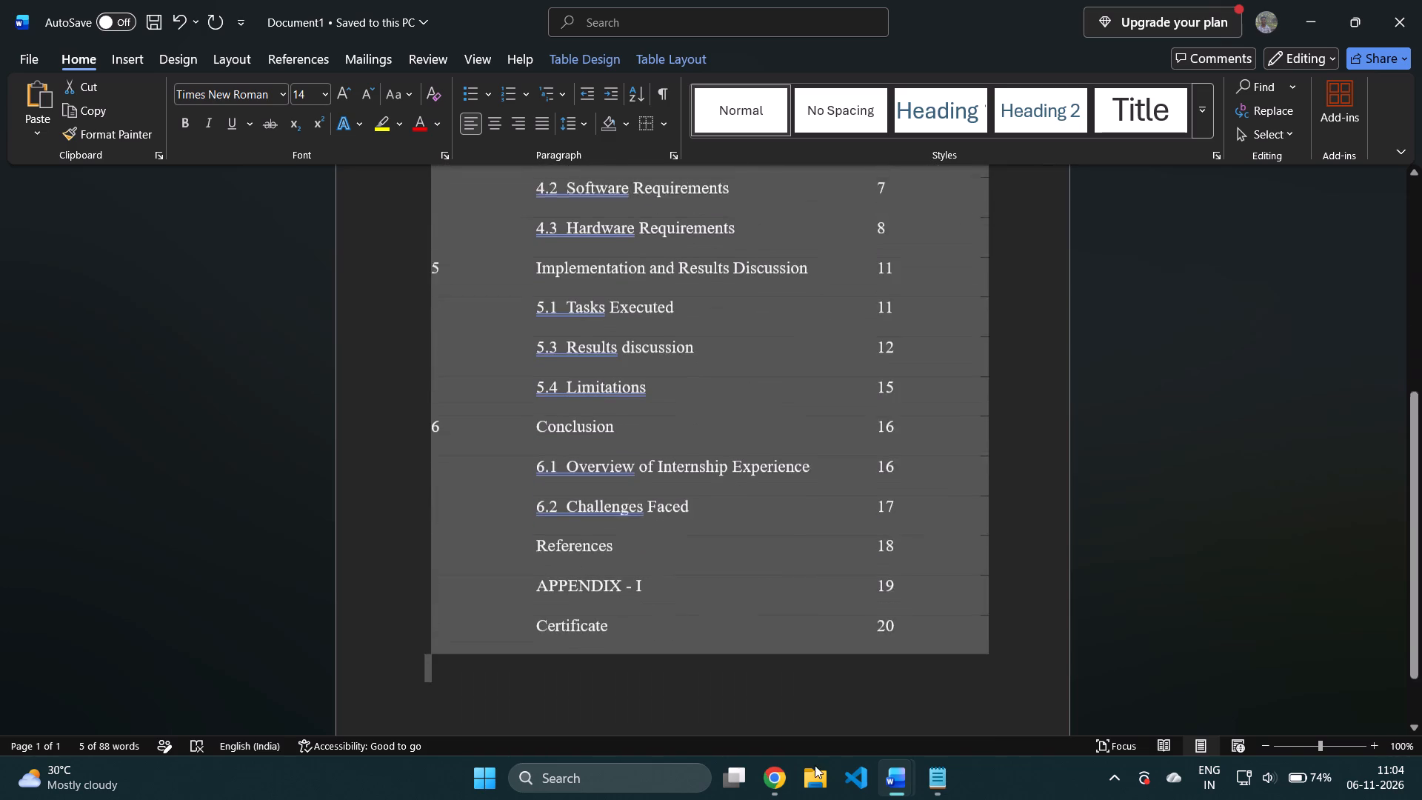
drag(815, 765, 921, 625)
key(ctrl+c)
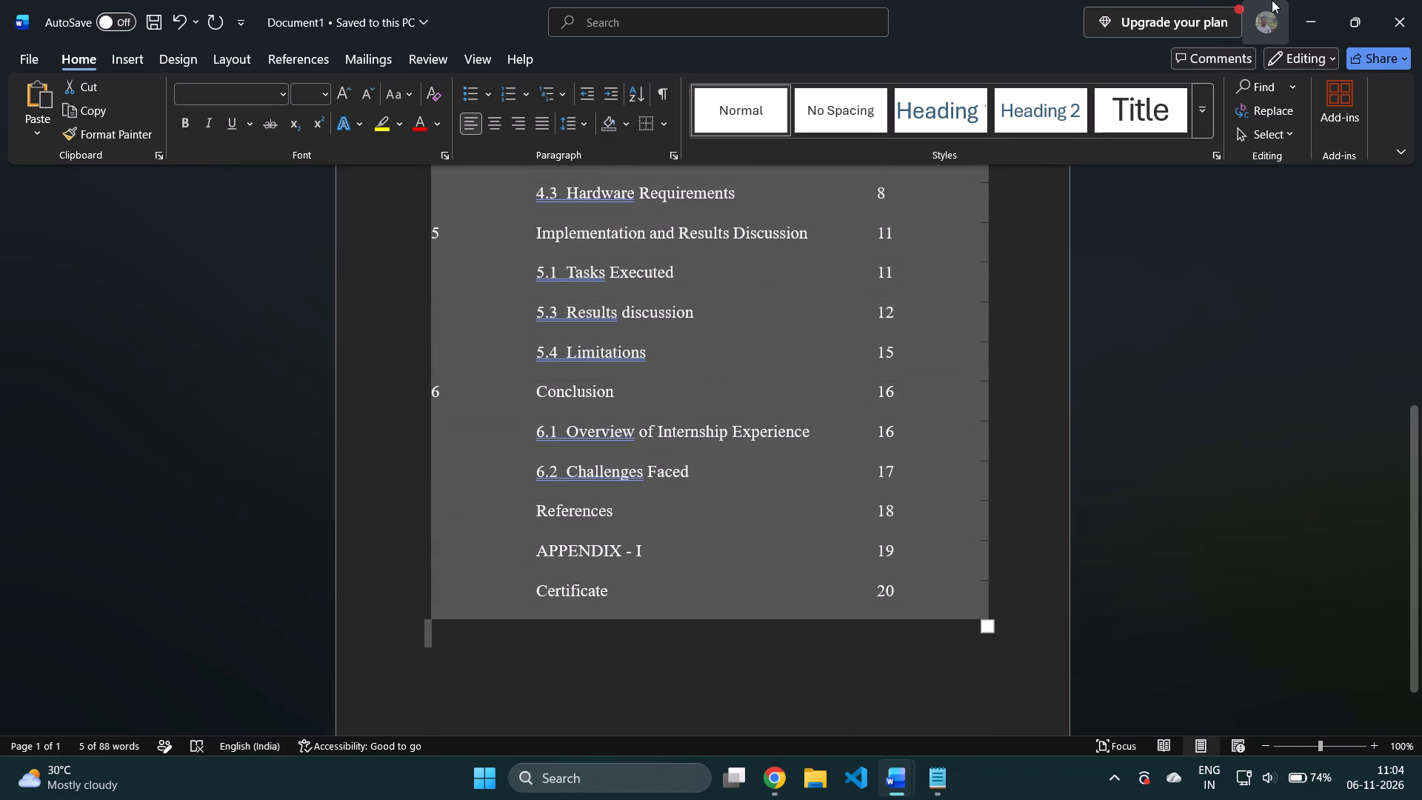
Minimize the new document and maximize the "loooo (2)" report window.
click(1295, 7)
click(632, 15)
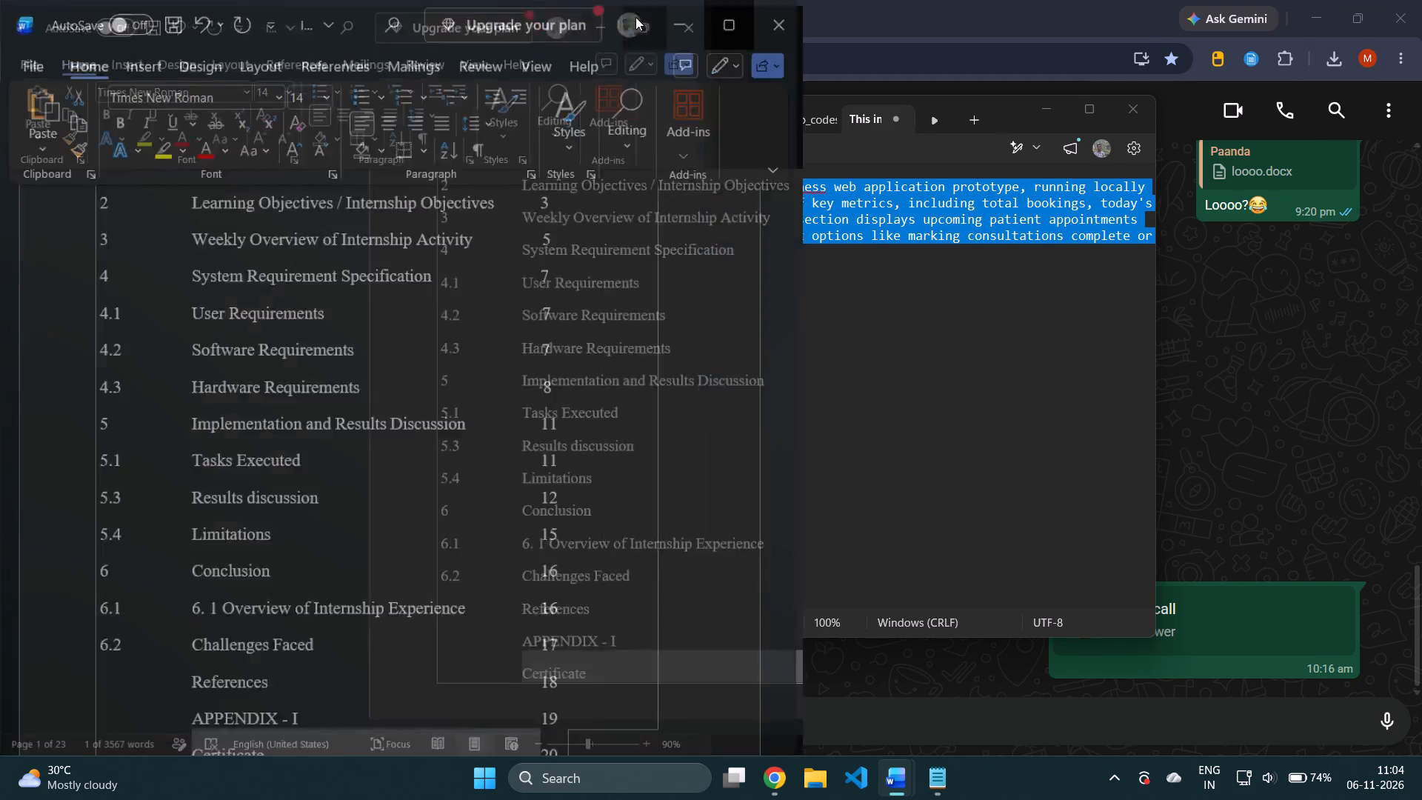
Select the report's old contents table from the Chapter No. heading to the Certificate row and replace it with the copied table.
scroll(548, 519, up, 8)
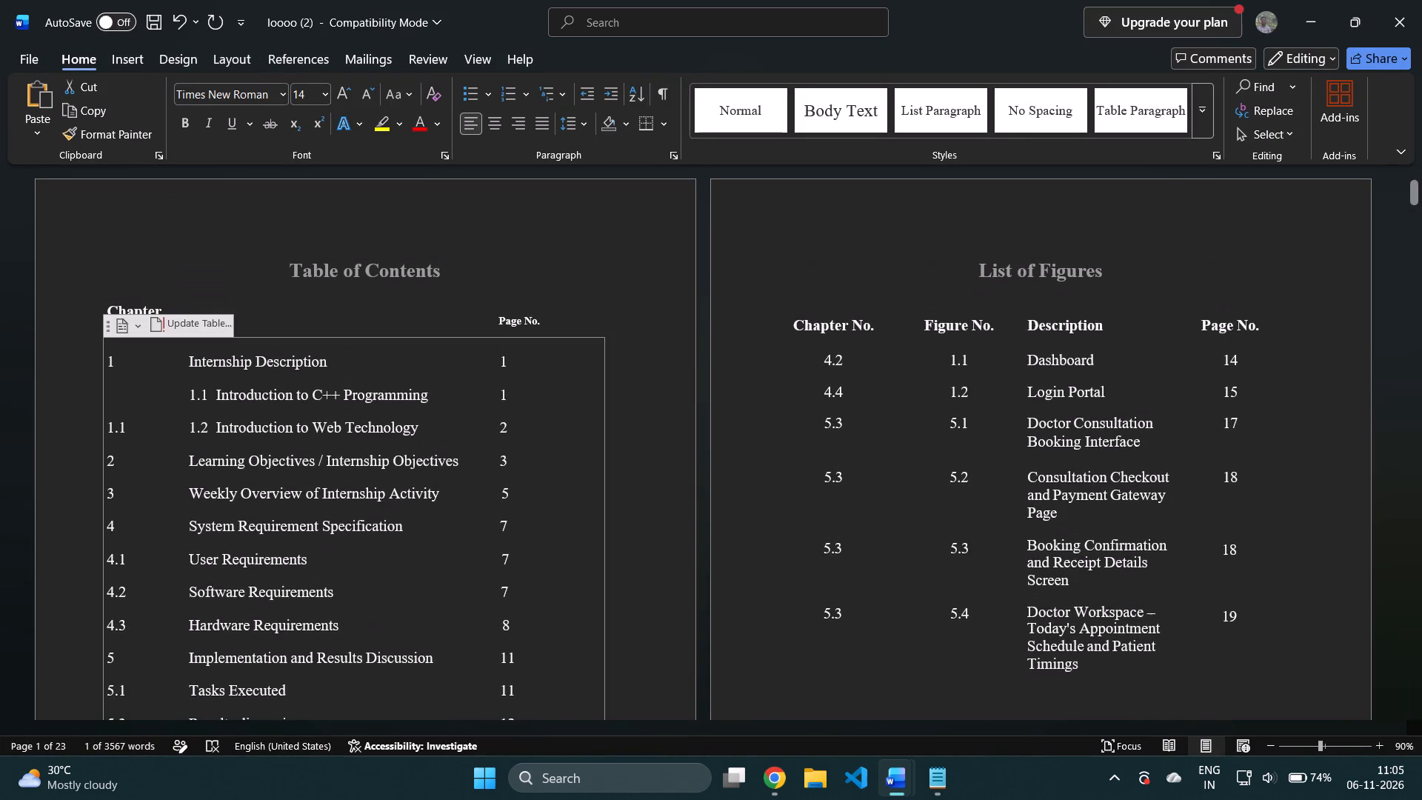
drag(87, 337, 382, 664)
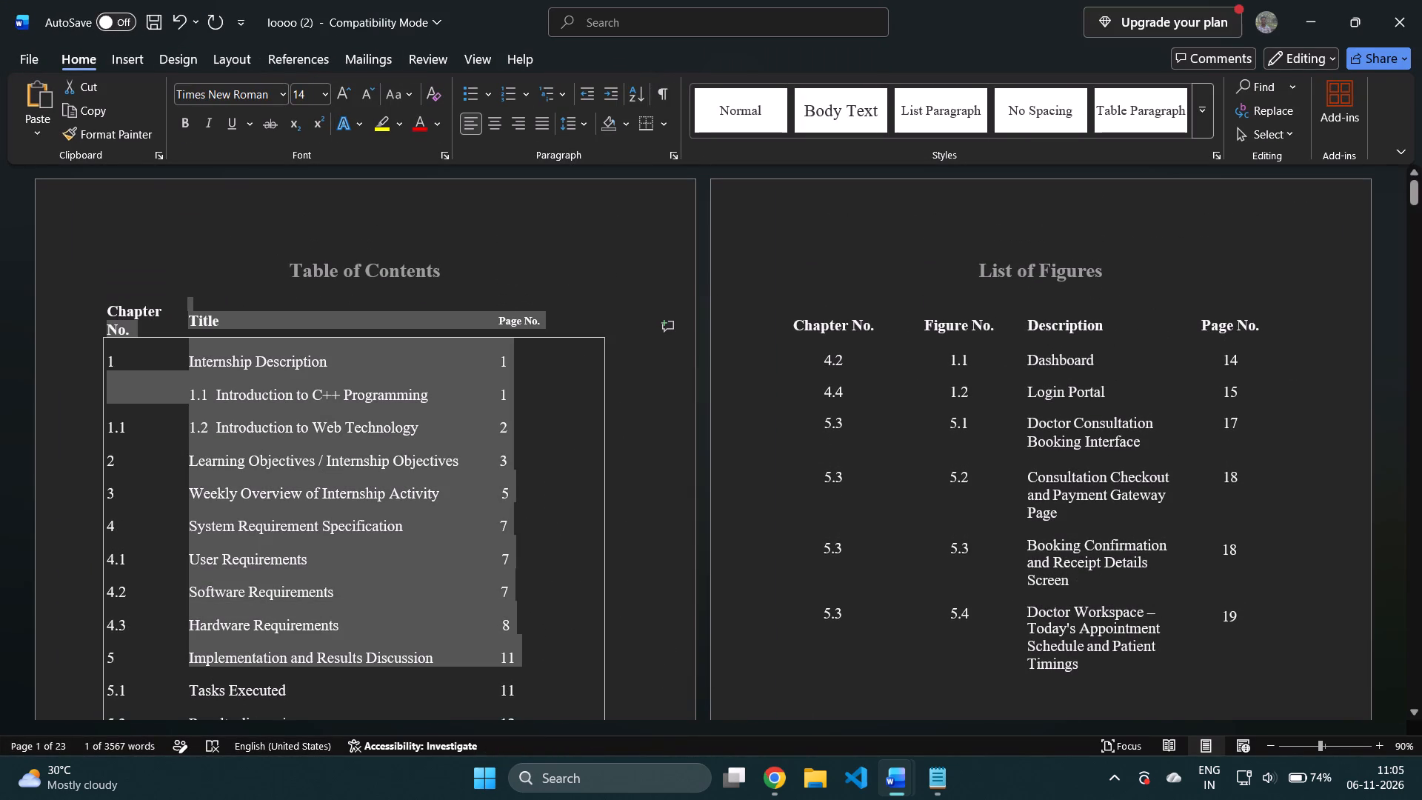
drag(382, 664, 404, 690)
click(64, 299)
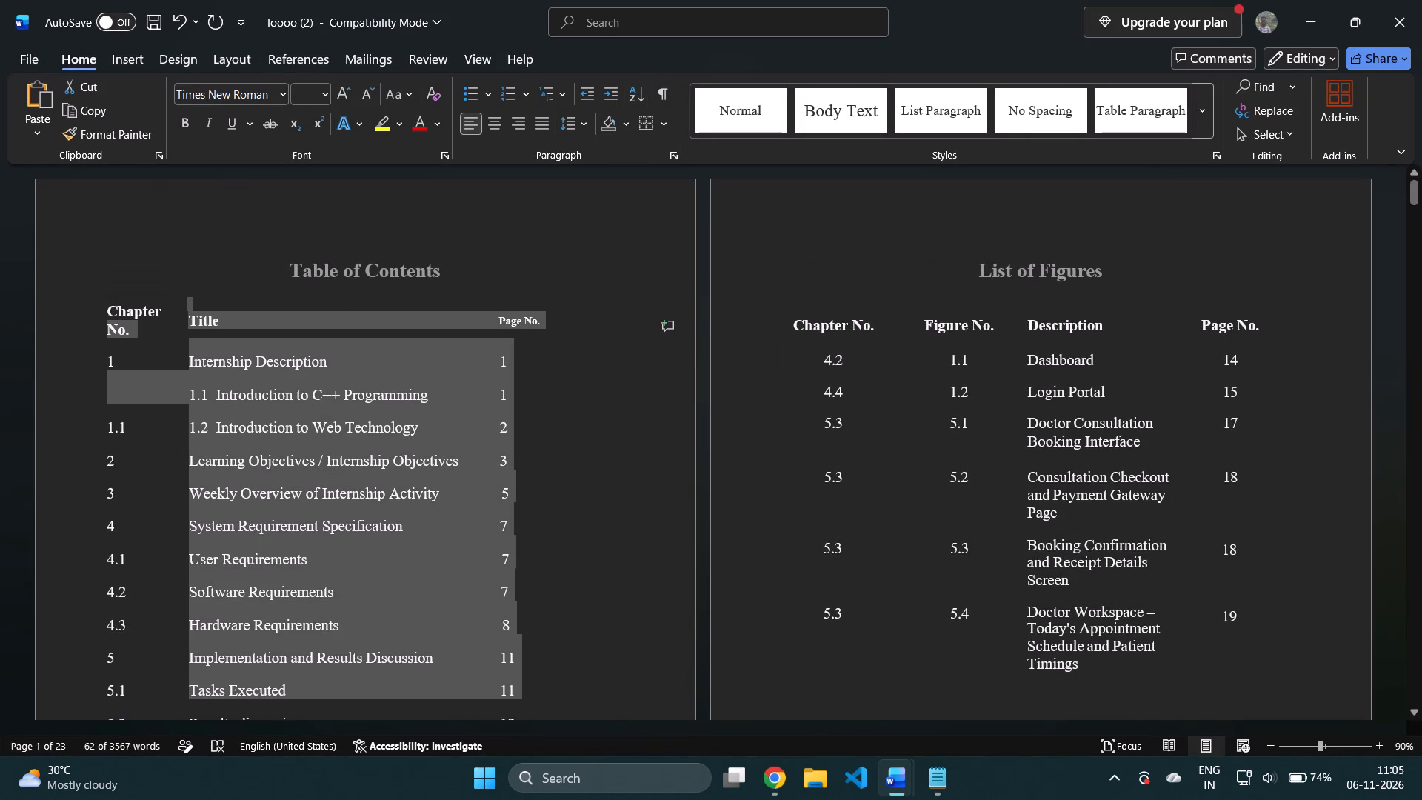
drag(84, 309, 463, 789)
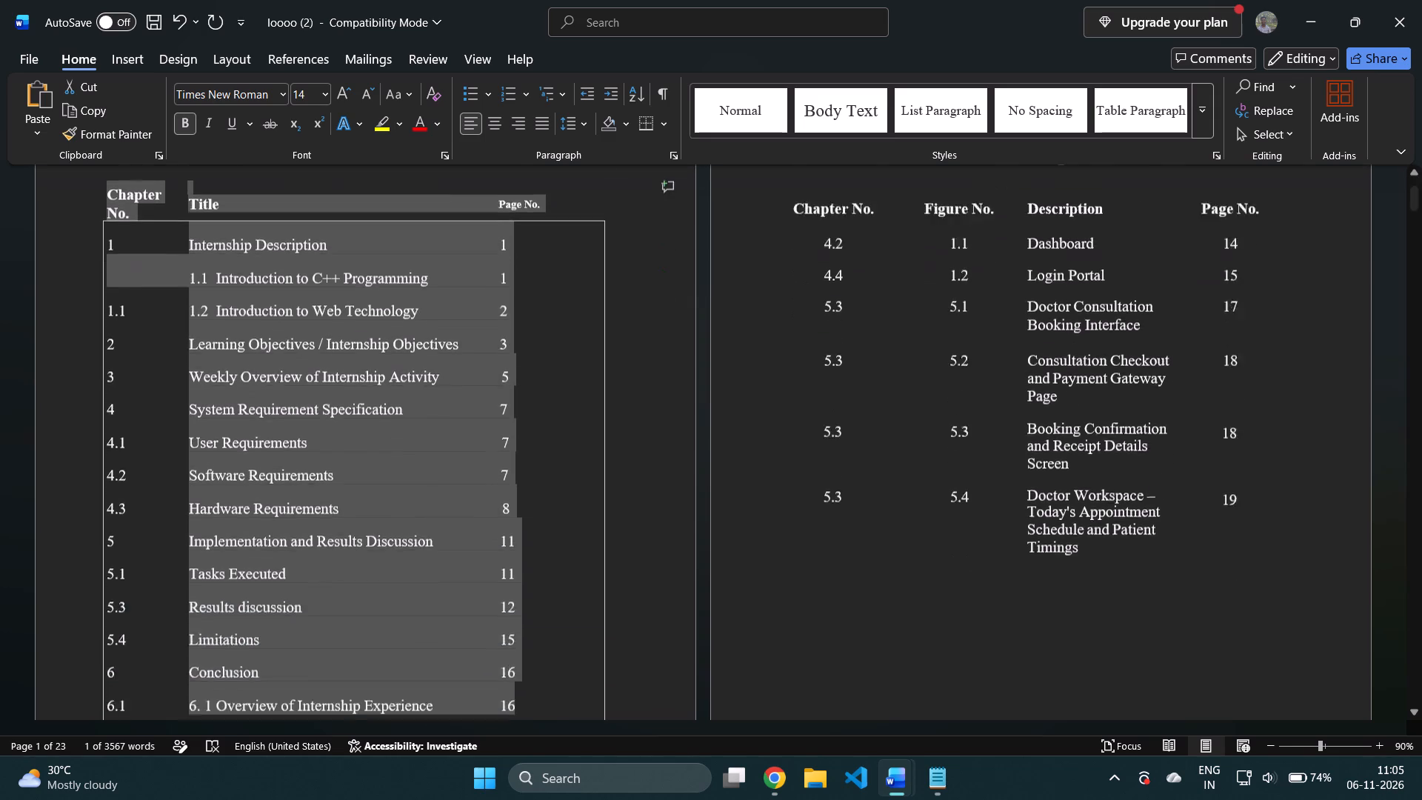
drag(463, 789, 555, 256)
scroll(496, 414, up, 5)
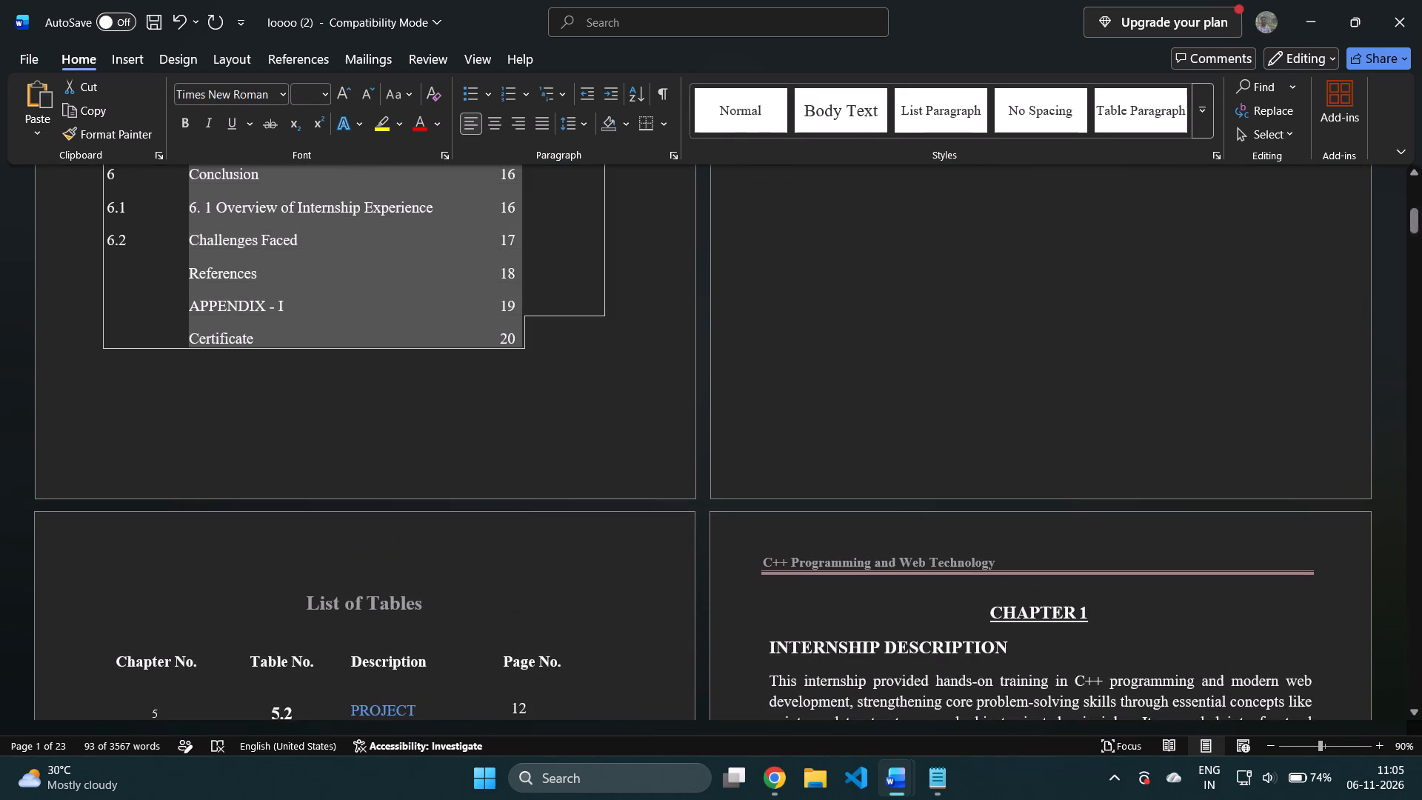
key(ctrl+v)
scroll(450, 541, up, 4)
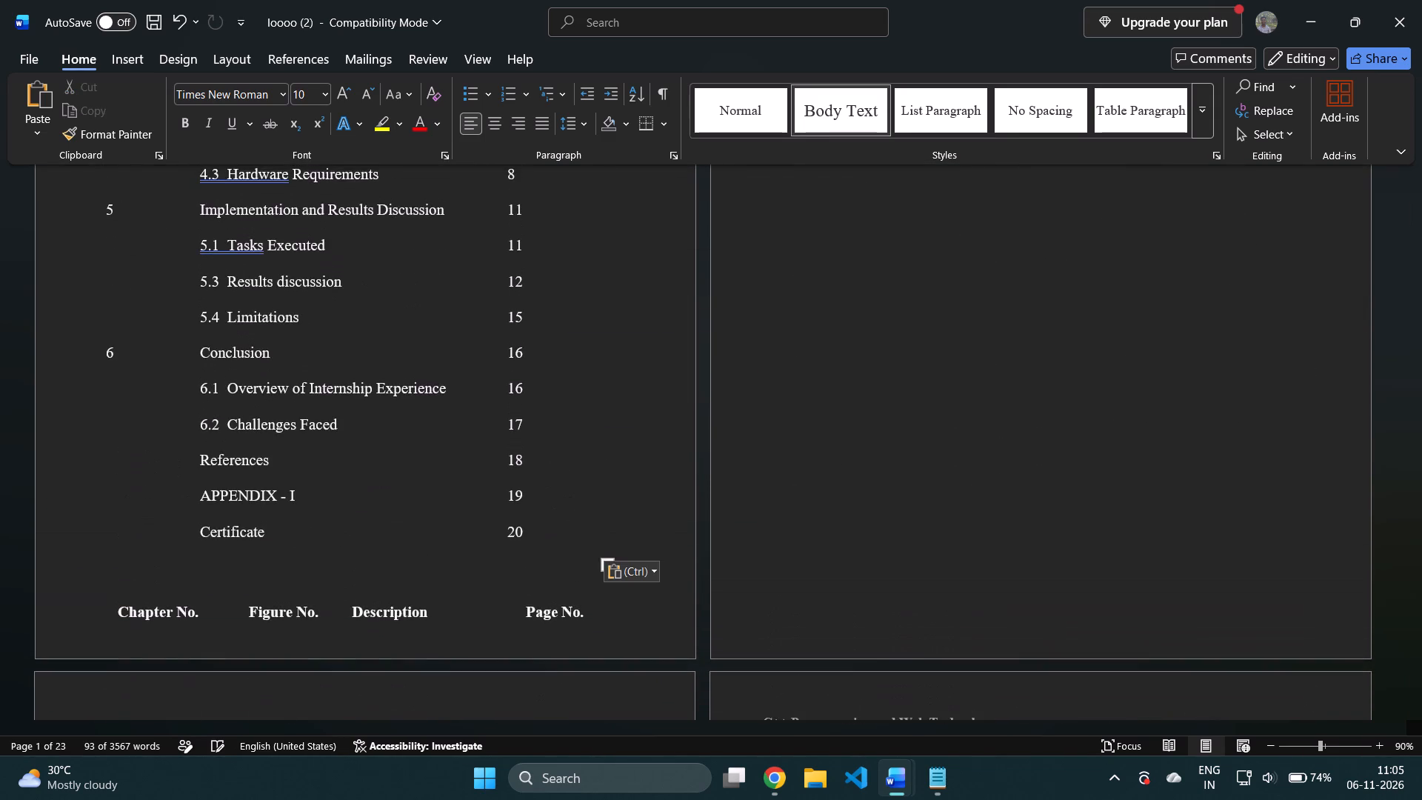
scroll(450, 541, up, 14)
scroll(450, 541, down, 4)
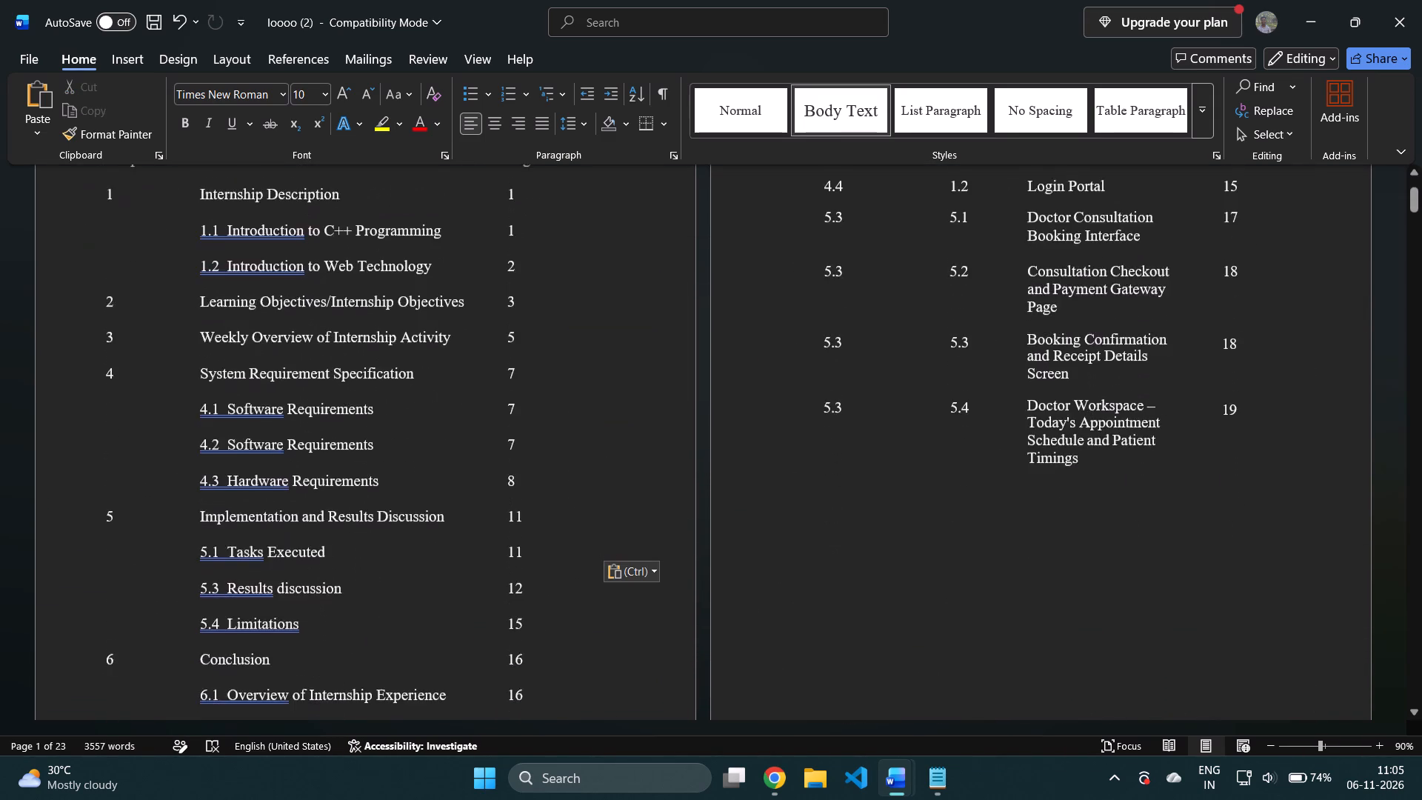
scroll(469, 536, up, 4)
Insert three blank lines below the pasted contents table to push the List of Figures headings off the Table of Contents page.
scroll(467, 536, down, 9)
scroll(249, 647, down, 4)
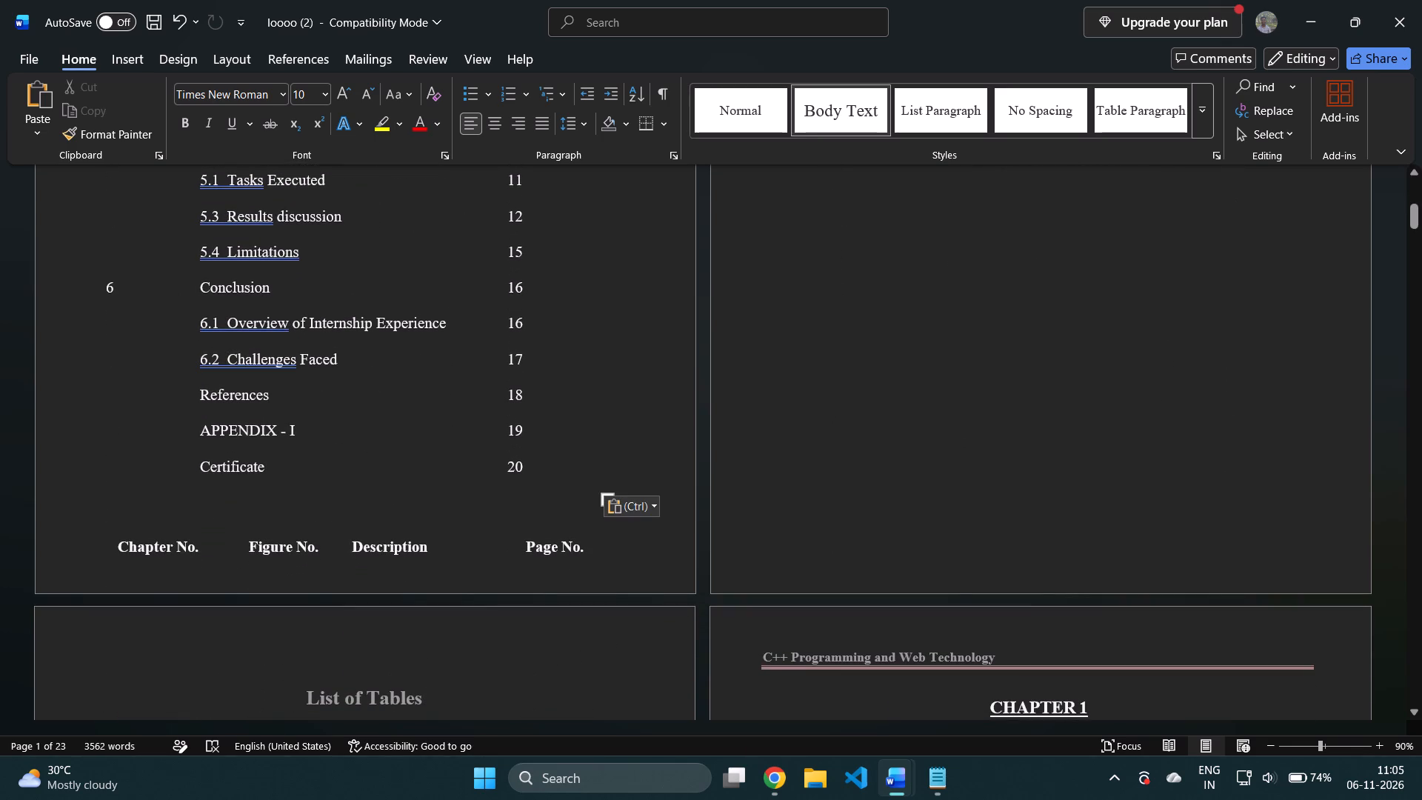
key(Return)
key(Return)
scroll(883, 219, up, 5)
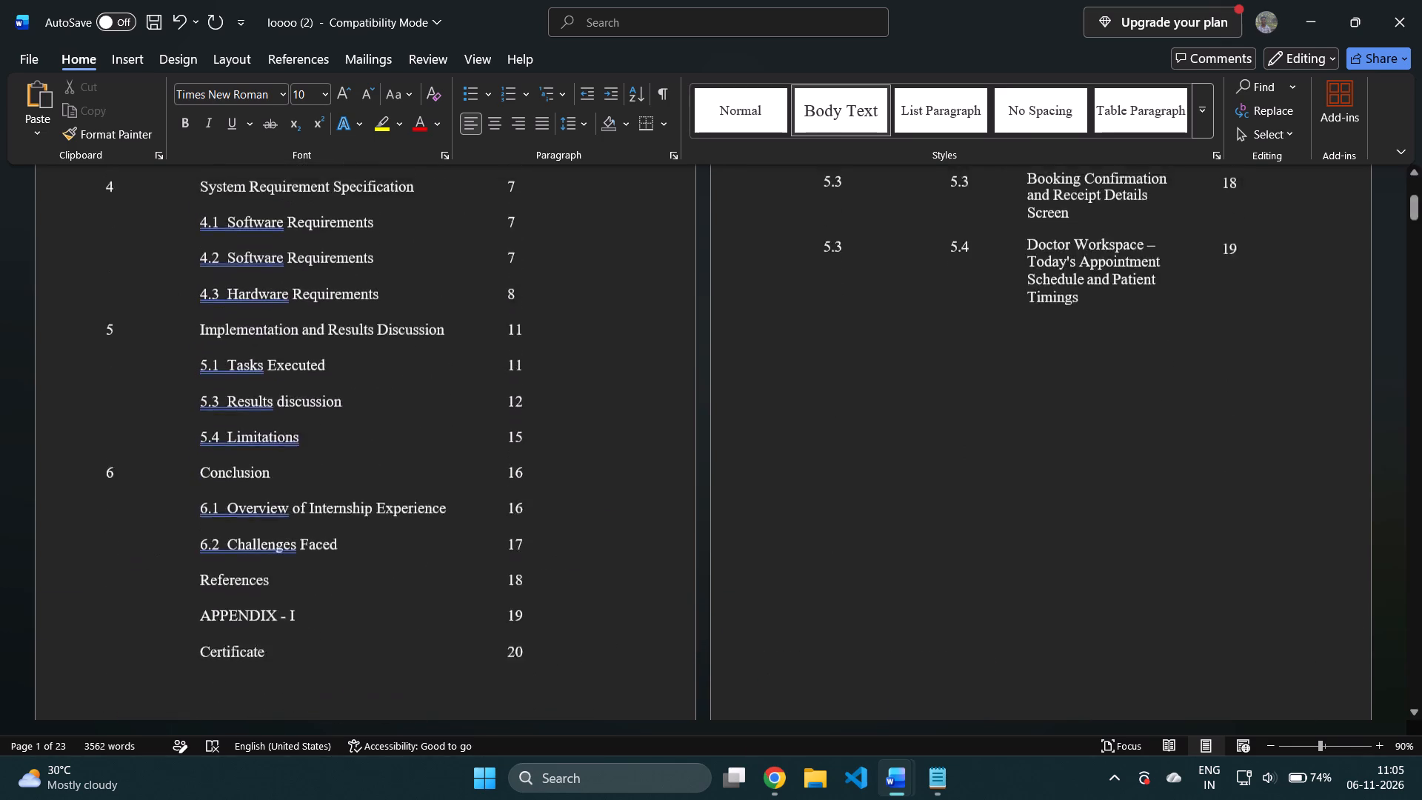
scroll(883, 219, up, 8)
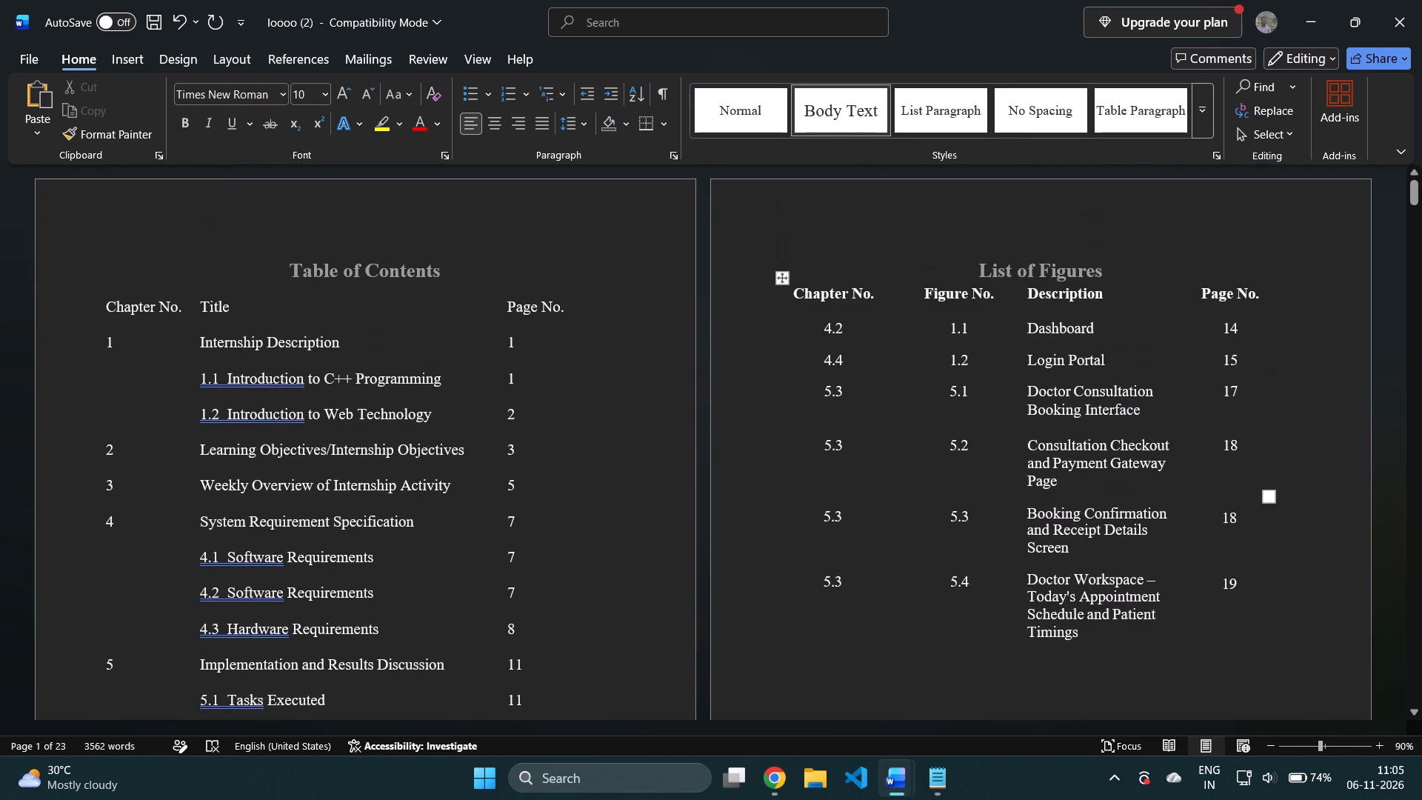
key(Return)
scroll(774, 311, down, 4)
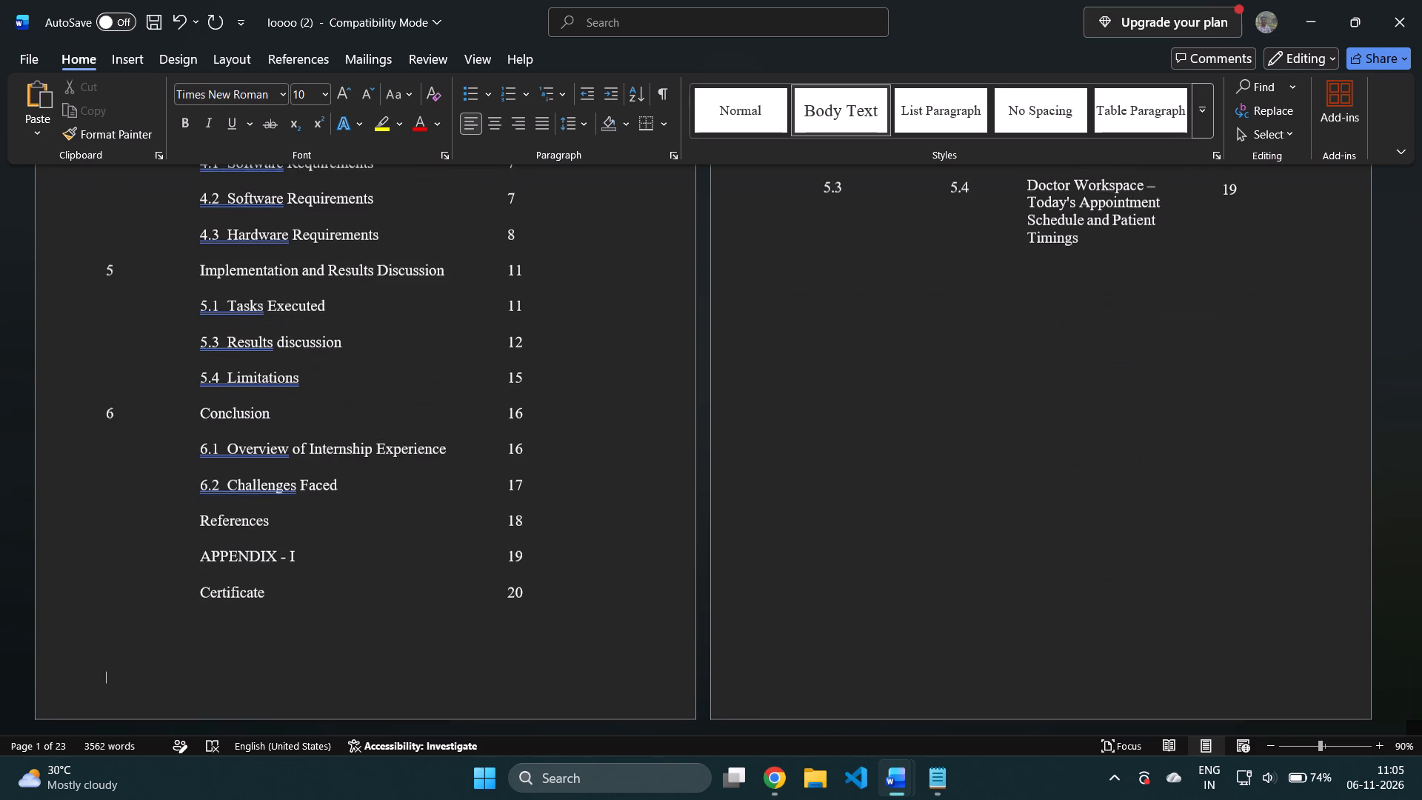
scroll(774, 313, down, 6)
scroll(770, 338, up, 4)
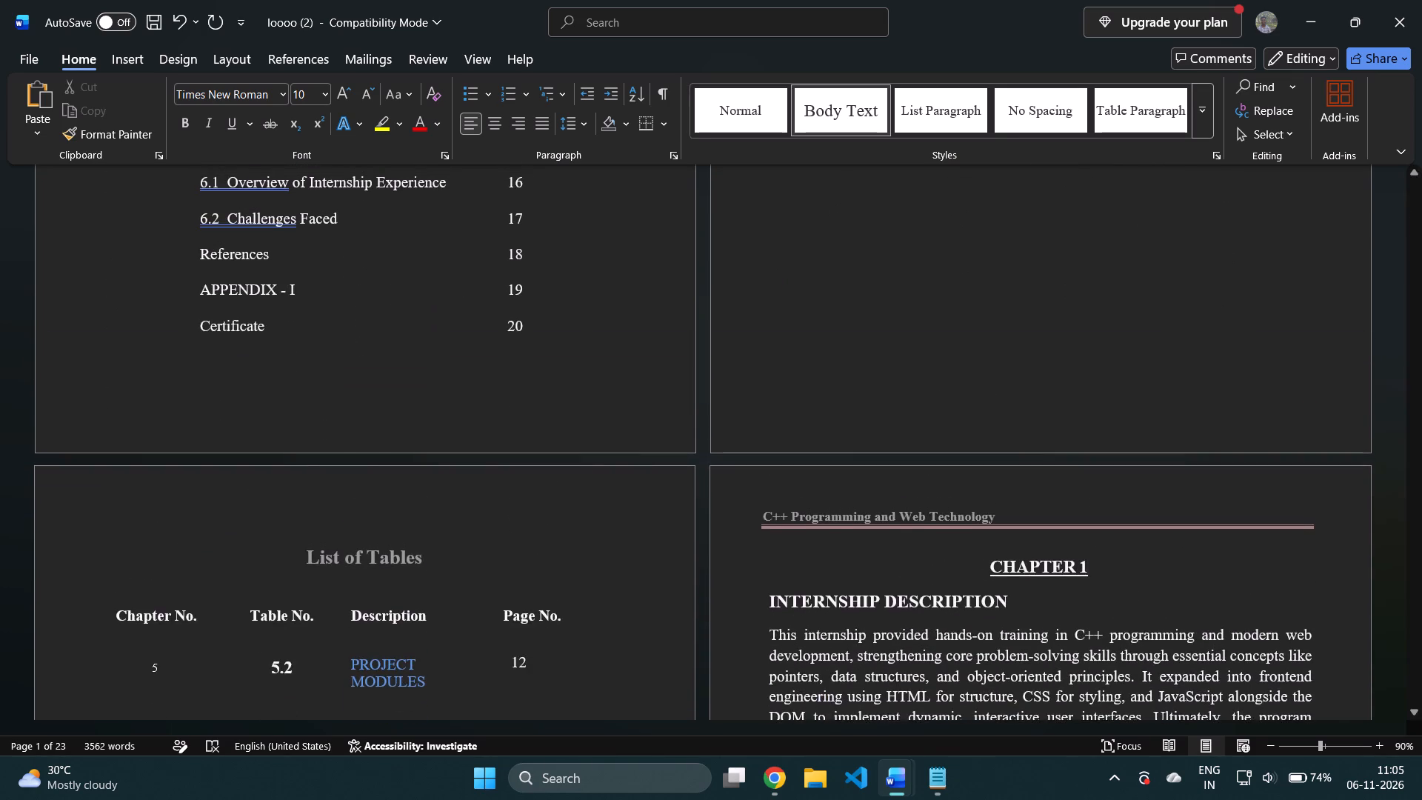
scroll(775, 340, up, 9)
scroll(1421, 581, up, 6)
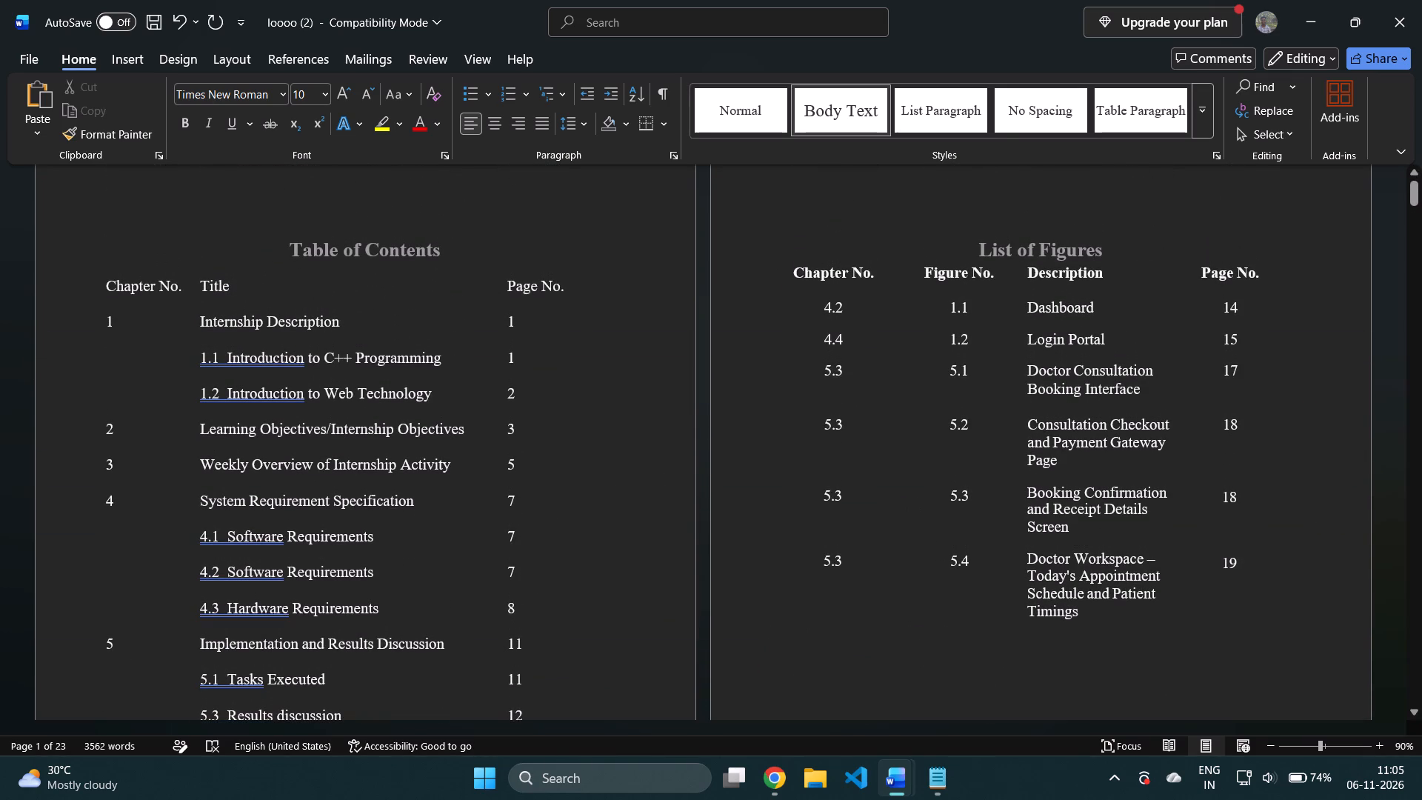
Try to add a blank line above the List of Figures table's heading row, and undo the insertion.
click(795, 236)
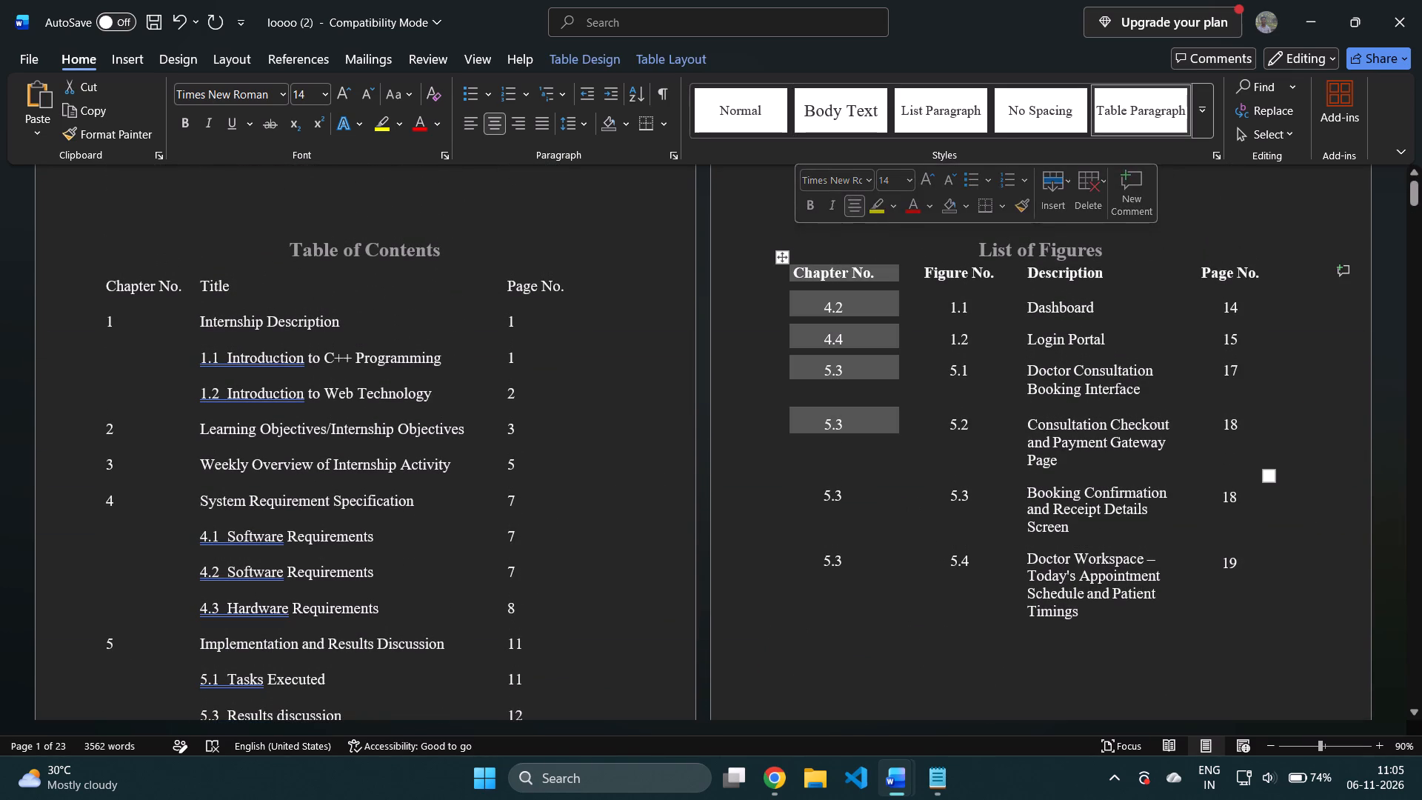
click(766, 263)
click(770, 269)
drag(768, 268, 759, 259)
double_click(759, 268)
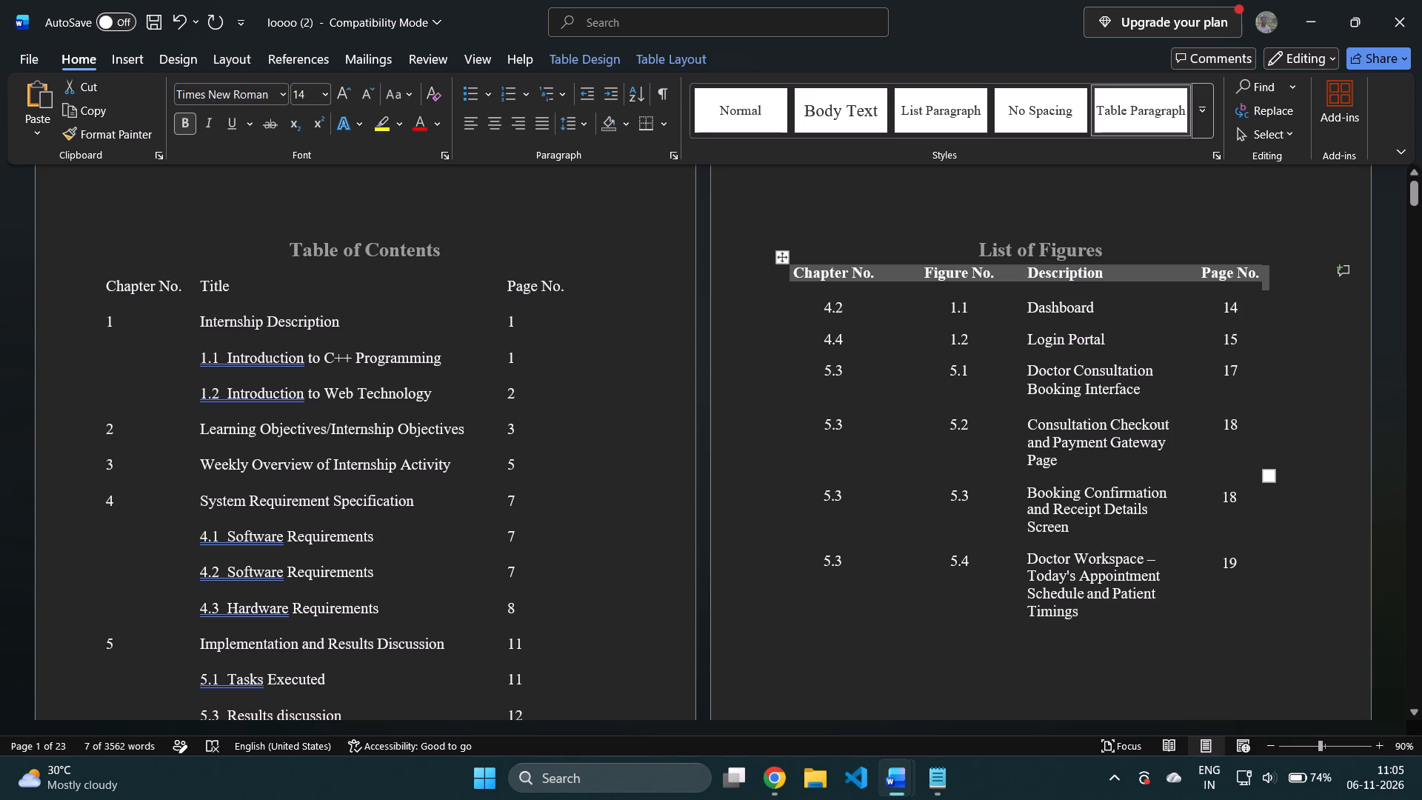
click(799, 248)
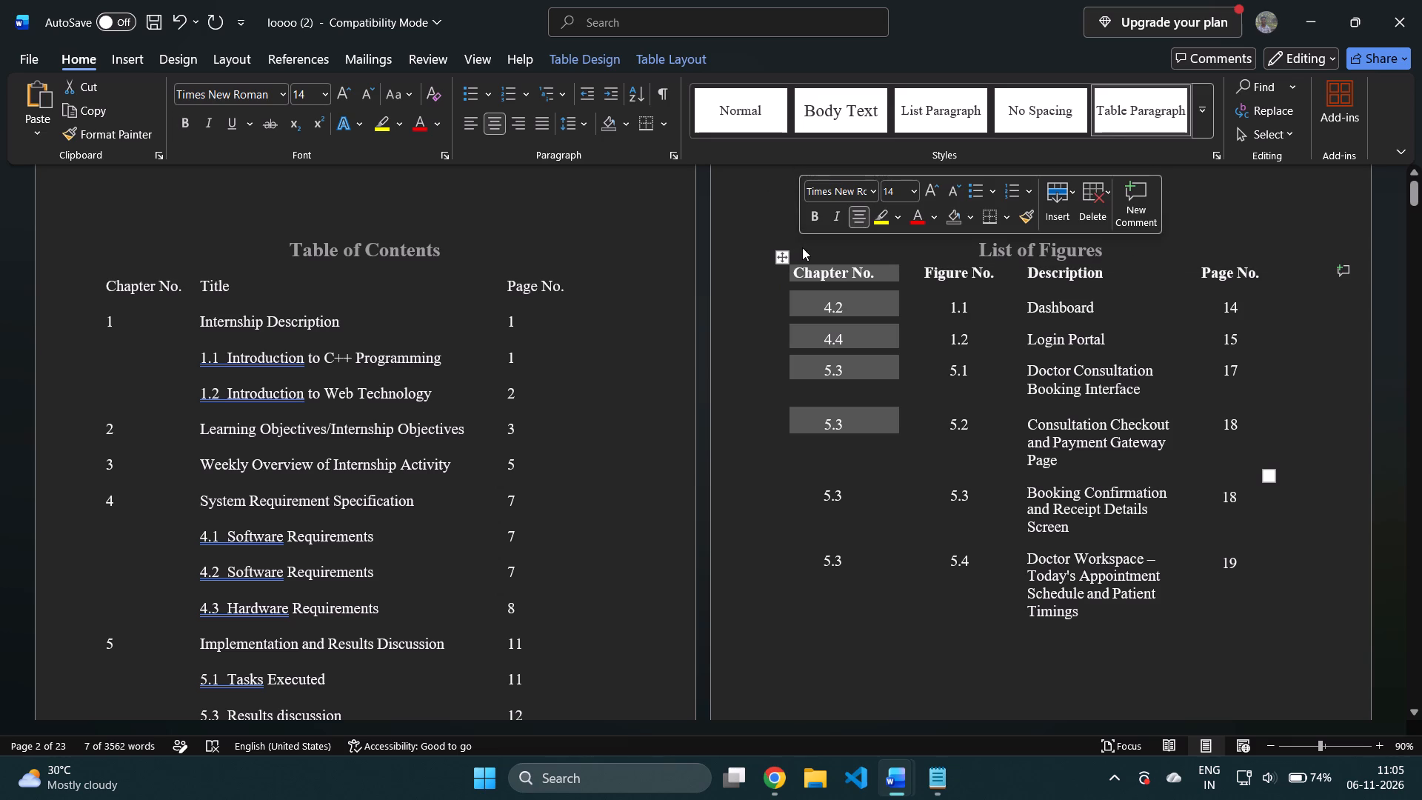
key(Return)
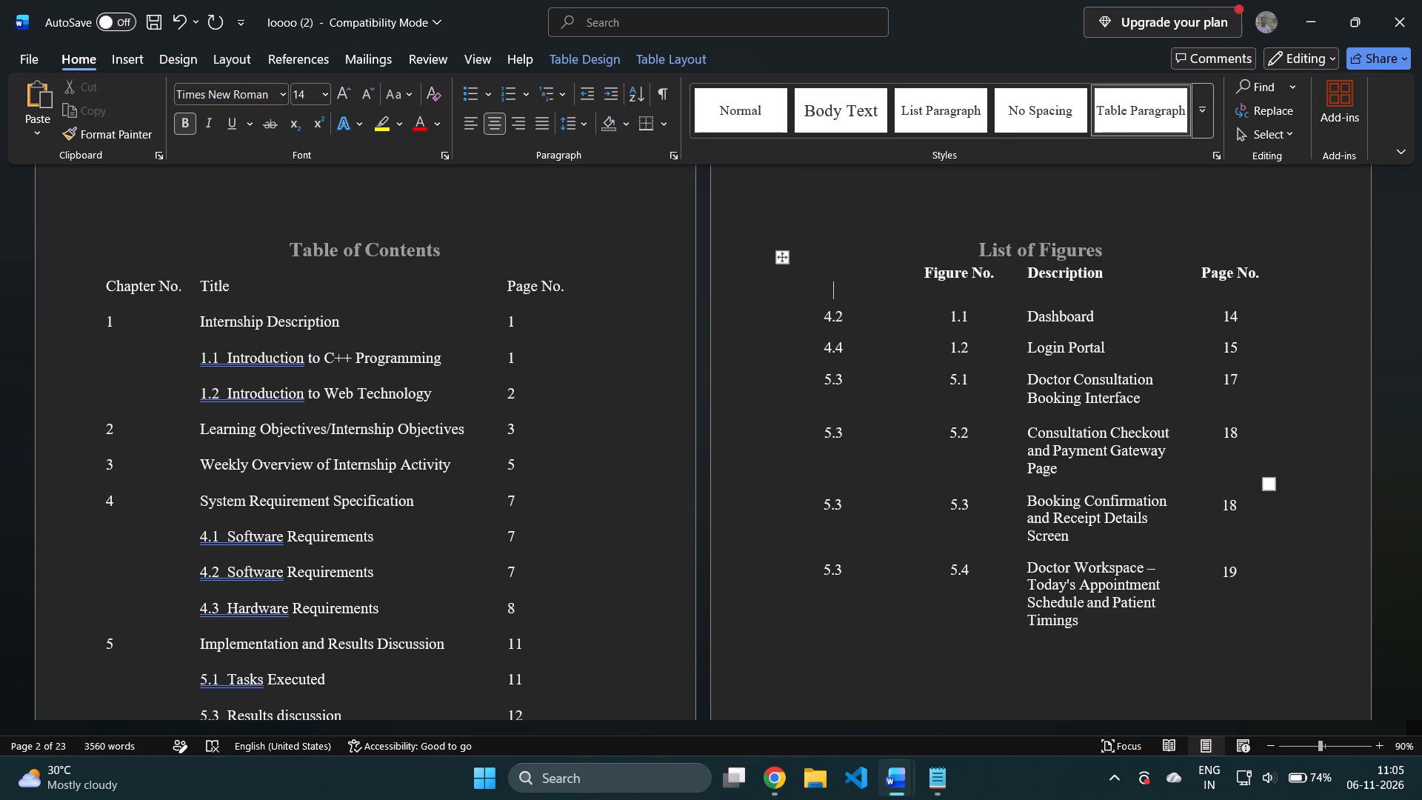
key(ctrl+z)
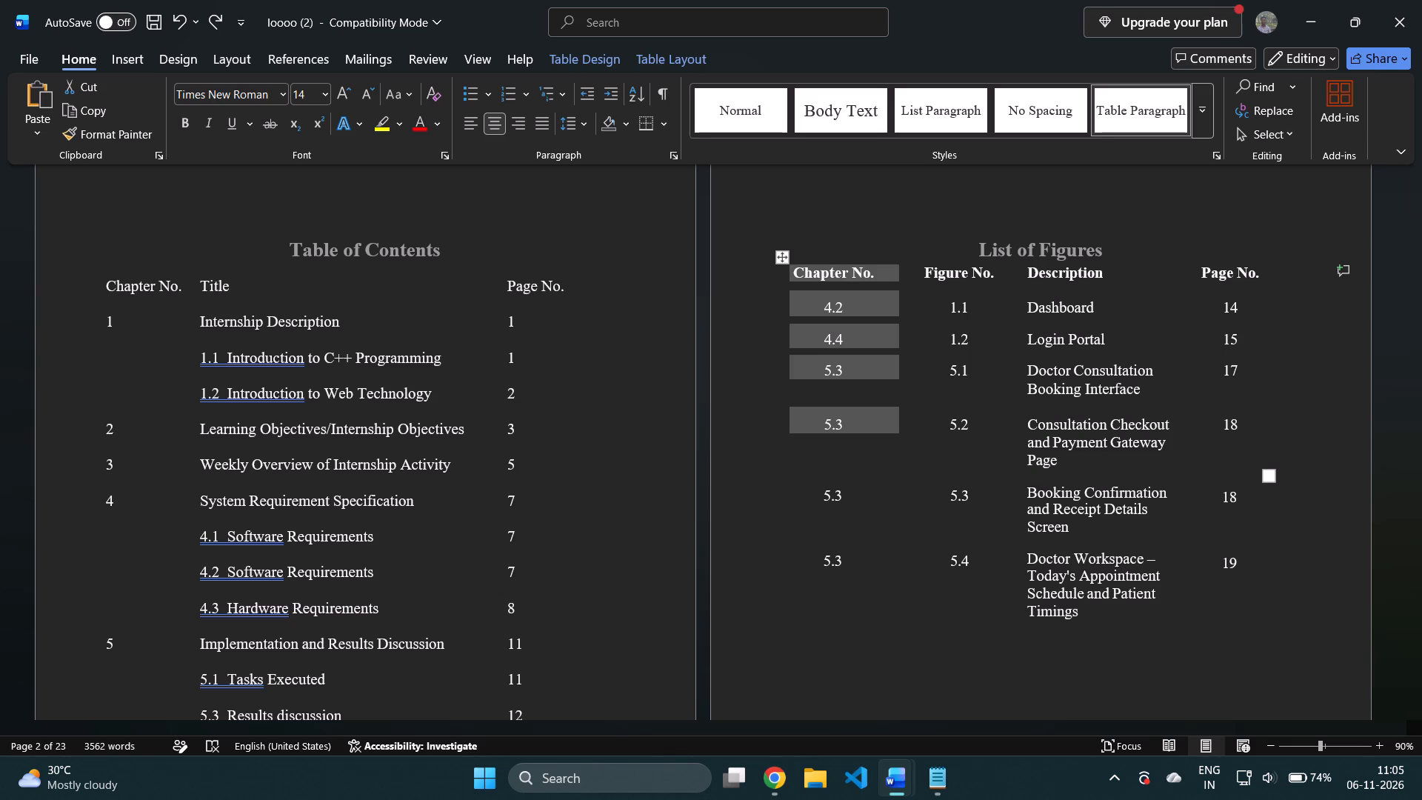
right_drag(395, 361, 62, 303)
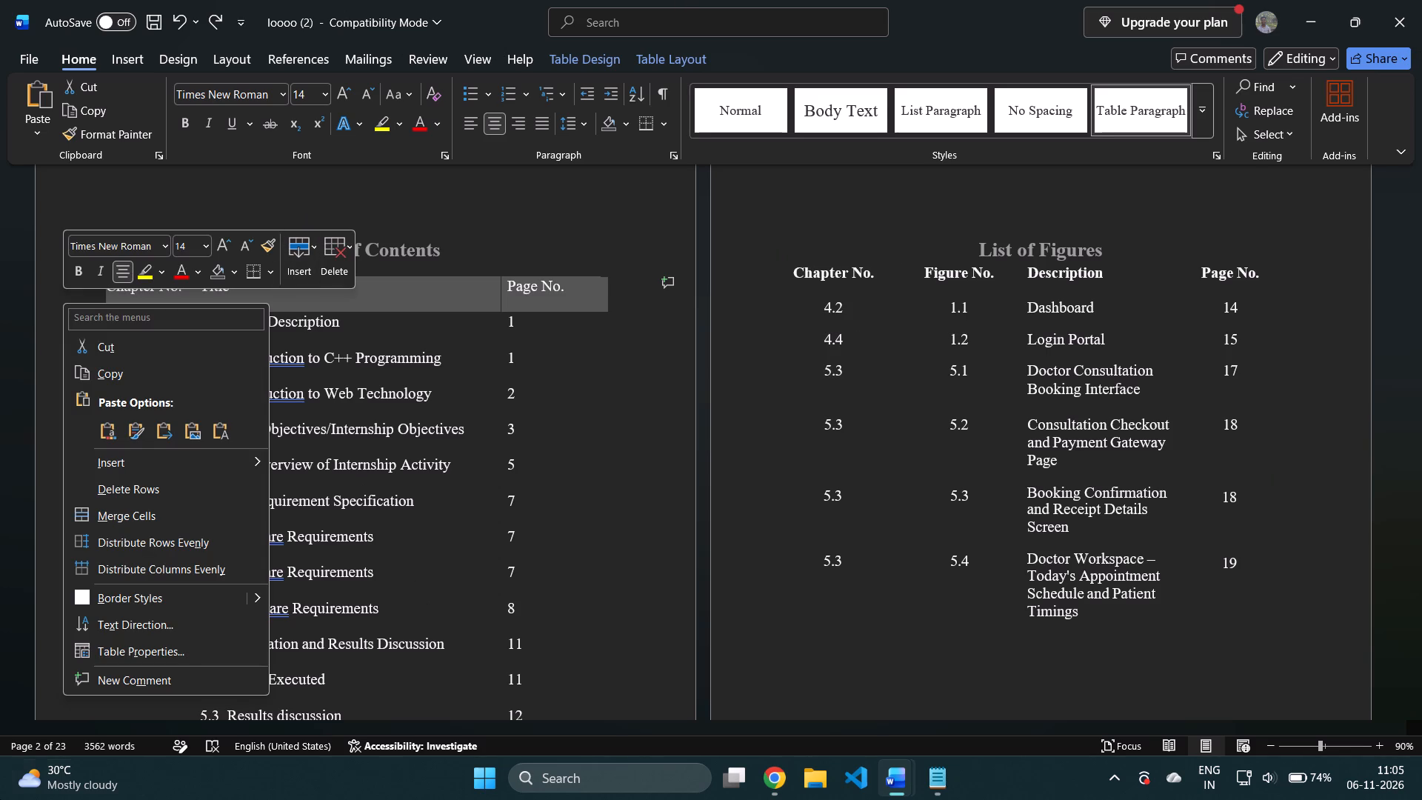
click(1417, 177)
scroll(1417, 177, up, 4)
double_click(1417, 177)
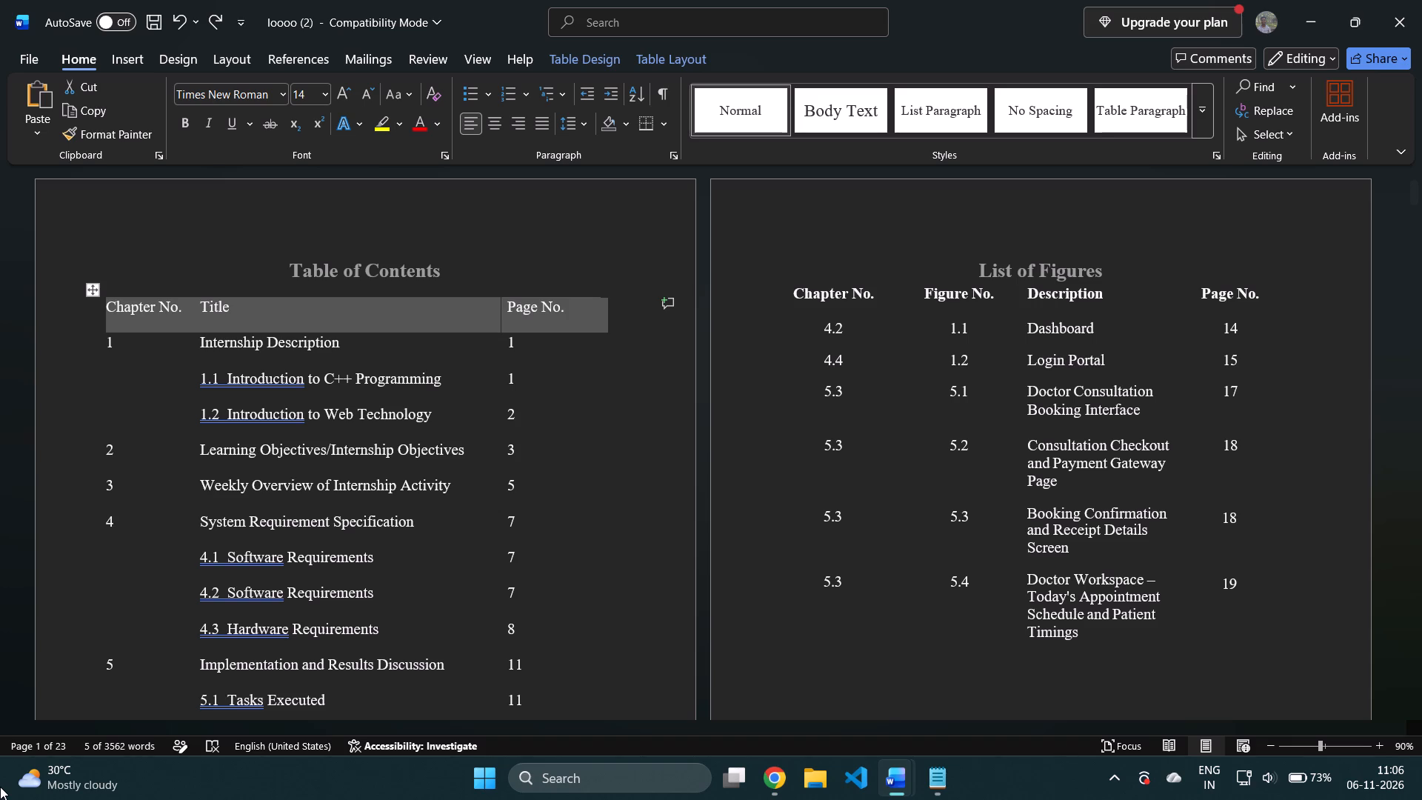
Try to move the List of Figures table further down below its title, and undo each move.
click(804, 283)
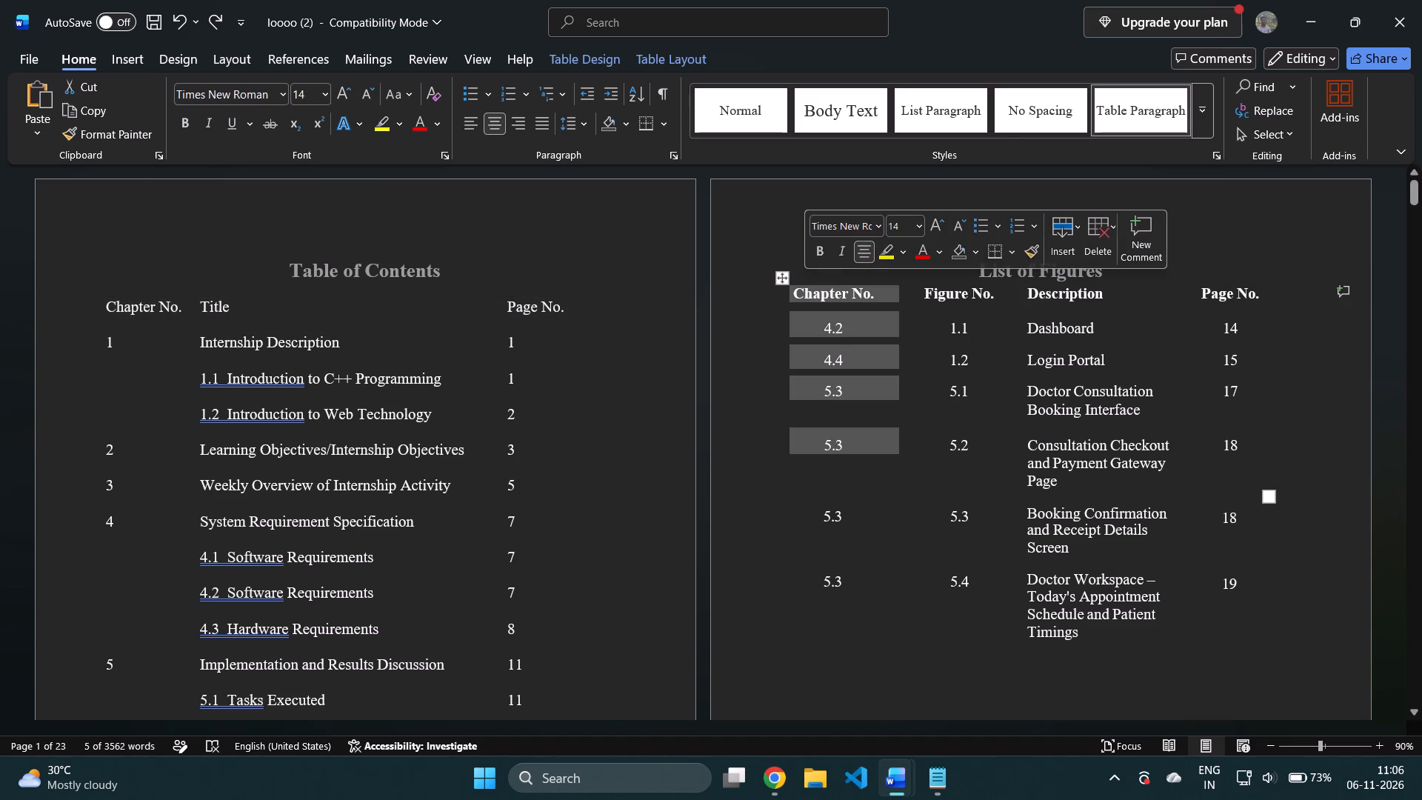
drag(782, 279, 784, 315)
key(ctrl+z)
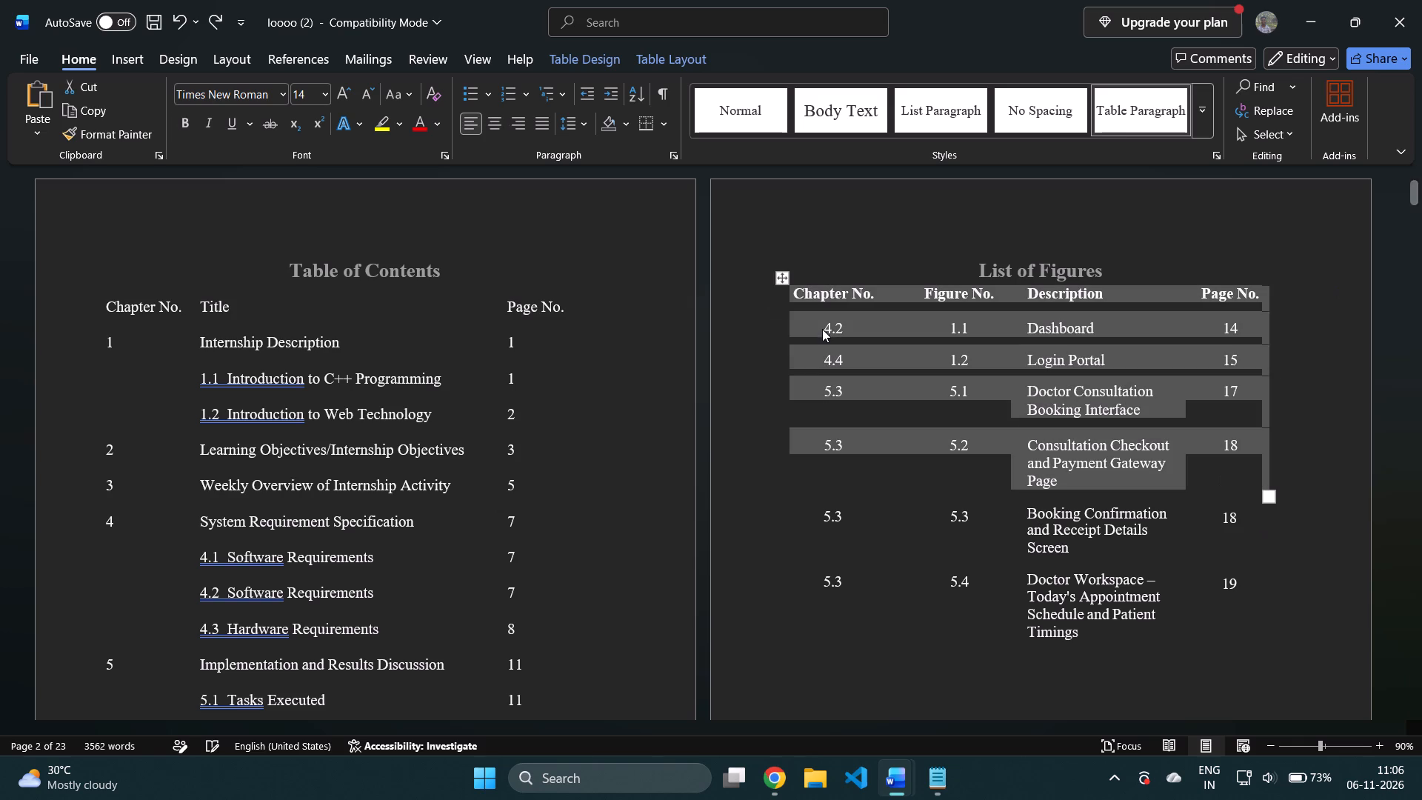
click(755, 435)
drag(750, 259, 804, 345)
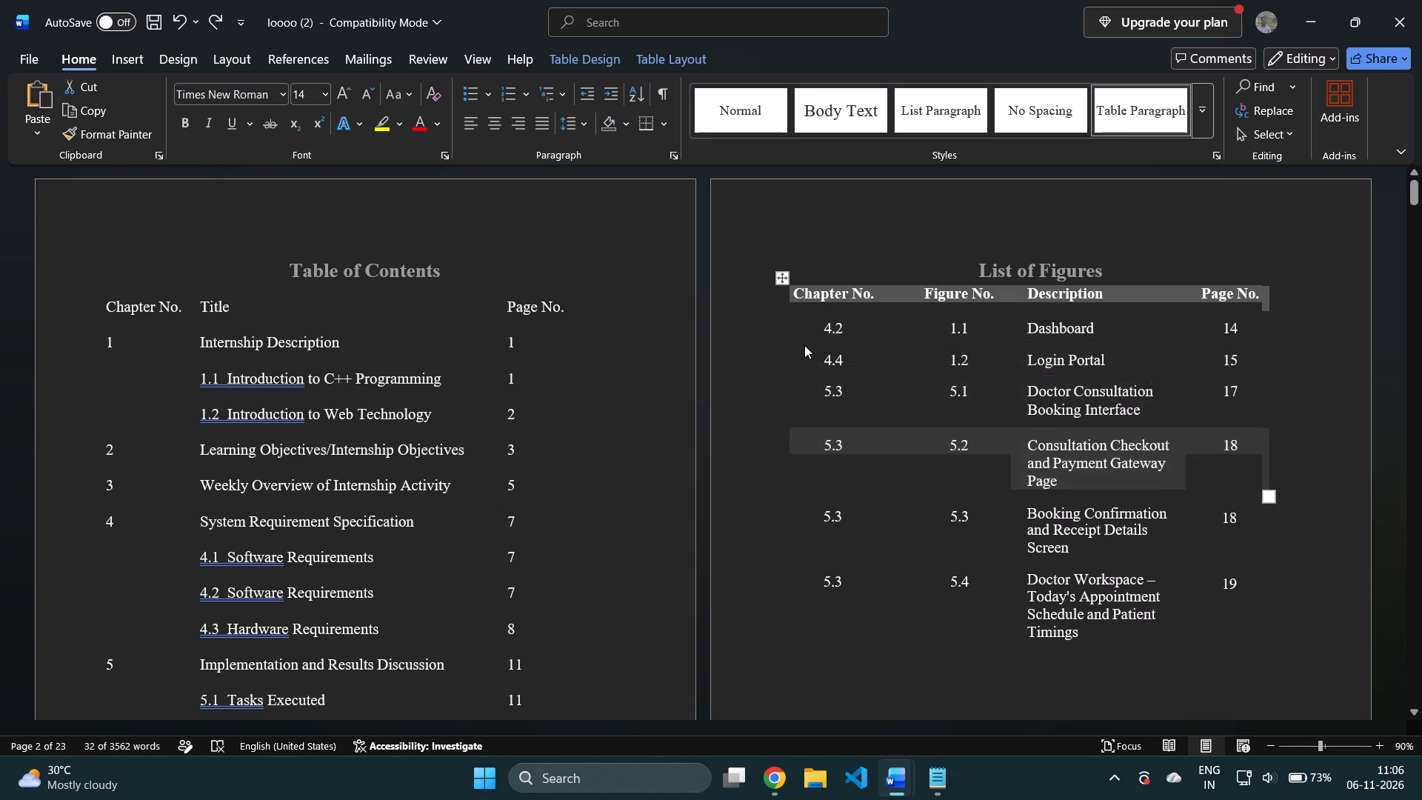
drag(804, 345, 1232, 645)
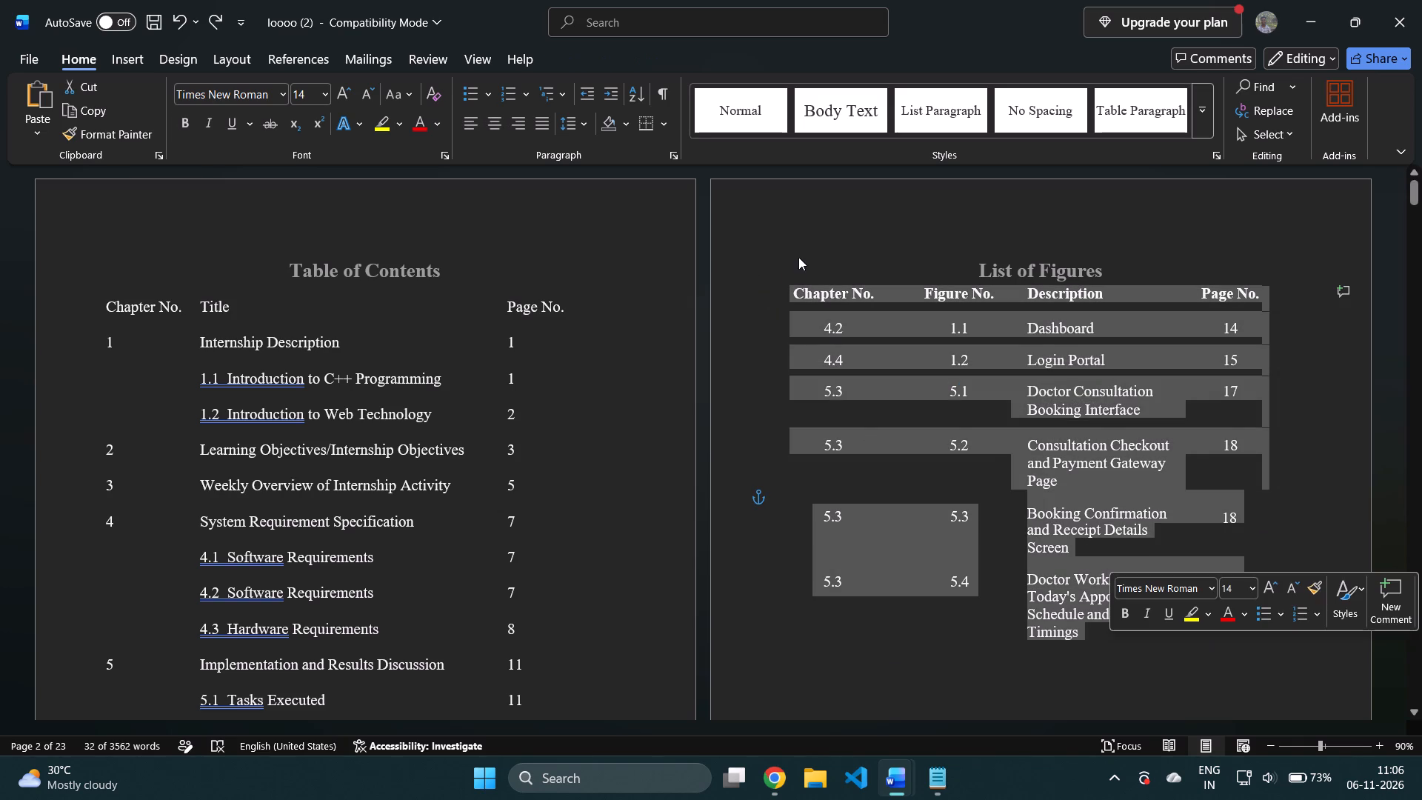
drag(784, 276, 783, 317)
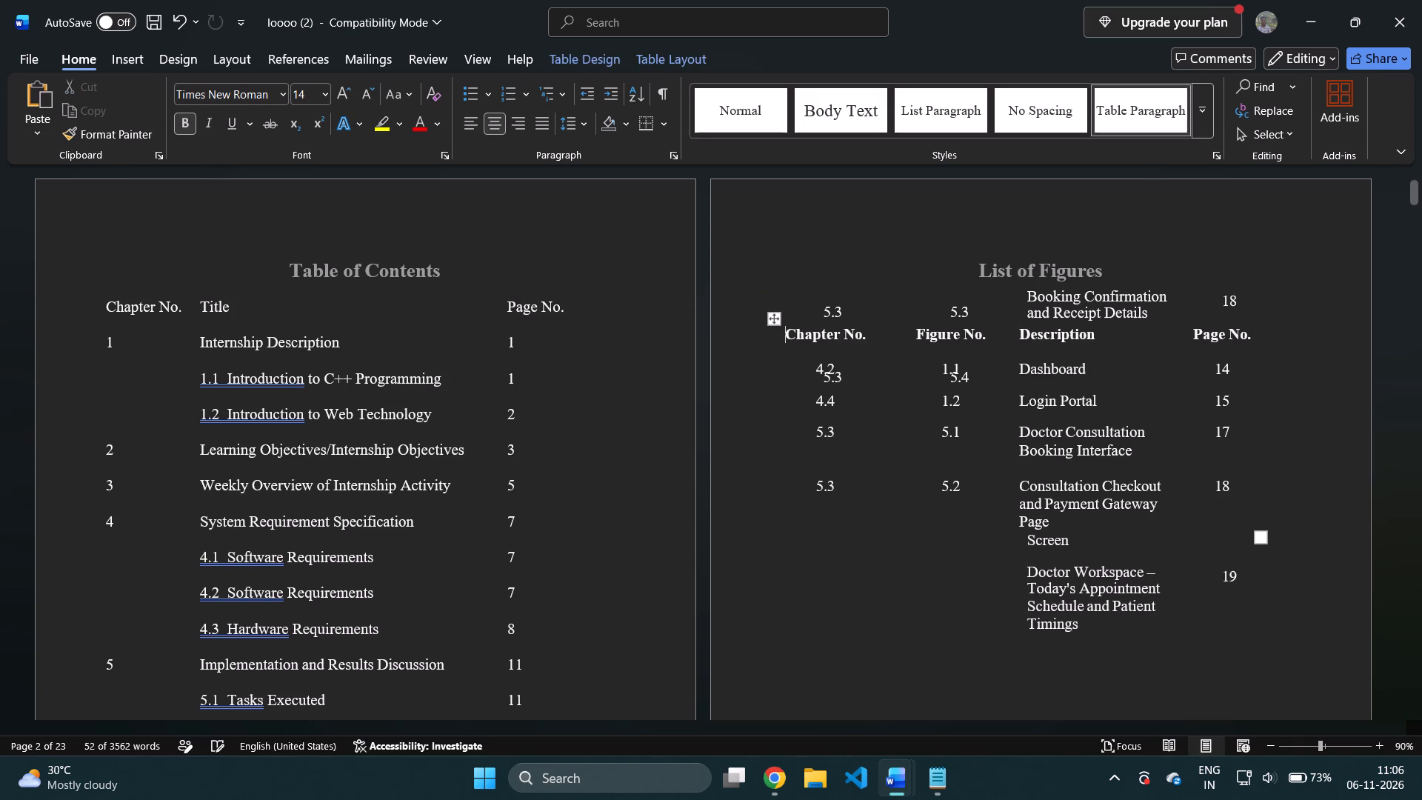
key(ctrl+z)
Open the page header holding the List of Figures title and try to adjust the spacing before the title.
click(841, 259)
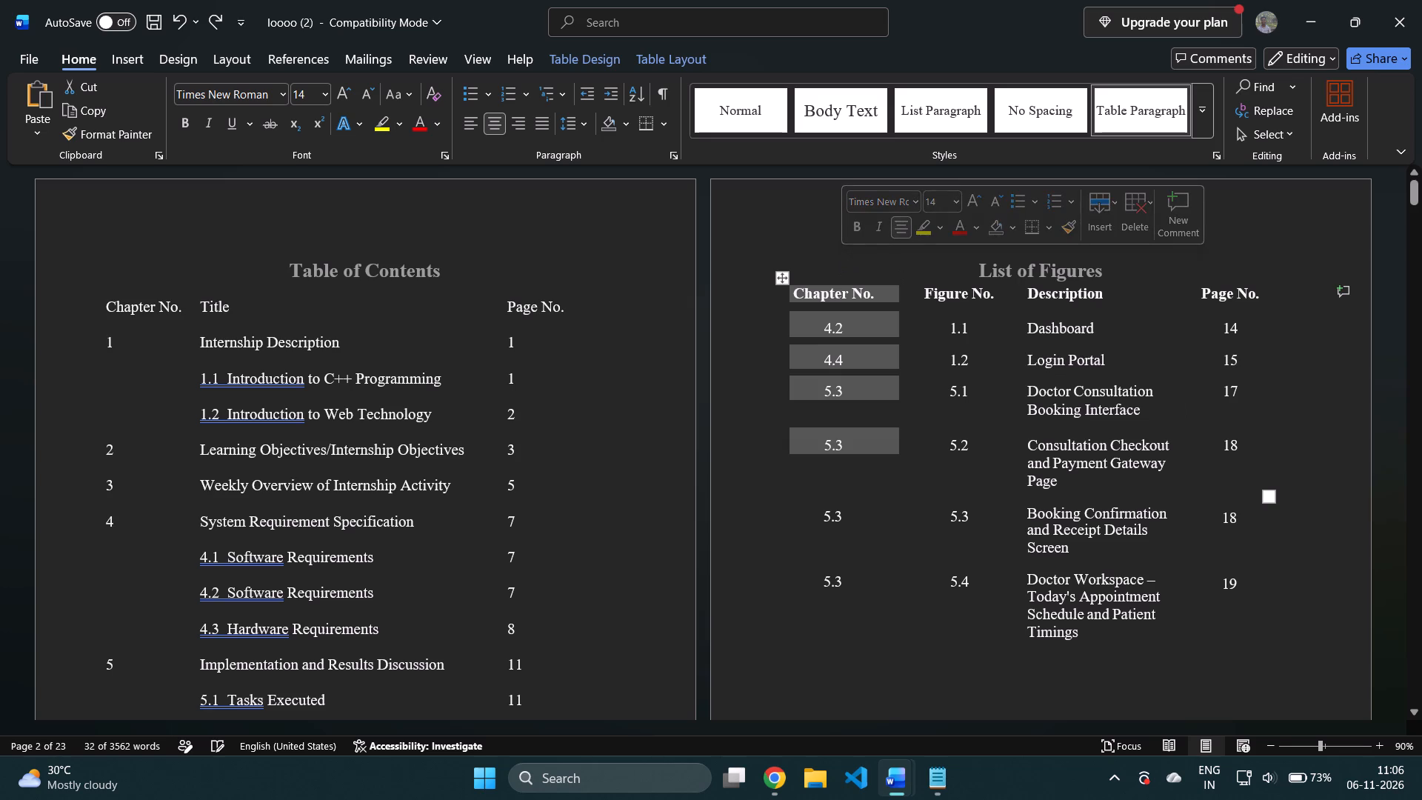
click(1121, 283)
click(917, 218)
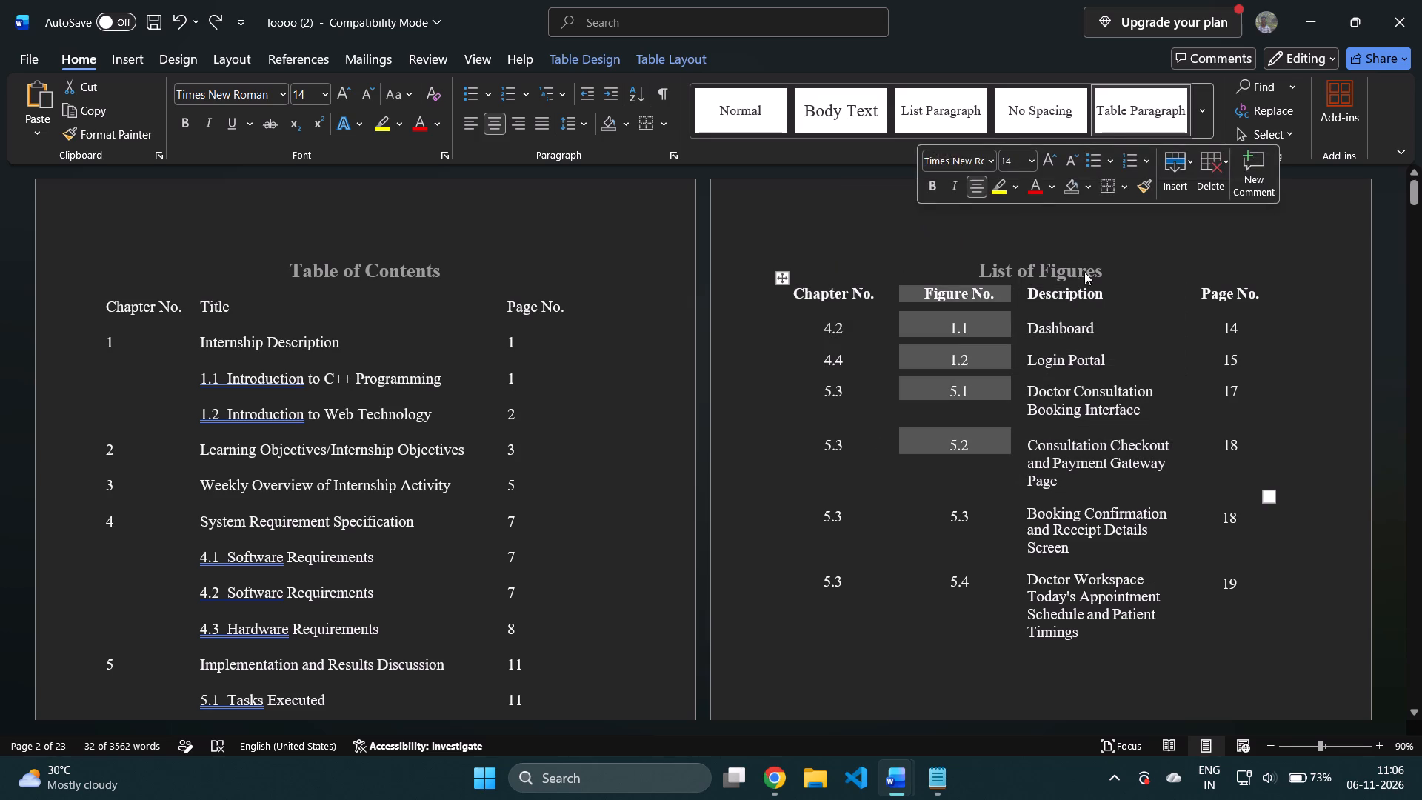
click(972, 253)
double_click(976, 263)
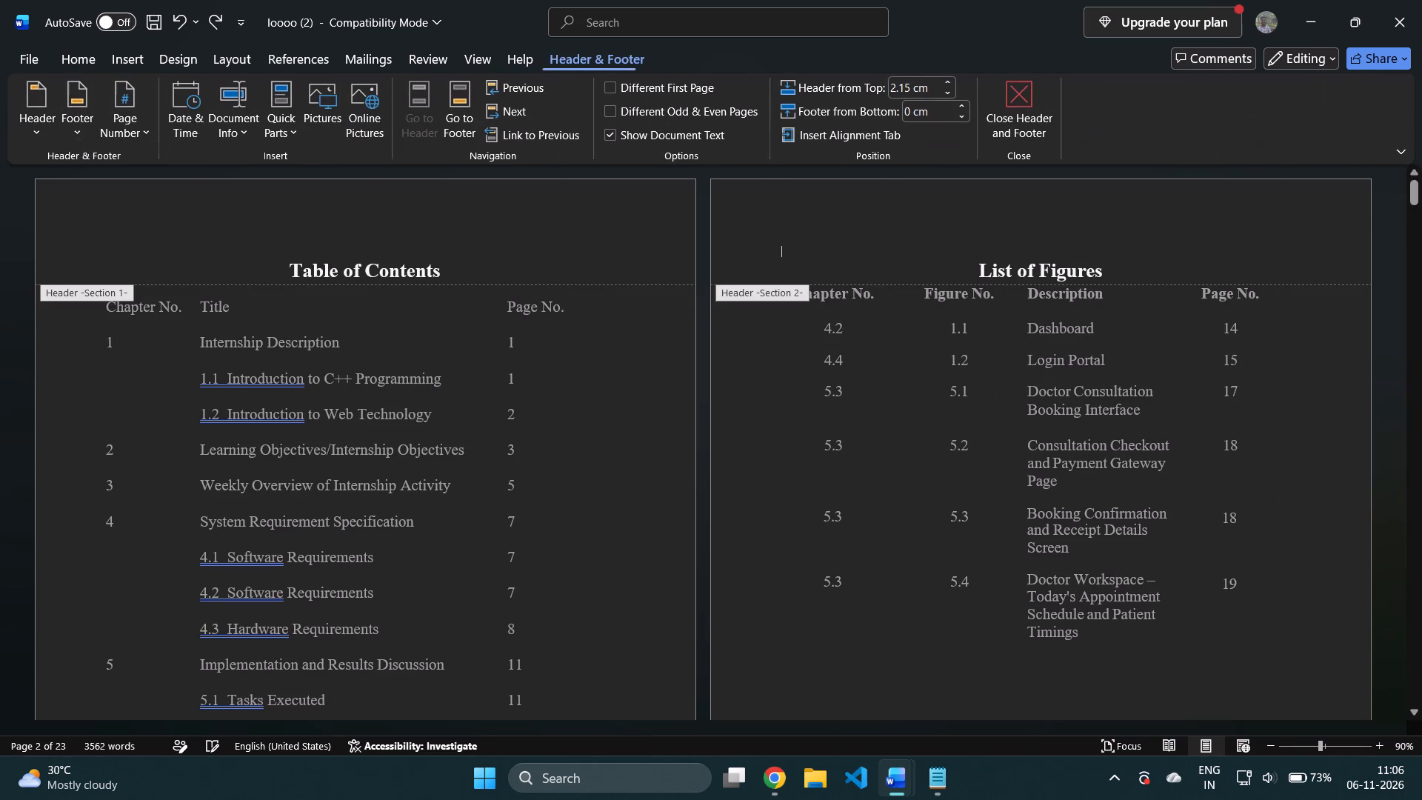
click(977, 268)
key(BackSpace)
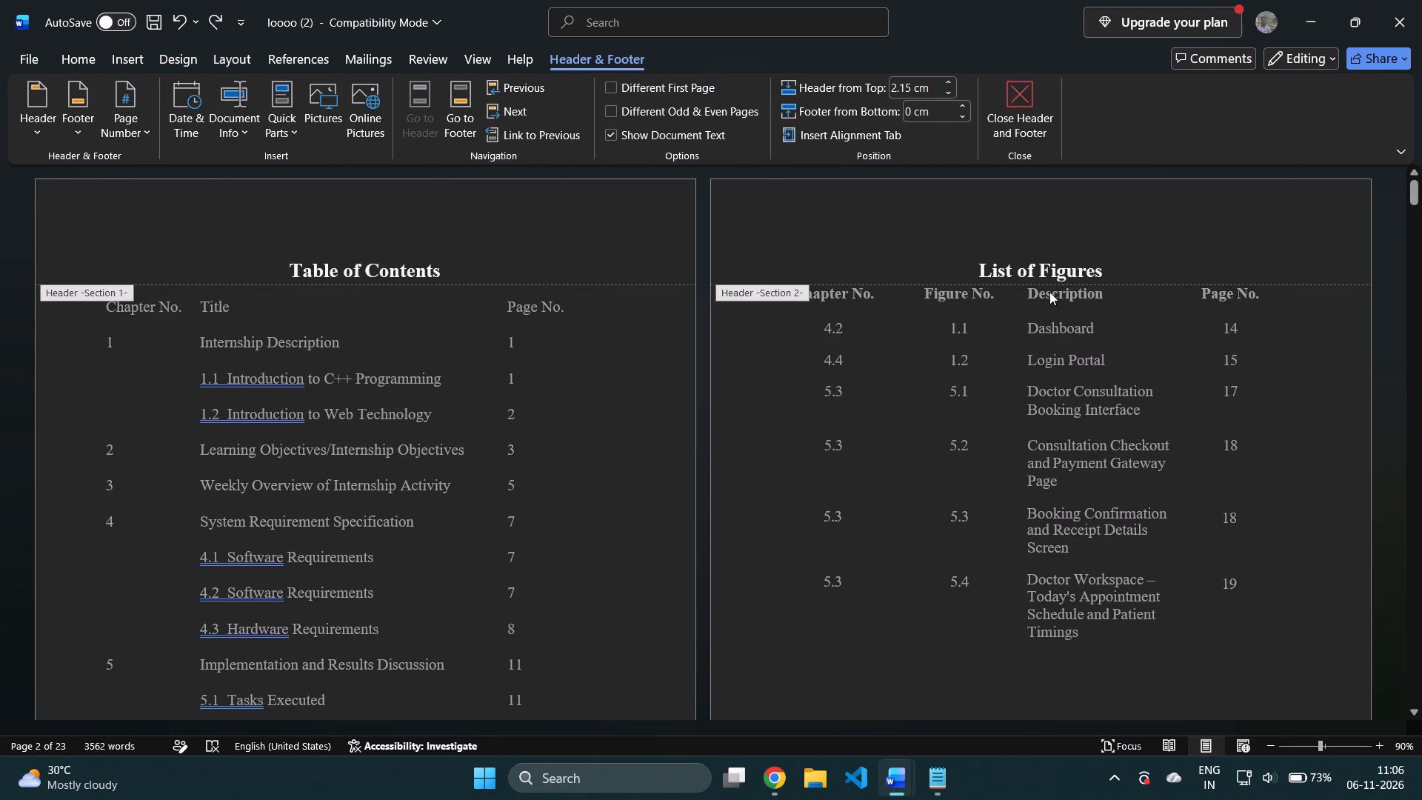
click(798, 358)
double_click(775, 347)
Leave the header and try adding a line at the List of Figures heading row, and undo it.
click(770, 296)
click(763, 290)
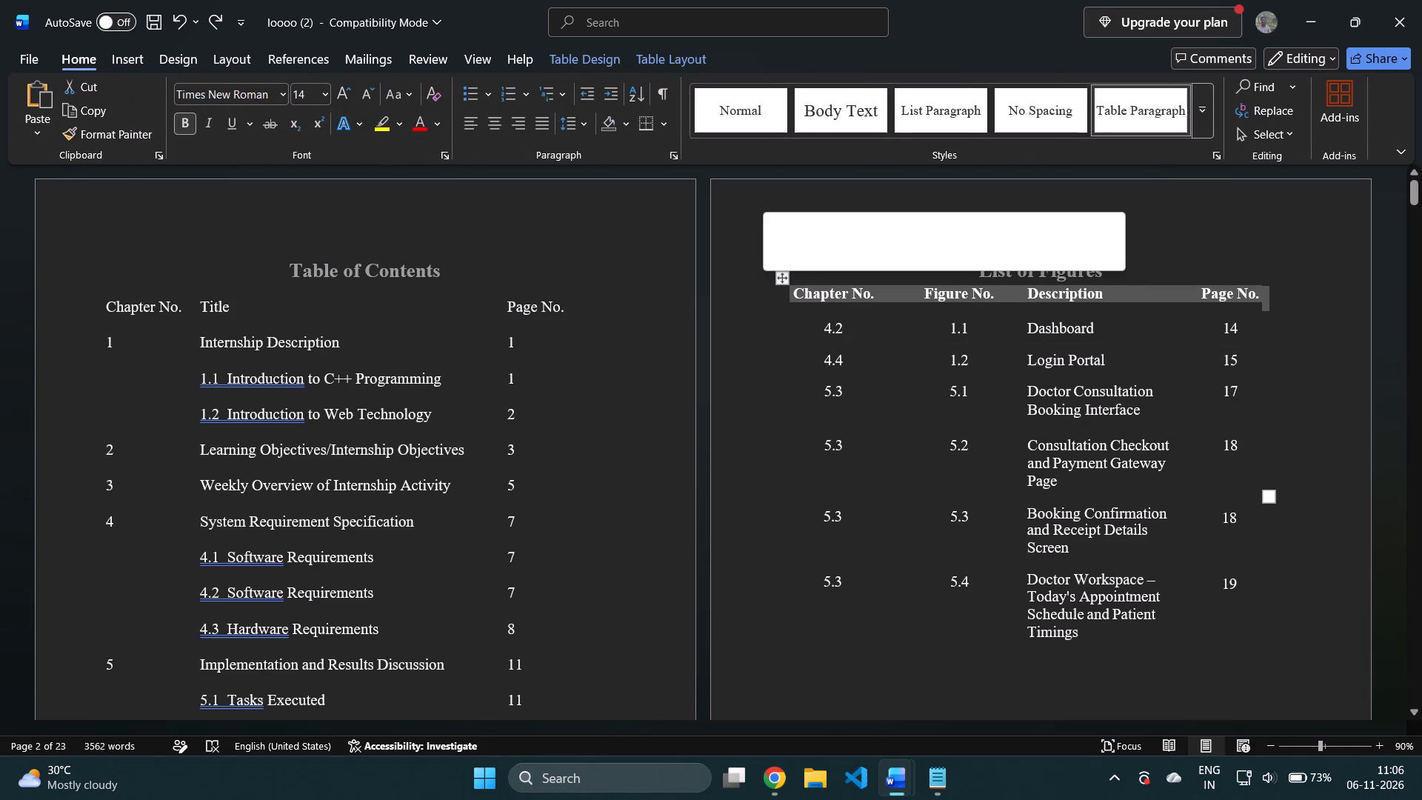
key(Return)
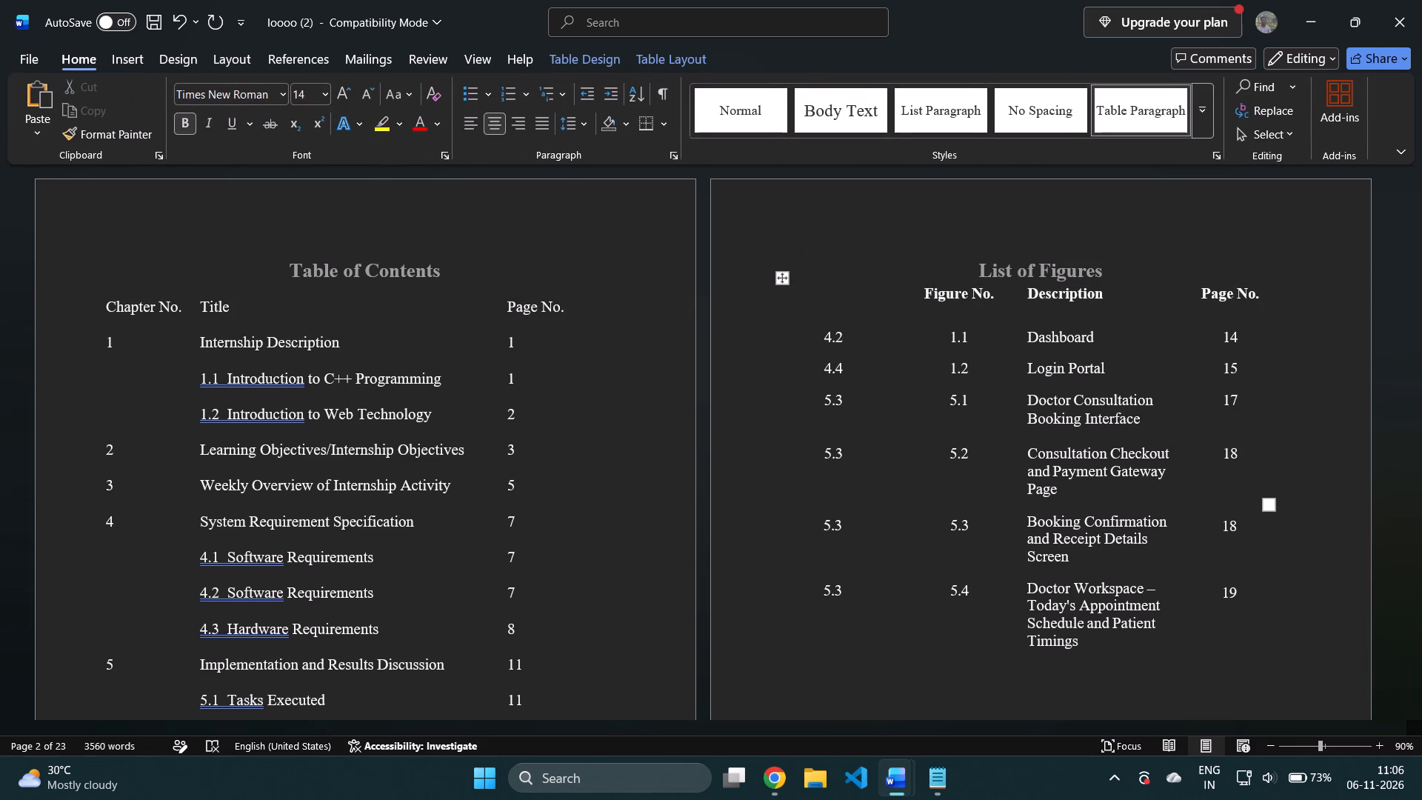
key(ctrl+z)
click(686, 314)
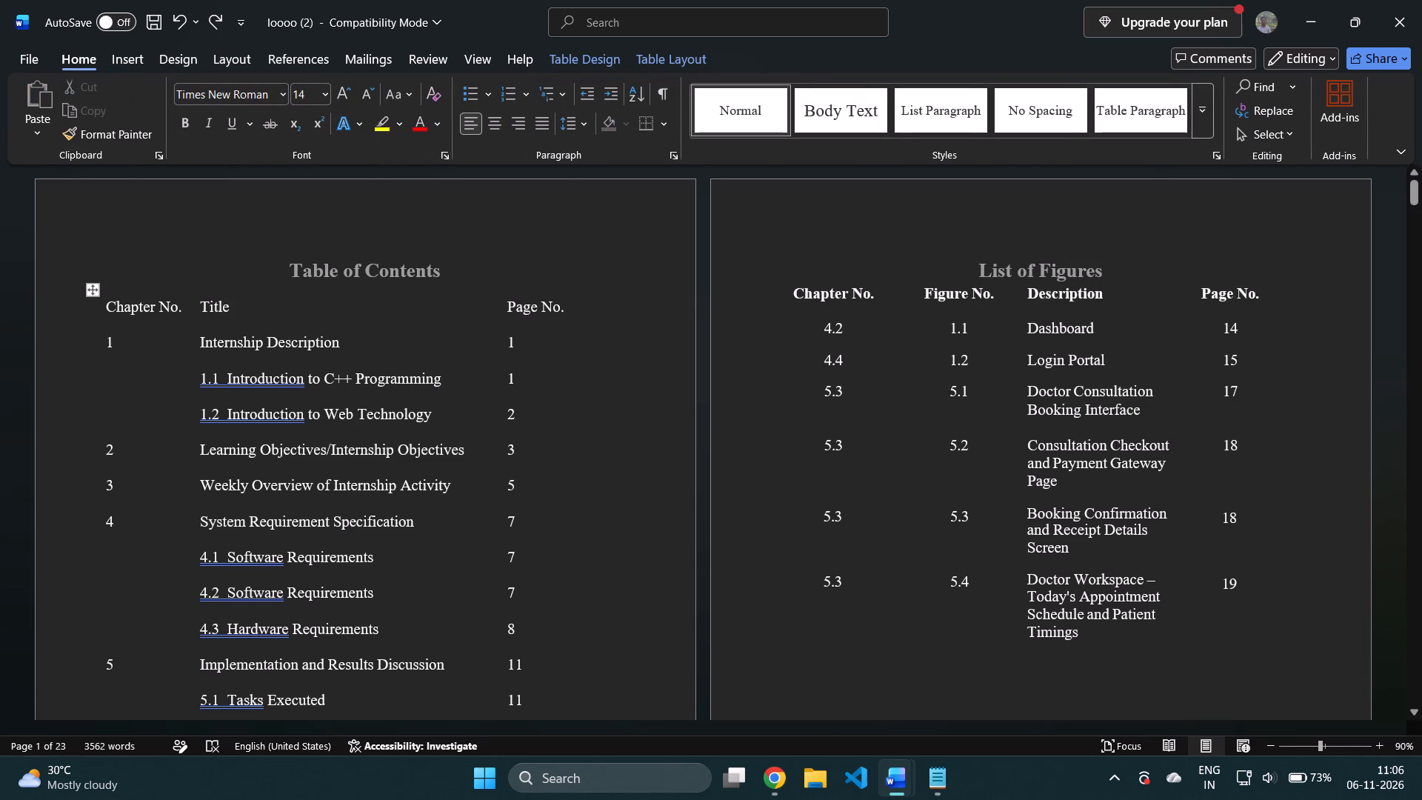
Slightly enlarge the List of Figures table by resizing it from its lower outer corner.
click(1298, 279)
click(1303, 297)
click(1310, 297)
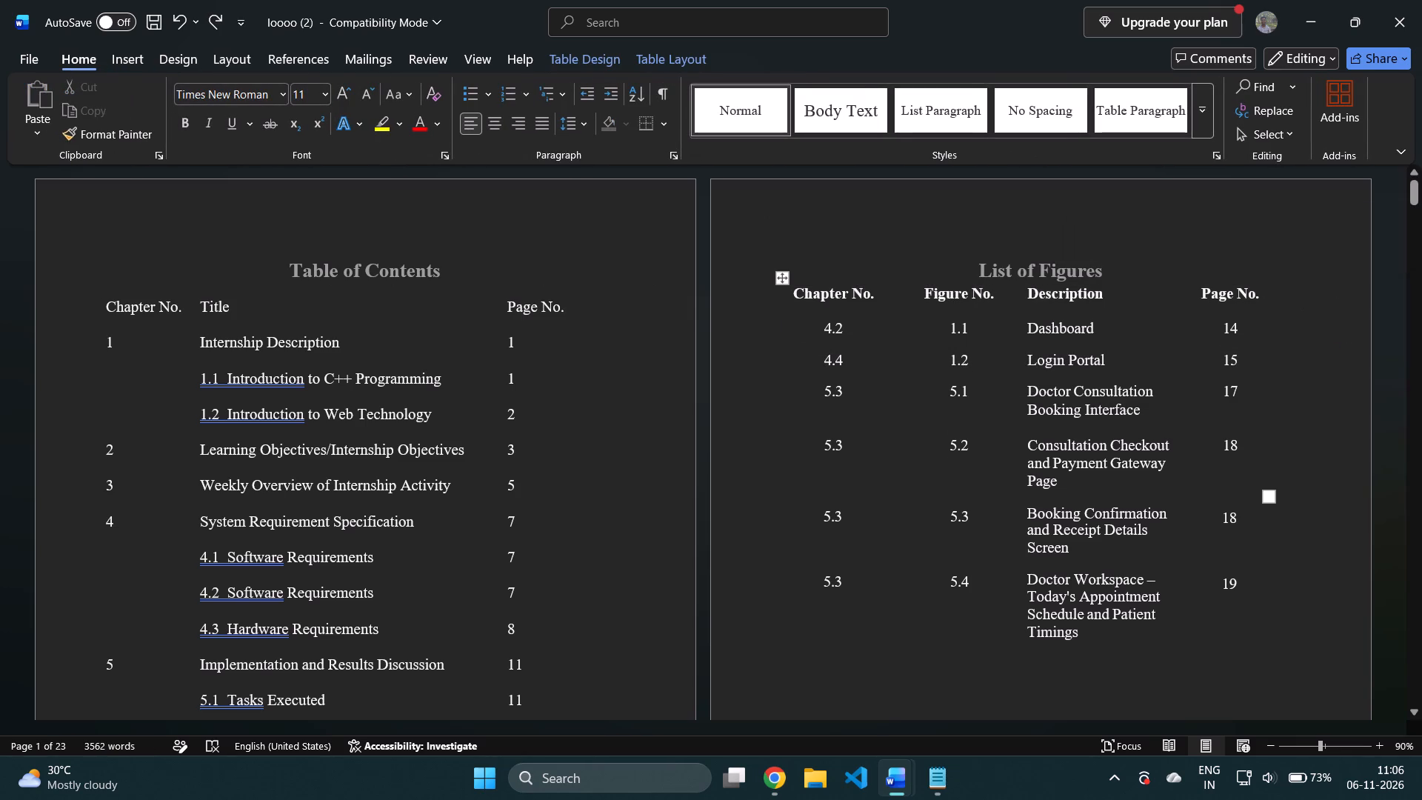
click(1296, 303)
click(1272, 499)
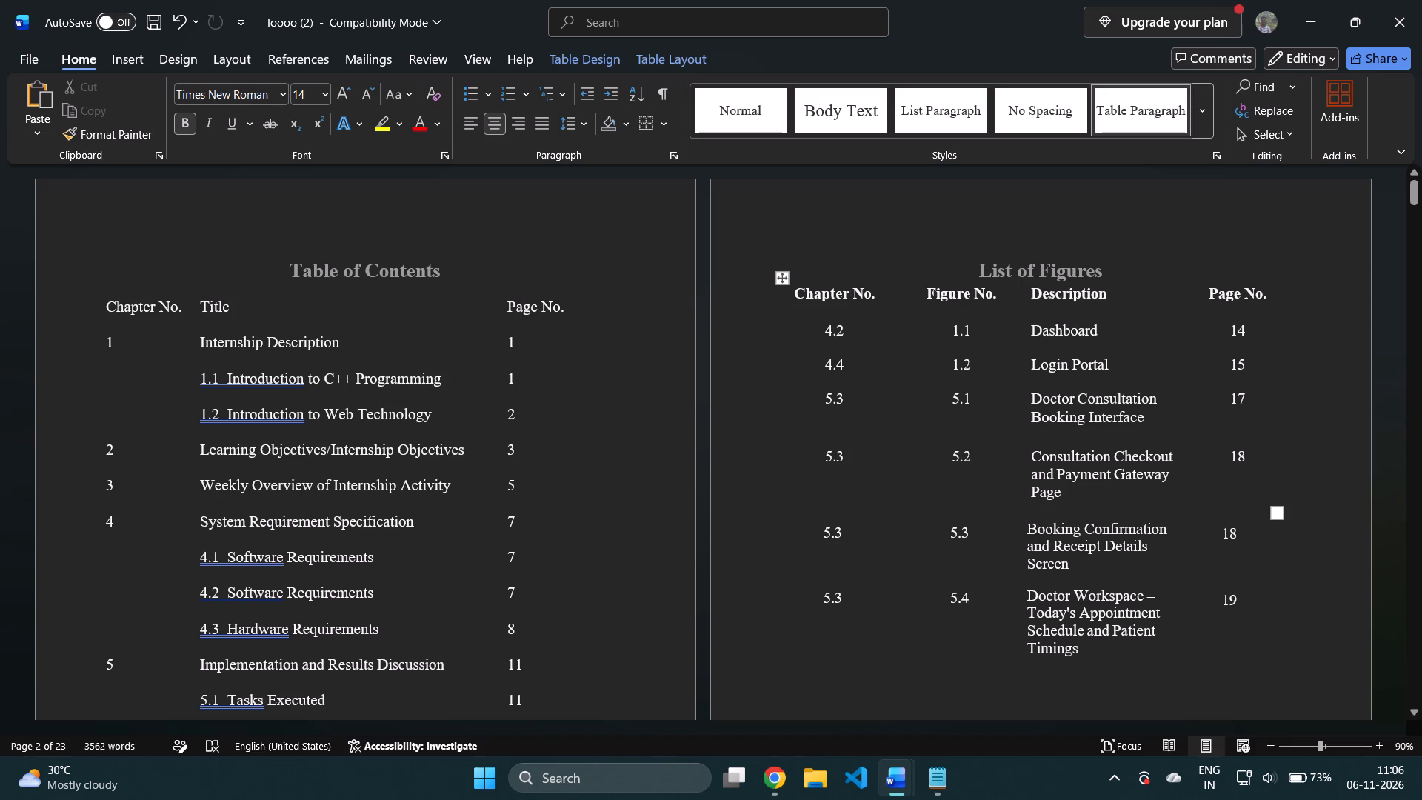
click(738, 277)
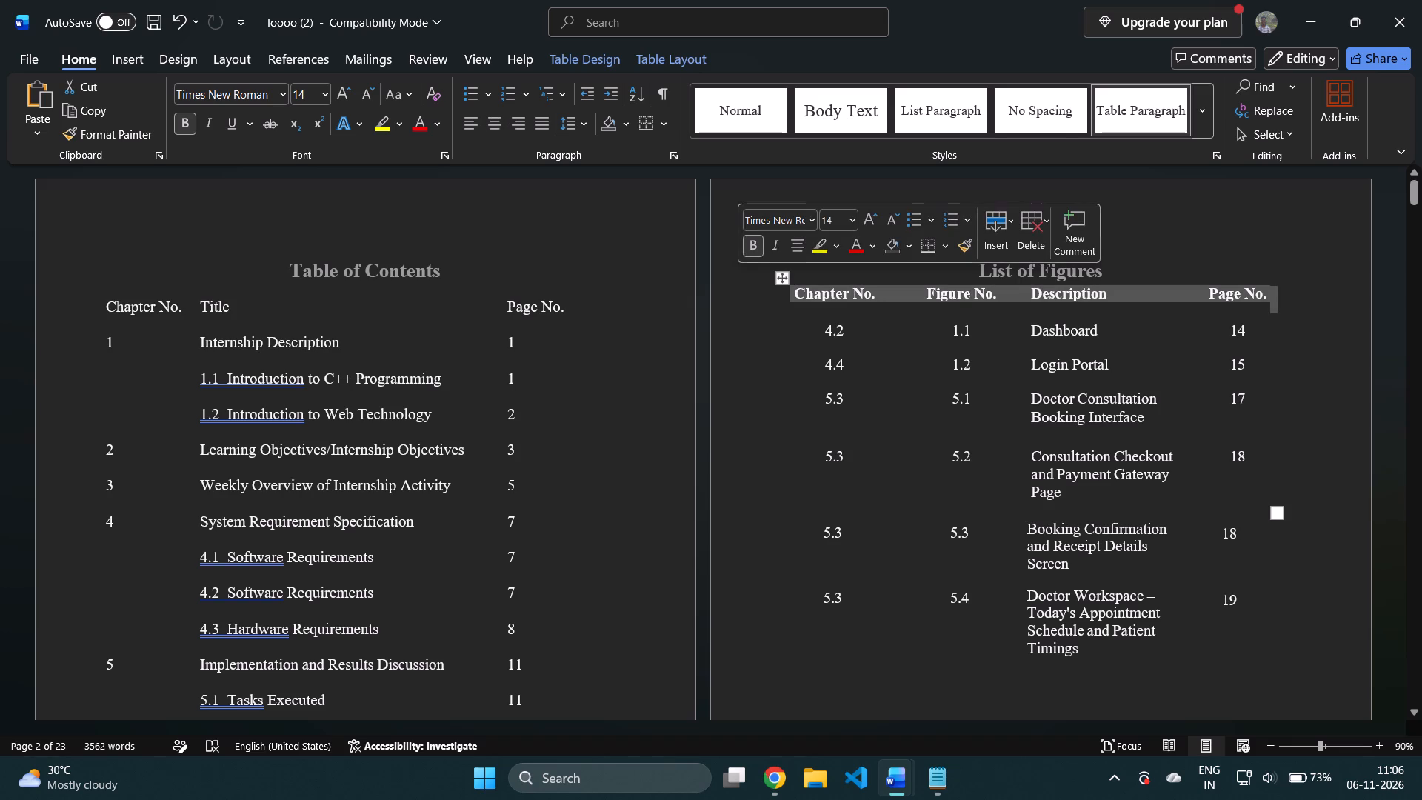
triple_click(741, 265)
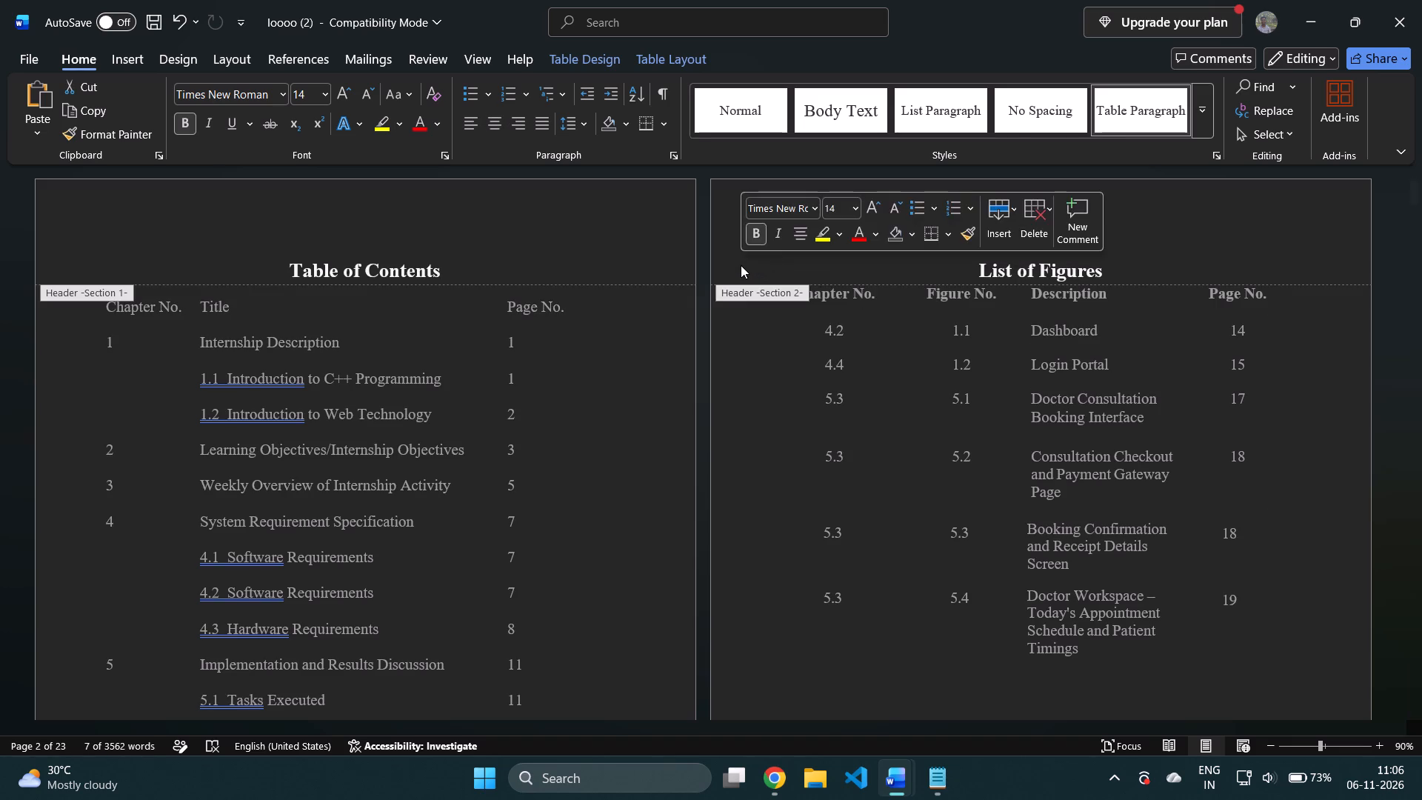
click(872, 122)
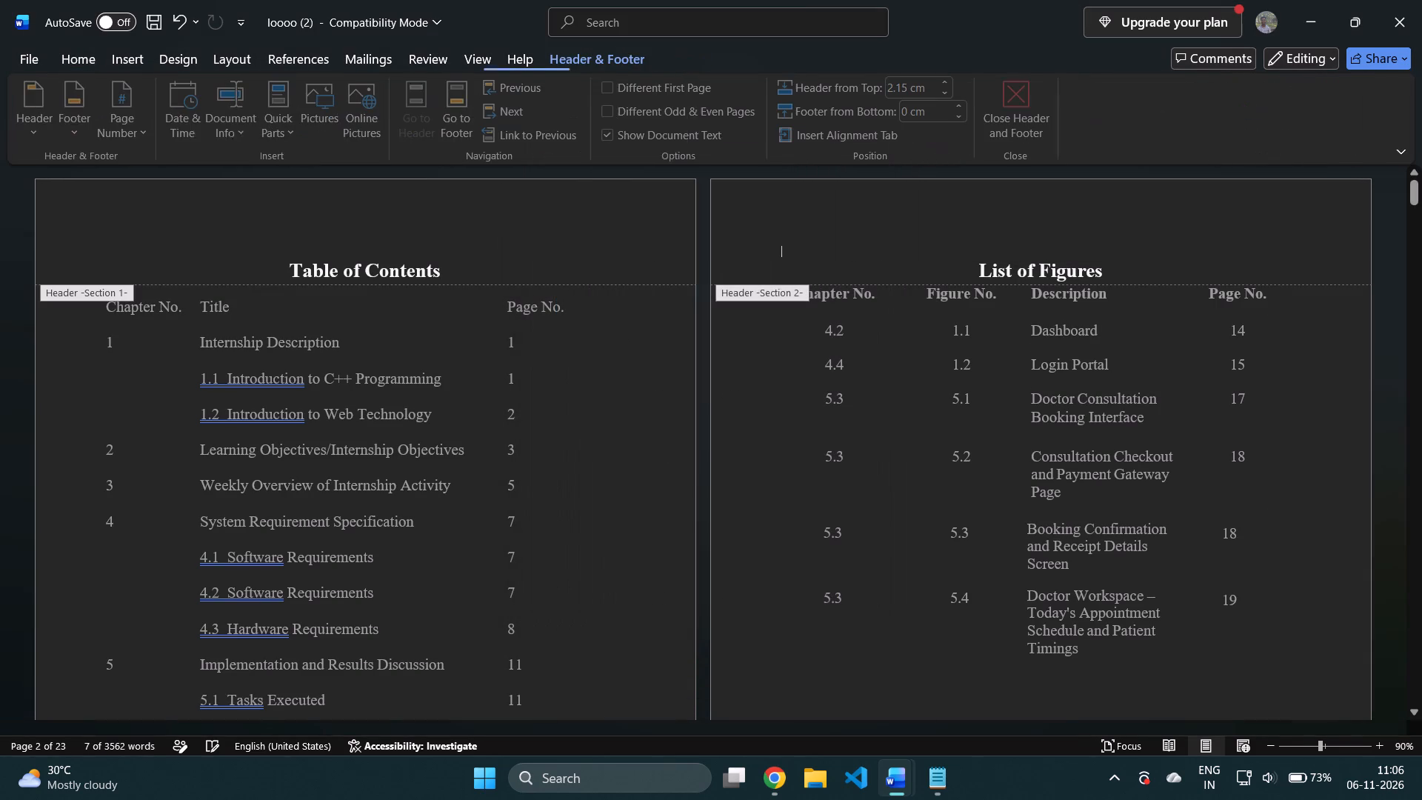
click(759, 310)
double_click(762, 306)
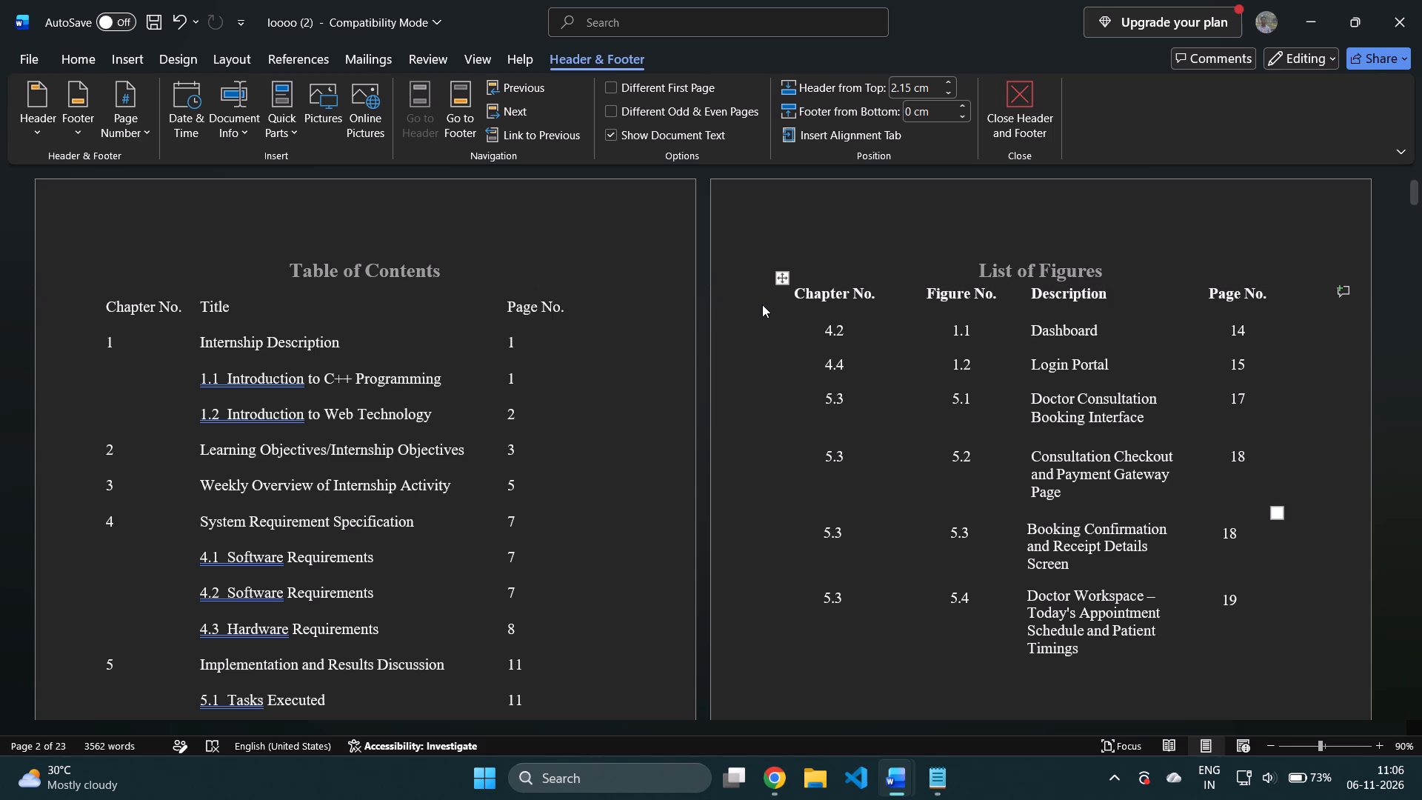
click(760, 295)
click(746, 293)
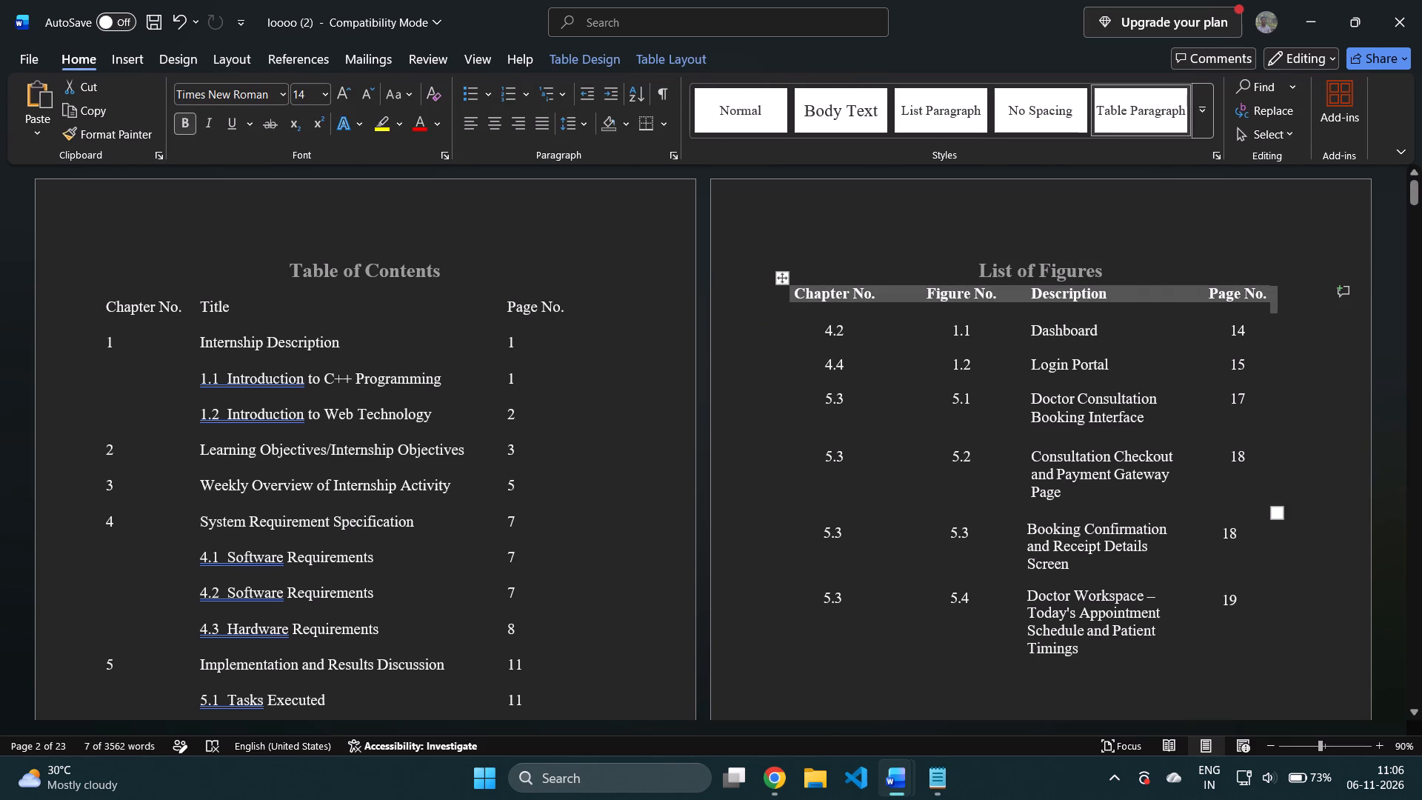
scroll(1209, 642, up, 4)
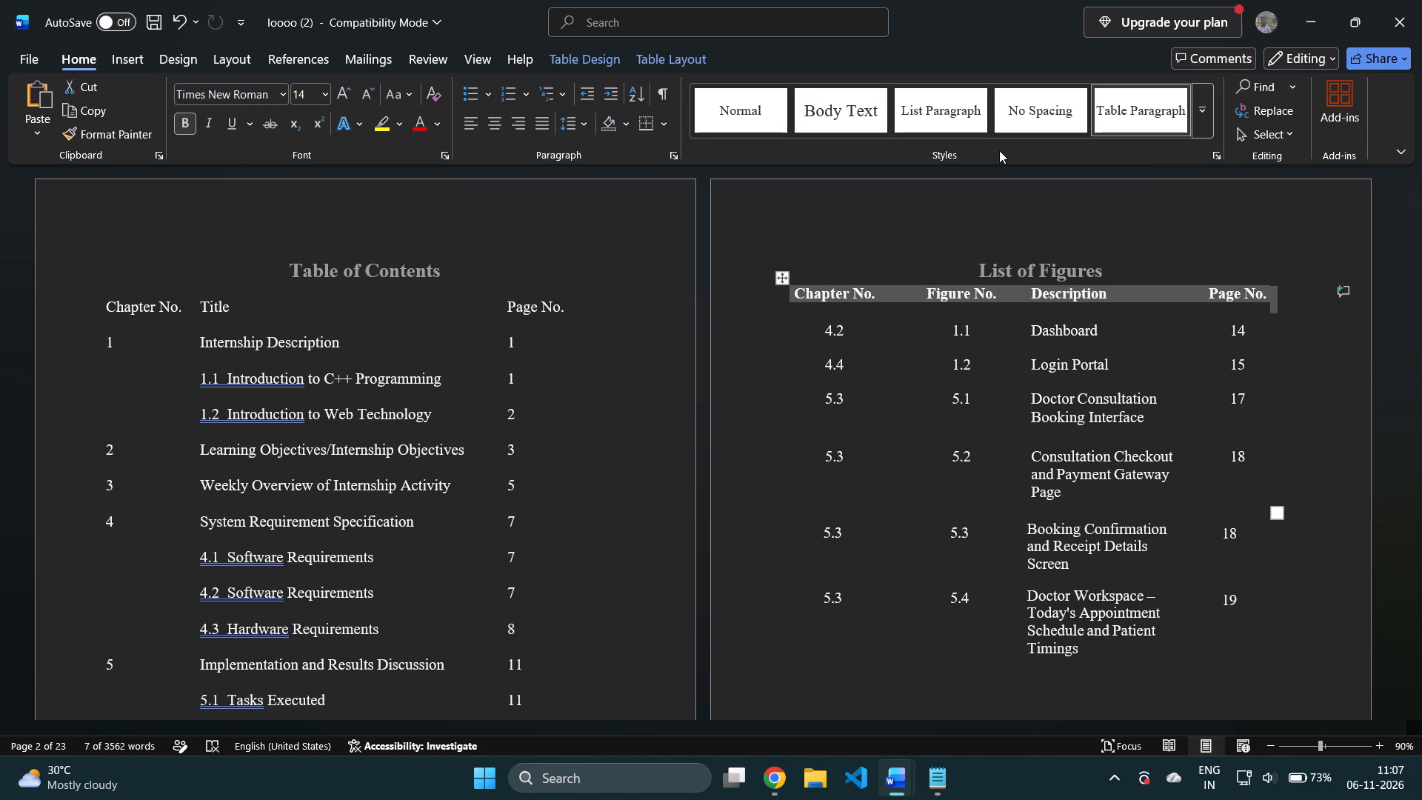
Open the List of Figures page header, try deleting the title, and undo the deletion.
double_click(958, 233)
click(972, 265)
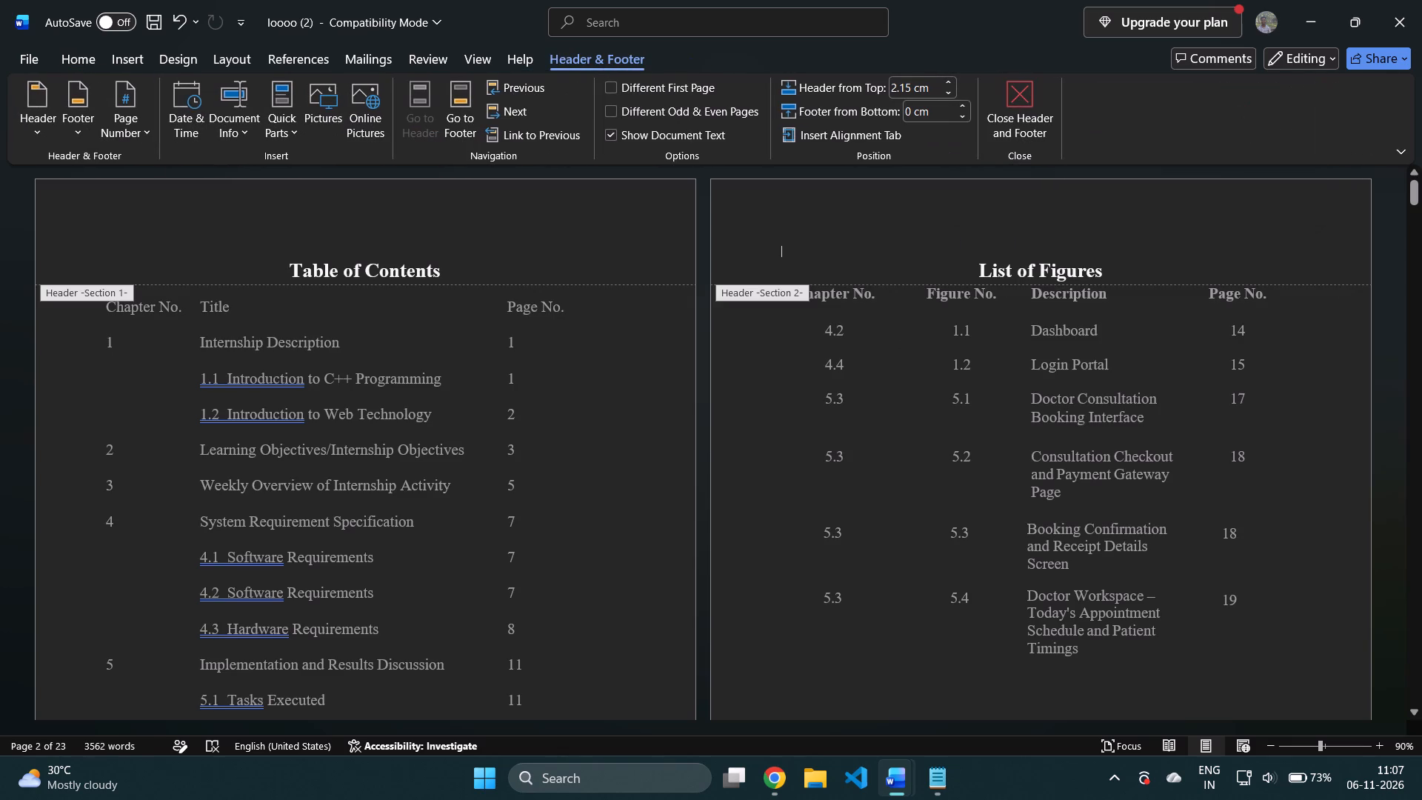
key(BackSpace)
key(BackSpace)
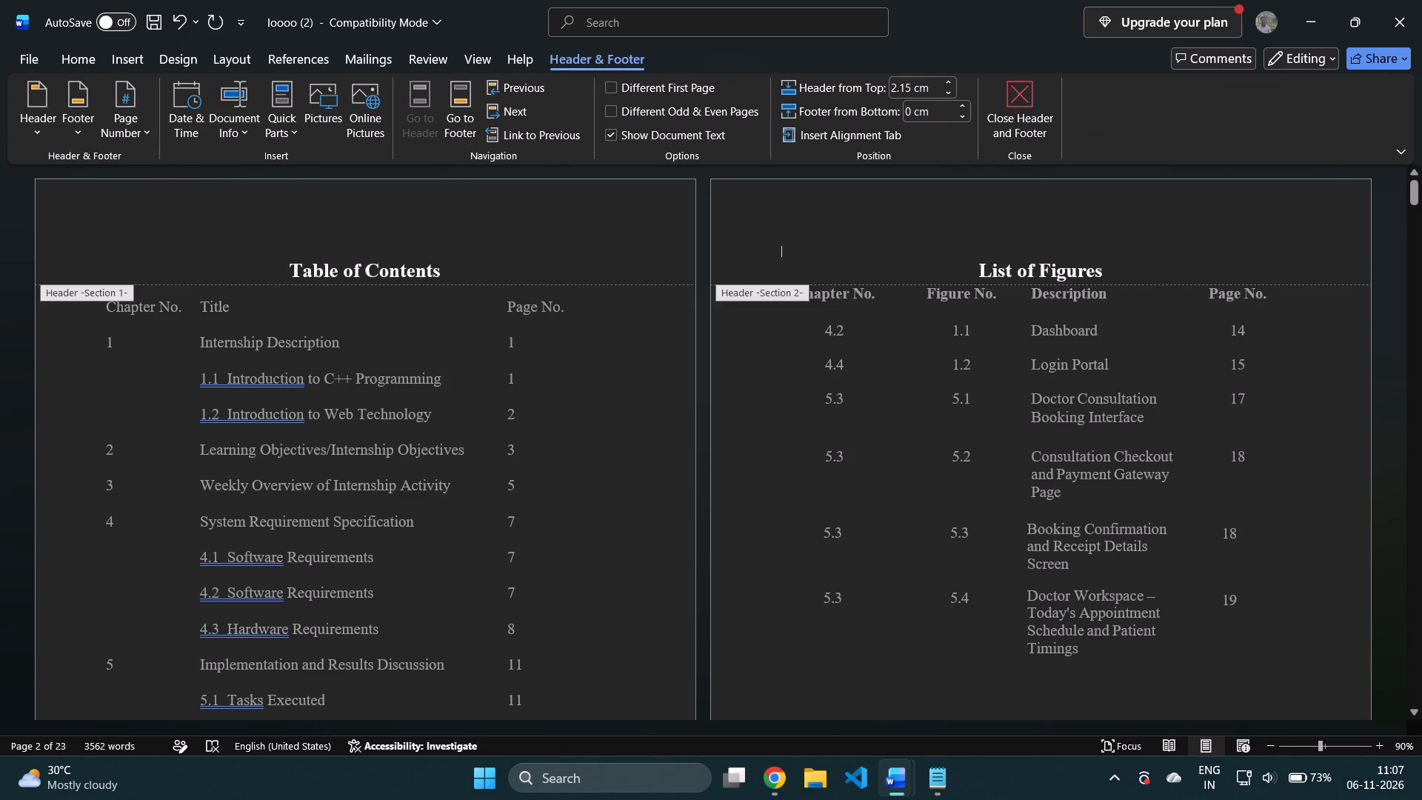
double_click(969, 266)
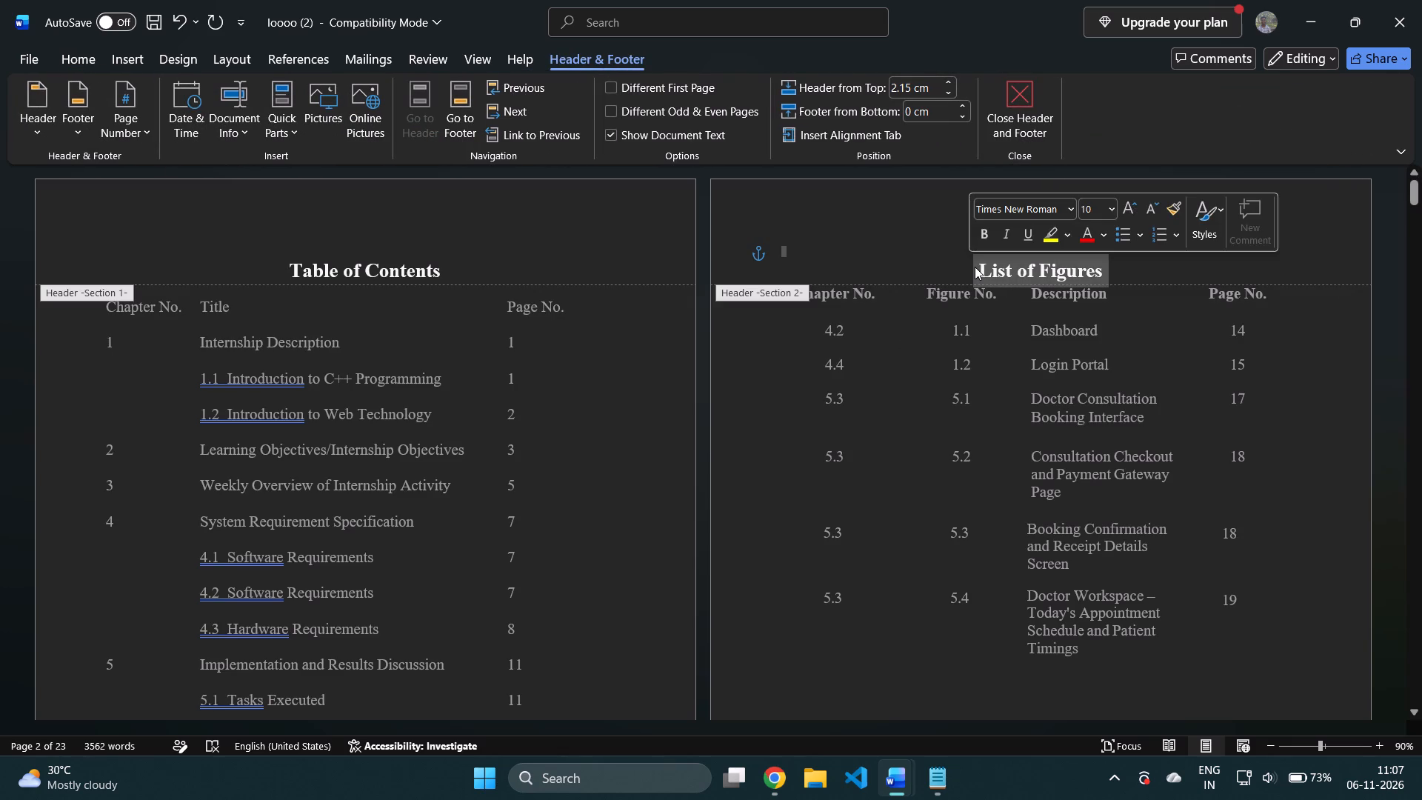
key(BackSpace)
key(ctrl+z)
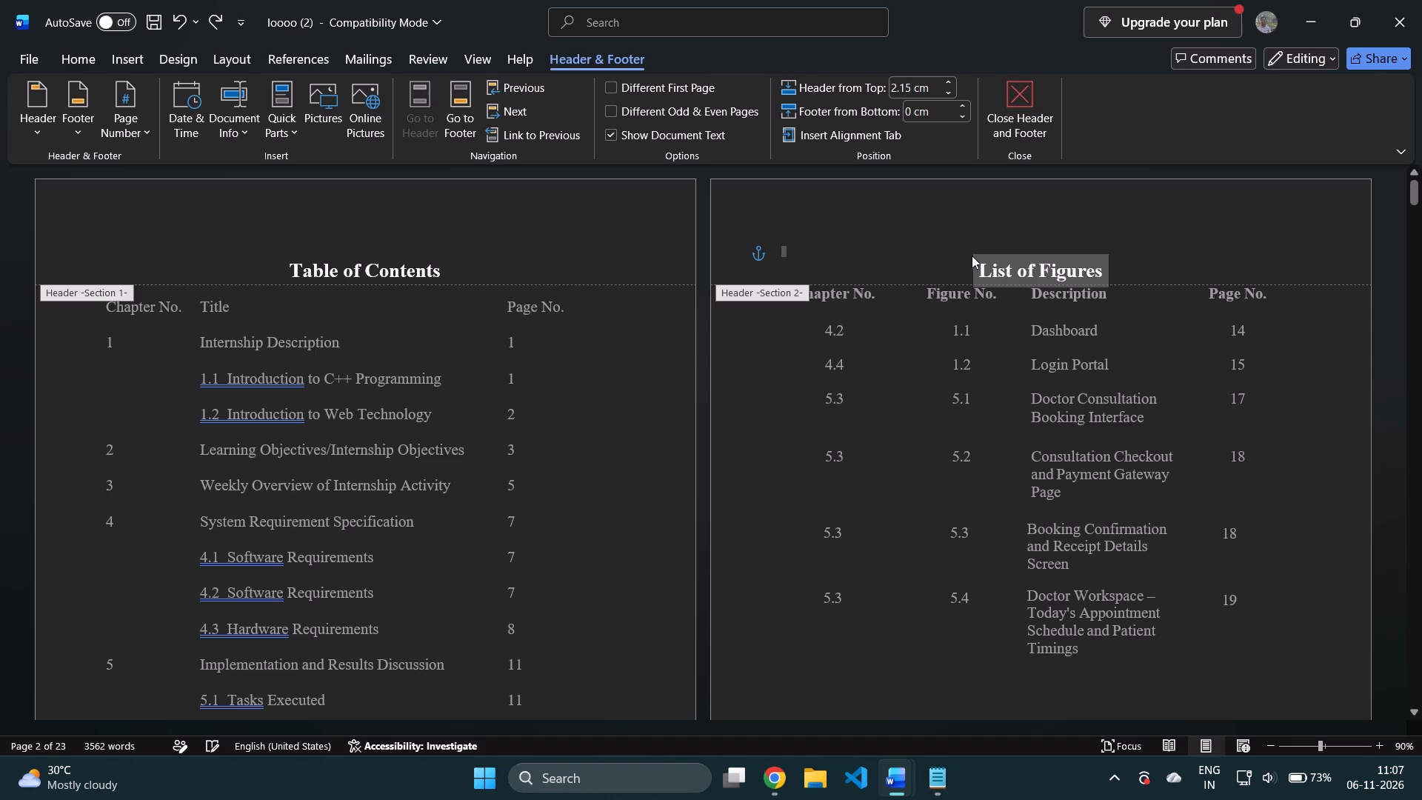
Add two blank lines in the List of Figures page header beside the title, and return to the body text.
click(972, 256)
click(961, 253)
triple_click(970, 260)
double_click(970, 260)
click(1124, 275)
click(1113, 273)
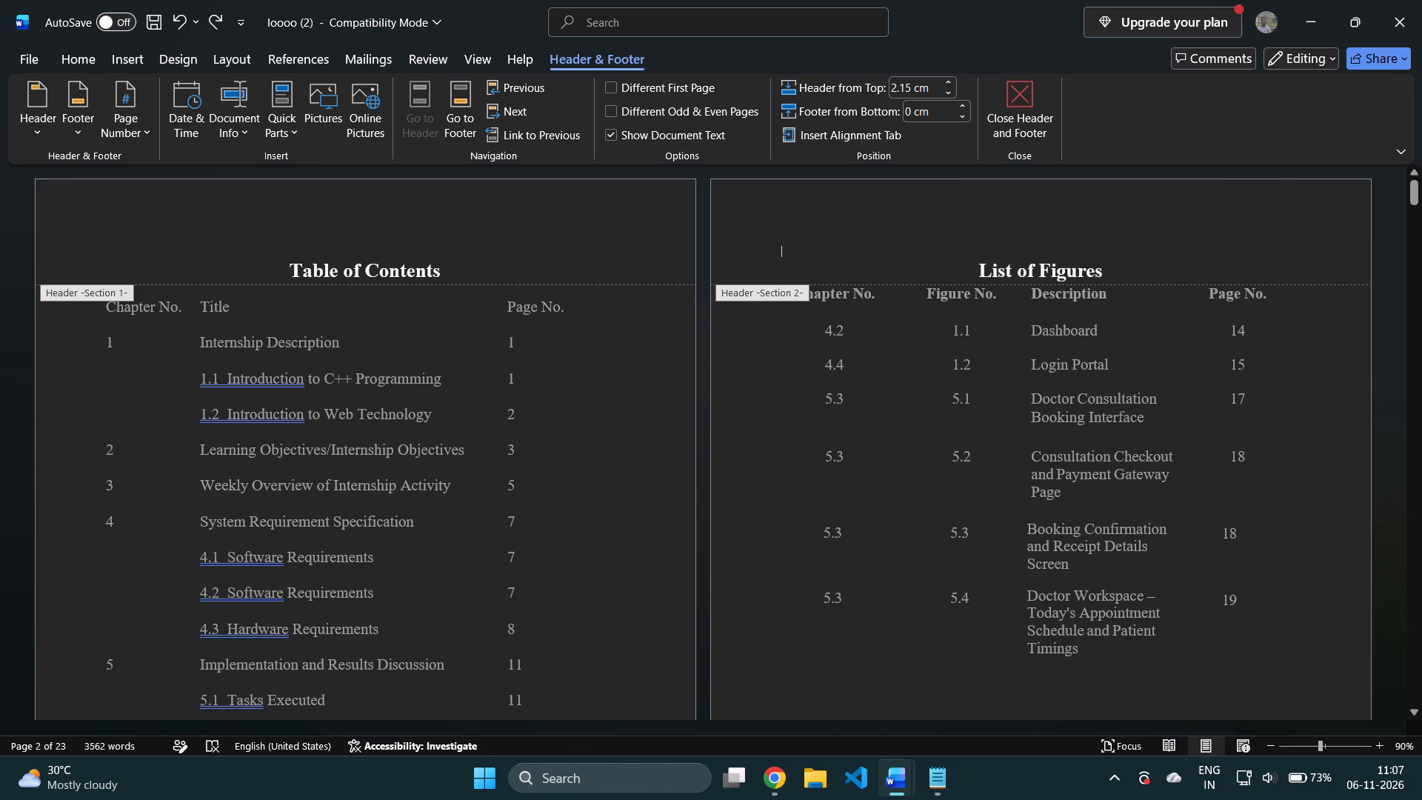
key(Return)
key(Return)
key(Right)
key(Right)
key(Right)
key(Right)
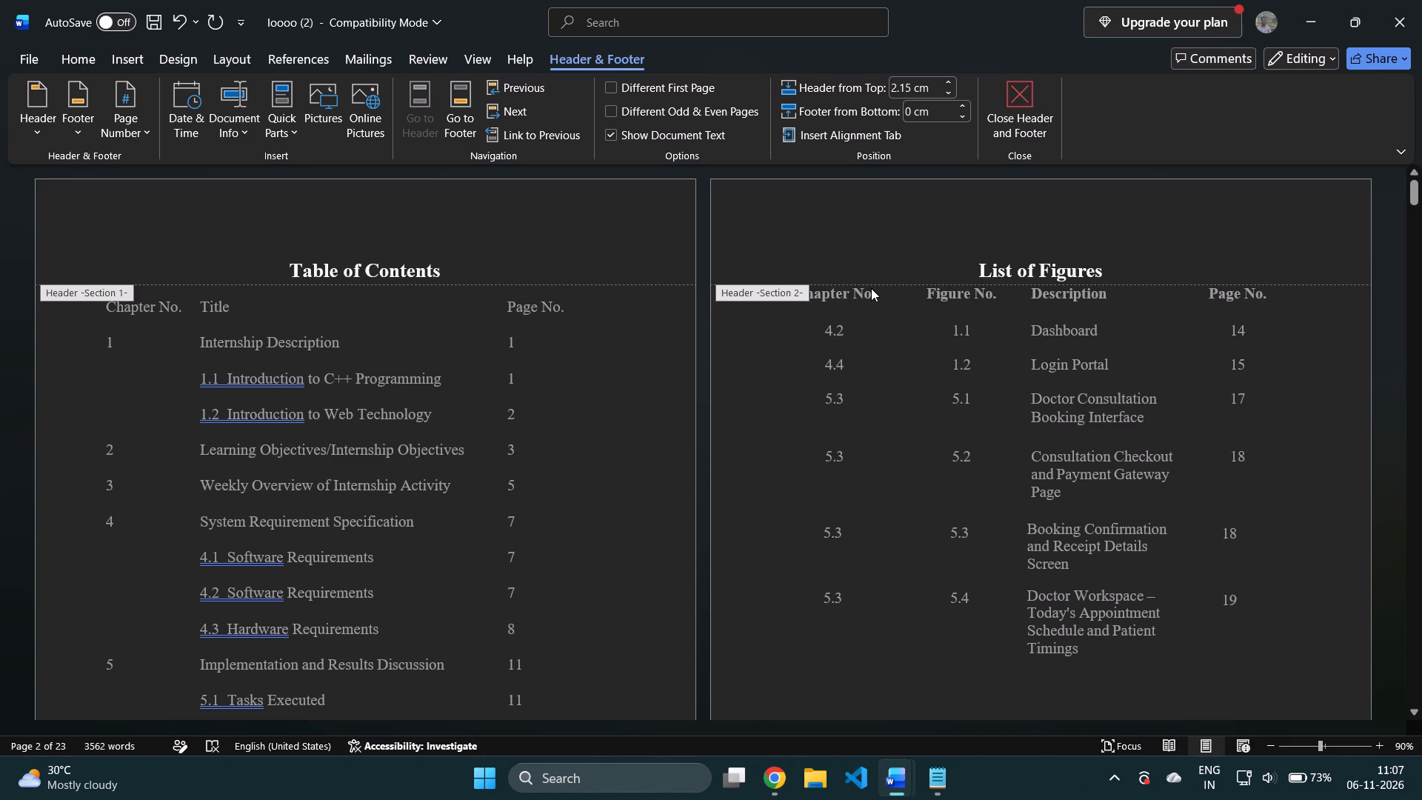
click(755, 339)
double_click(761, 337)
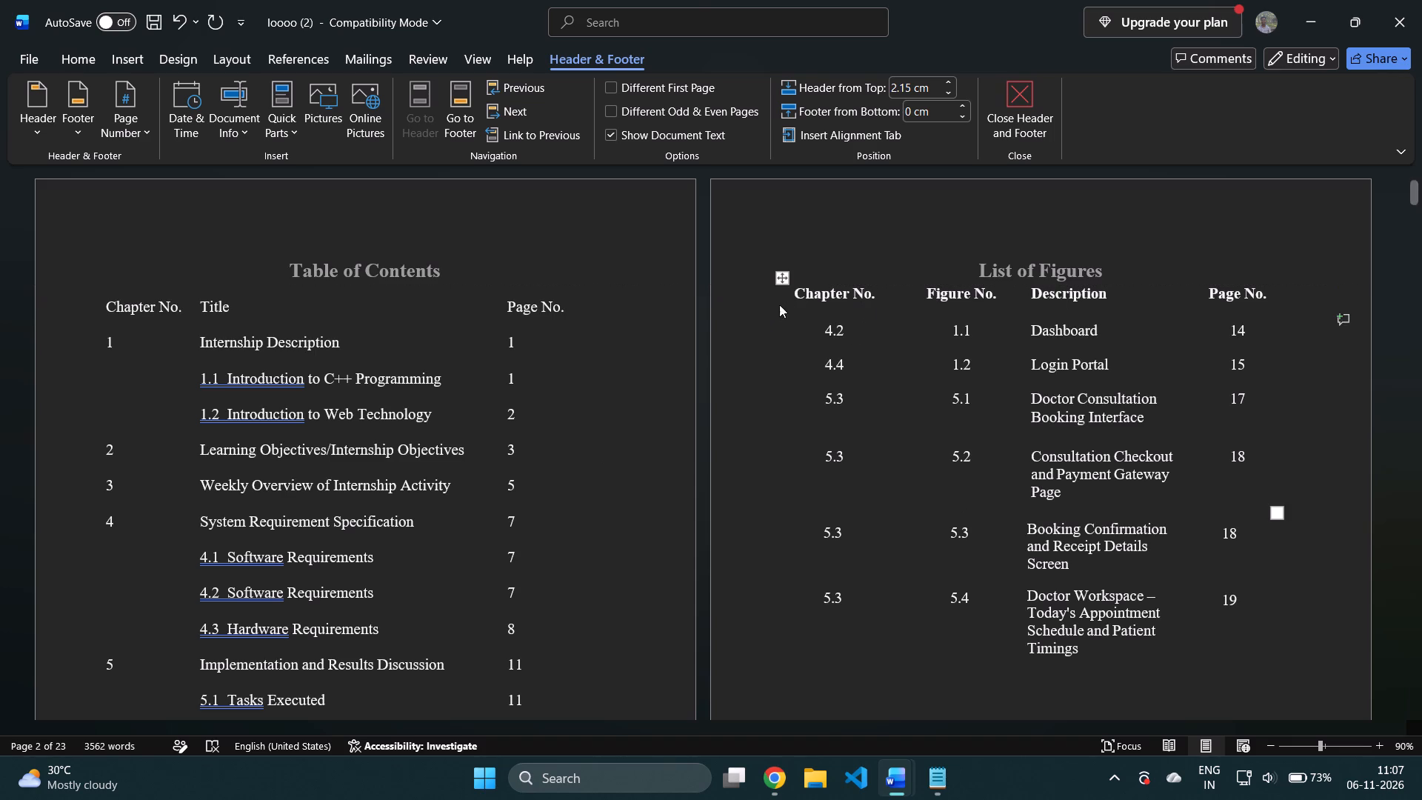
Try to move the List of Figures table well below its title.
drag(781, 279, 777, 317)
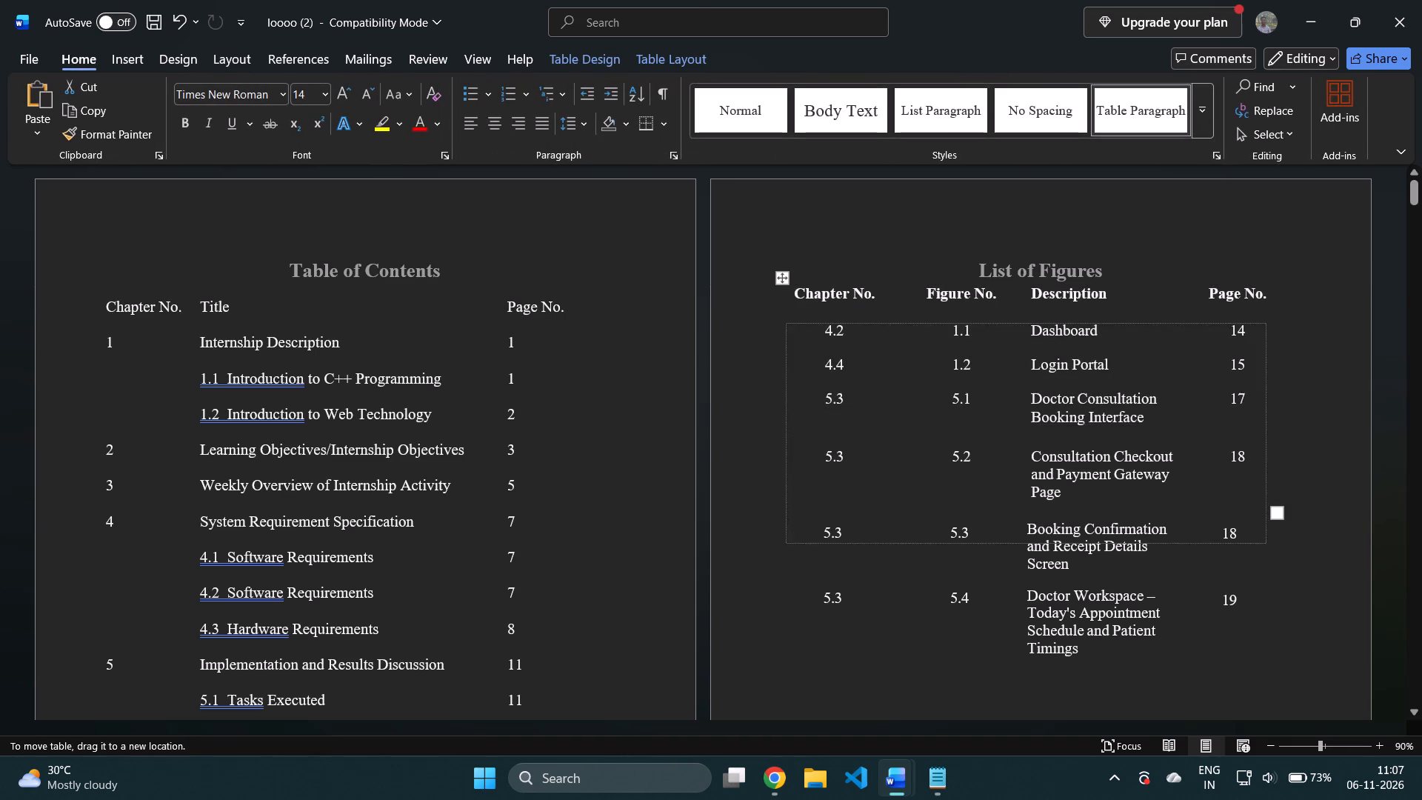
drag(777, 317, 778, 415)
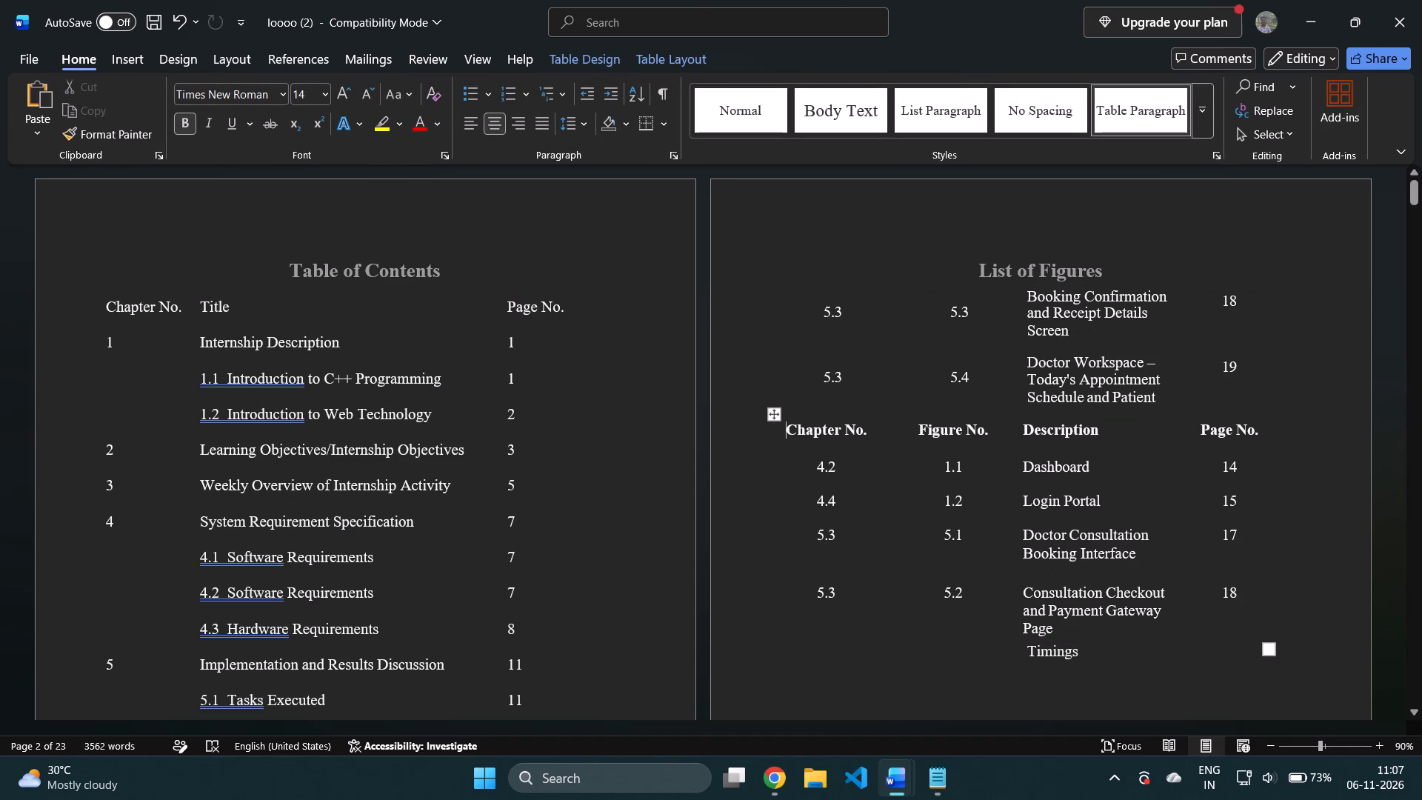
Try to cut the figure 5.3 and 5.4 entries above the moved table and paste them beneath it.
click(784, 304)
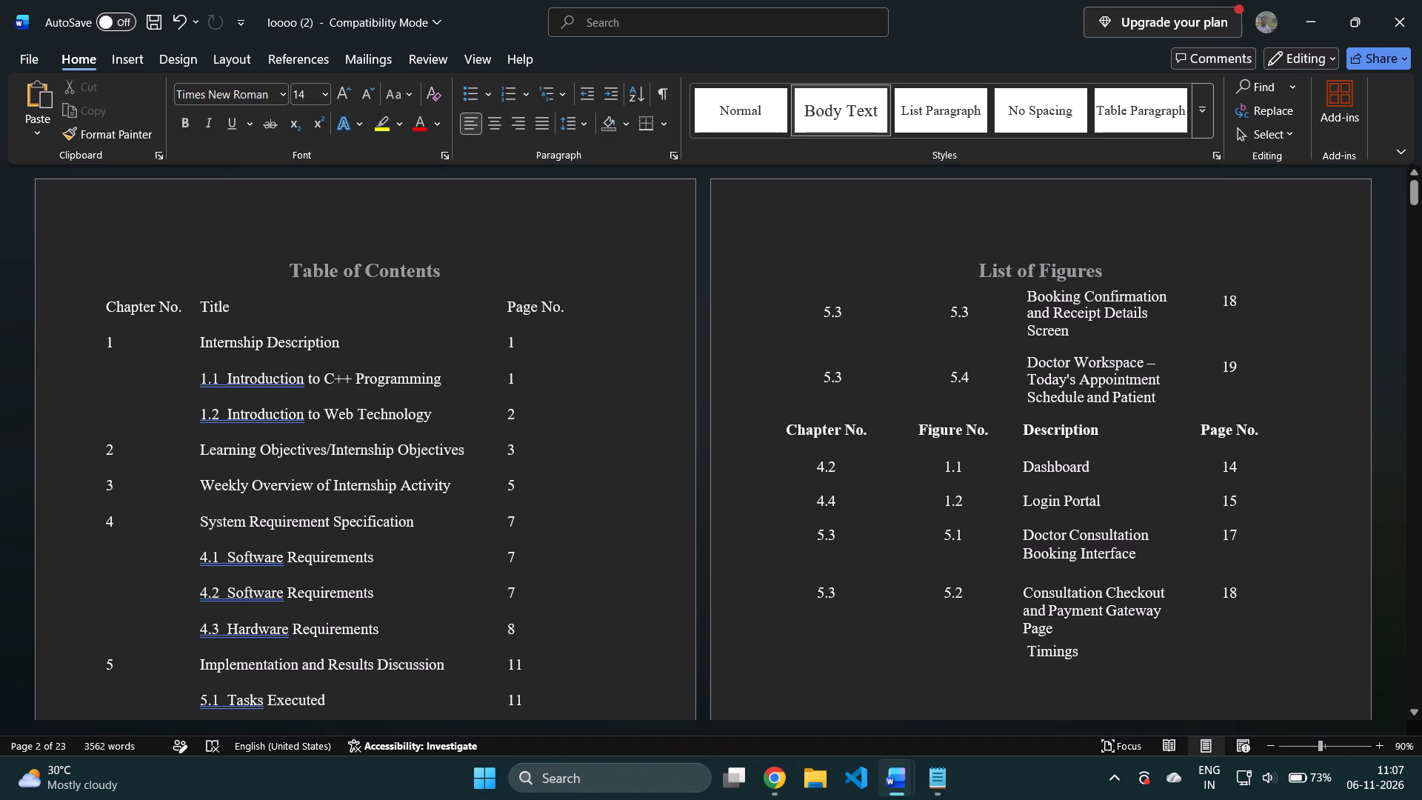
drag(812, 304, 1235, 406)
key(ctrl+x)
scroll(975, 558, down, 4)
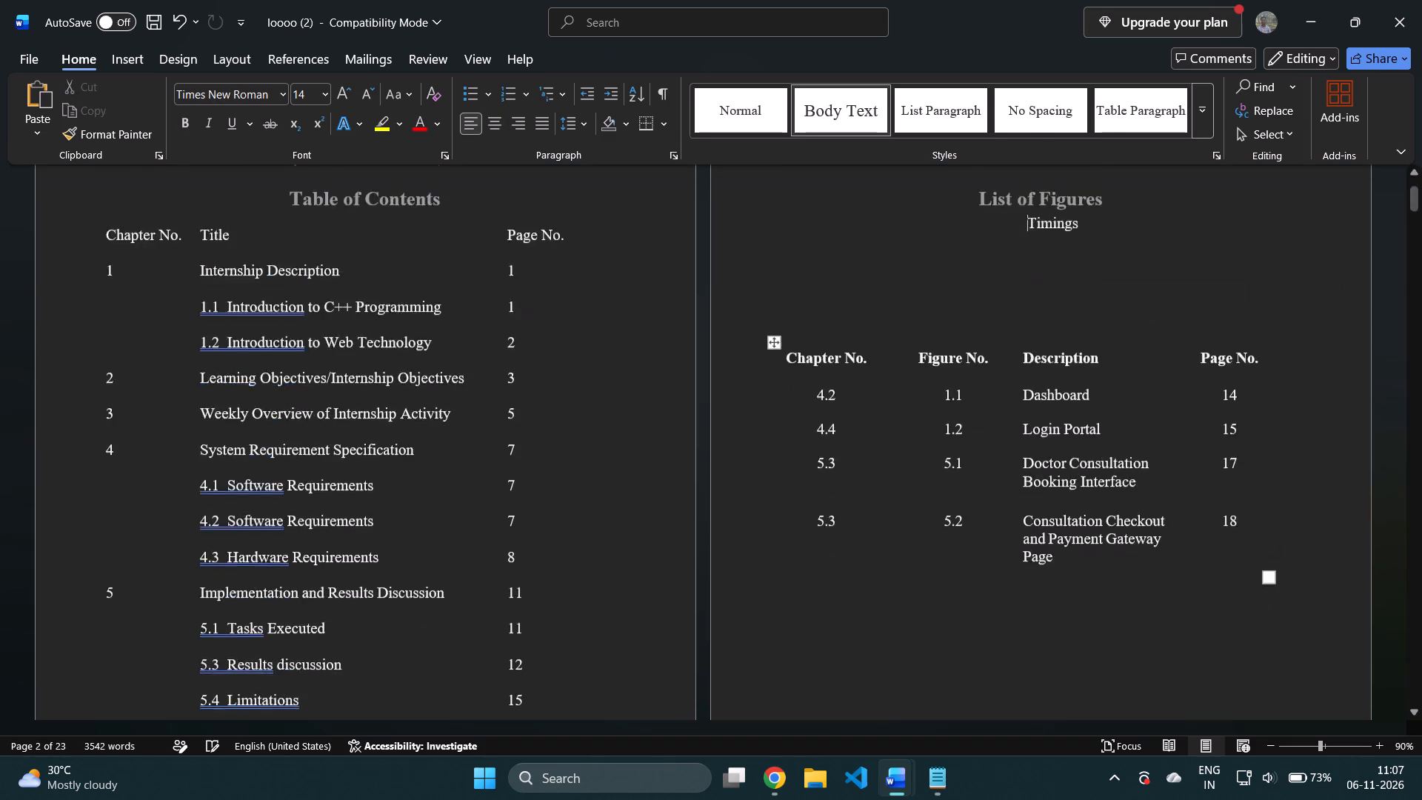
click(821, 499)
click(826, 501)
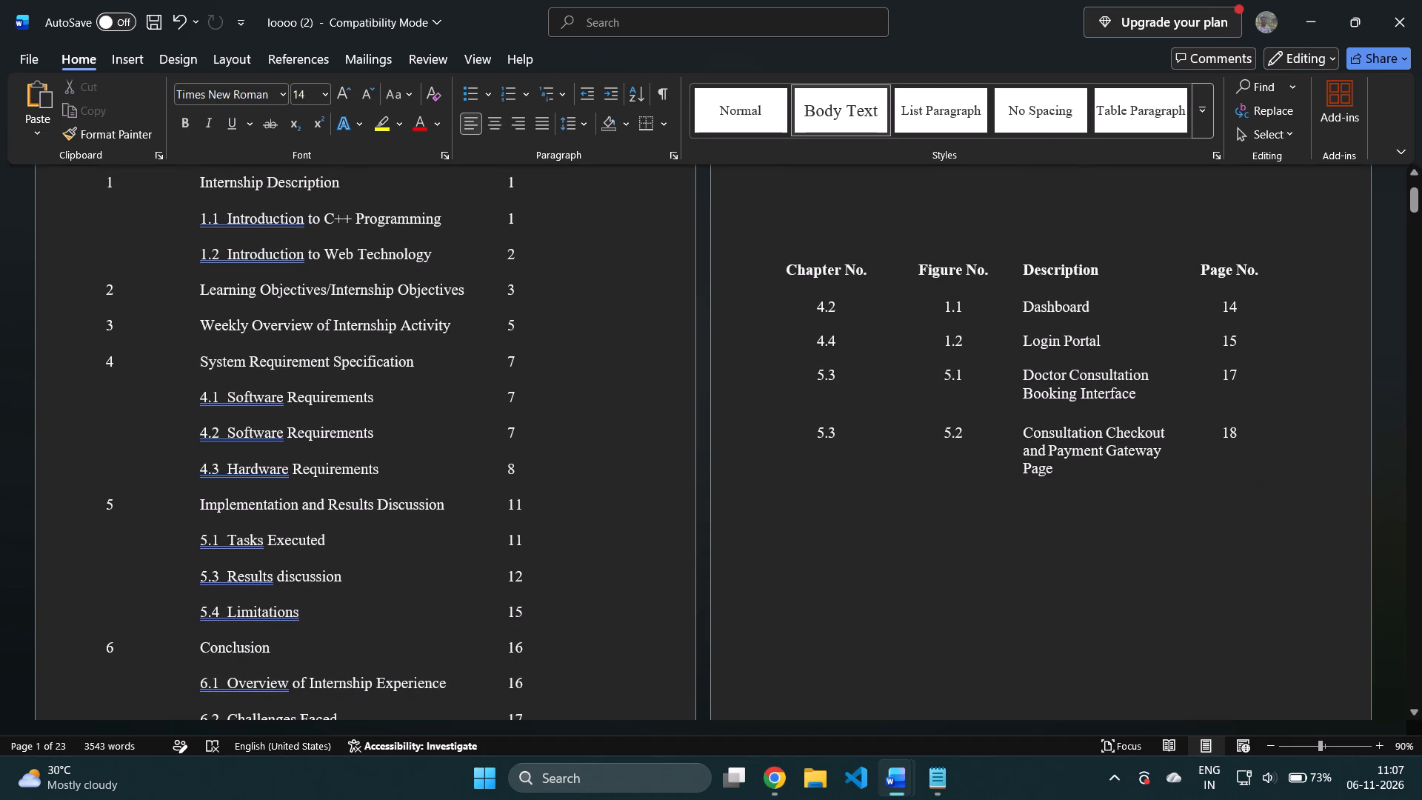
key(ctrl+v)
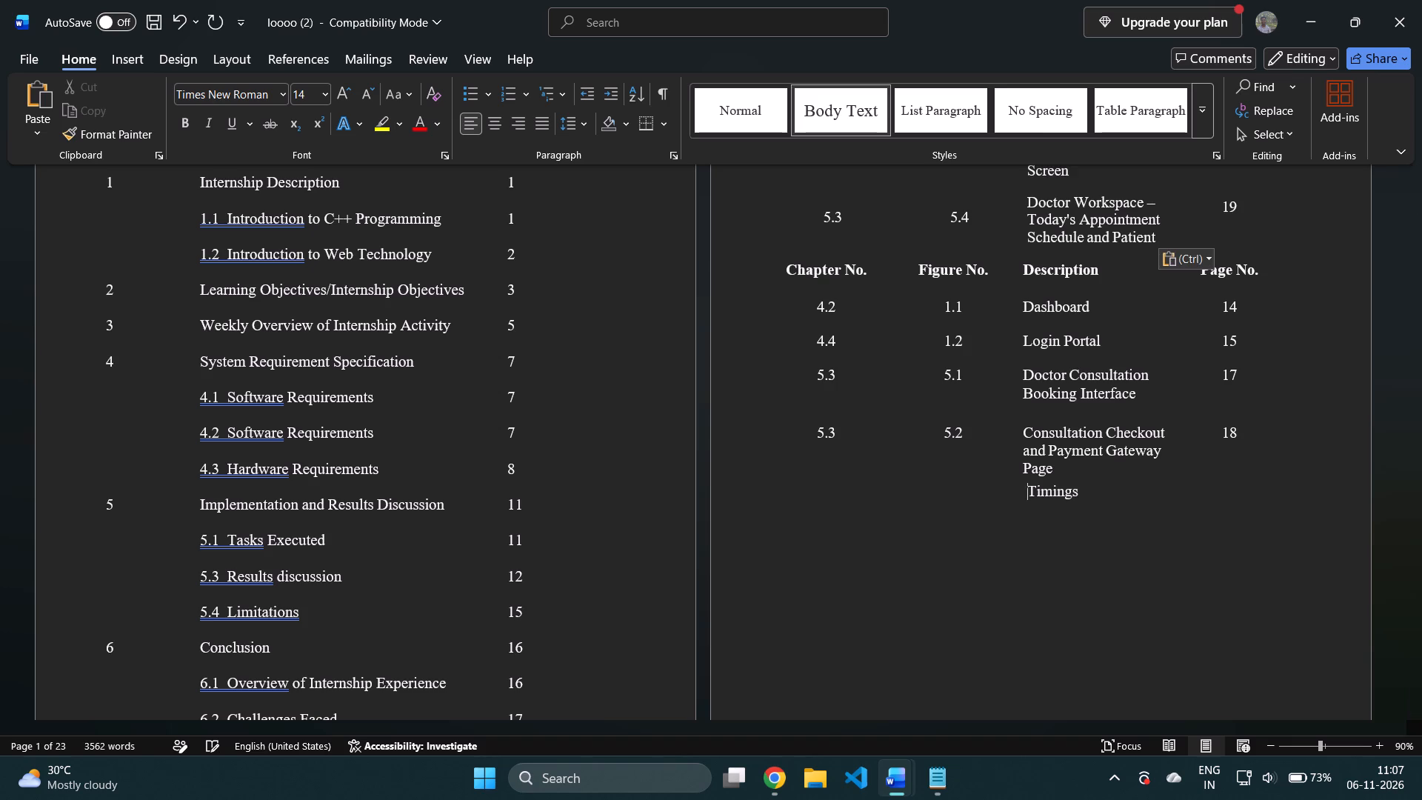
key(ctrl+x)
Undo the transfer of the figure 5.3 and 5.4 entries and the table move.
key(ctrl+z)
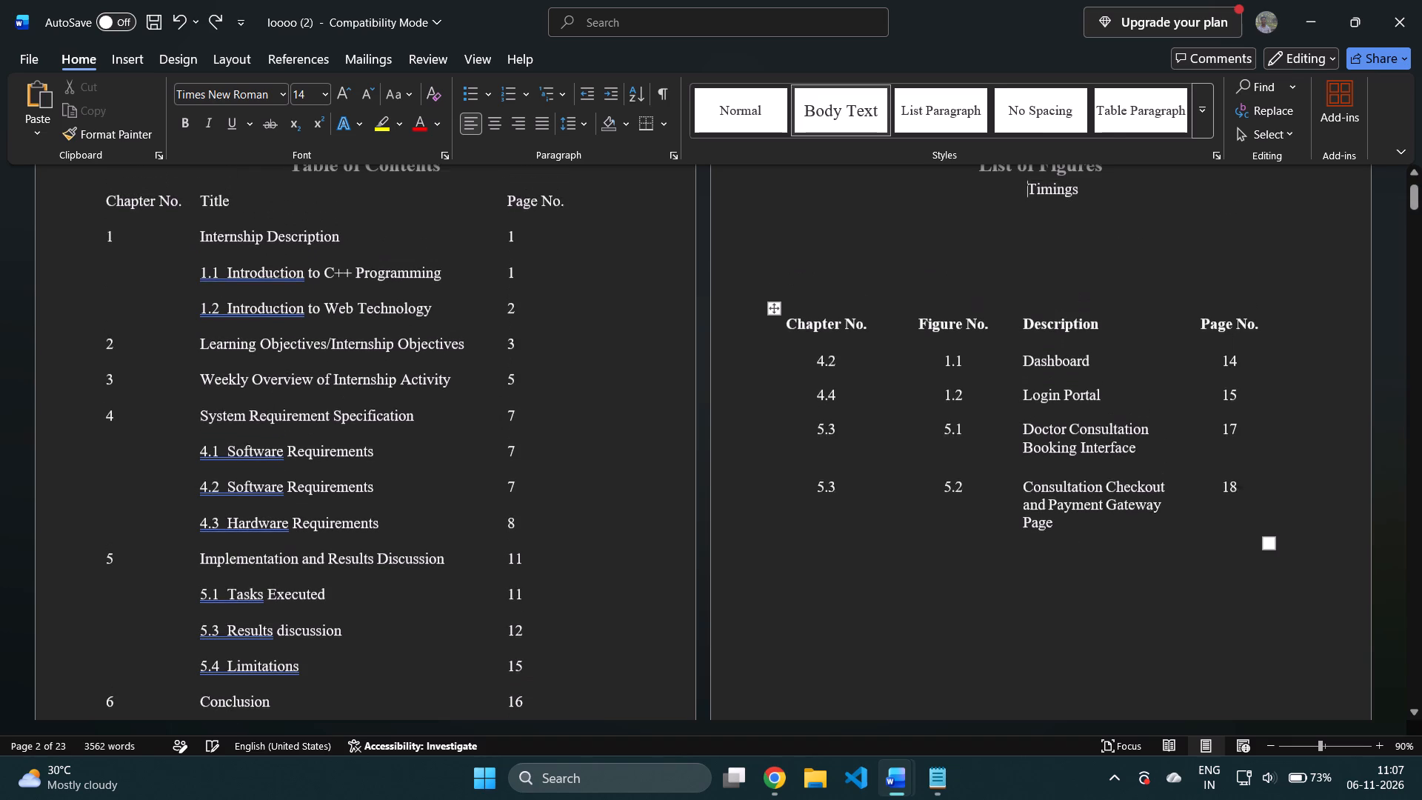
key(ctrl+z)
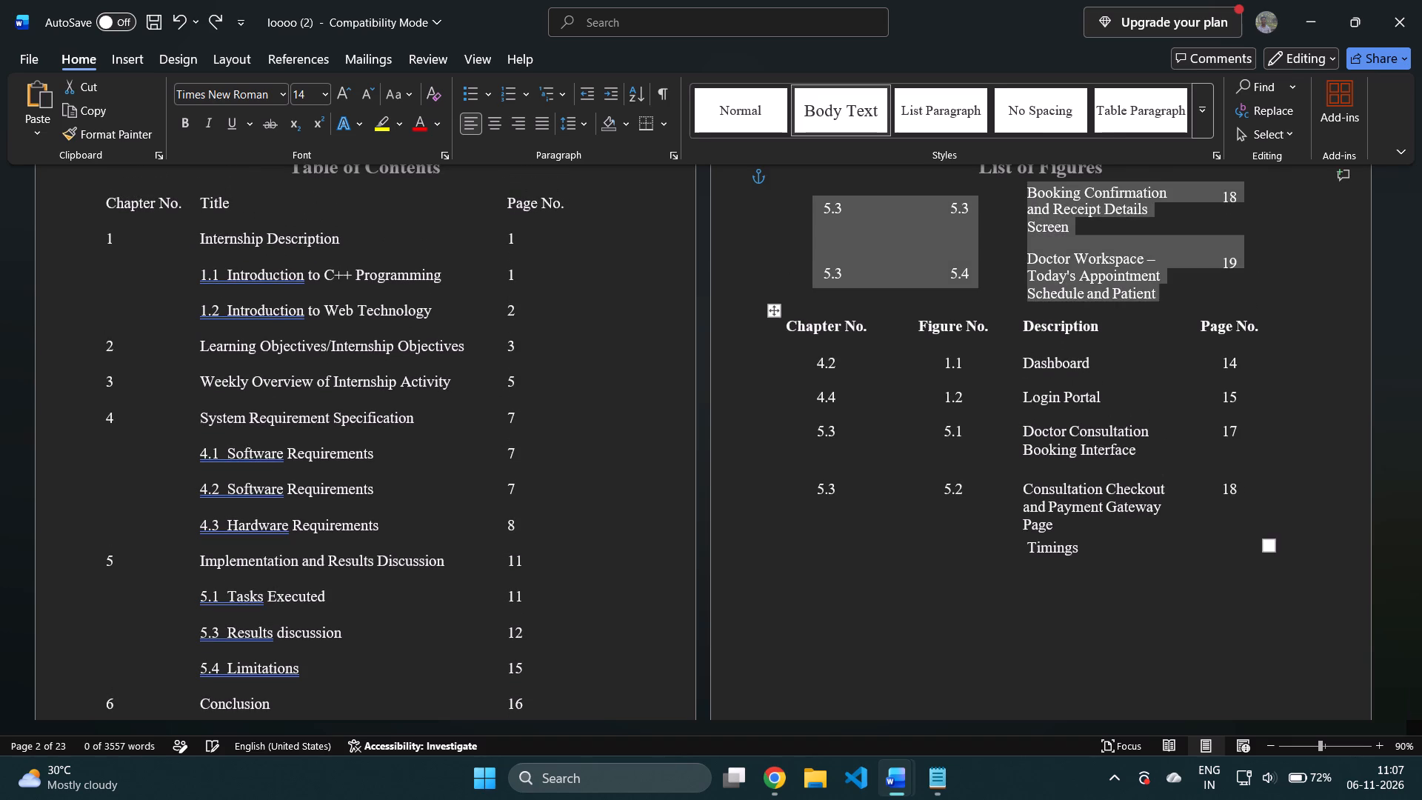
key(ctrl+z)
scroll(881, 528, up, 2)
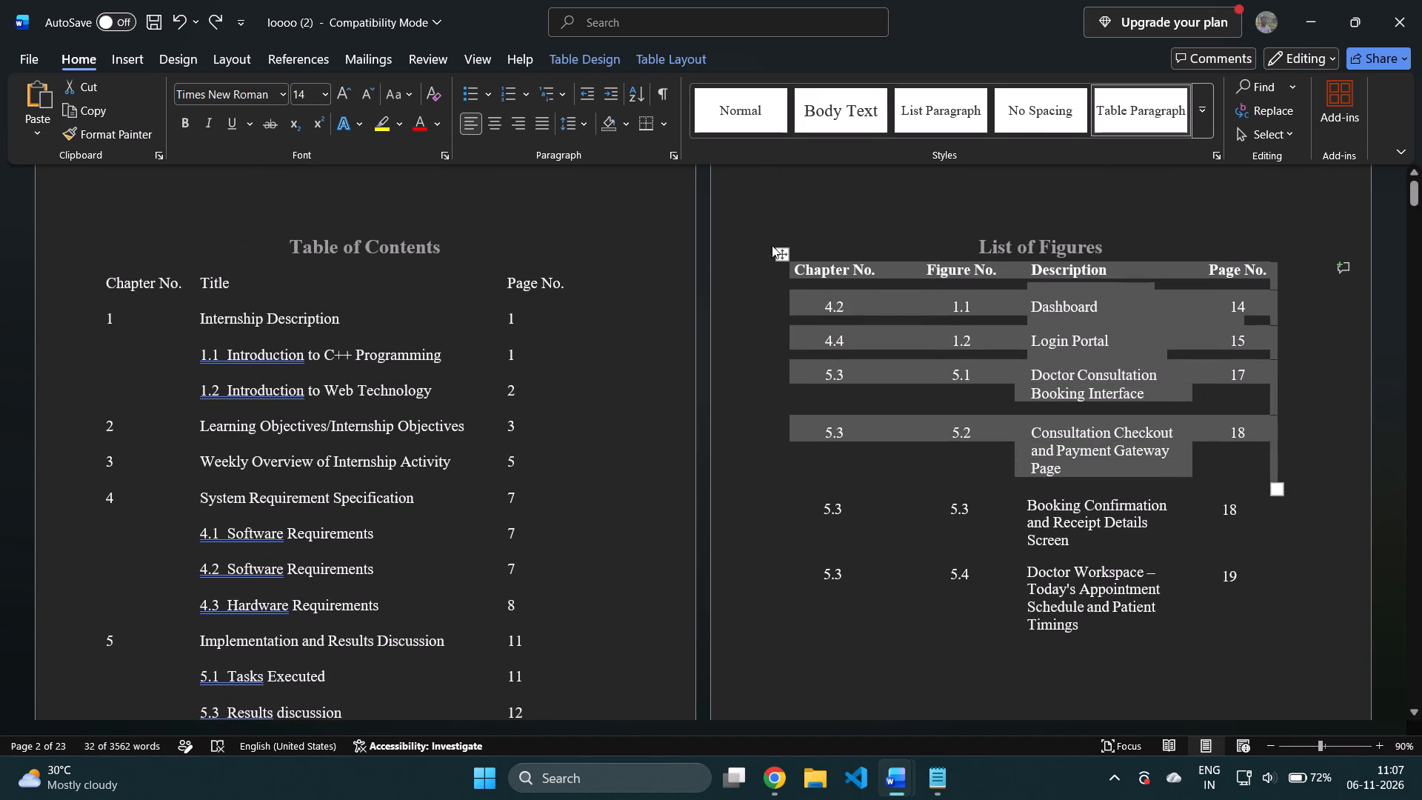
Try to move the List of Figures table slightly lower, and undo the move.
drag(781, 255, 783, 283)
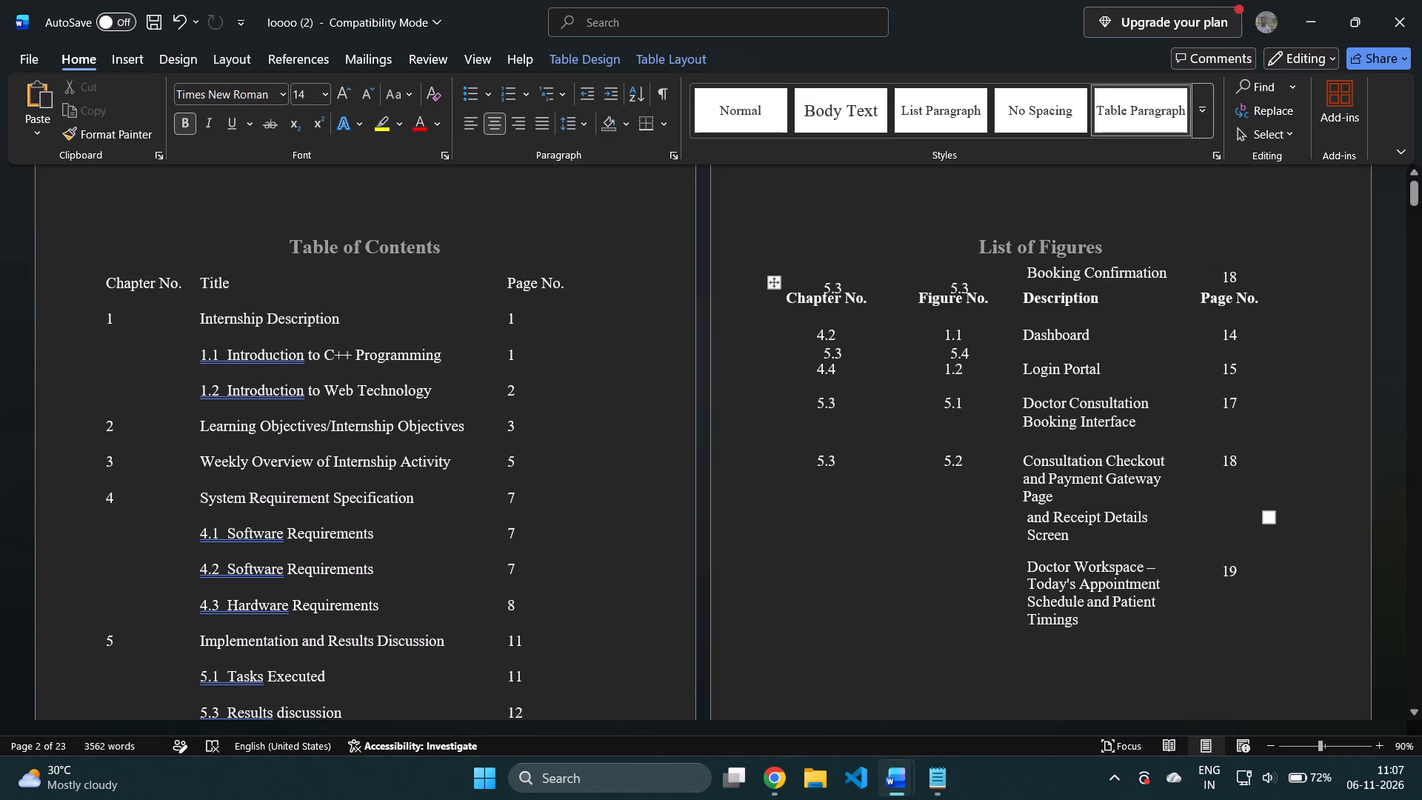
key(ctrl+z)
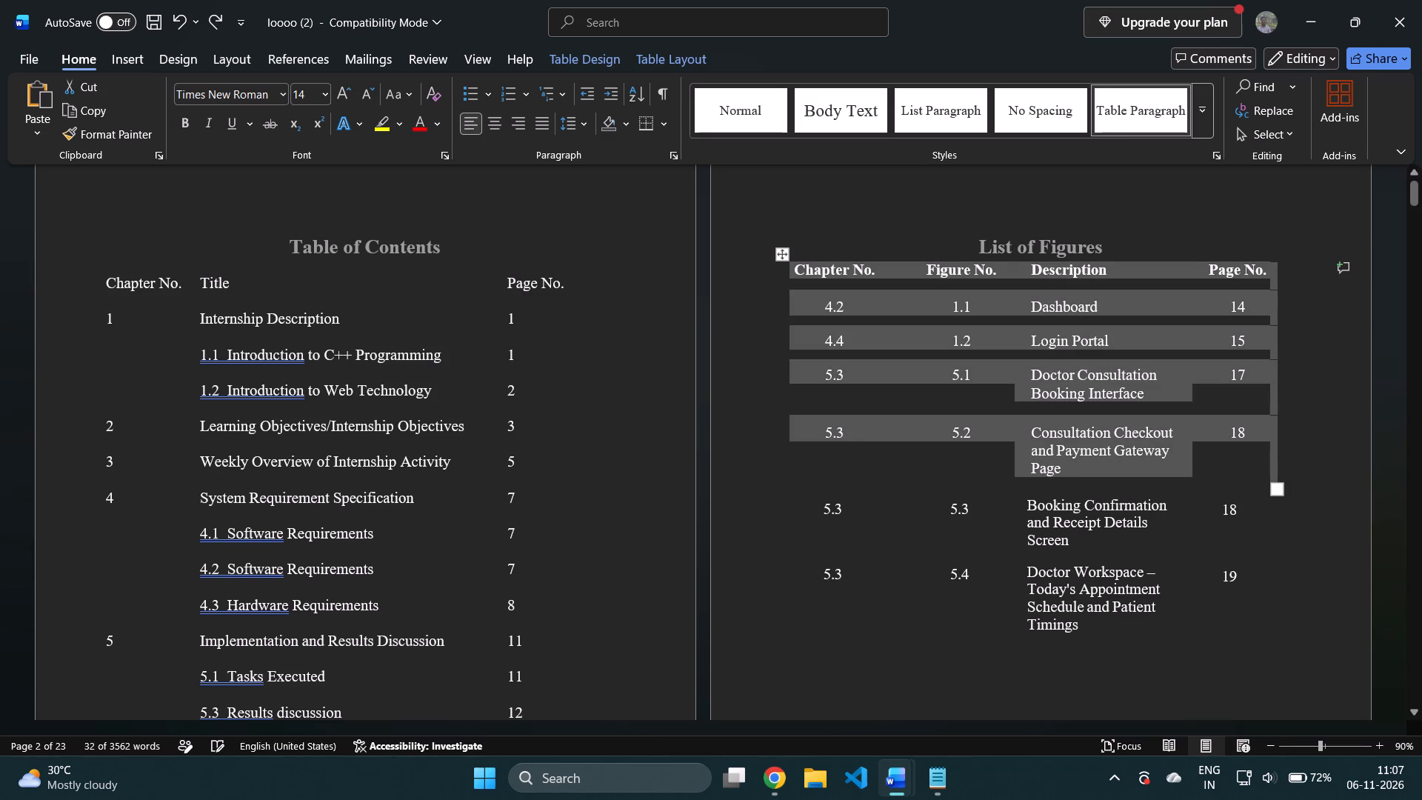
Cut the complete figure 5.3 and 5.4 entries, through the word Timings, from below the List of Figures table.
click(792, 628)
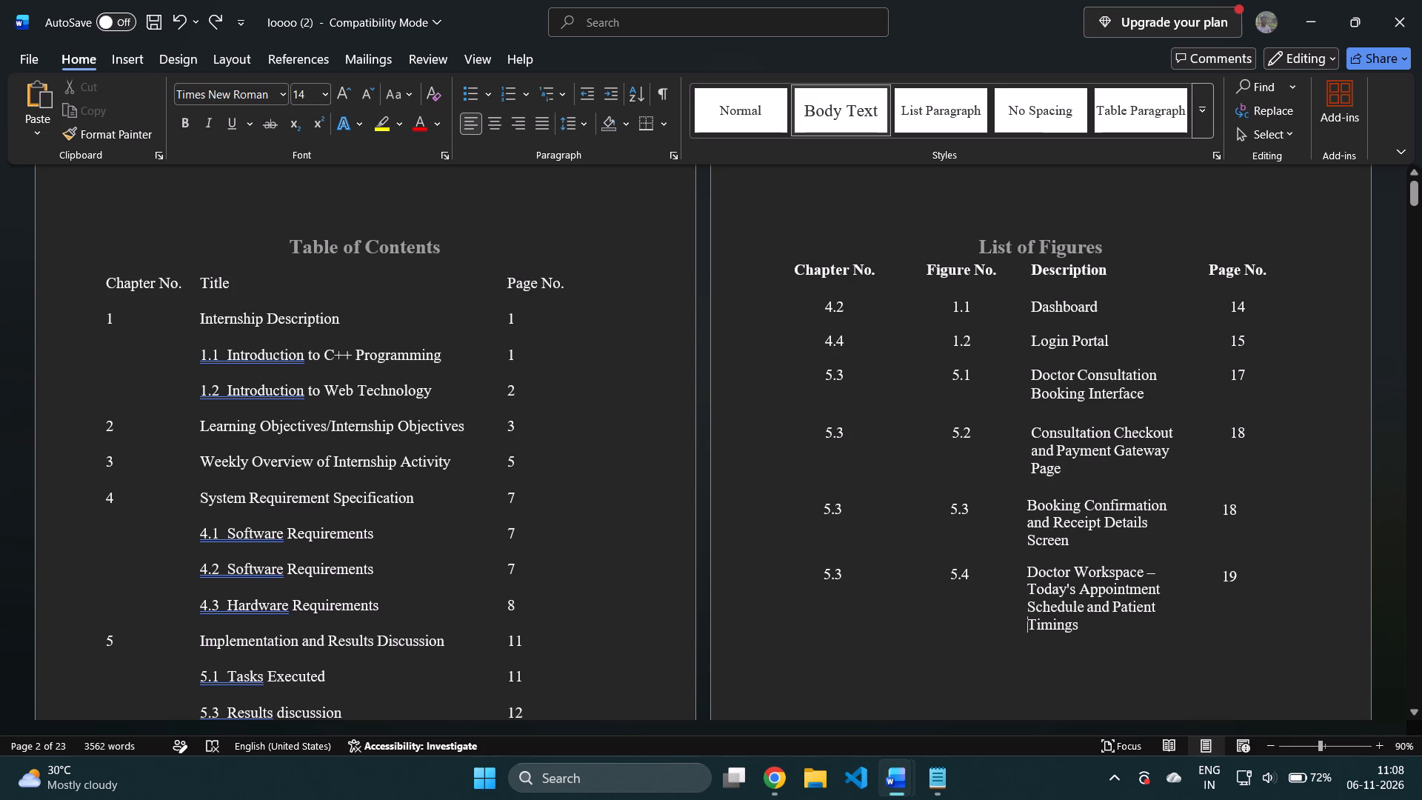
drag(806, 504, 1074, 633)
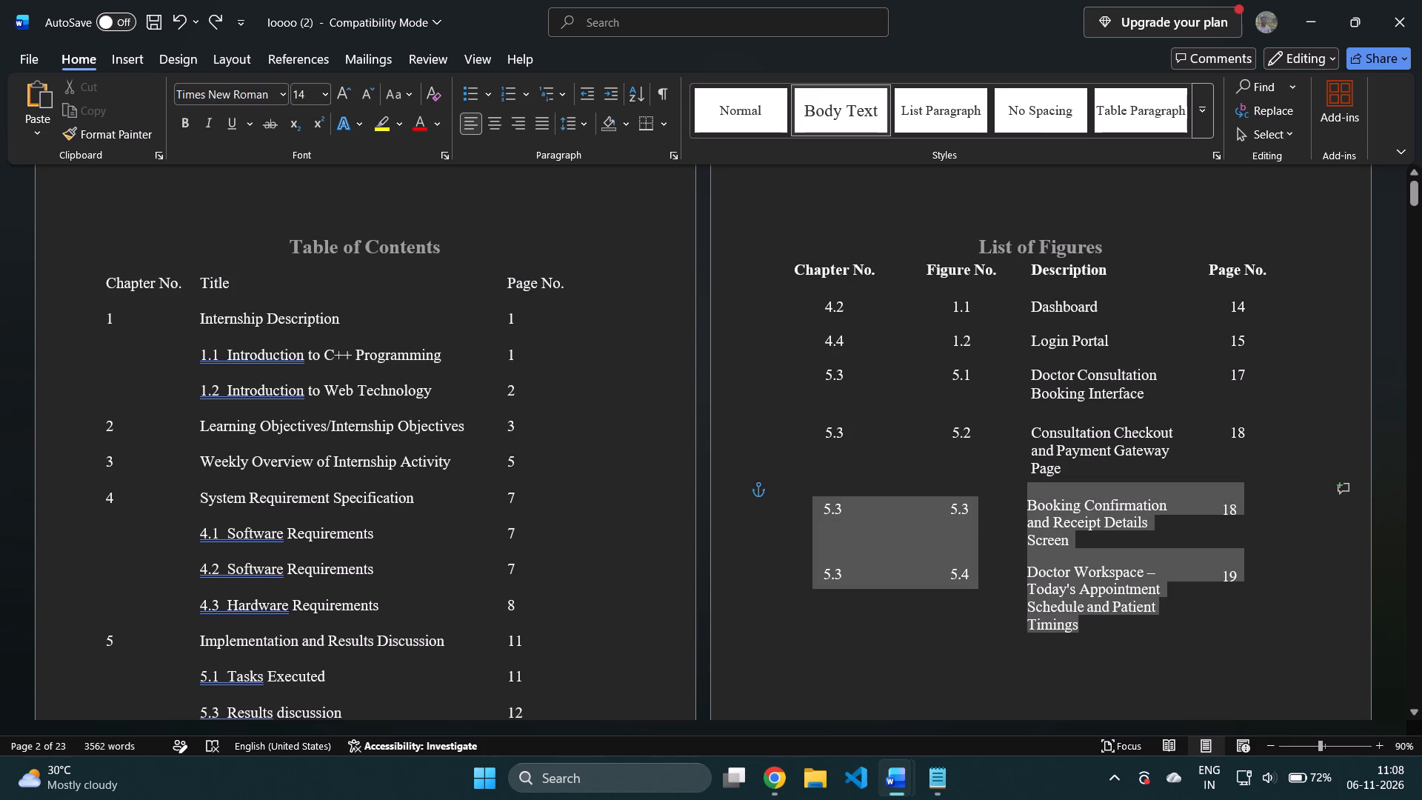
drag(1074, 633, 1166, 646)
drag(760, 487, 758, 511)
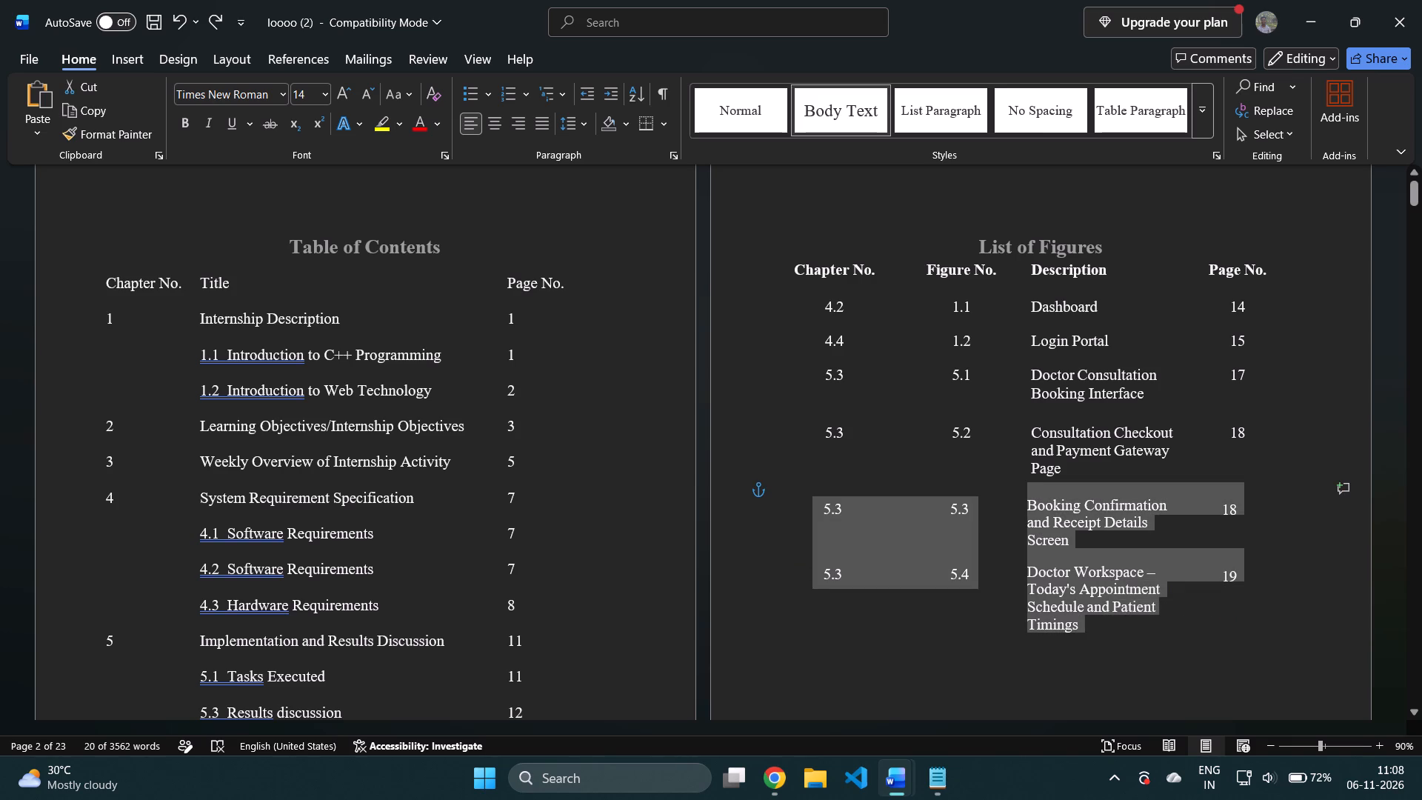
drag(758, 511, 762, 590)
key(ctrl+x)
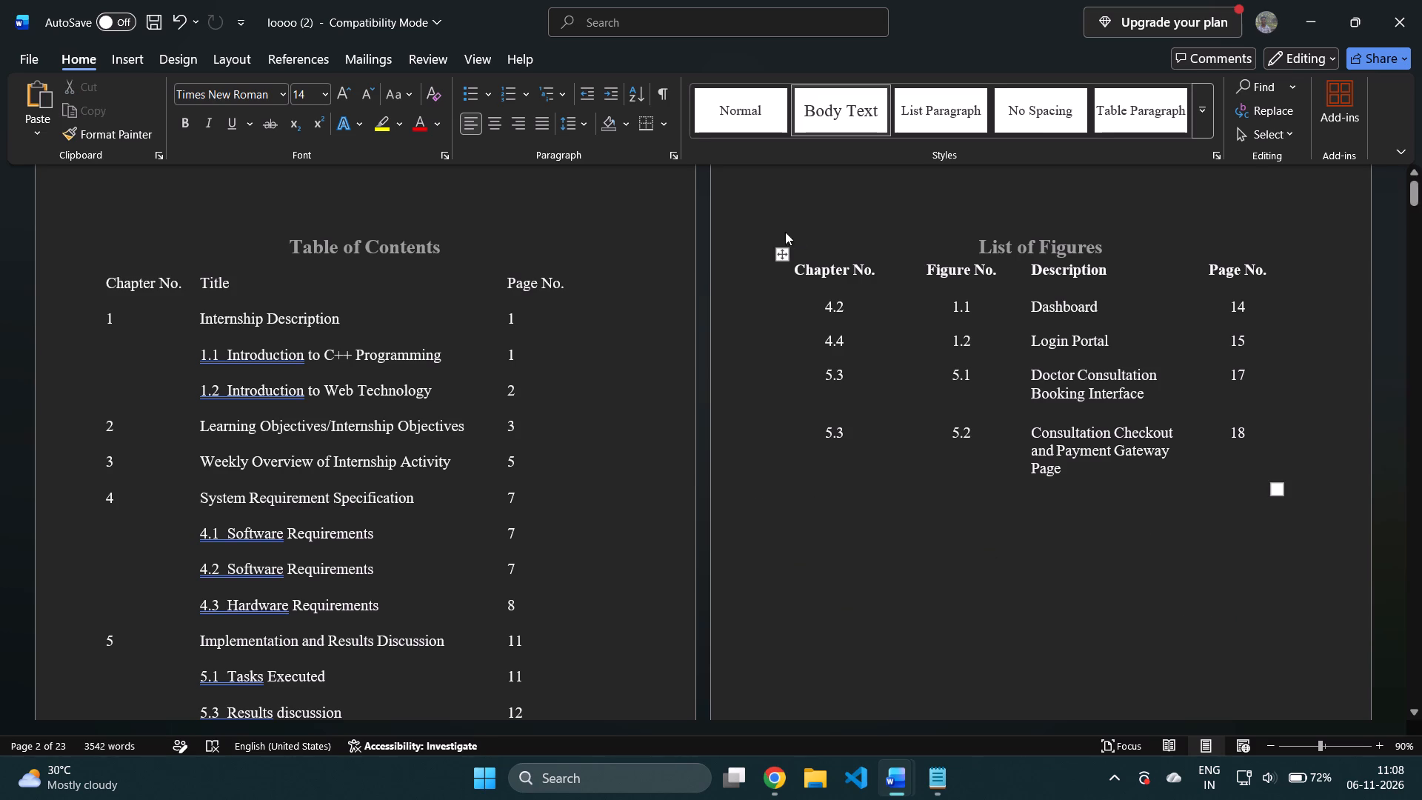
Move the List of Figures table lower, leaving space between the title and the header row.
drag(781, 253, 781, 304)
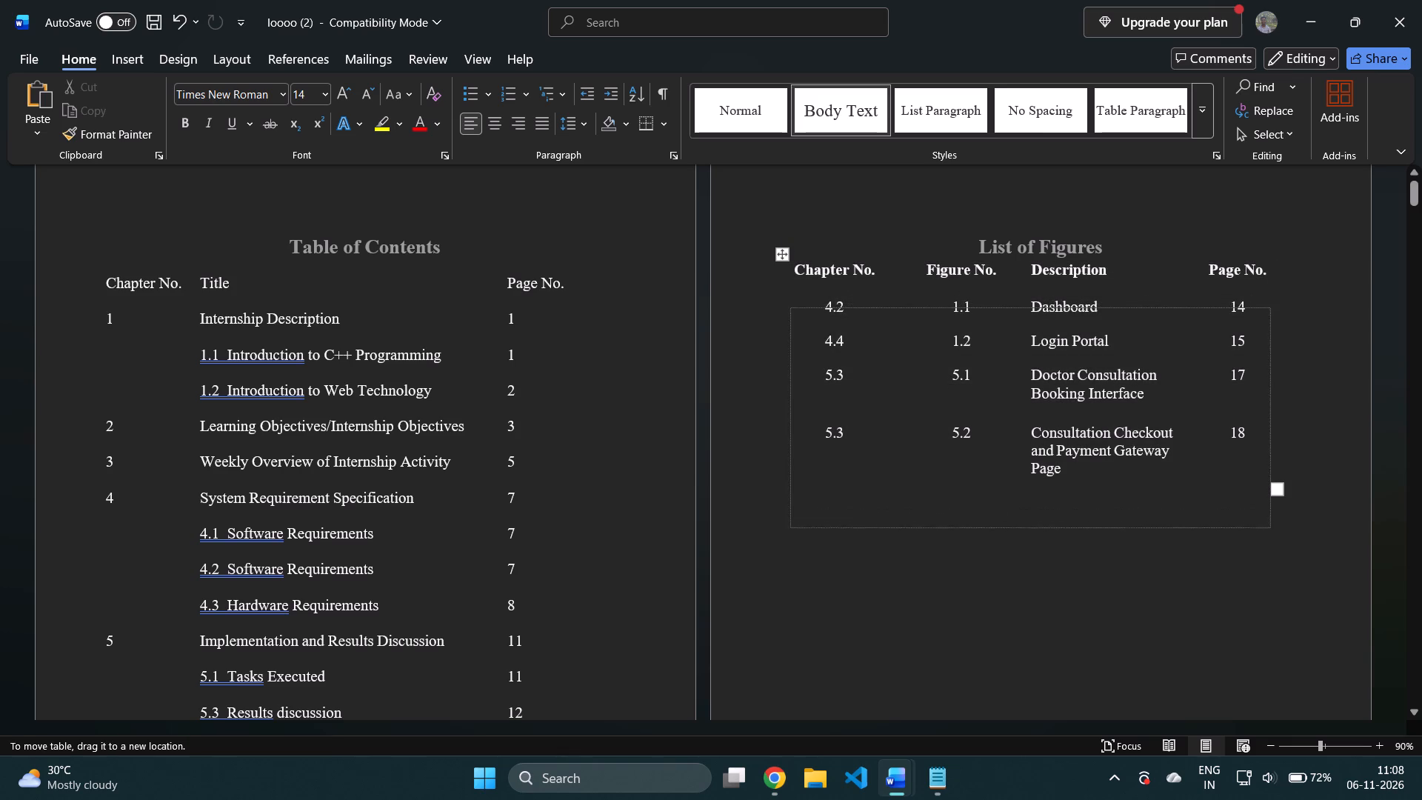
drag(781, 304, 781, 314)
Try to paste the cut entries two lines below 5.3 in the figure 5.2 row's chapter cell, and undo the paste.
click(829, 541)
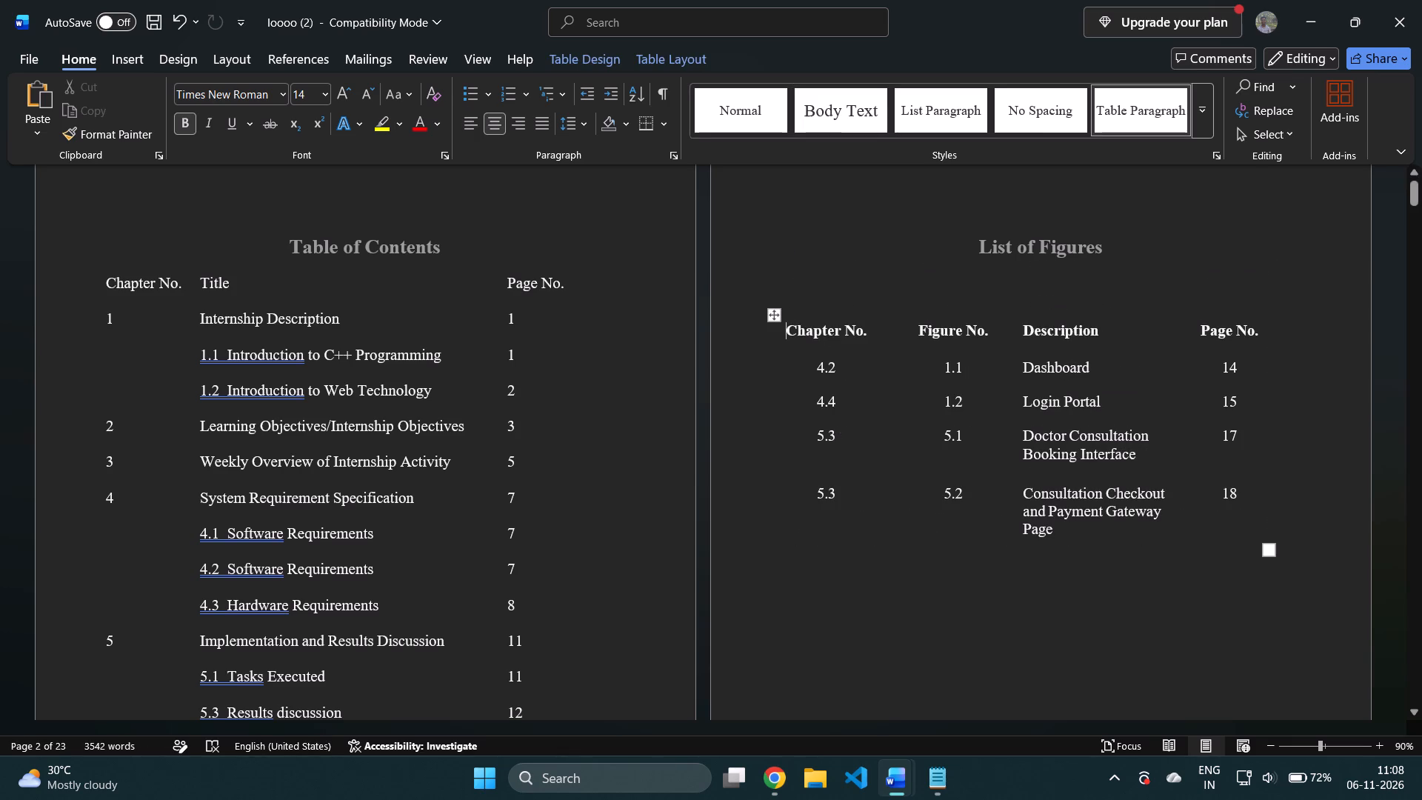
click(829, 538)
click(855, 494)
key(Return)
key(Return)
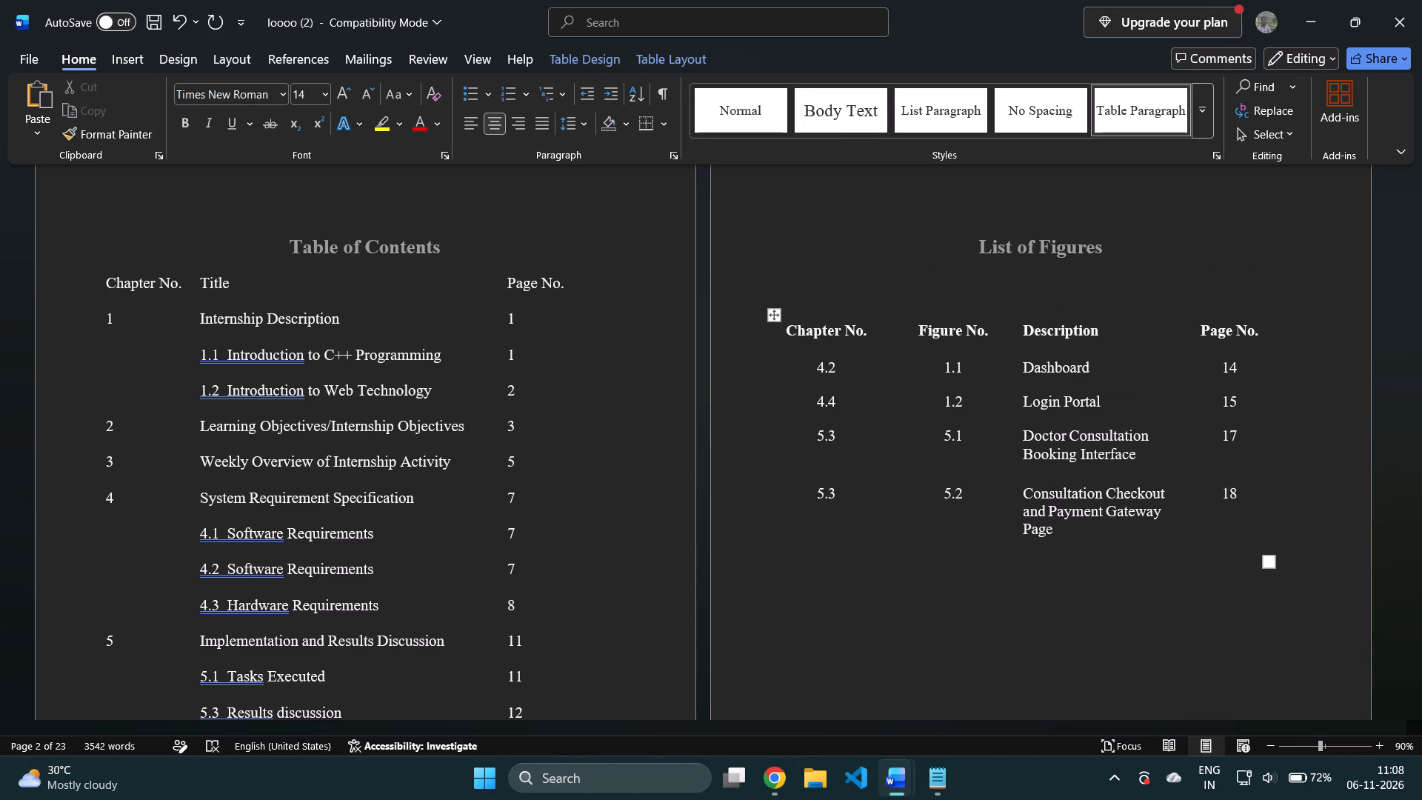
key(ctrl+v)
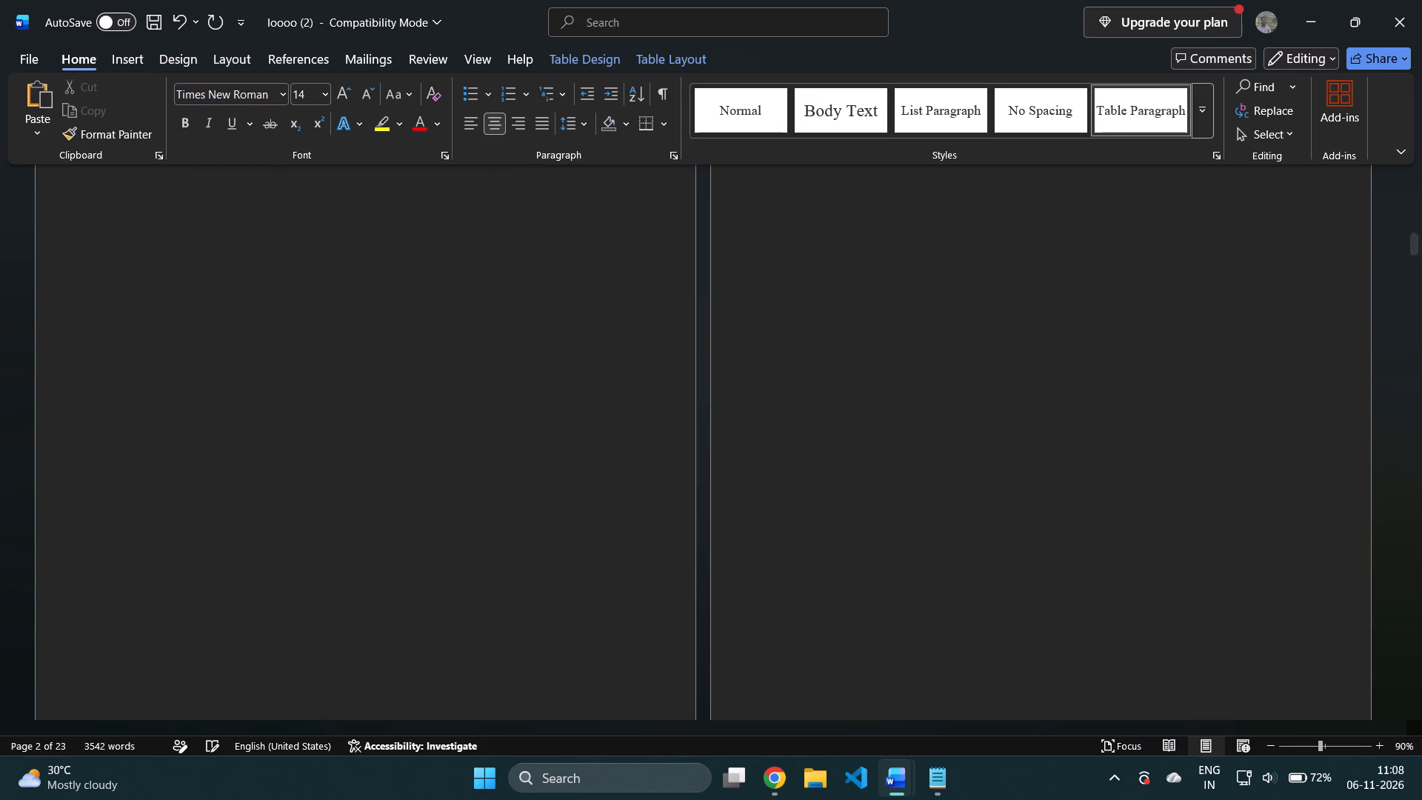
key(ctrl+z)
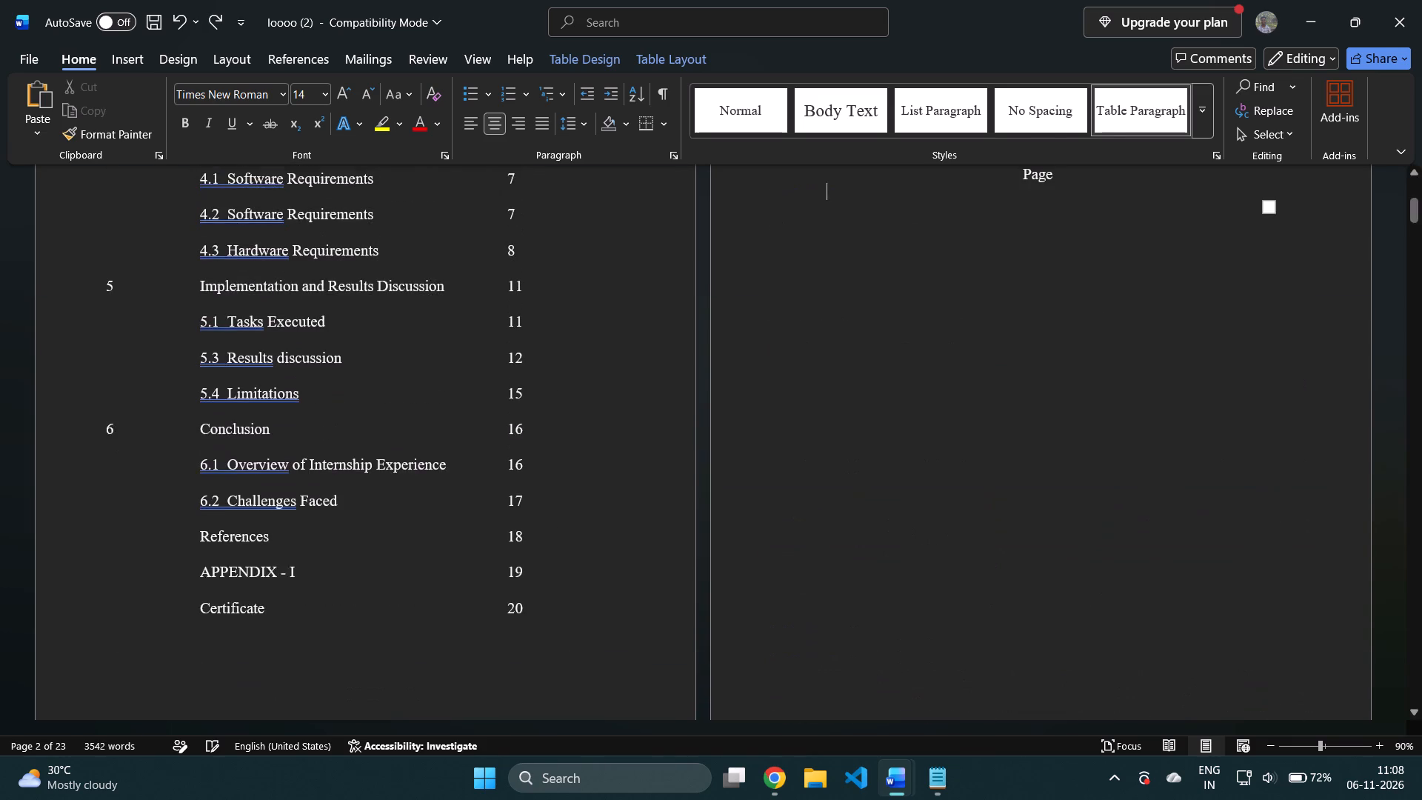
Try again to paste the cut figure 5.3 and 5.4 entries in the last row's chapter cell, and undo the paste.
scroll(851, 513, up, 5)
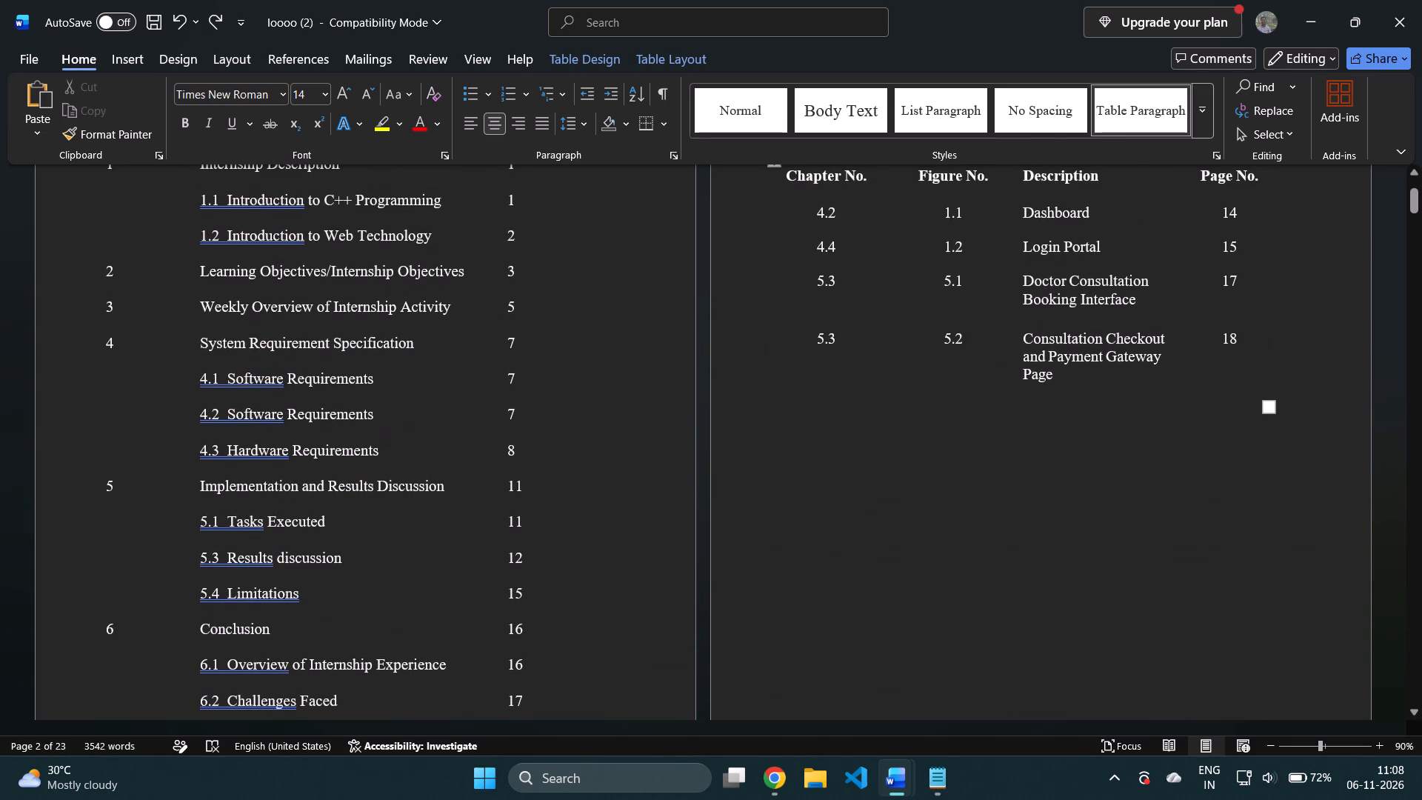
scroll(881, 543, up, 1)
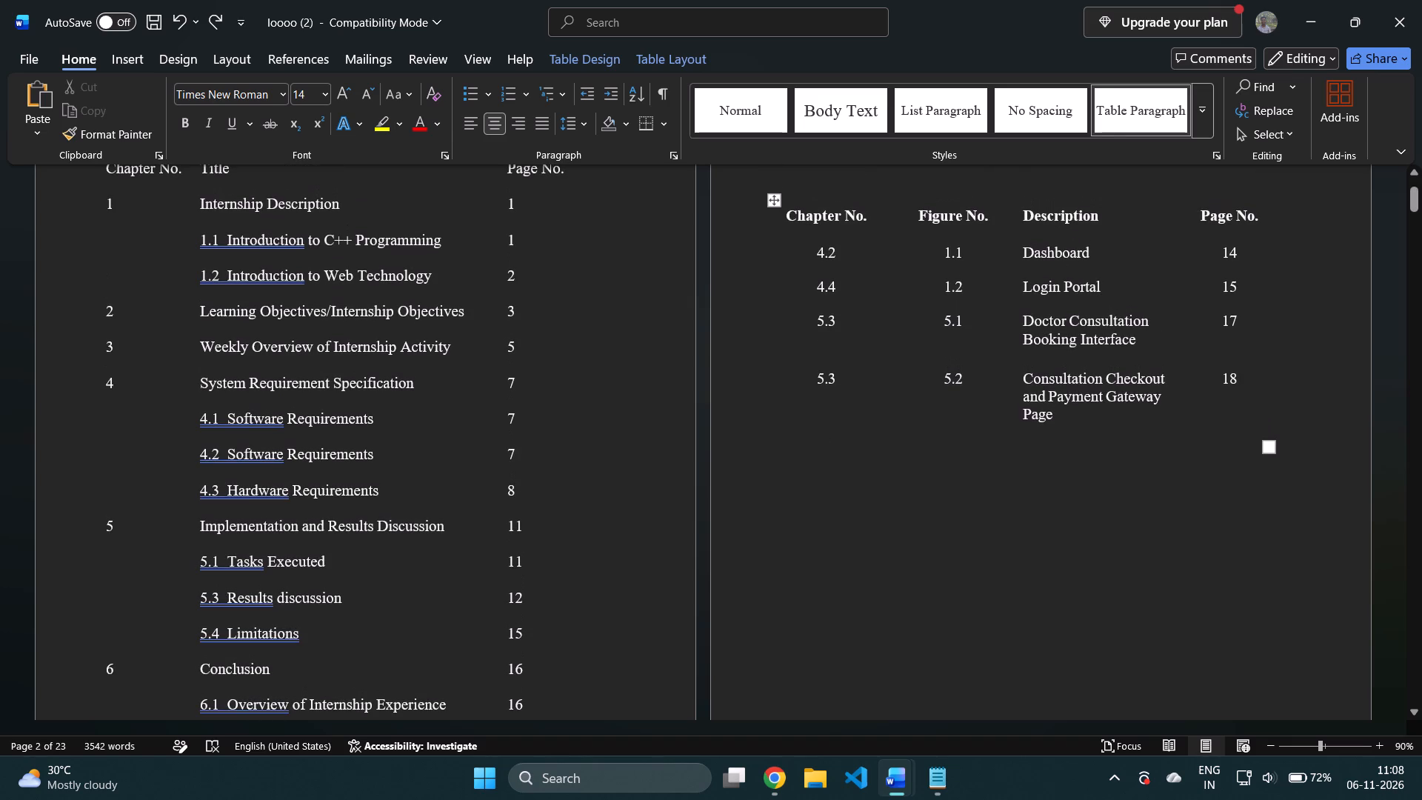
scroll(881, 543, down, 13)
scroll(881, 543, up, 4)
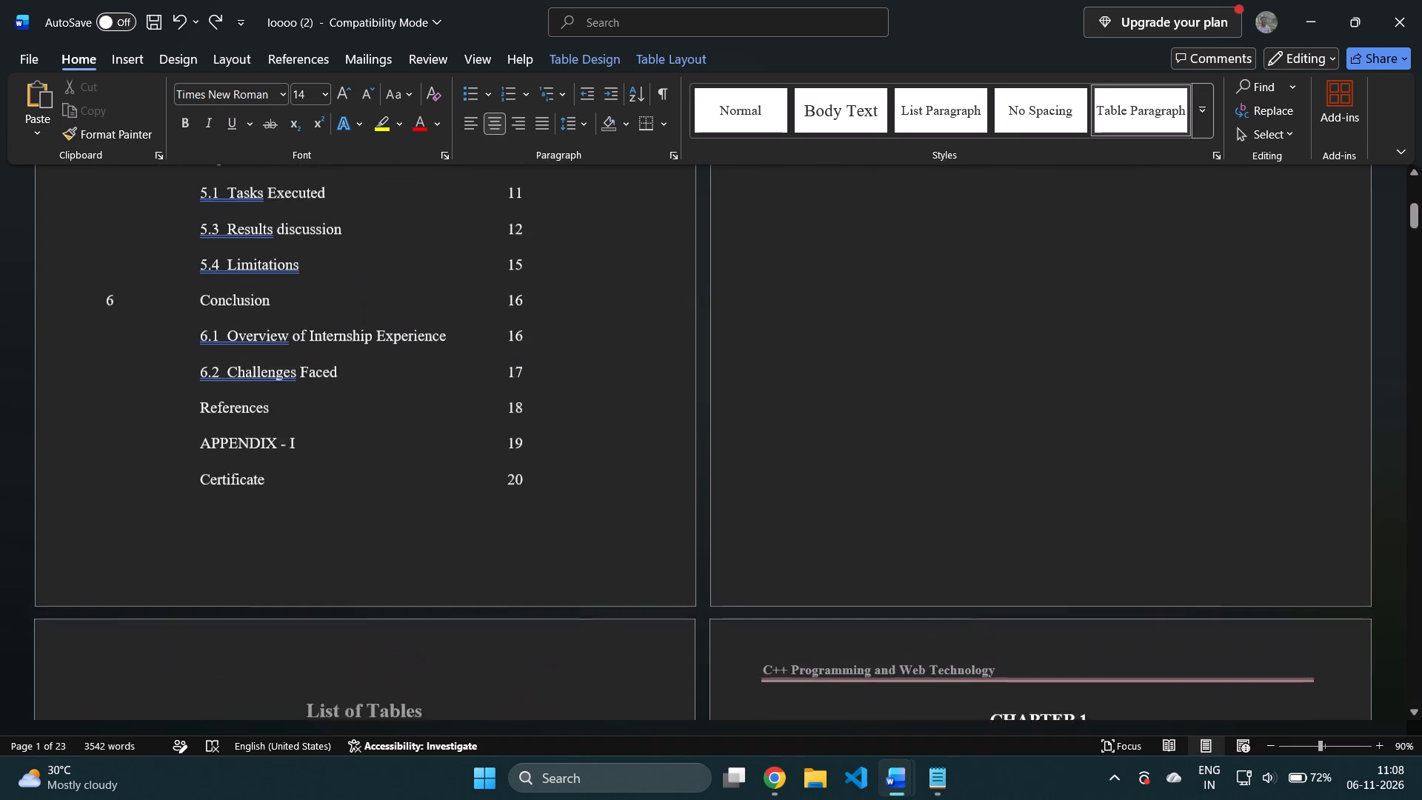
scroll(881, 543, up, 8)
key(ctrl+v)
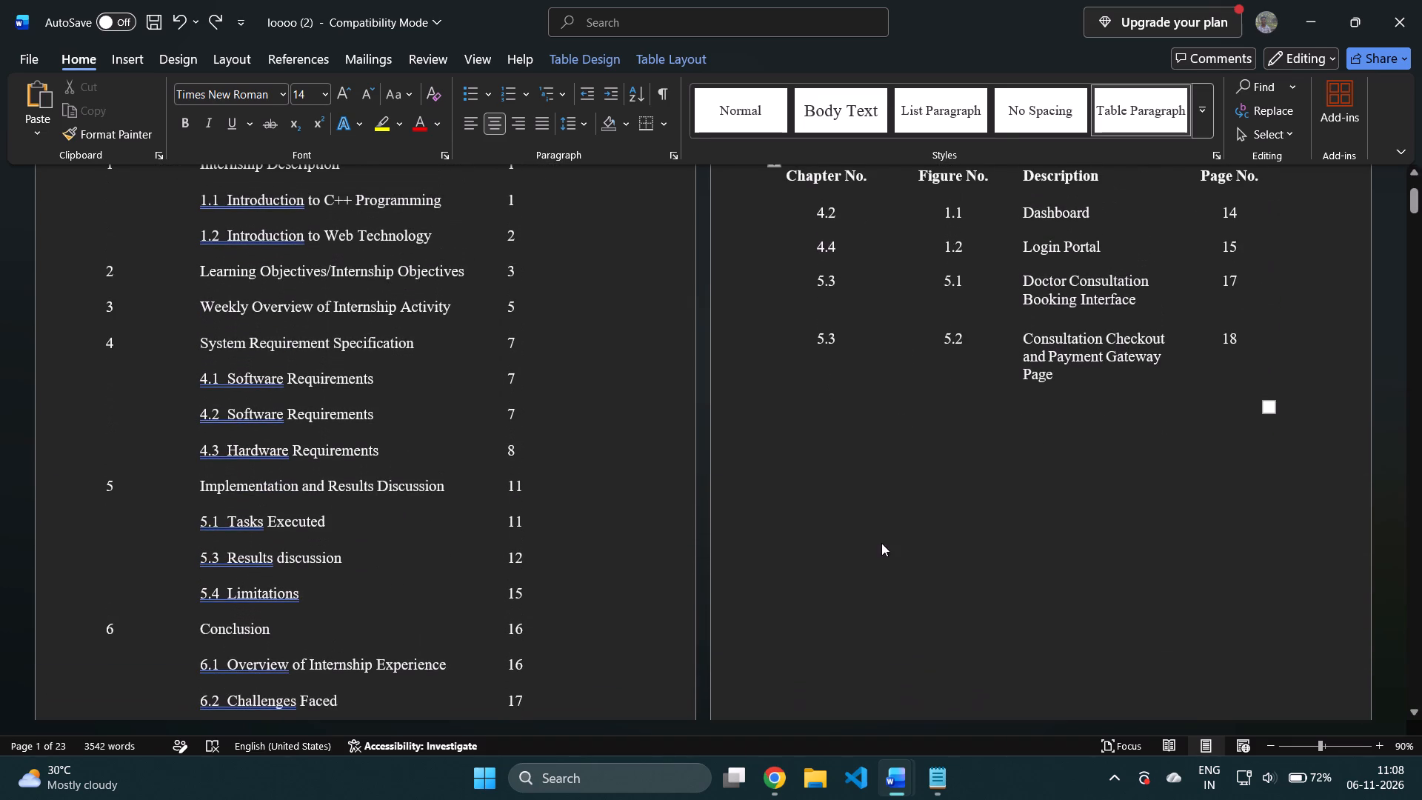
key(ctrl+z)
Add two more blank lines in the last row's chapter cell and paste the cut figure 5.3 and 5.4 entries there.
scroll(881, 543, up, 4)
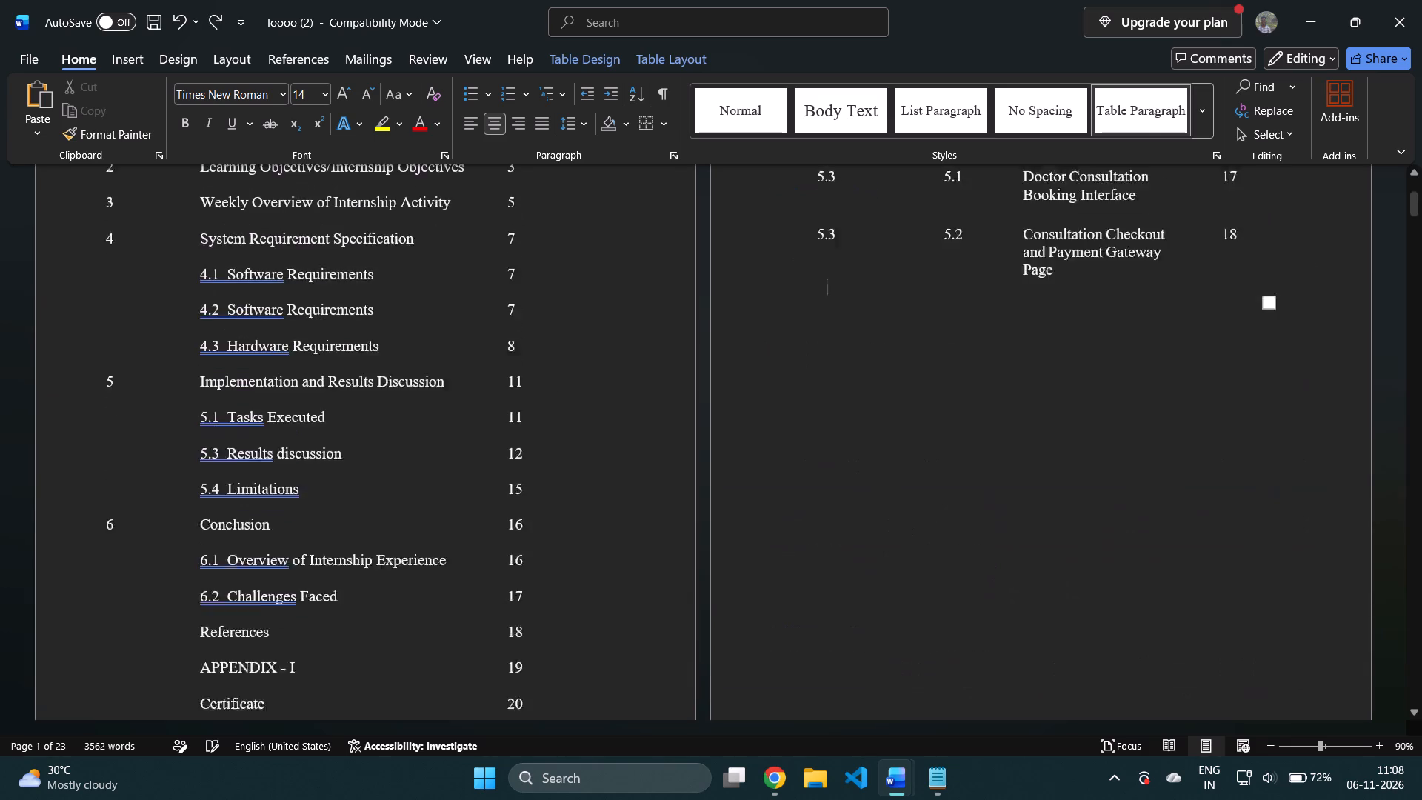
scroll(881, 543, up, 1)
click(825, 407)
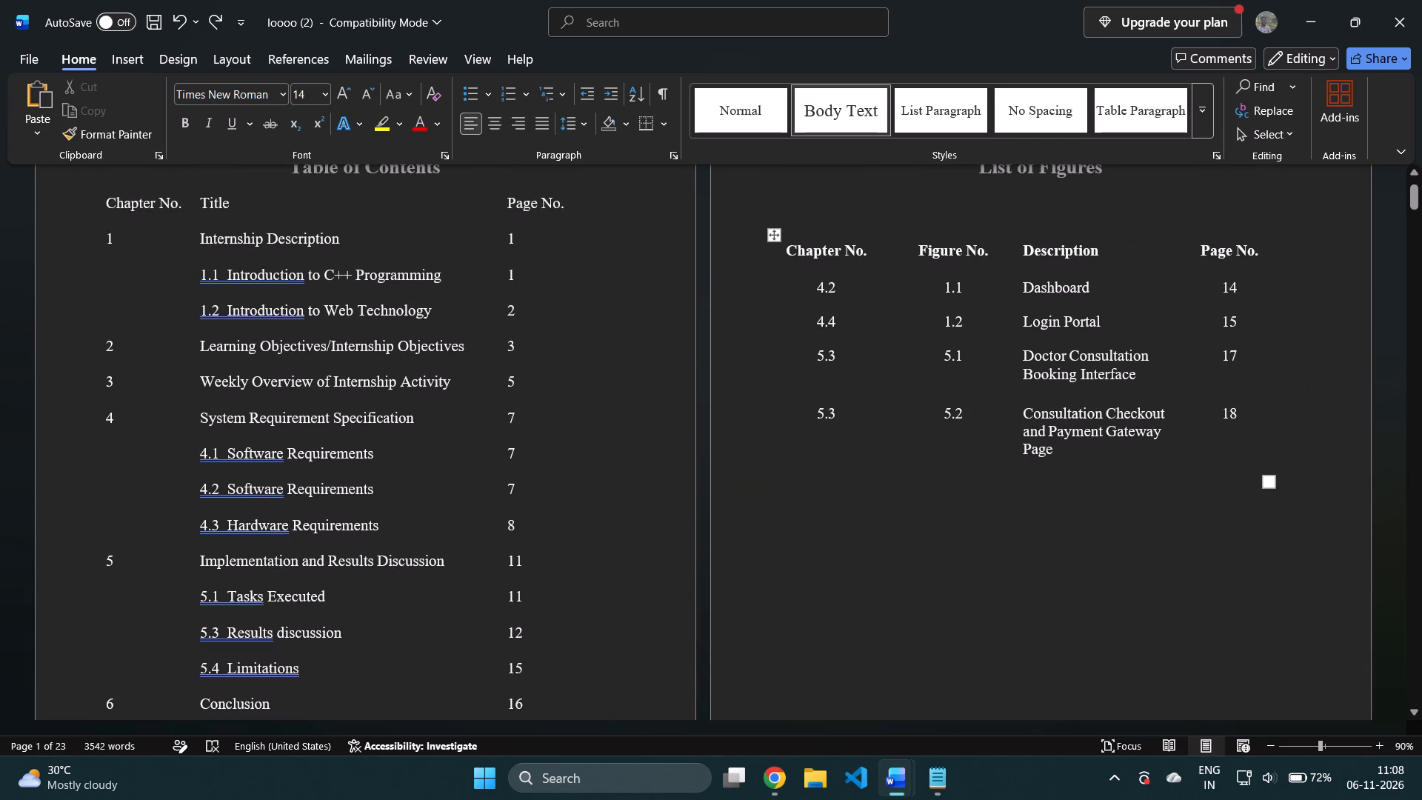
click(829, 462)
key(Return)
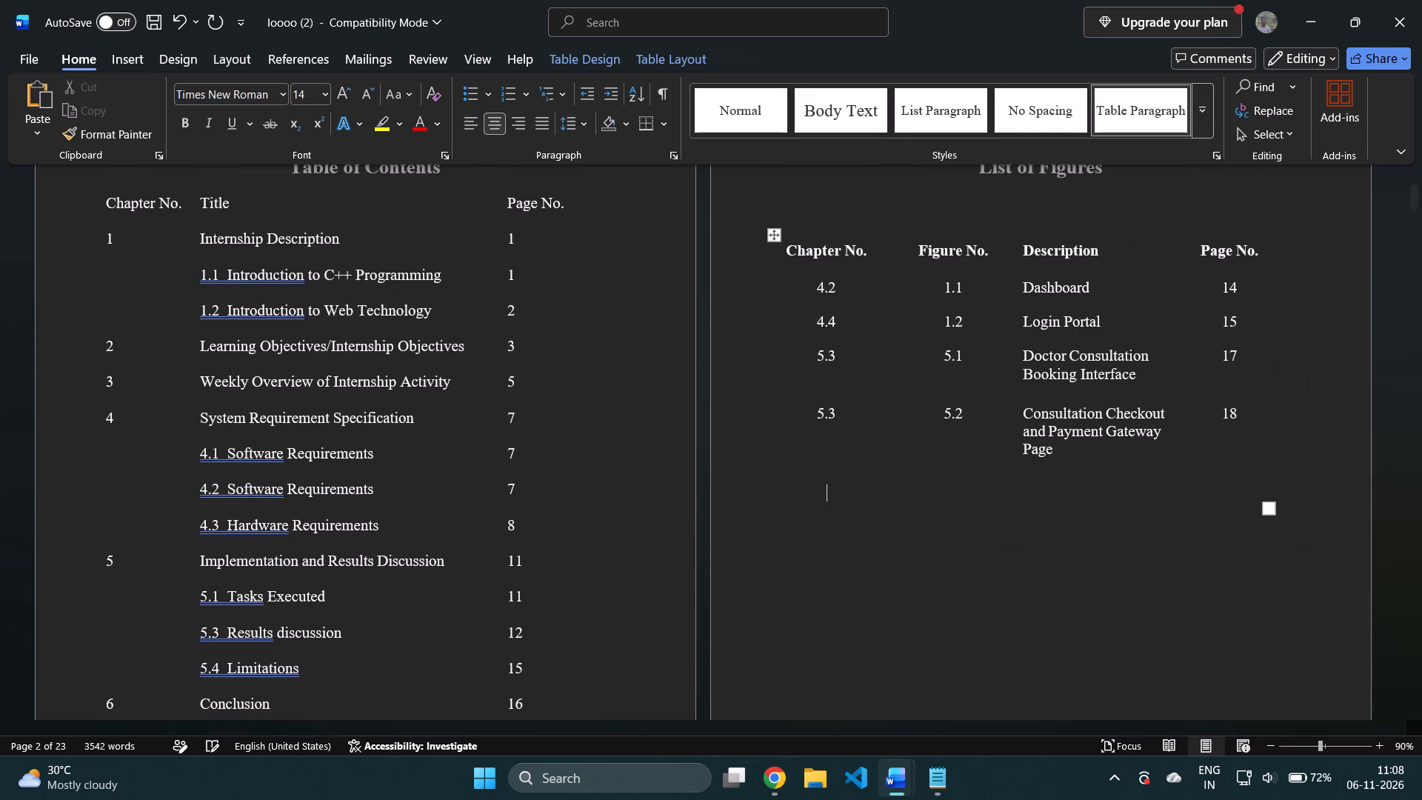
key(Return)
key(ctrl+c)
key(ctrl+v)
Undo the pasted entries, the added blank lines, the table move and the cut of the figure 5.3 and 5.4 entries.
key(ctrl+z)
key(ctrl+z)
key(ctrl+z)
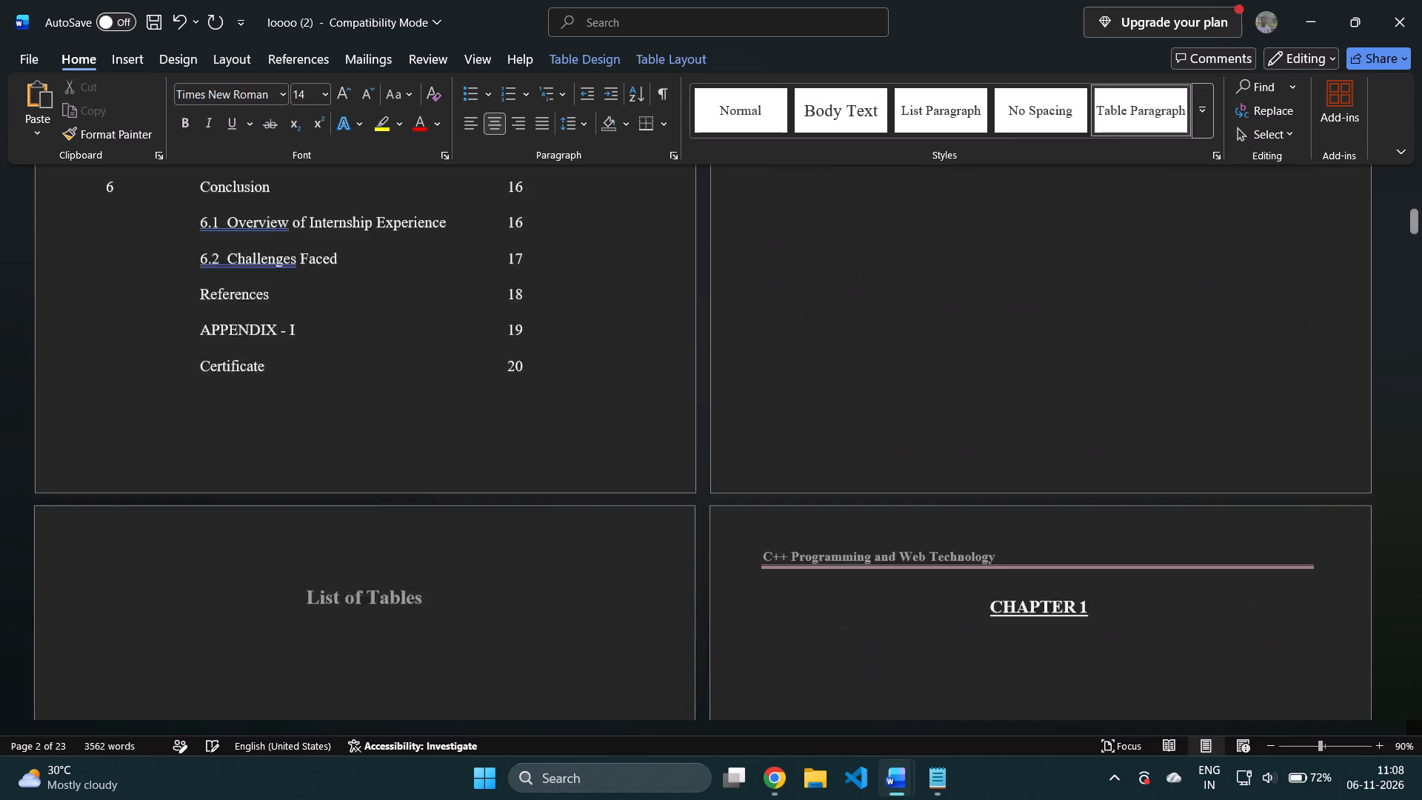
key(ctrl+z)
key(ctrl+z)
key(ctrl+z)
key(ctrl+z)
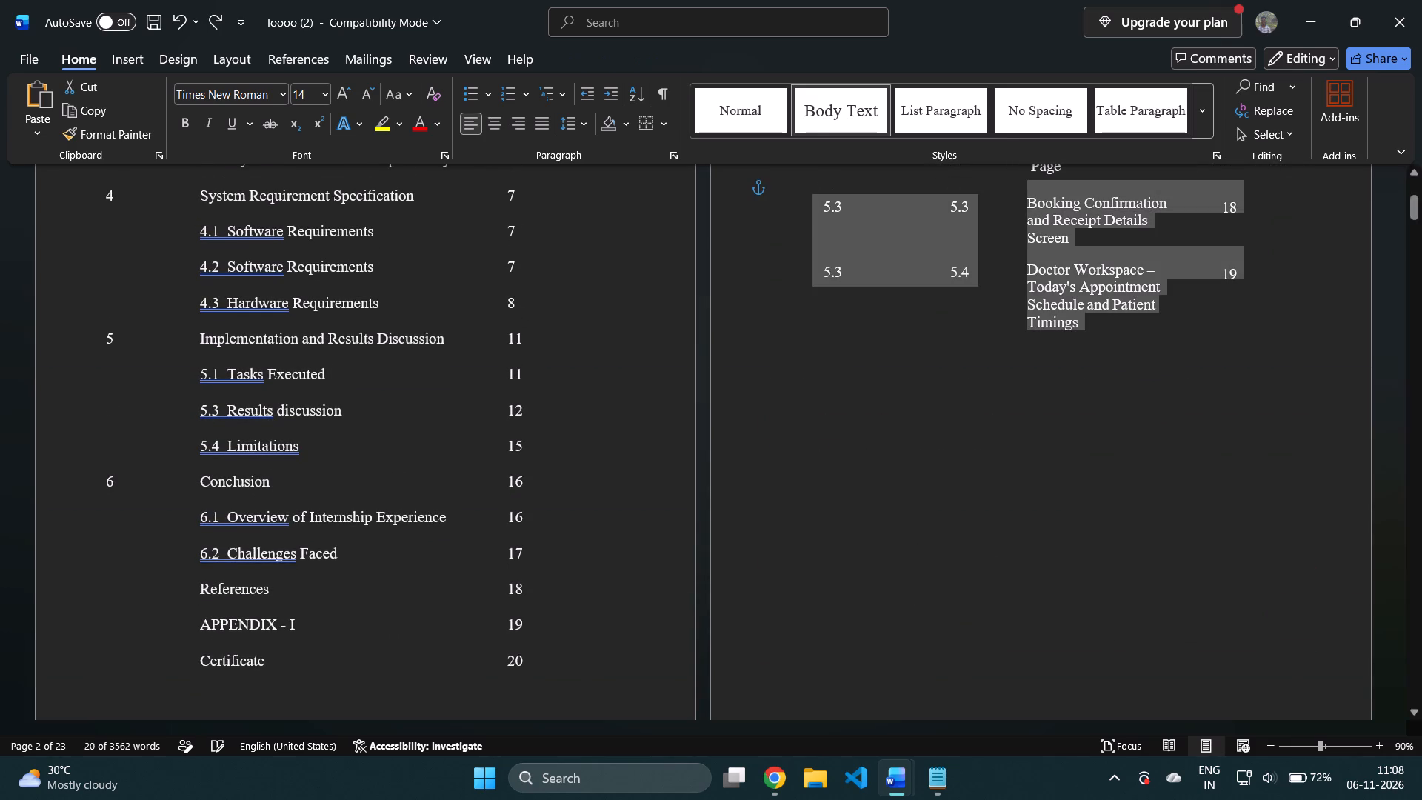
Enlarge the List of Figures table slightly in width and height from its lower corner.
scroll(872, 481, up, 8)
click(861, 669)
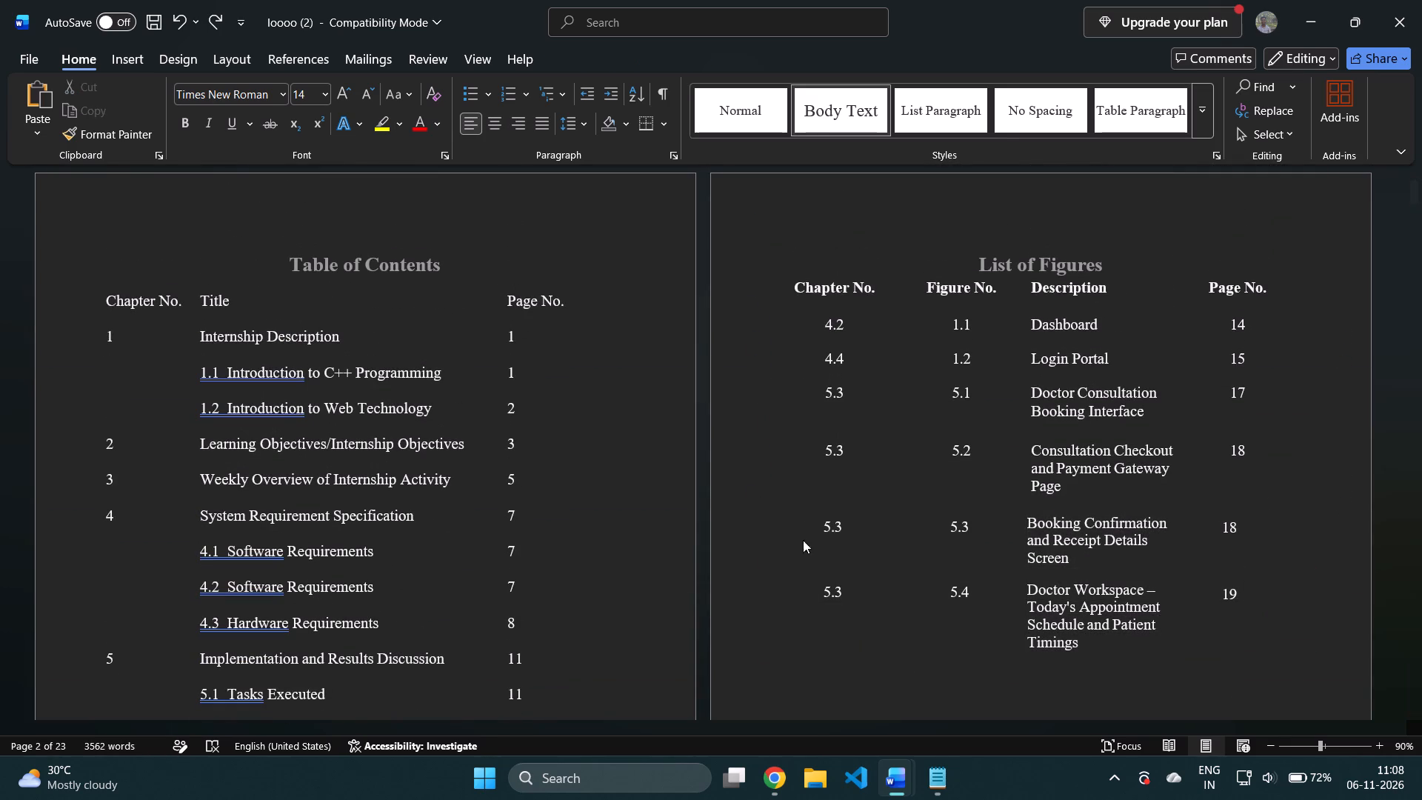
click(795, 288)
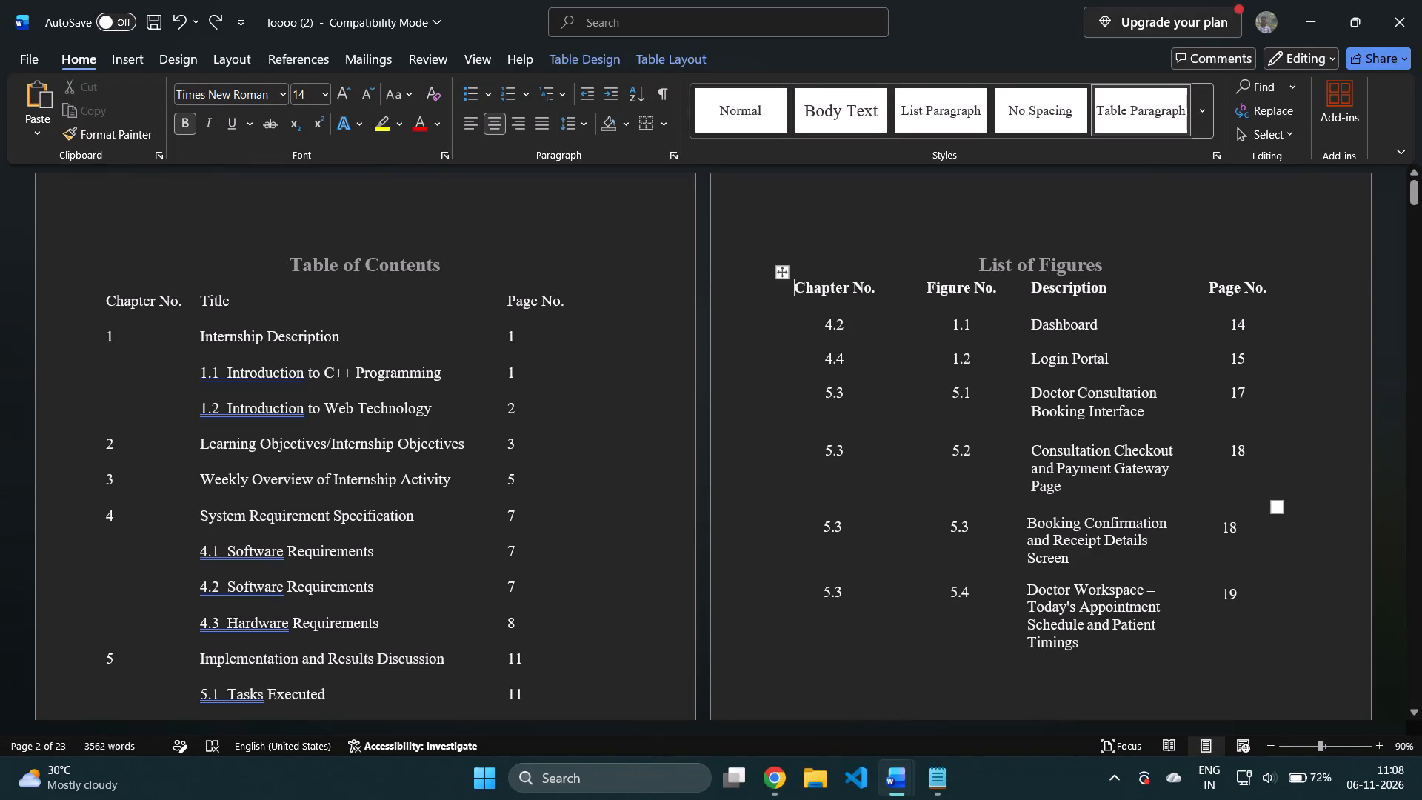
click(780, 298)
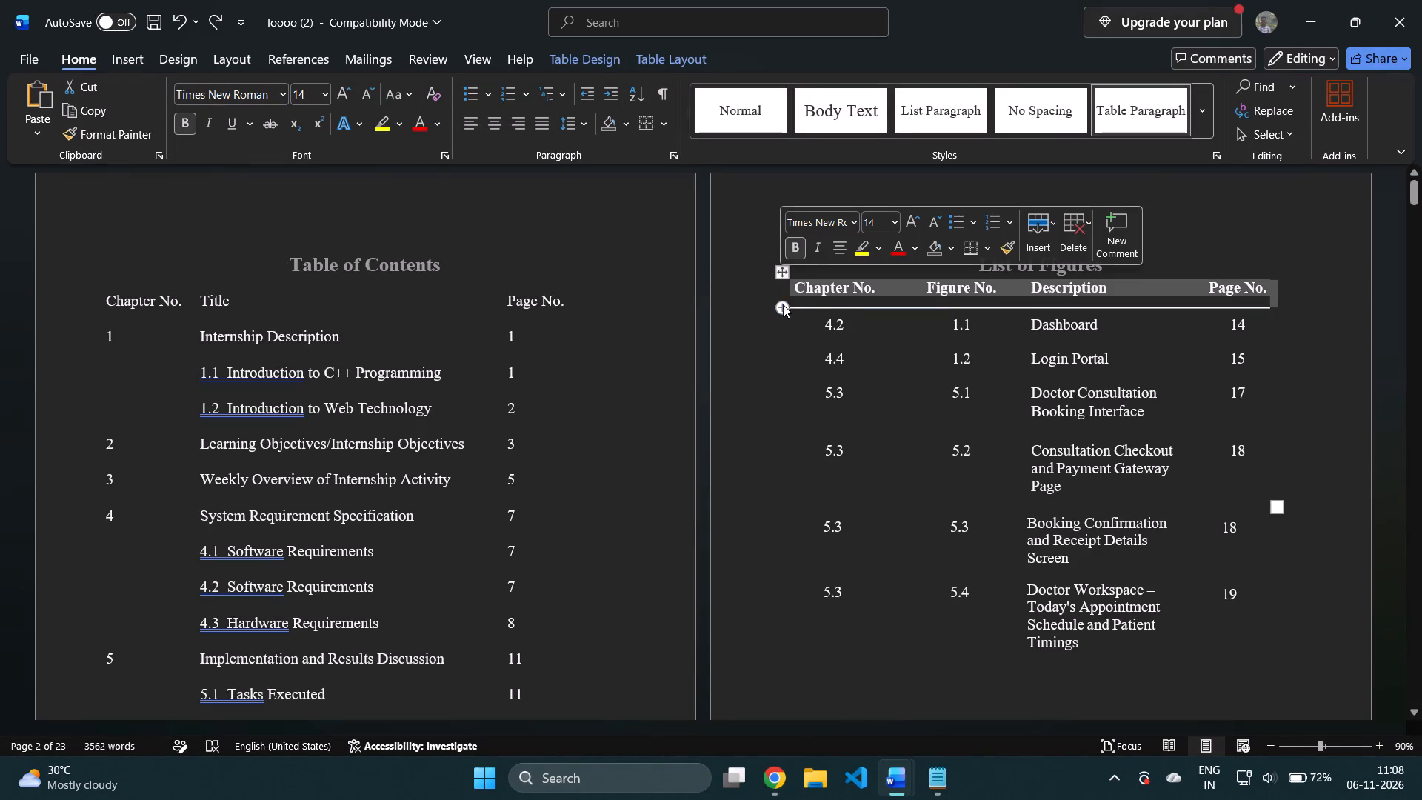
drag(782, 308, 781, 330)
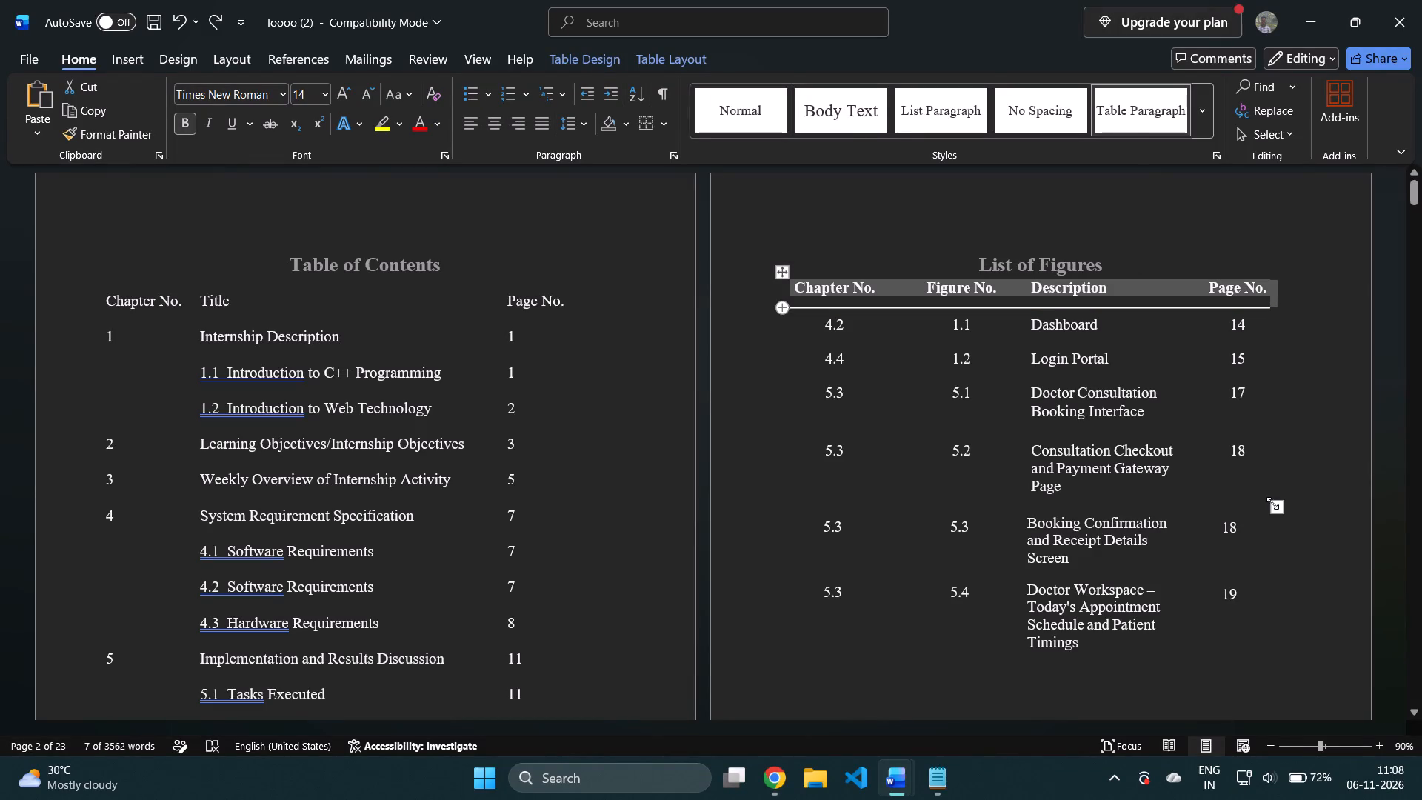
drag(1280, 509, 1281, 529)
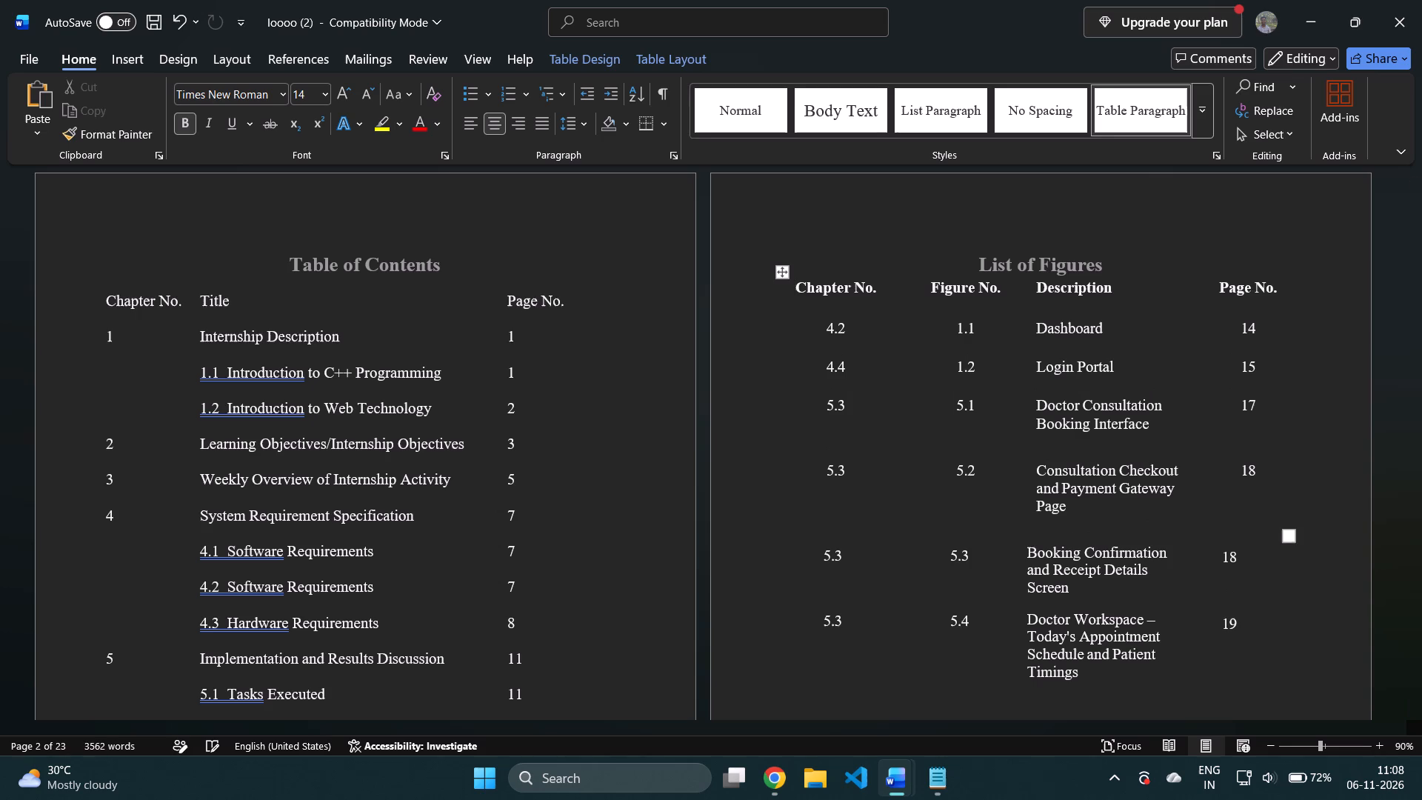
scroll(1284, 671, down, 2)
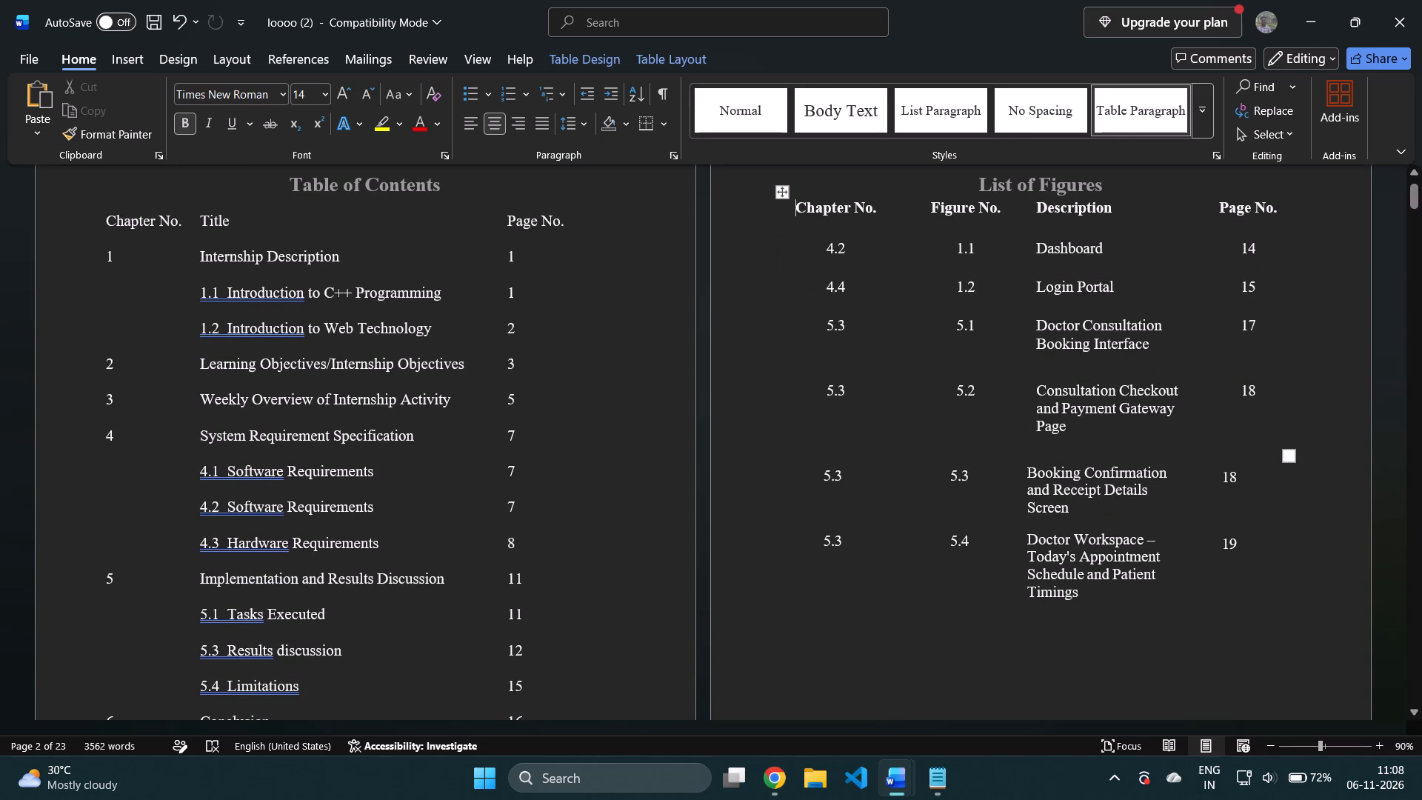
click(1235, 613)
scroll(1289, 333, up, 3)
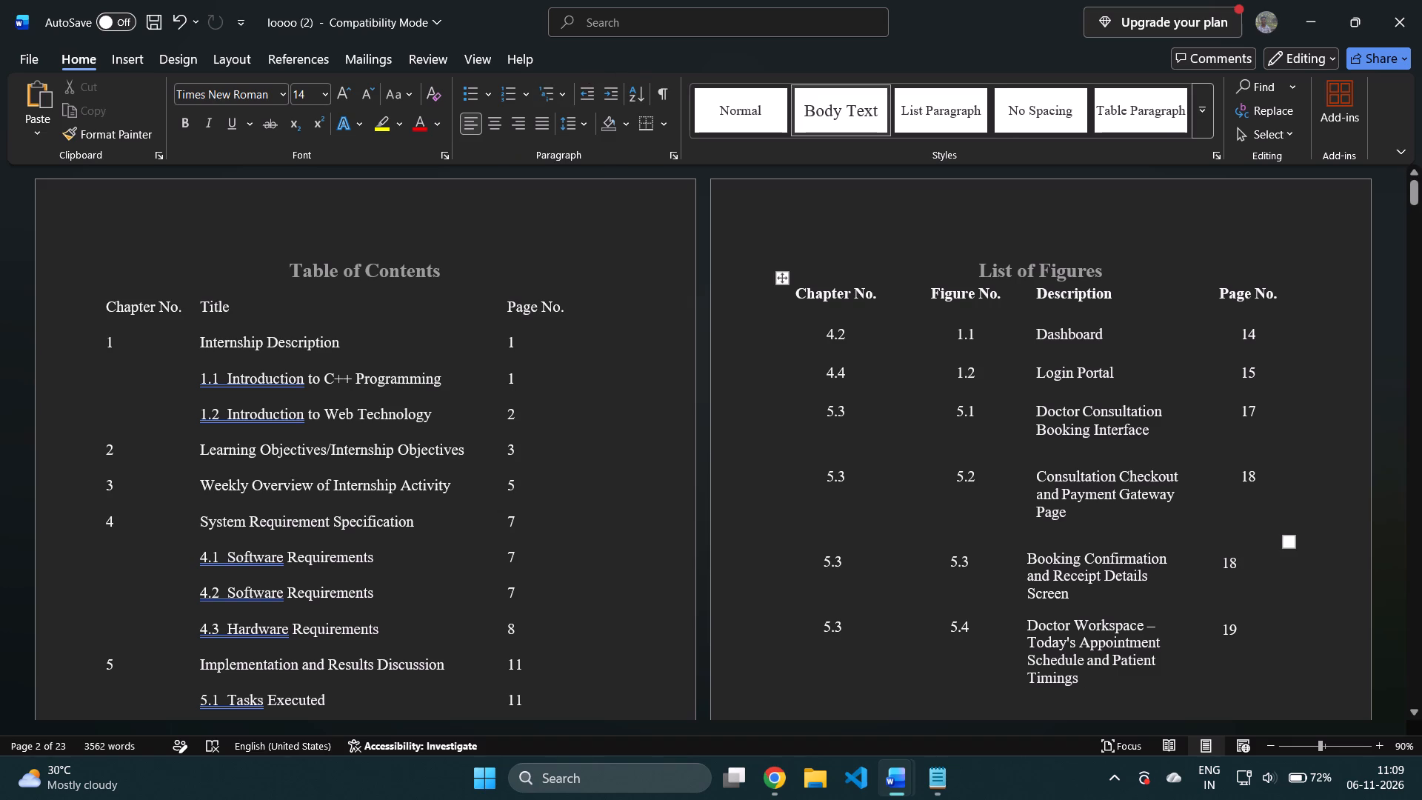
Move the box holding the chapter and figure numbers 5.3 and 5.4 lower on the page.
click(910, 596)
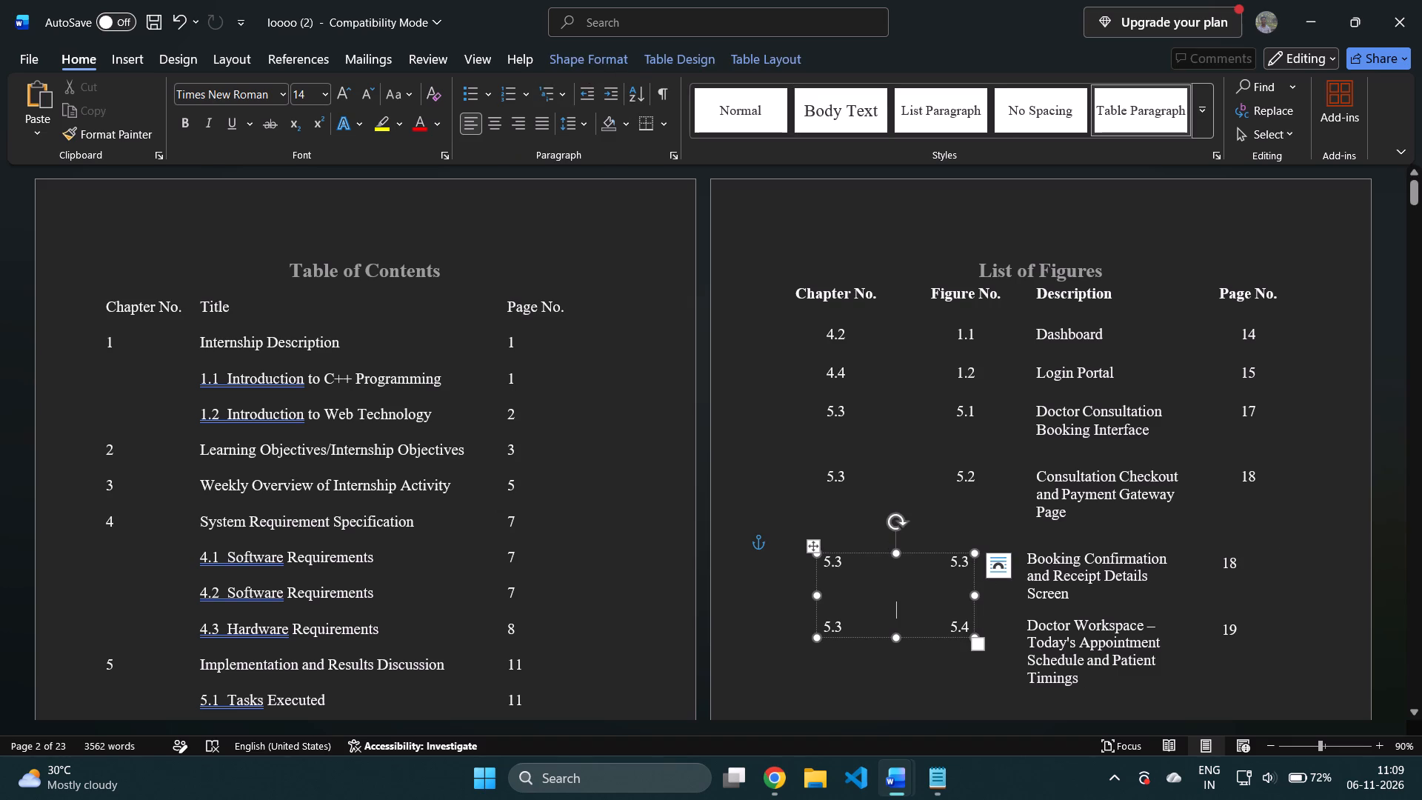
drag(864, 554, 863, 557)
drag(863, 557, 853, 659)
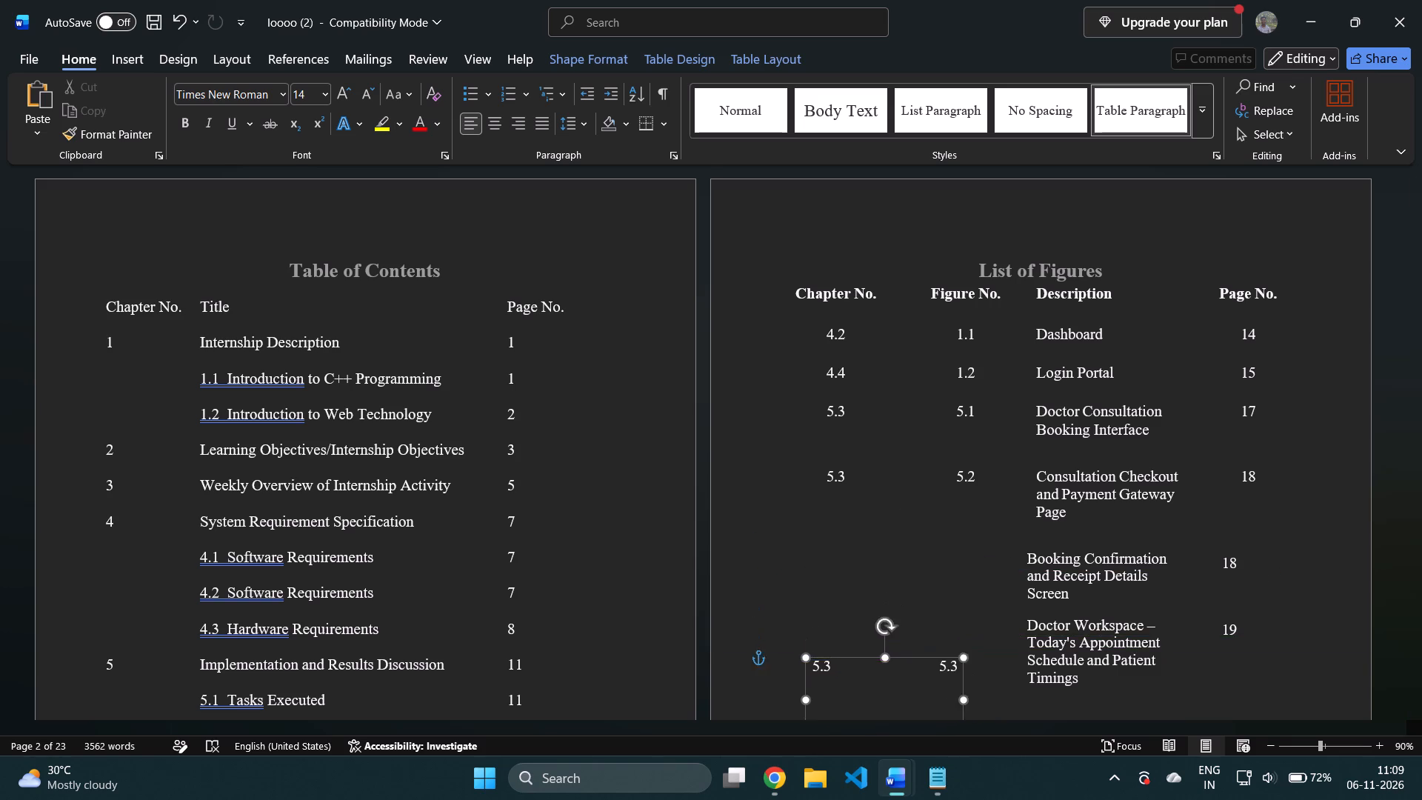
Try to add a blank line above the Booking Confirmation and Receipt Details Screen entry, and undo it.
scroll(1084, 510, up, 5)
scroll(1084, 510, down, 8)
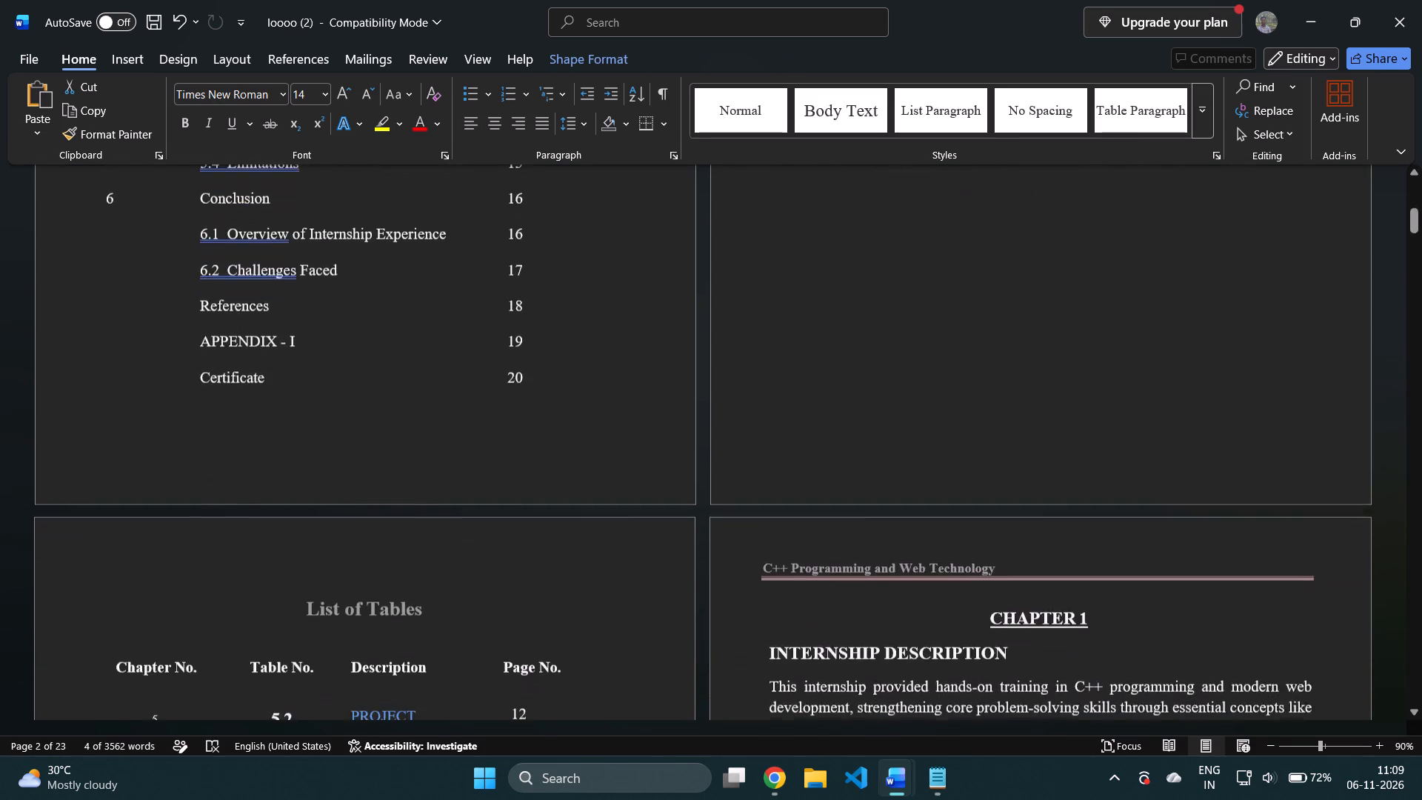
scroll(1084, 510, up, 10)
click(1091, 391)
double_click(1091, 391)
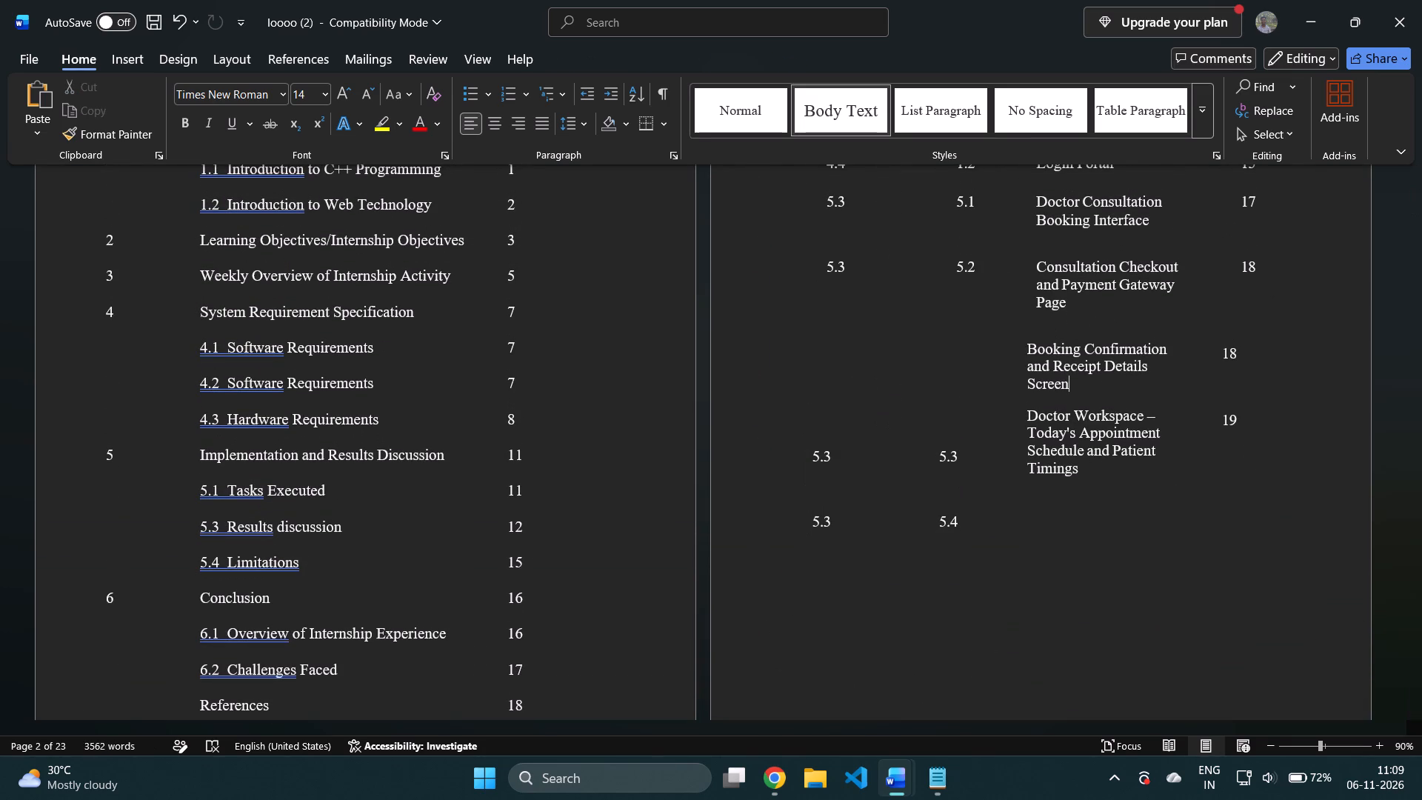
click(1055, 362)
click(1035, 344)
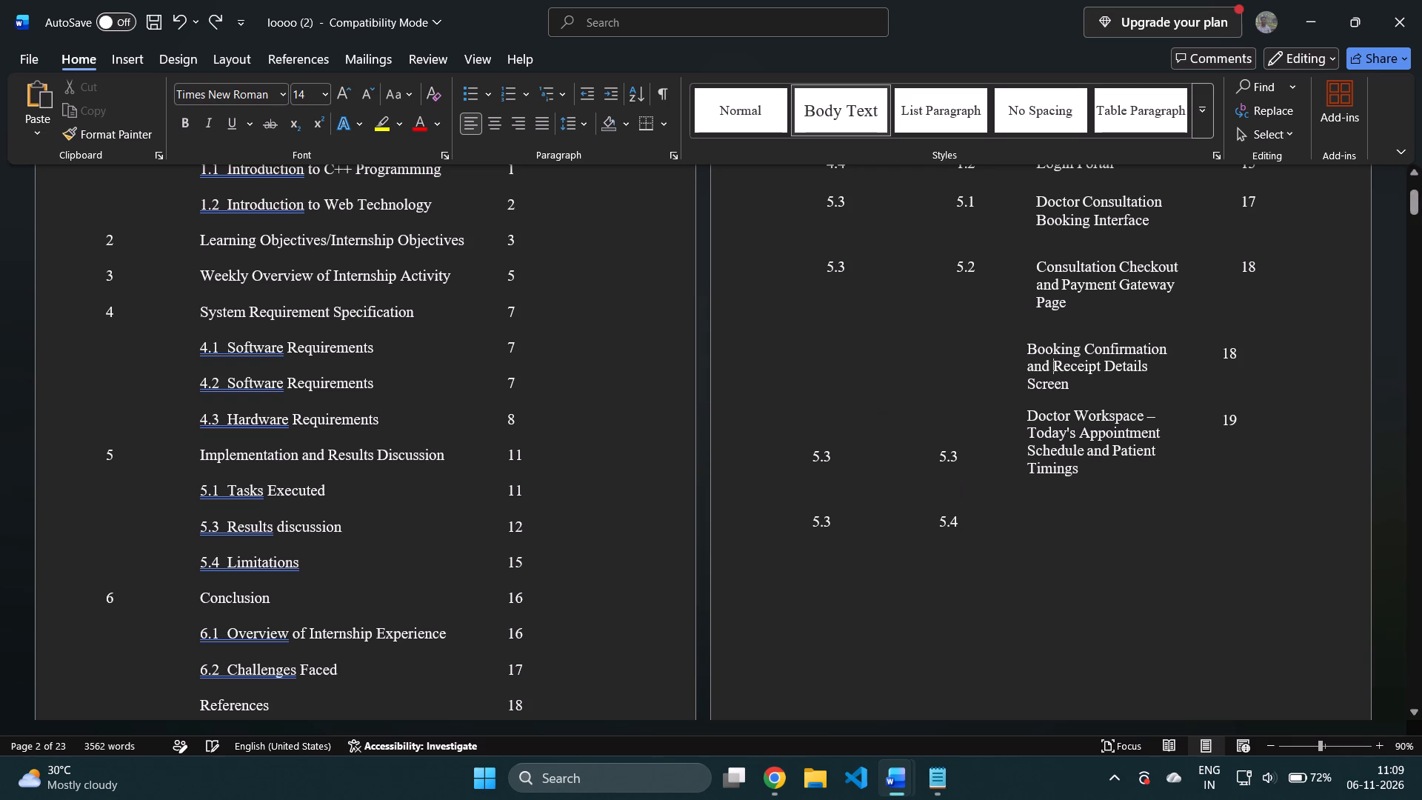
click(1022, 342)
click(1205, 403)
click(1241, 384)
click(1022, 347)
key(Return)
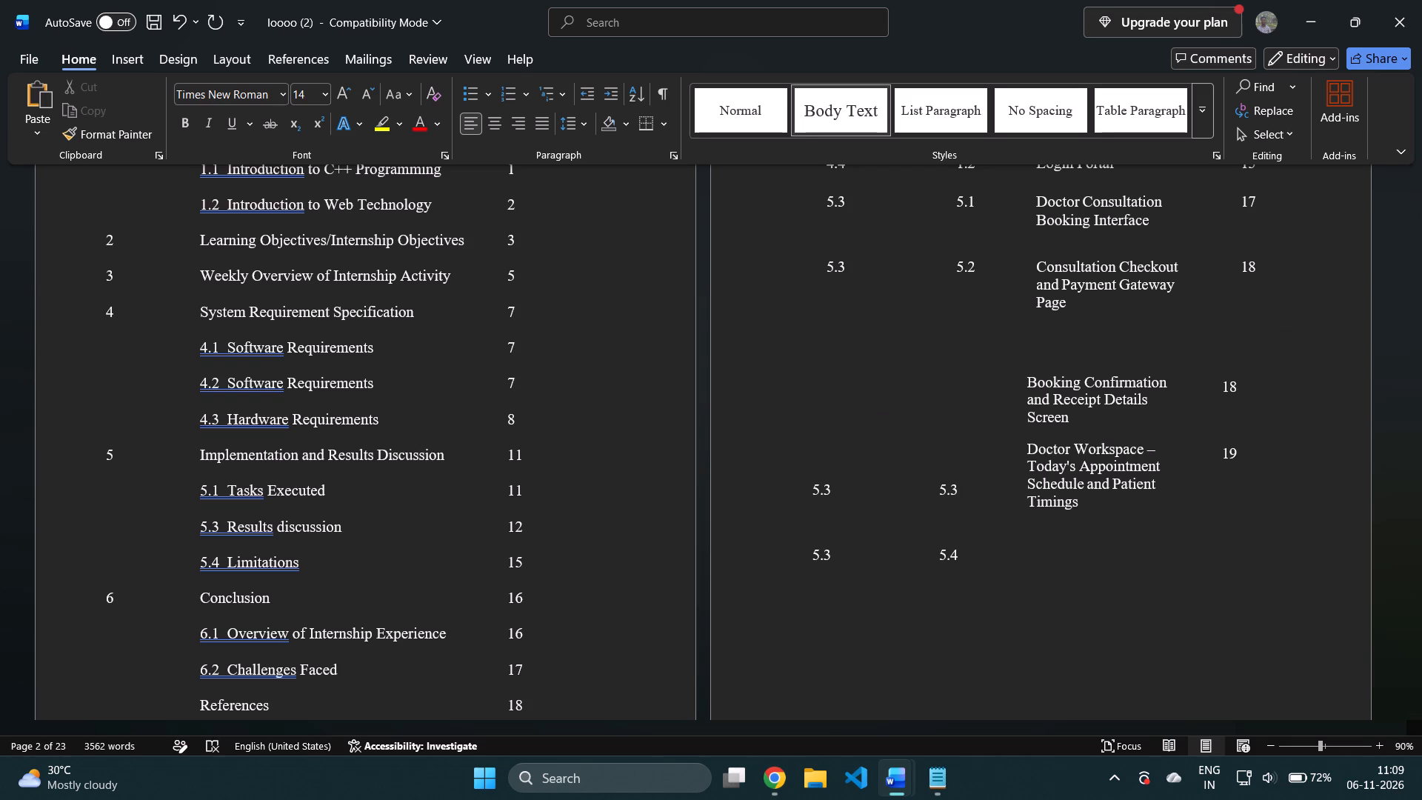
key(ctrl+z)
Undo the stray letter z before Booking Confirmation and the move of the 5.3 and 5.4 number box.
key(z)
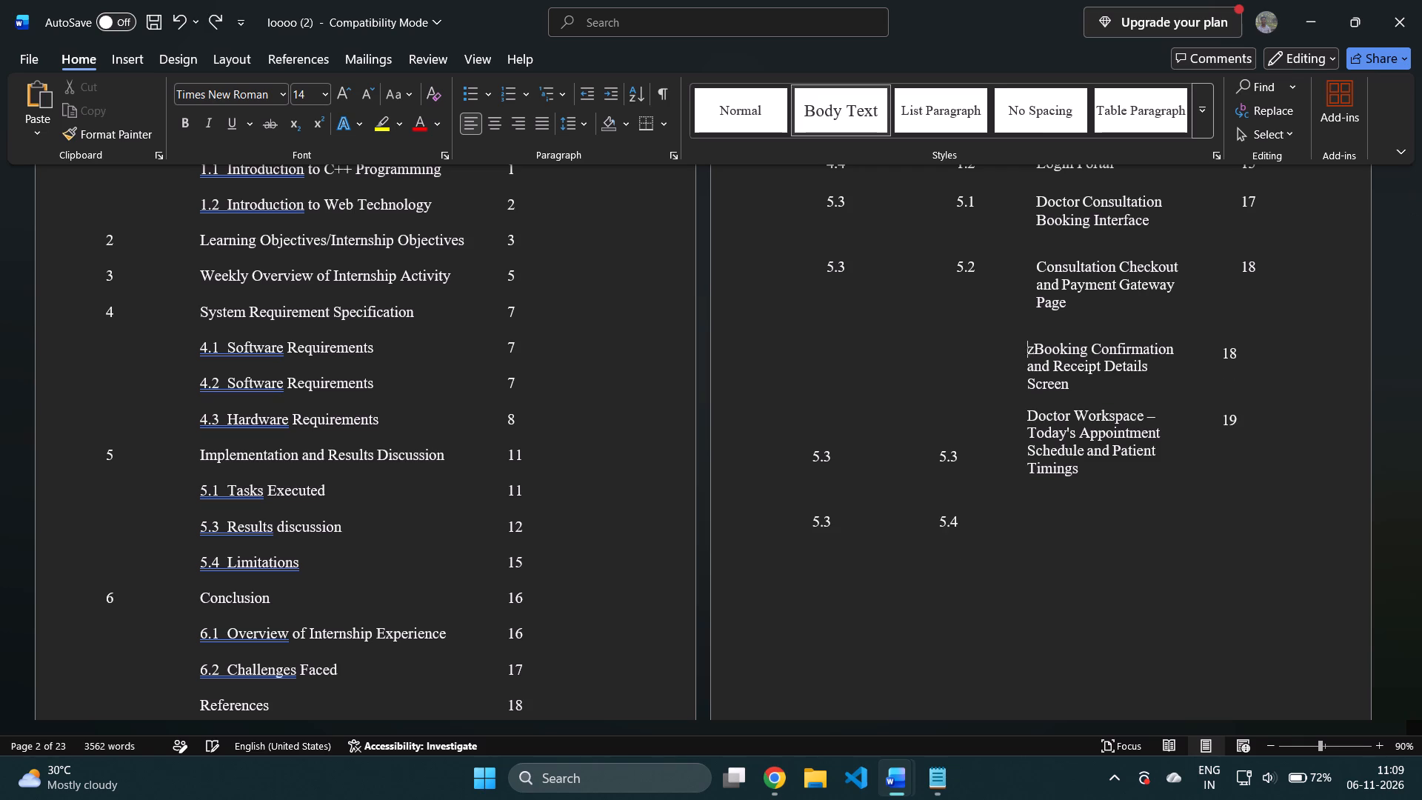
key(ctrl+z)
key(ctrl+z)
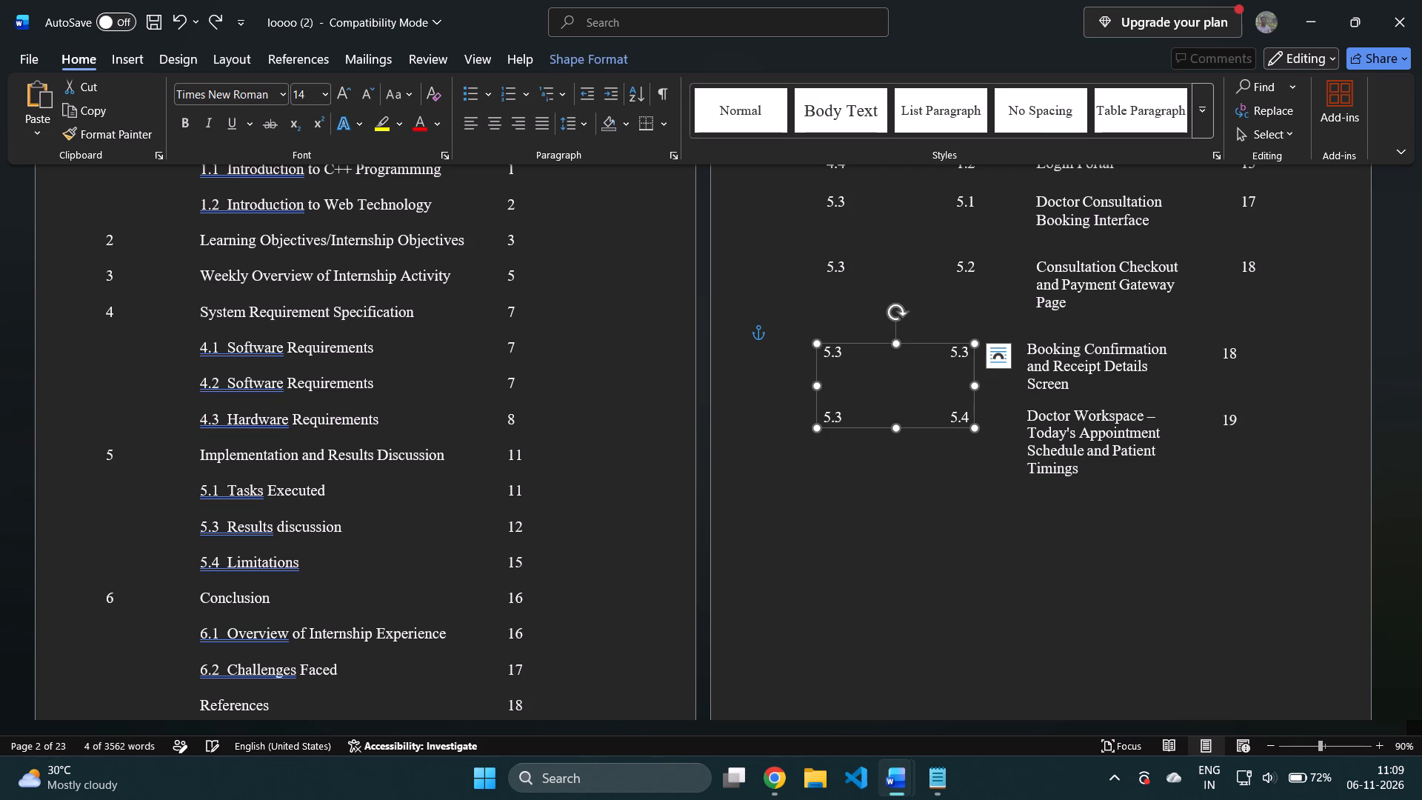
Insert three blank lines above the Booking Confirmation and Receipt Details Screen entry on the List of Figures page.
click(762, 559)
click(1036, 348)
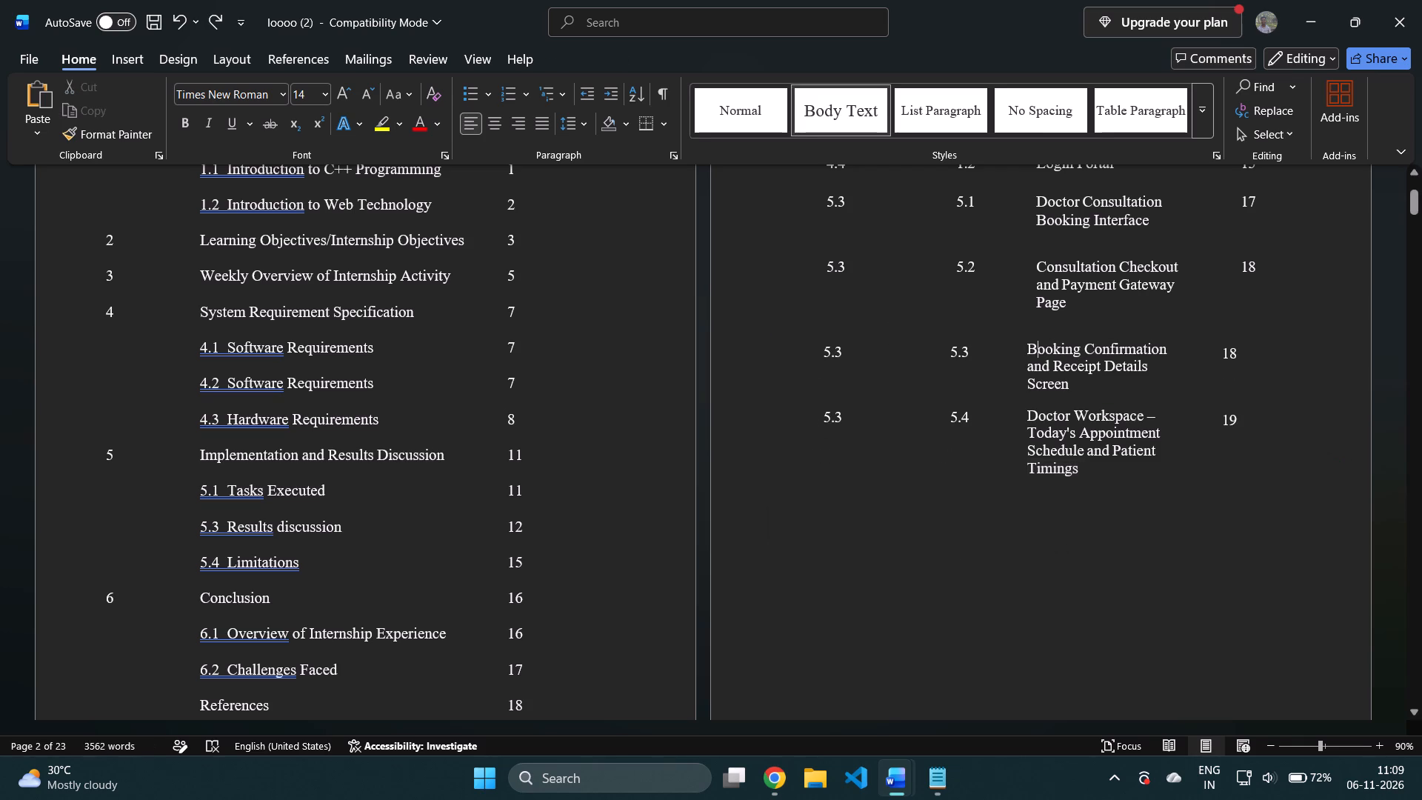
click(1025, 345)
key(Return)
key(Return)
key(Return)
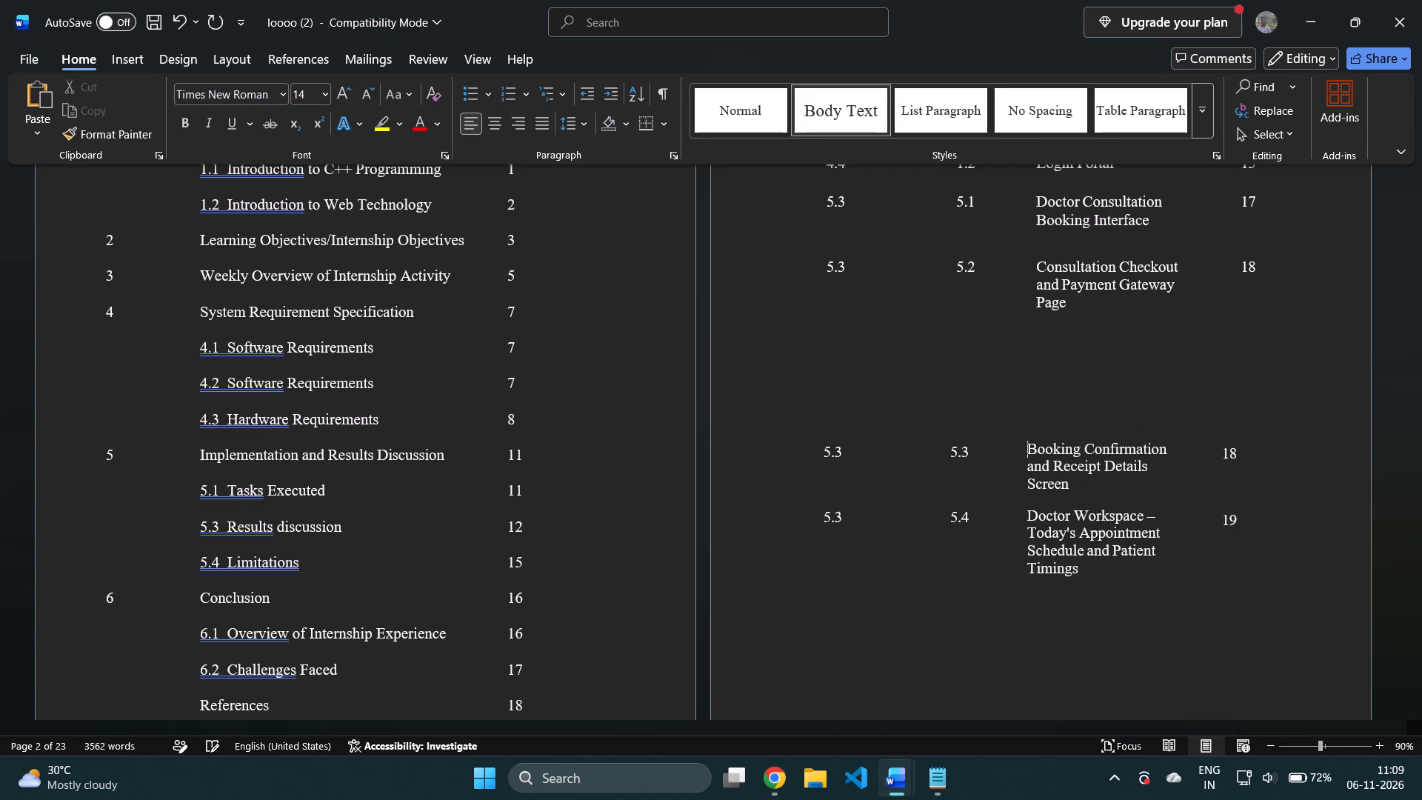
Move the List of Figures table lower to leave a gap beneath the page title.
scroll(966, 324, up, 4)
drag(781, 228, 781, 230)
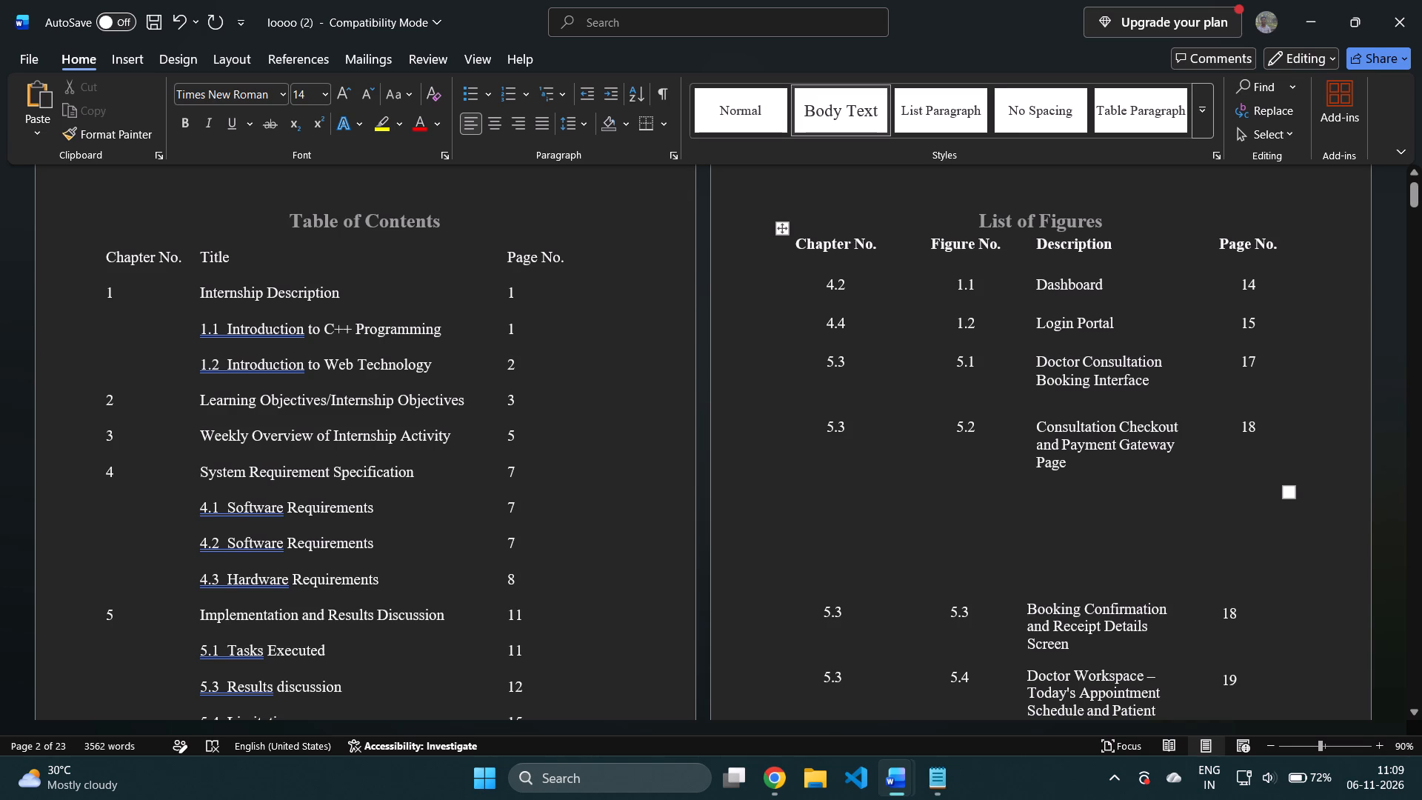
drag(781, 230, 782, 298)
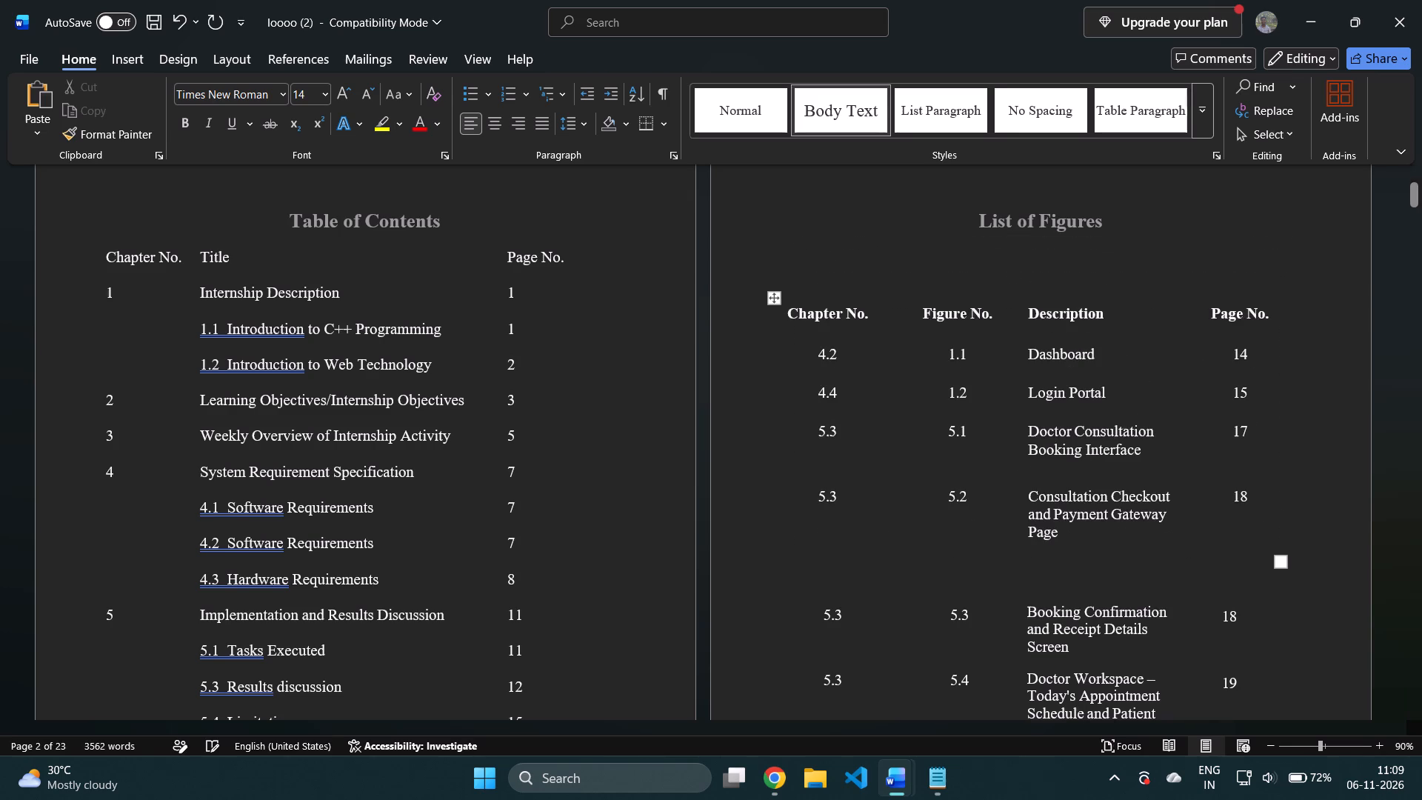
scroll(1166, 515, up, 1)
scroll(1166, 515, down, 2)
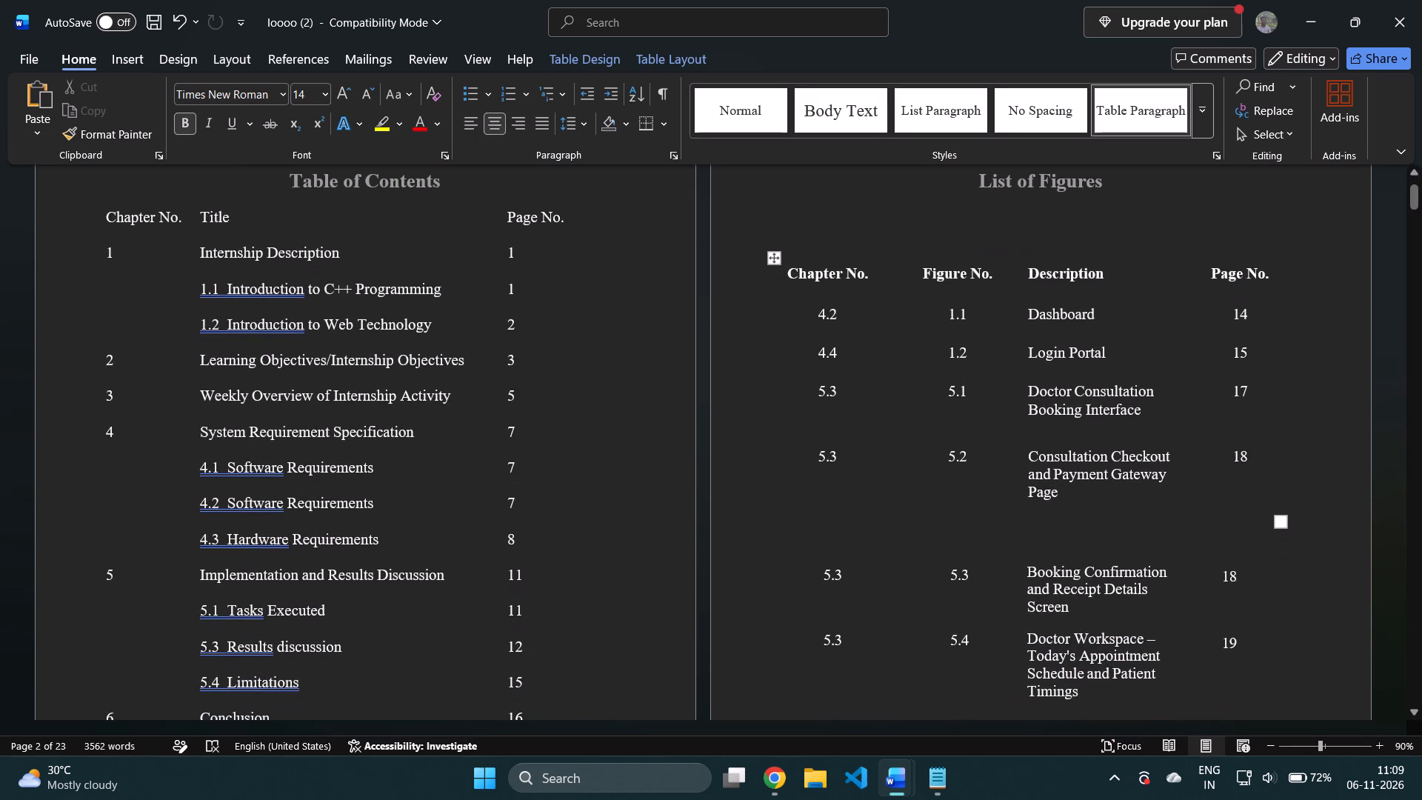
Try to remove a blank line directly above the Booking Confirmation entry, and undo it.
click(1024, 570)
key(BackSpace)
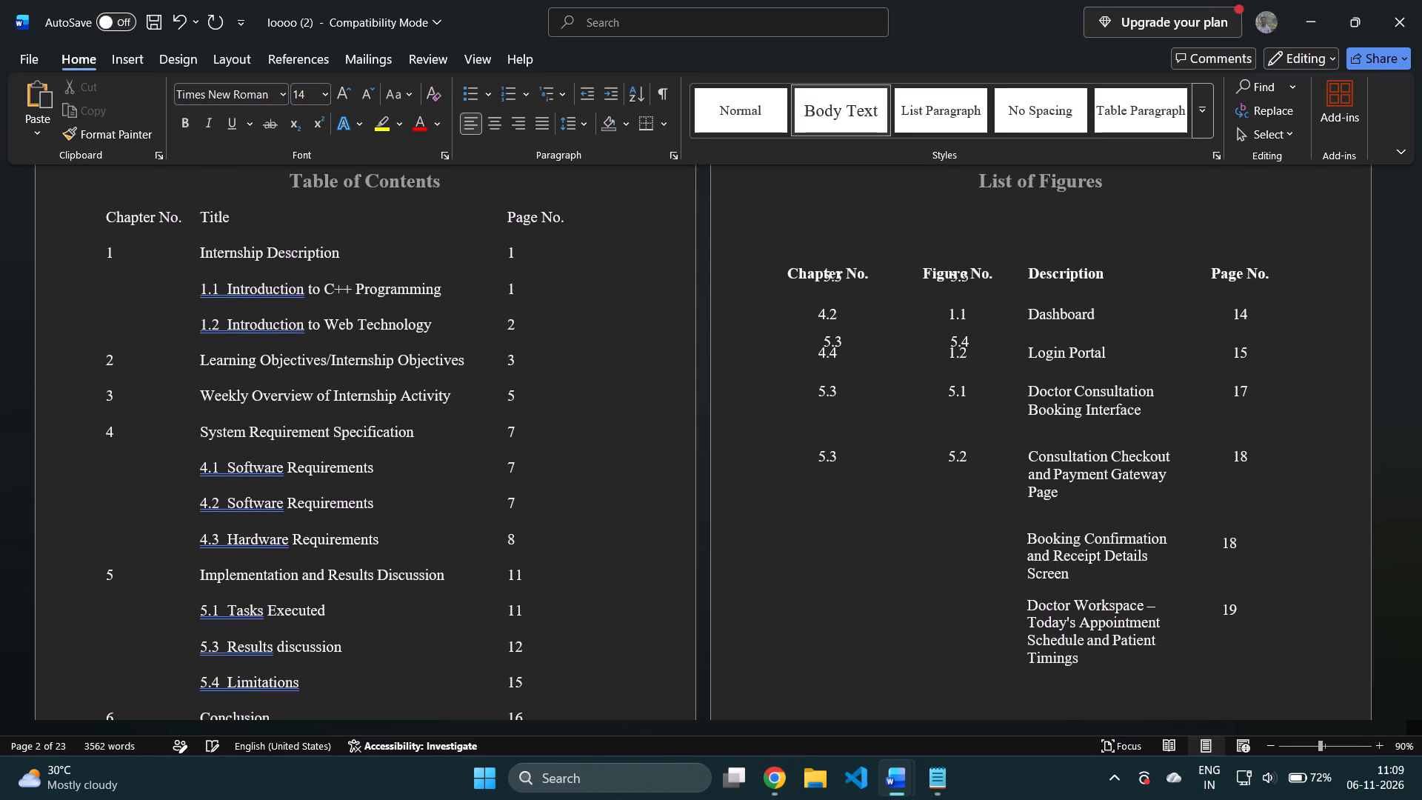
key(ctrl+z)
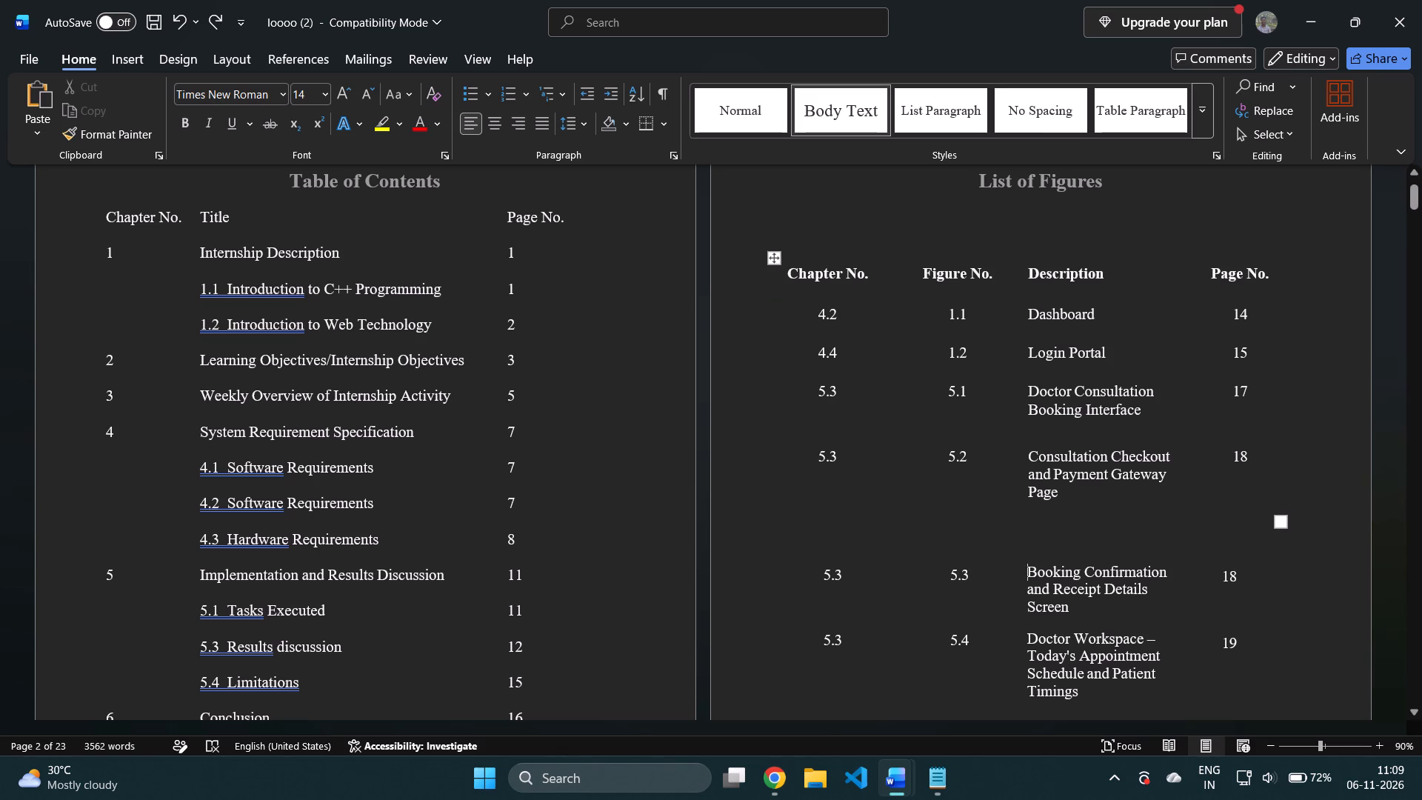
Move the List of Figures table slightly up, closer to the page title.
drag(772, 255, 777, 216)
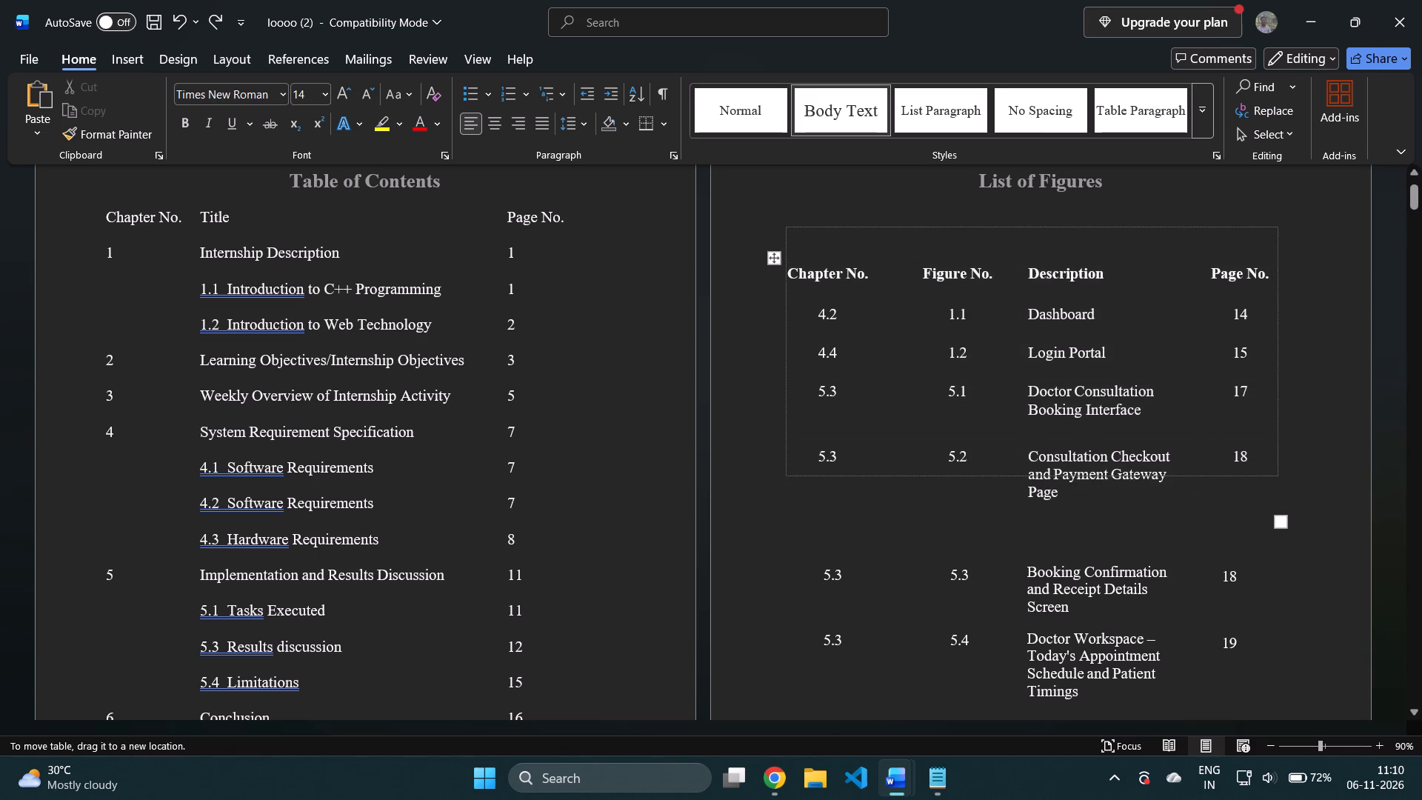
drag(777, 216, 778, 215)
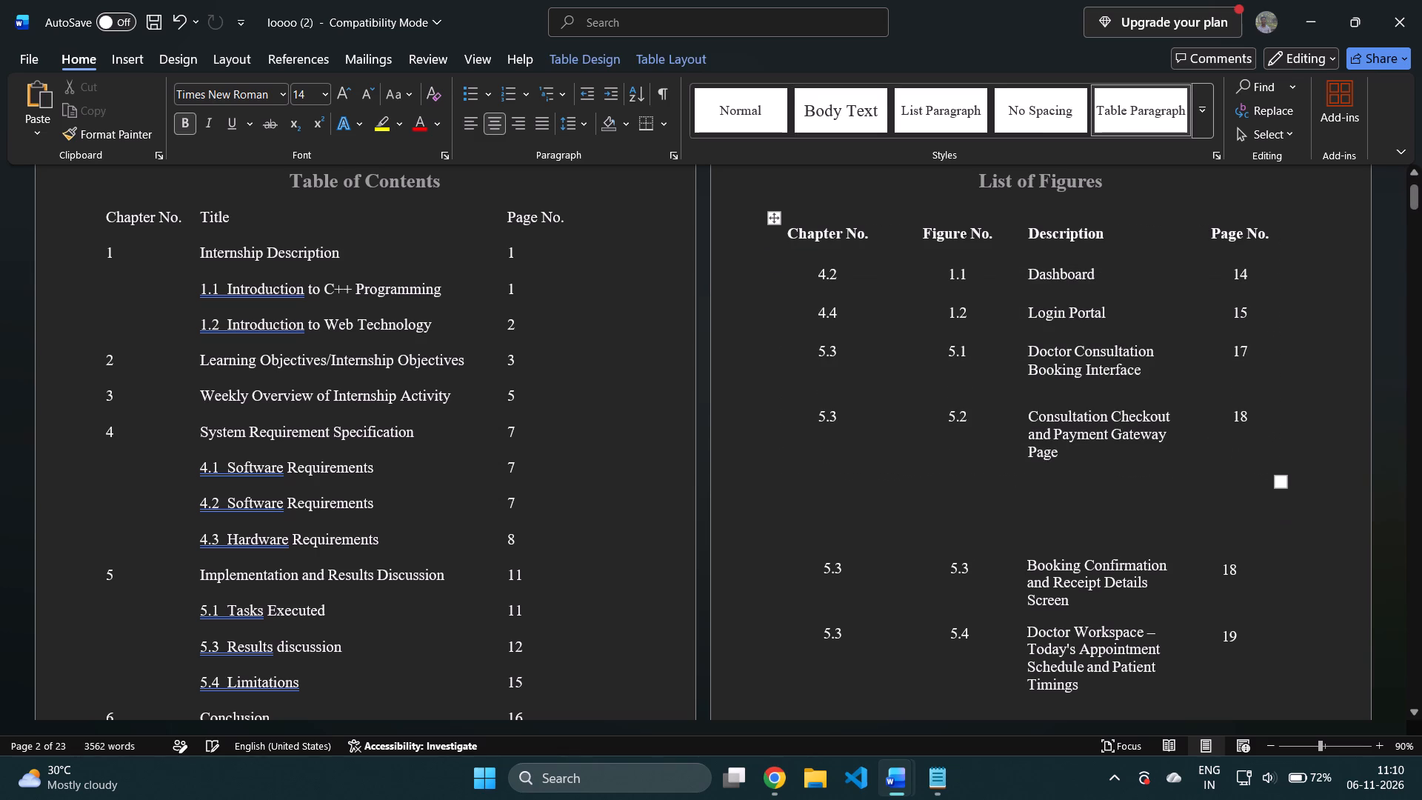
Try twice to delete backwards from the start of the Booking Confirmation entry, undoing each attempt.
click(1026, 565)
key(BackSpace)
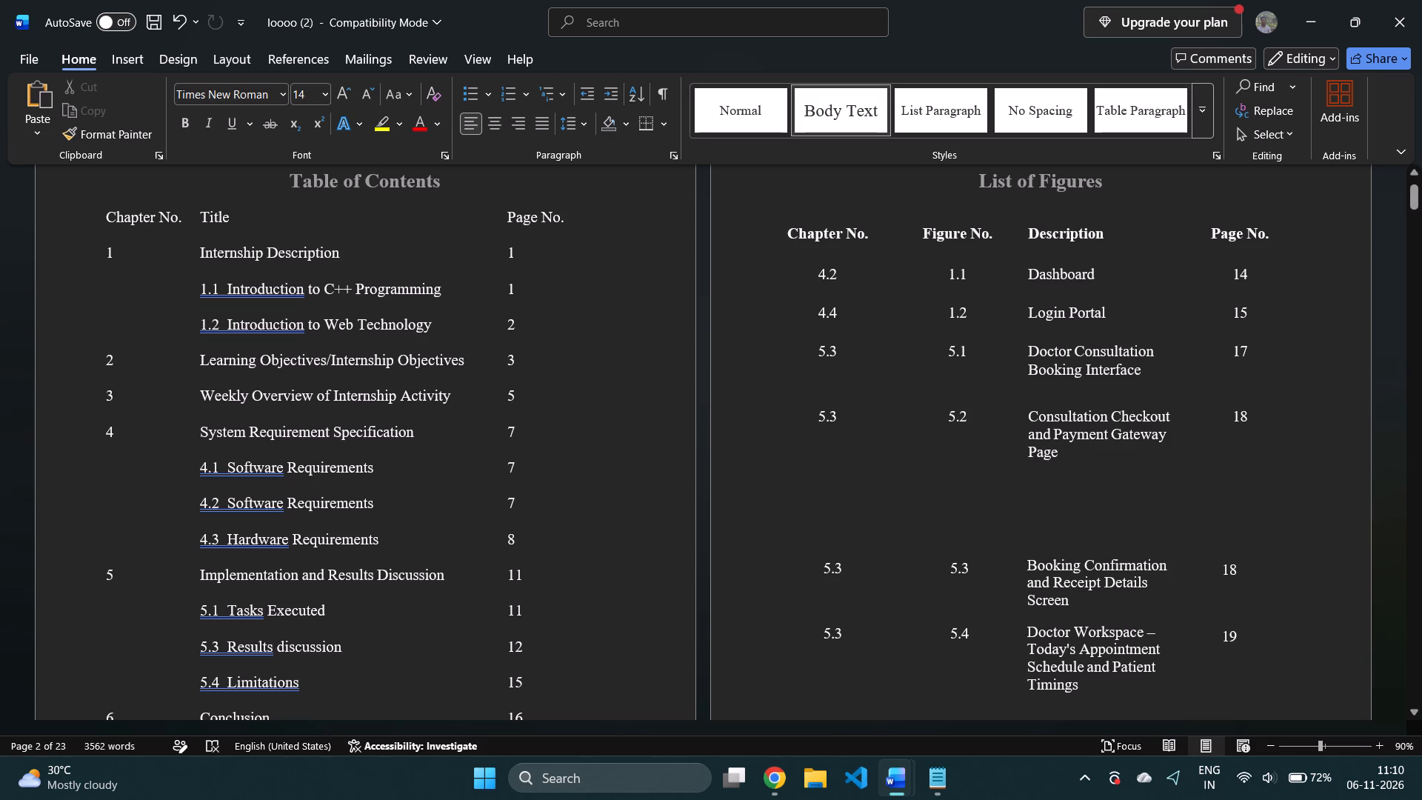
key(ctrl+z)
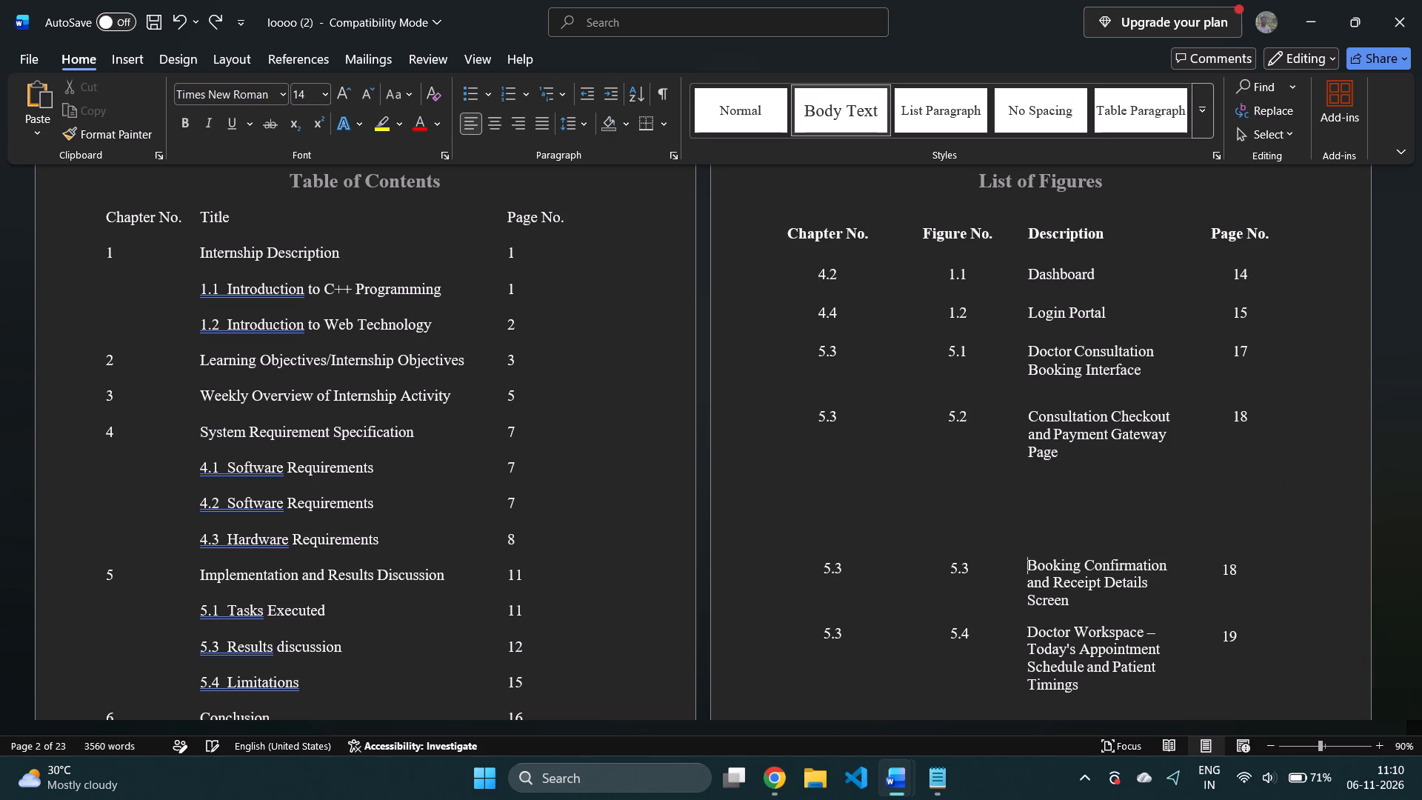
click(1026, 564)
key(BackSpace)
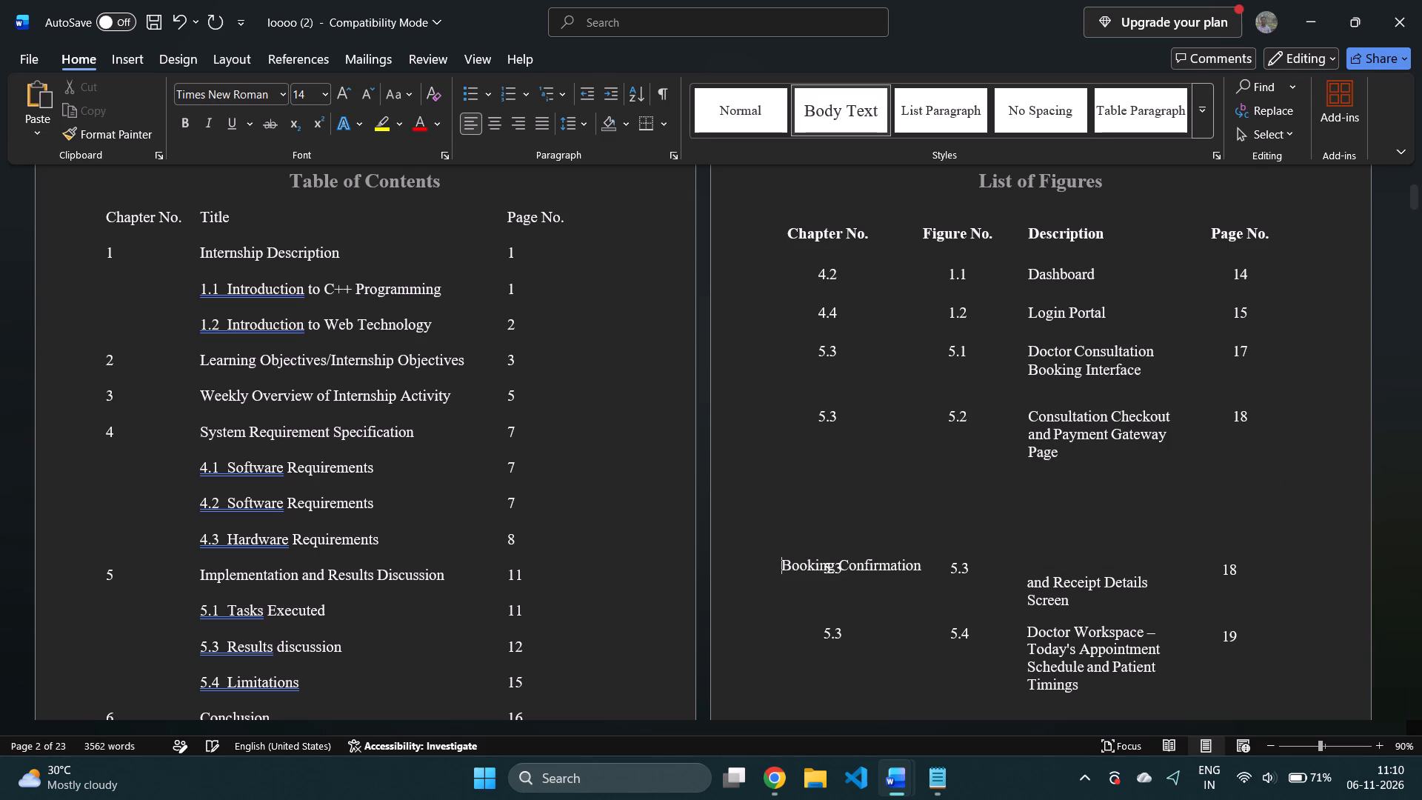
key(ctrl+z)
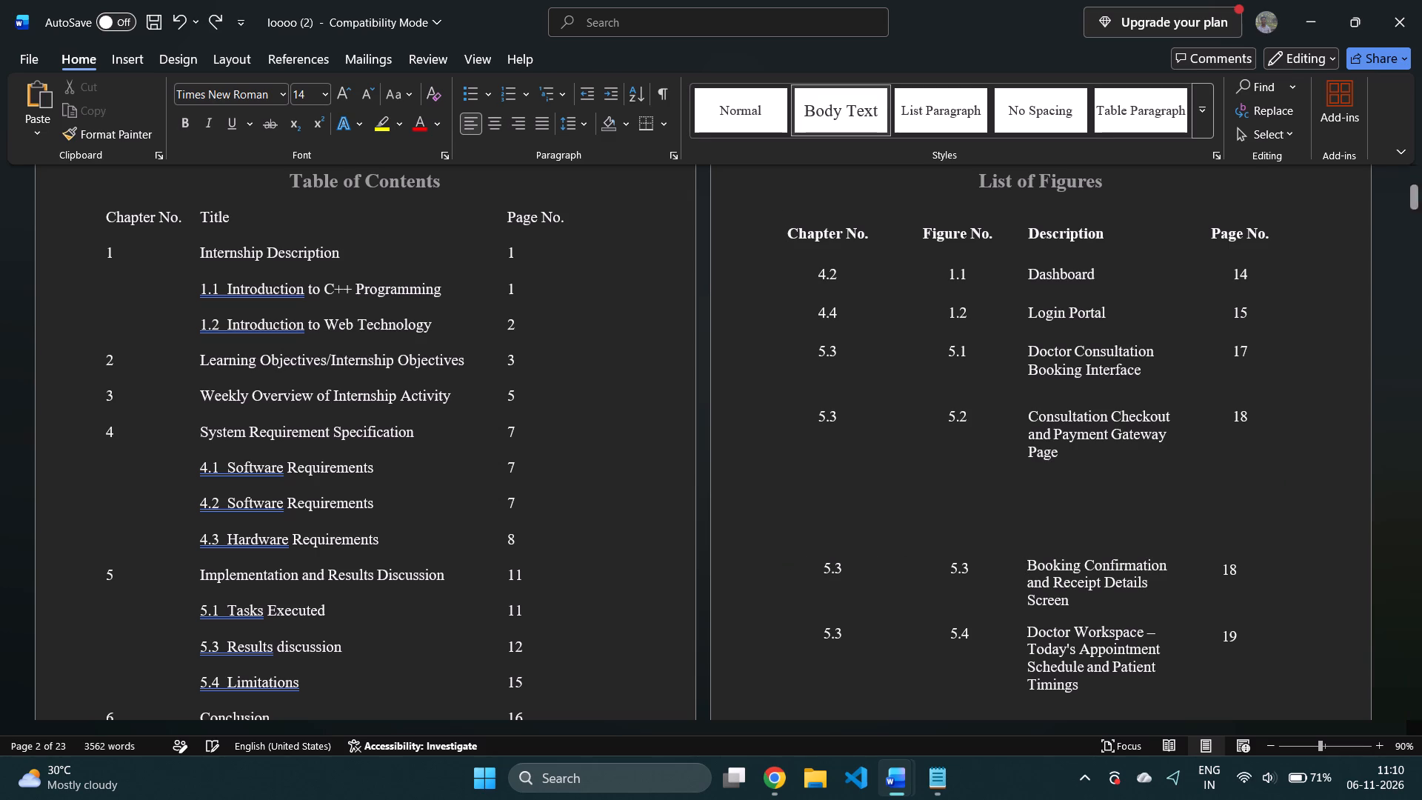
Delete the surplus blank line and leading spacing above the Booking Confirmation entry.
click(947, 561)
click(1021, 537)
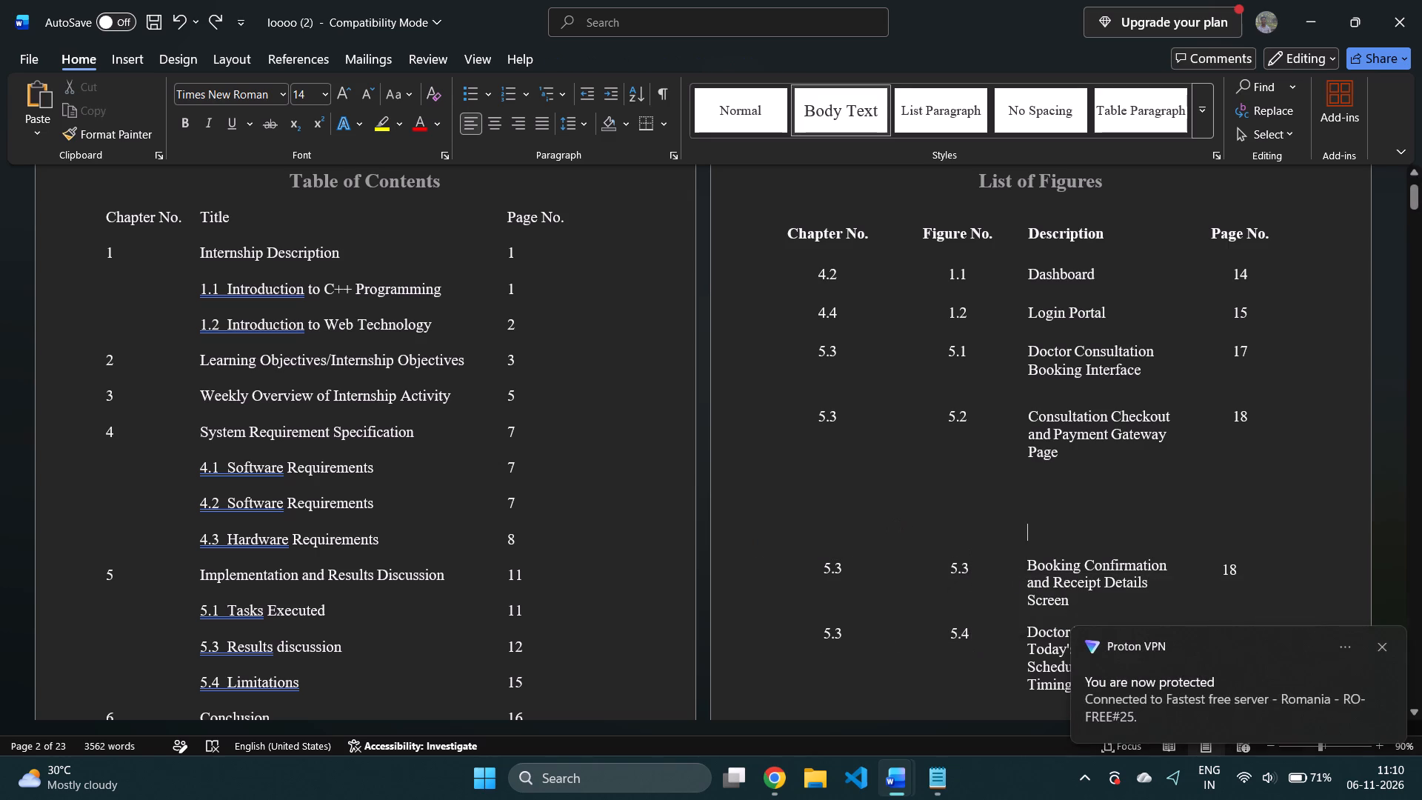
key(BackSpace)
key(BackSpace)
key(BackSpace)
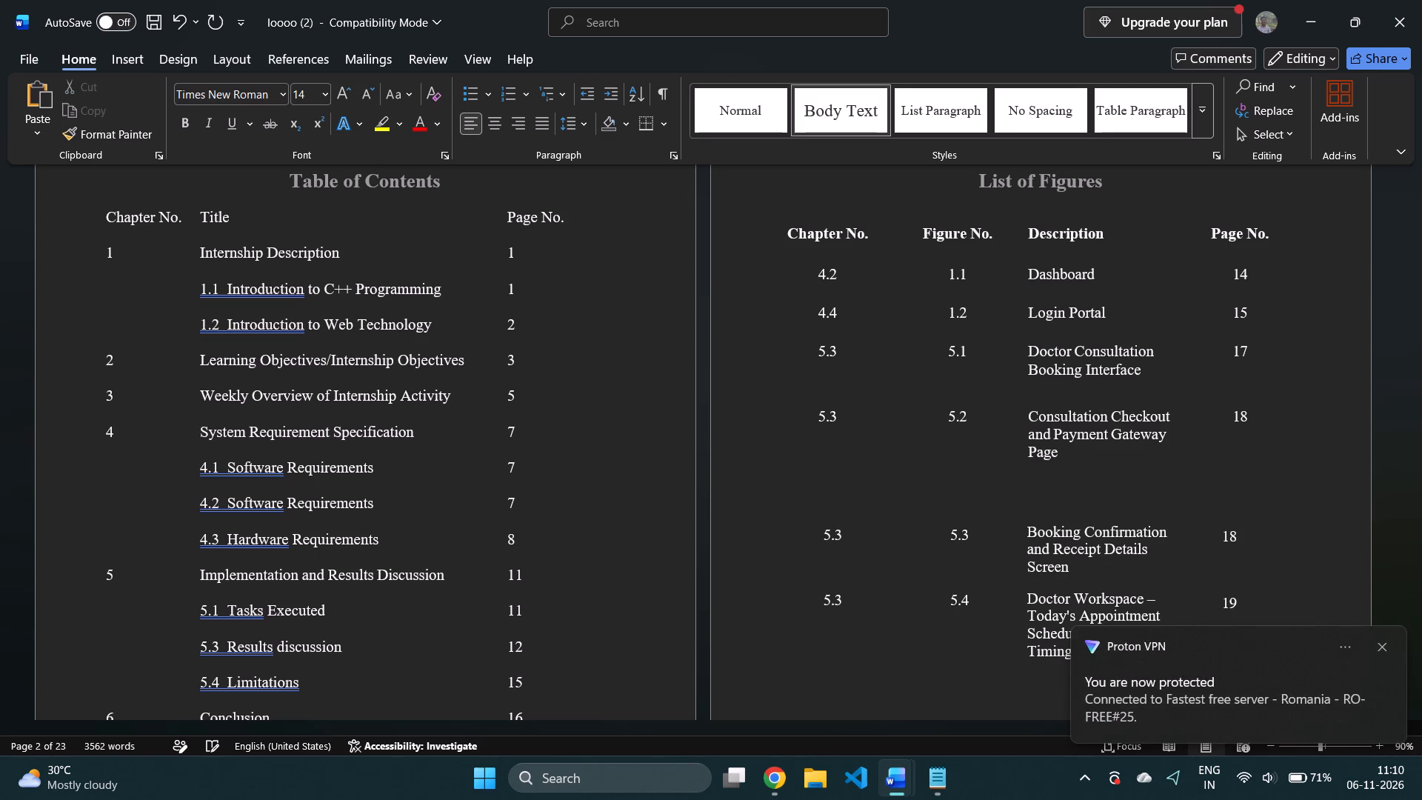
key(BackSpace)
key(BackSpace)
key(BackSpace)
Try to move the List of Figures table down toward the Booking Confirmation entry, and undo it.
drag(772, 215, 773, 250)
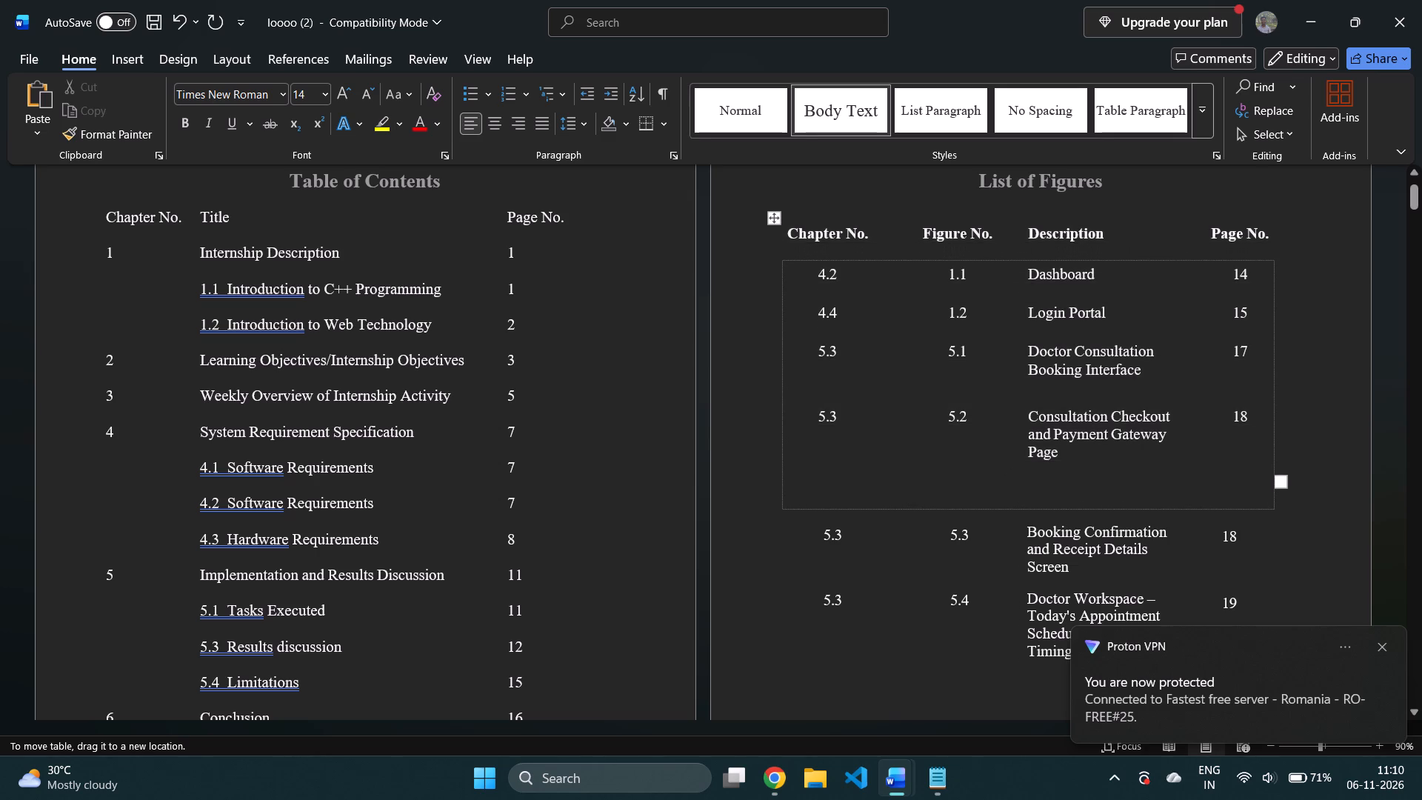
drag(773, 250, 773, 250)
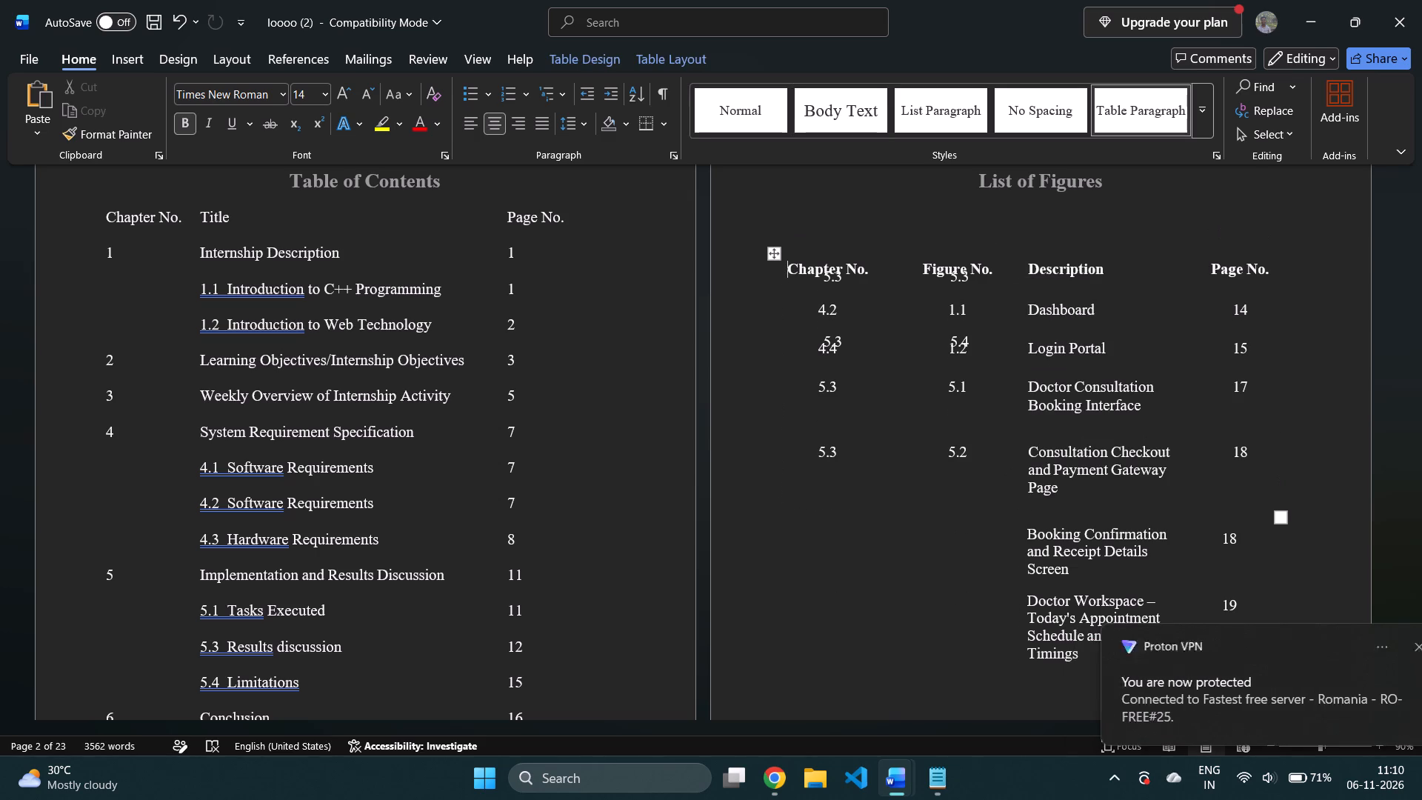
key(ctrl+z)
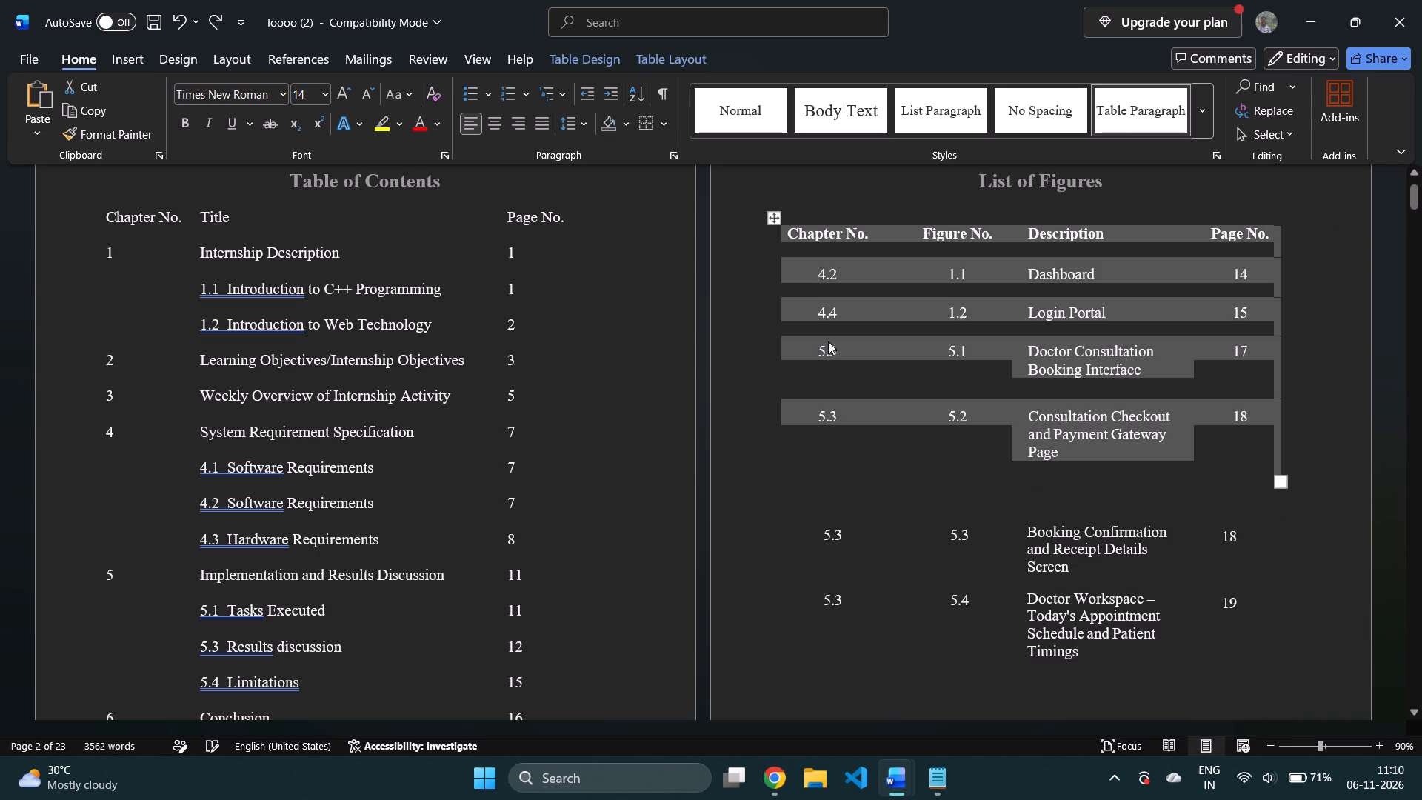
Move the box holding the chapter and figure numbers 5.3 and 5.4 lower, clear of the figures table.
click(862, 539)
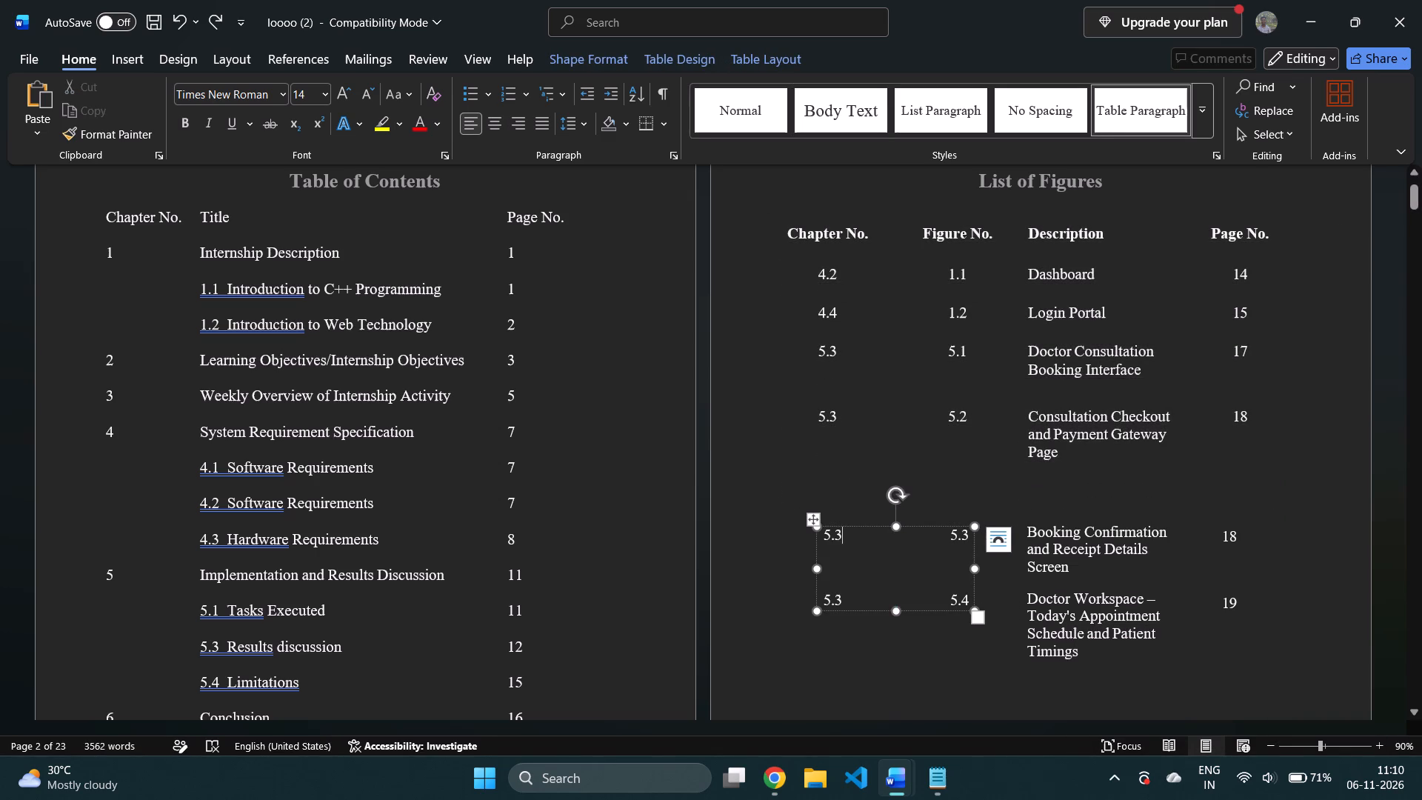
drag(864, 527, 839, 637)
click(761, 228)
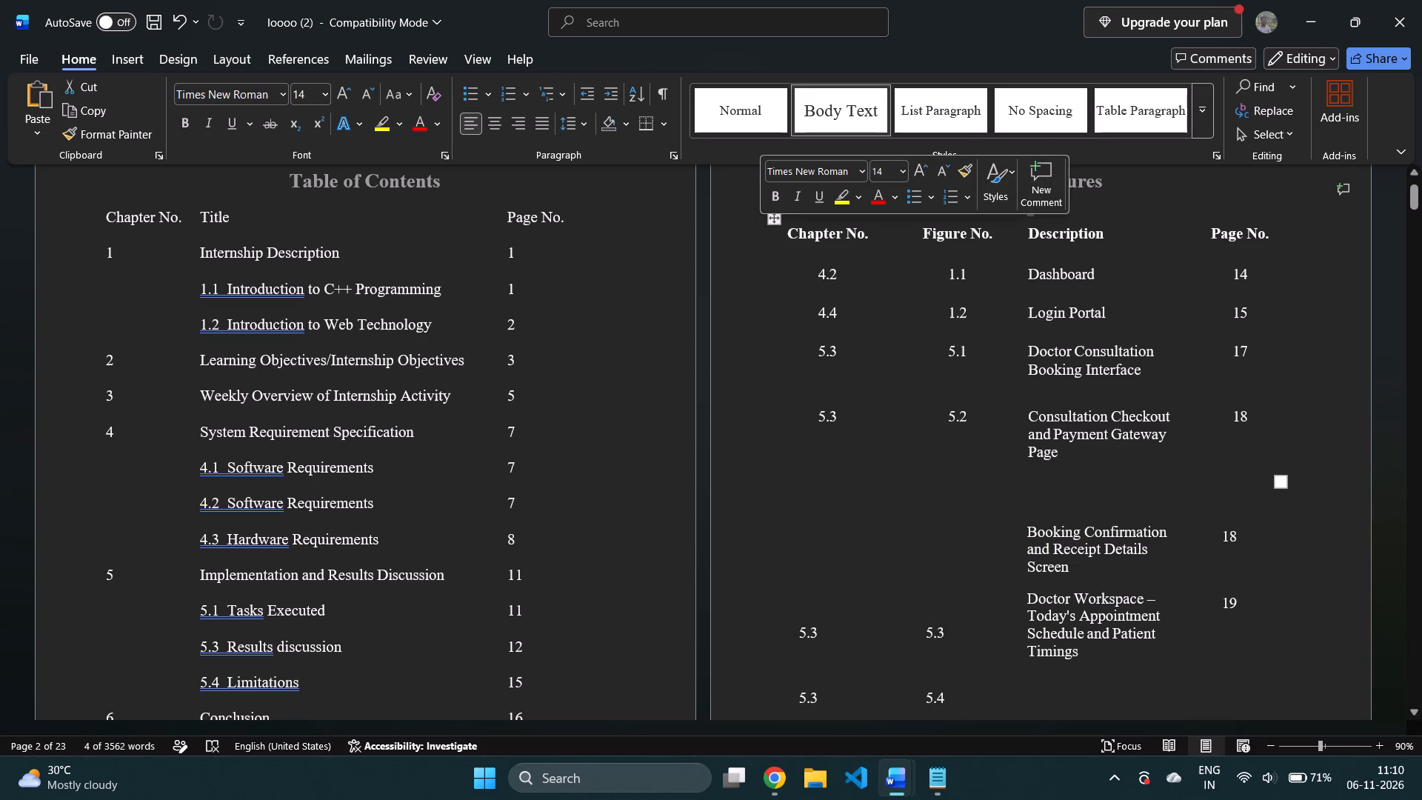
Move the List of Figures table slightly down so its last row sits just above the Booking Confirmation entry.
drag(774, 221, 775, 252)
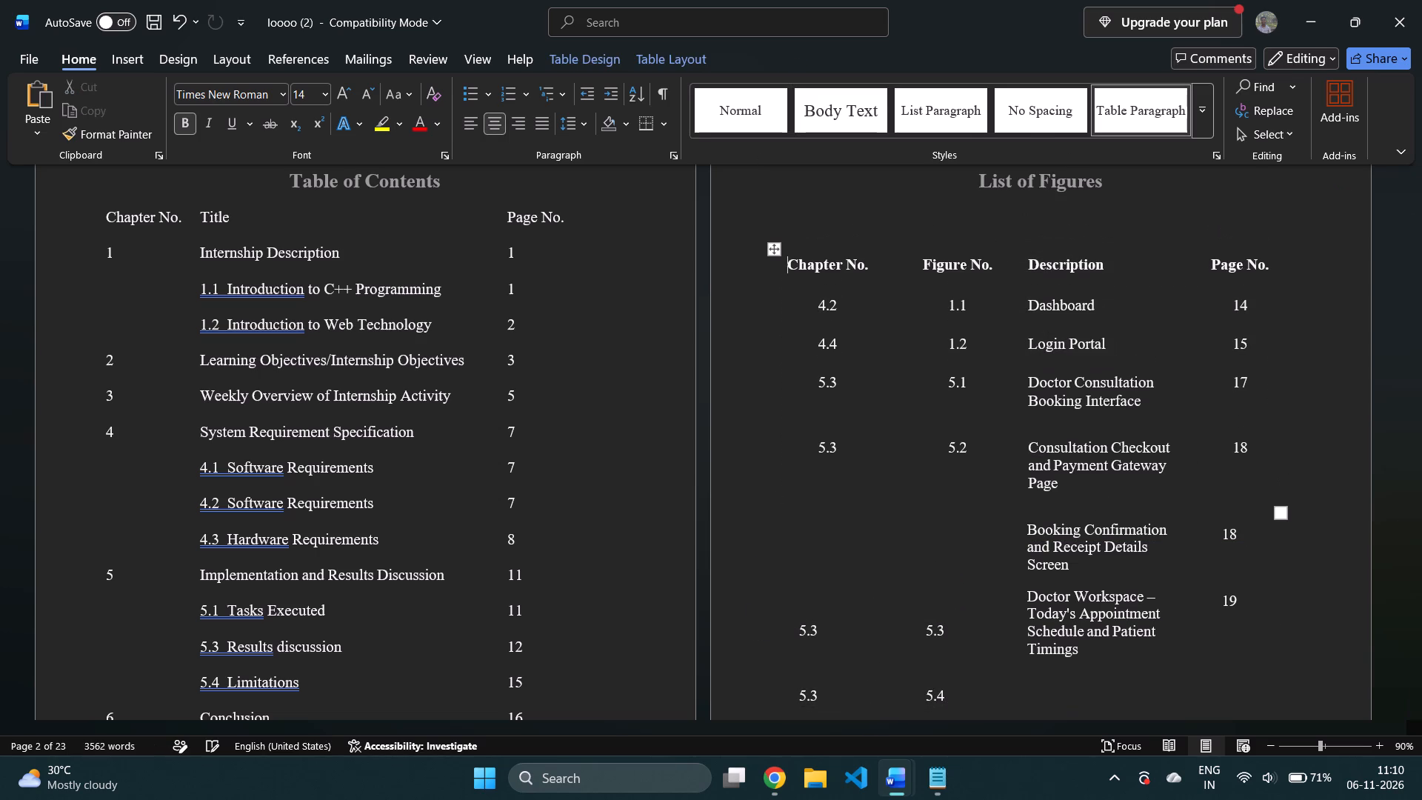
Add two spaces before page numbers 18 and 19 of the last two figure entries to align them with the Page No. column.
scroll(1014, 550, down, 1)
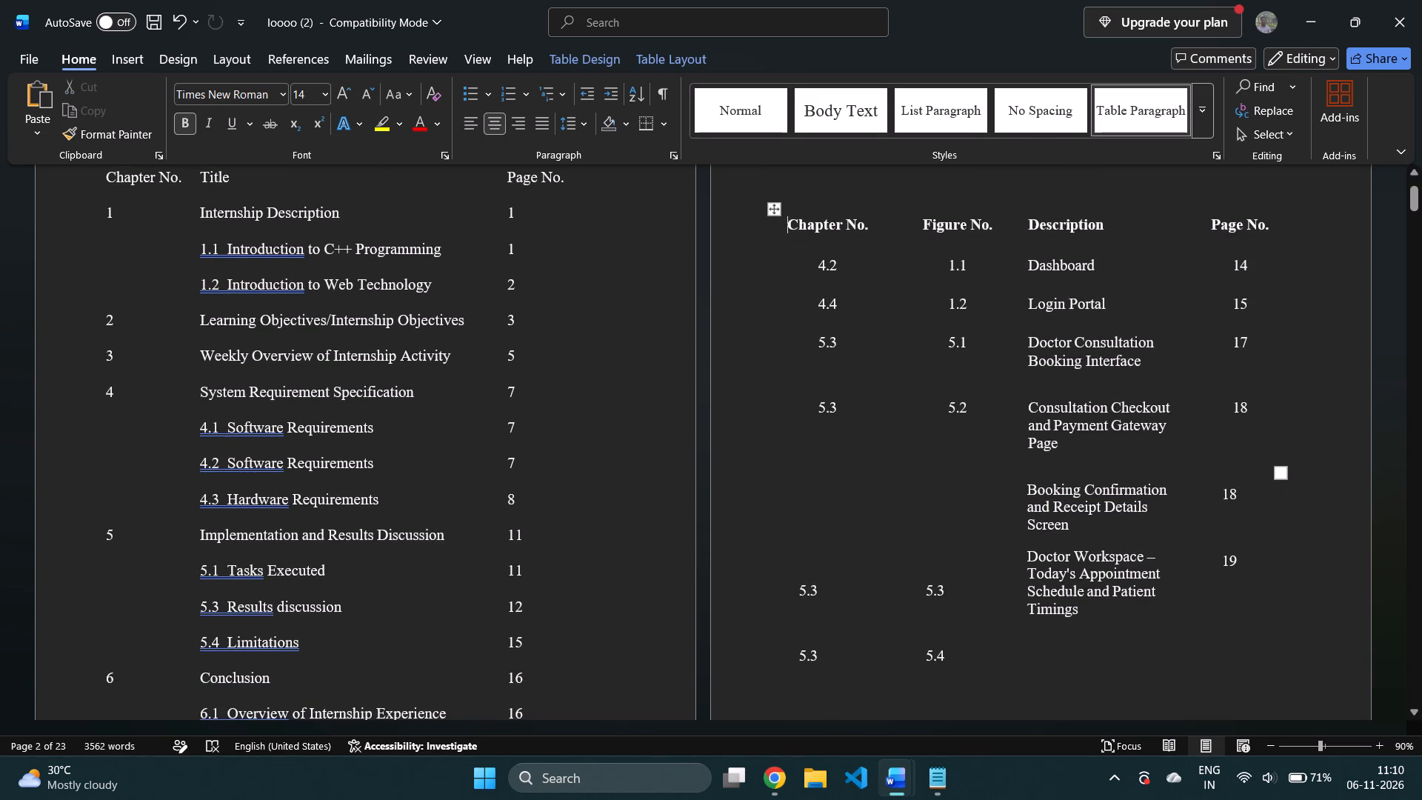
click(1221, 498)
key(space)
key(space)
key(space)
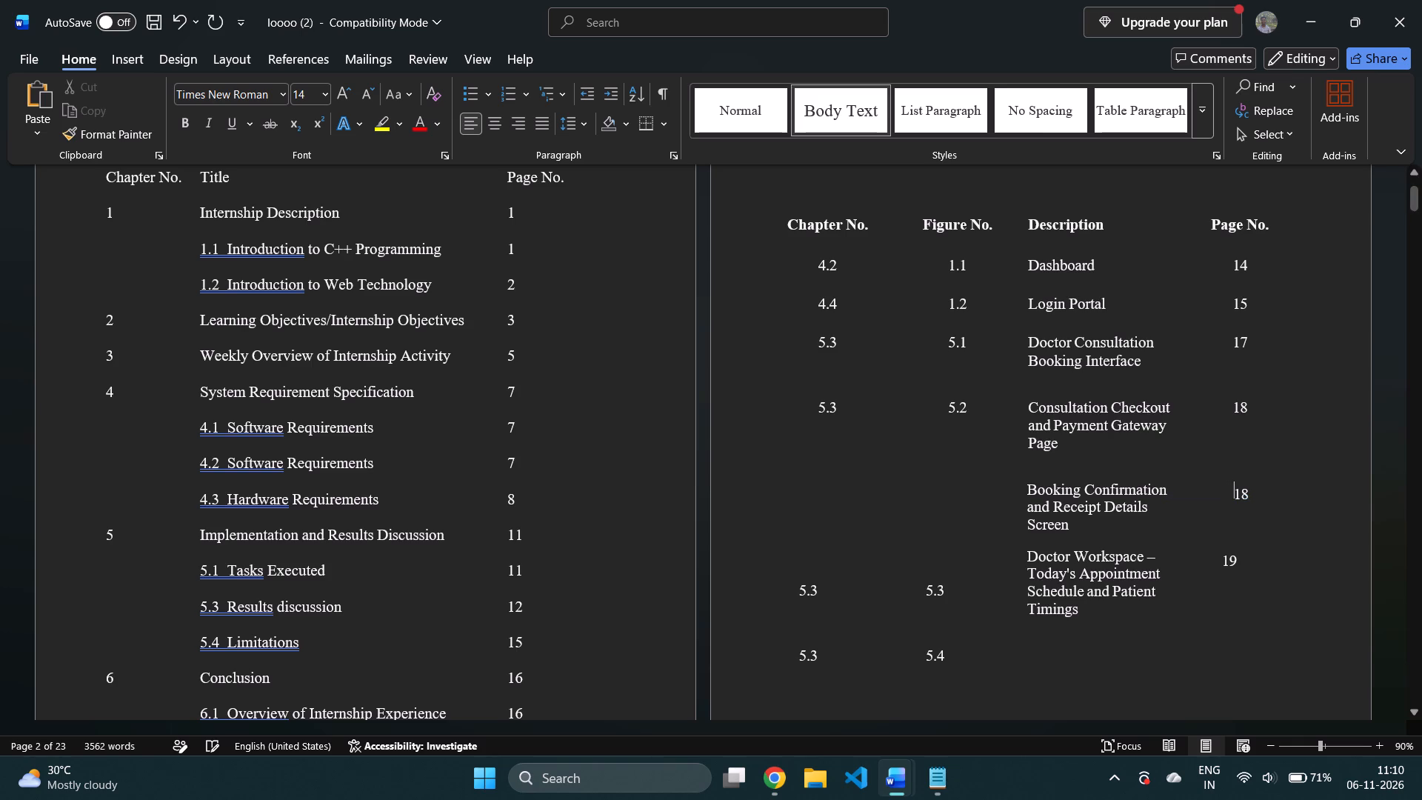
key(BackSpace)
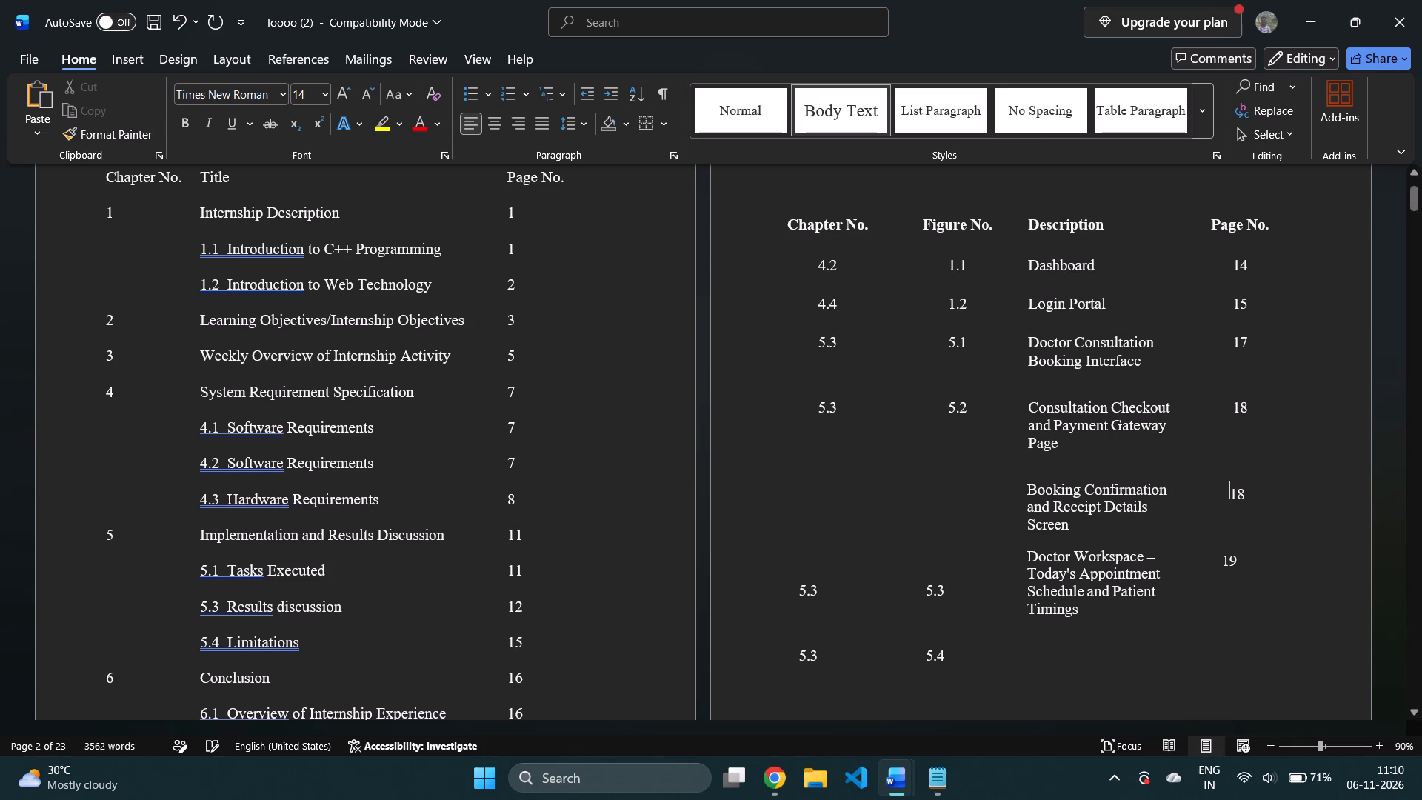
click(1224, 564)
click(1227, 567)
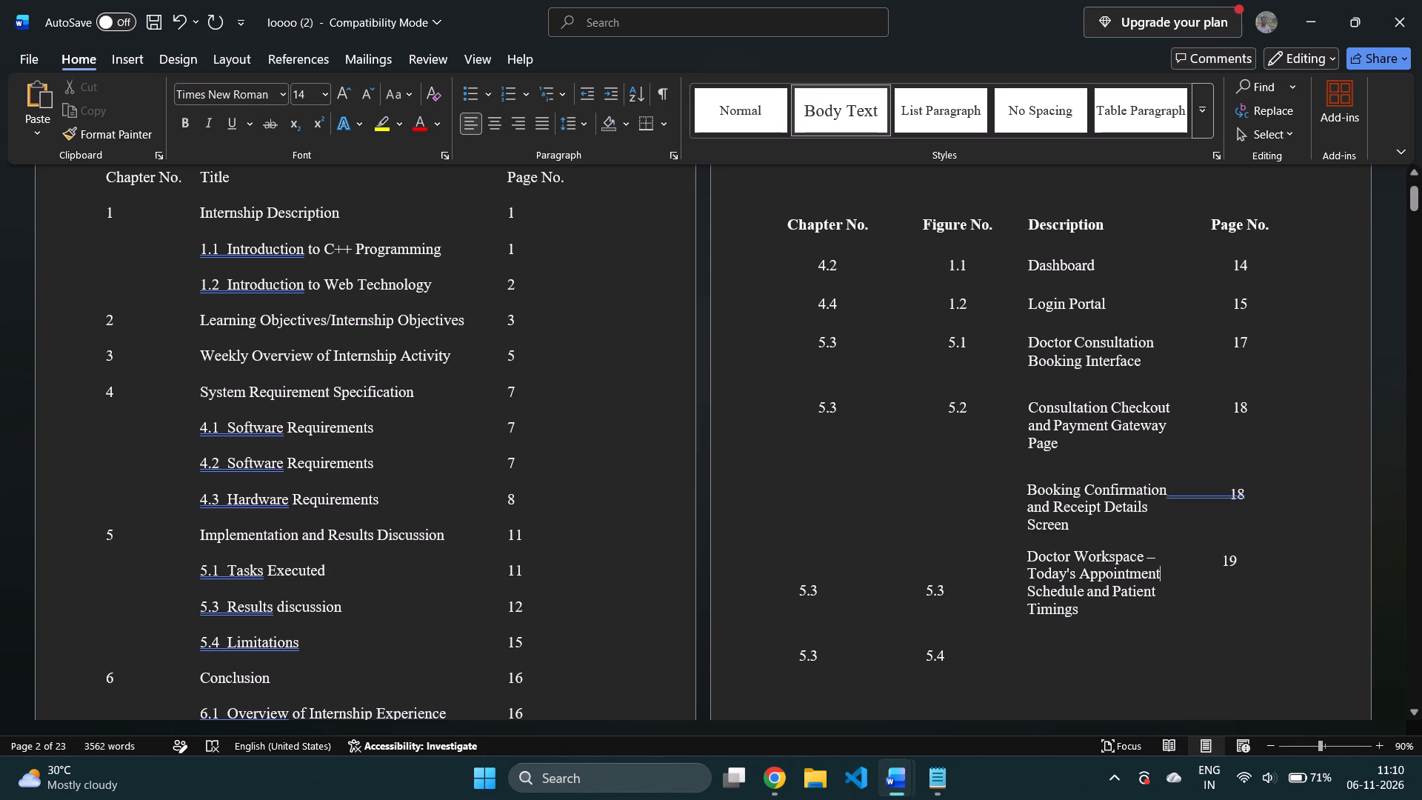
click(1223, 560)
key(space)
key(space)
Move the box holding numbers 5.3 and 5.4 back up beside the Booking Confirmation and Doctor Workspace entries, aligned with the number columns.
click(858, 600)
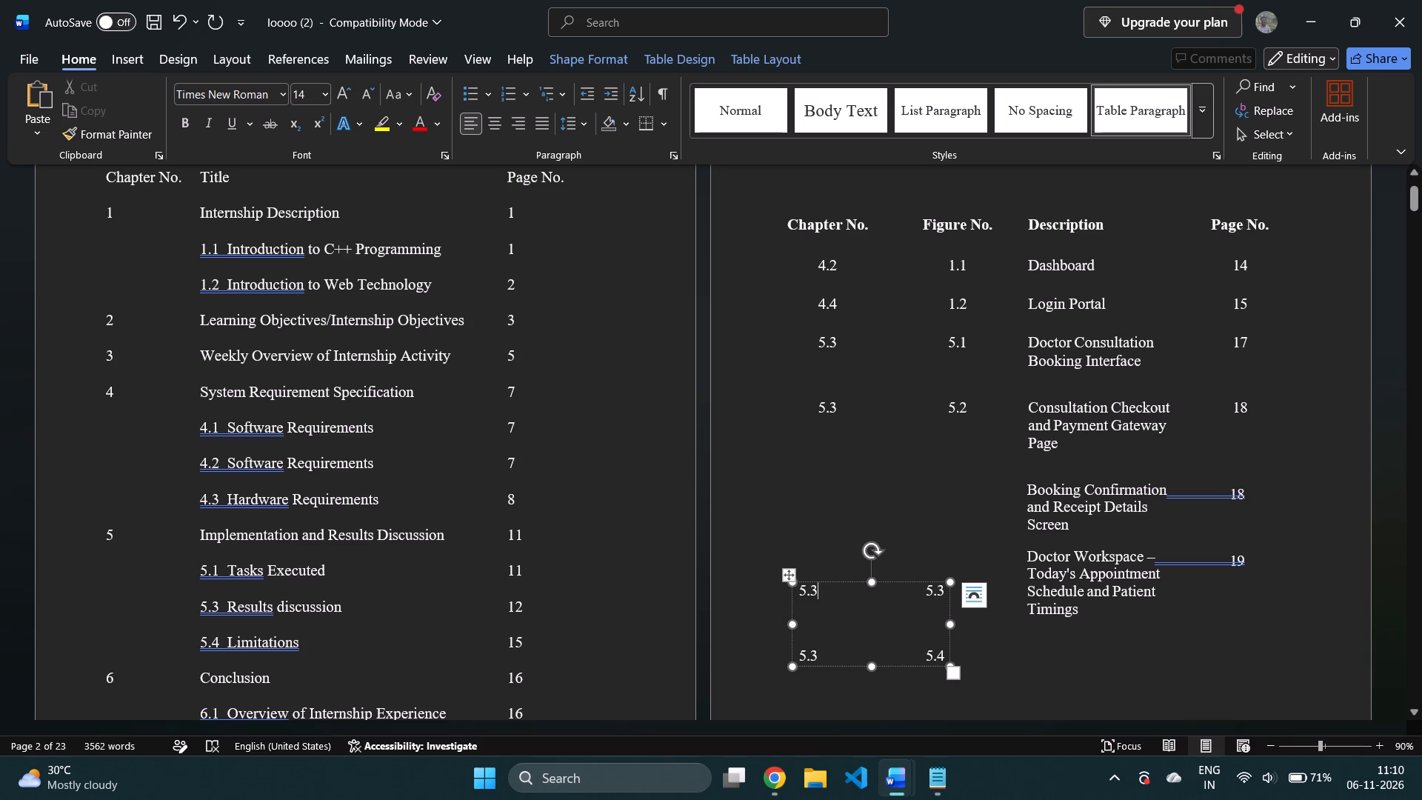
drag(832, 580, 853, 473)
click(979, 659)
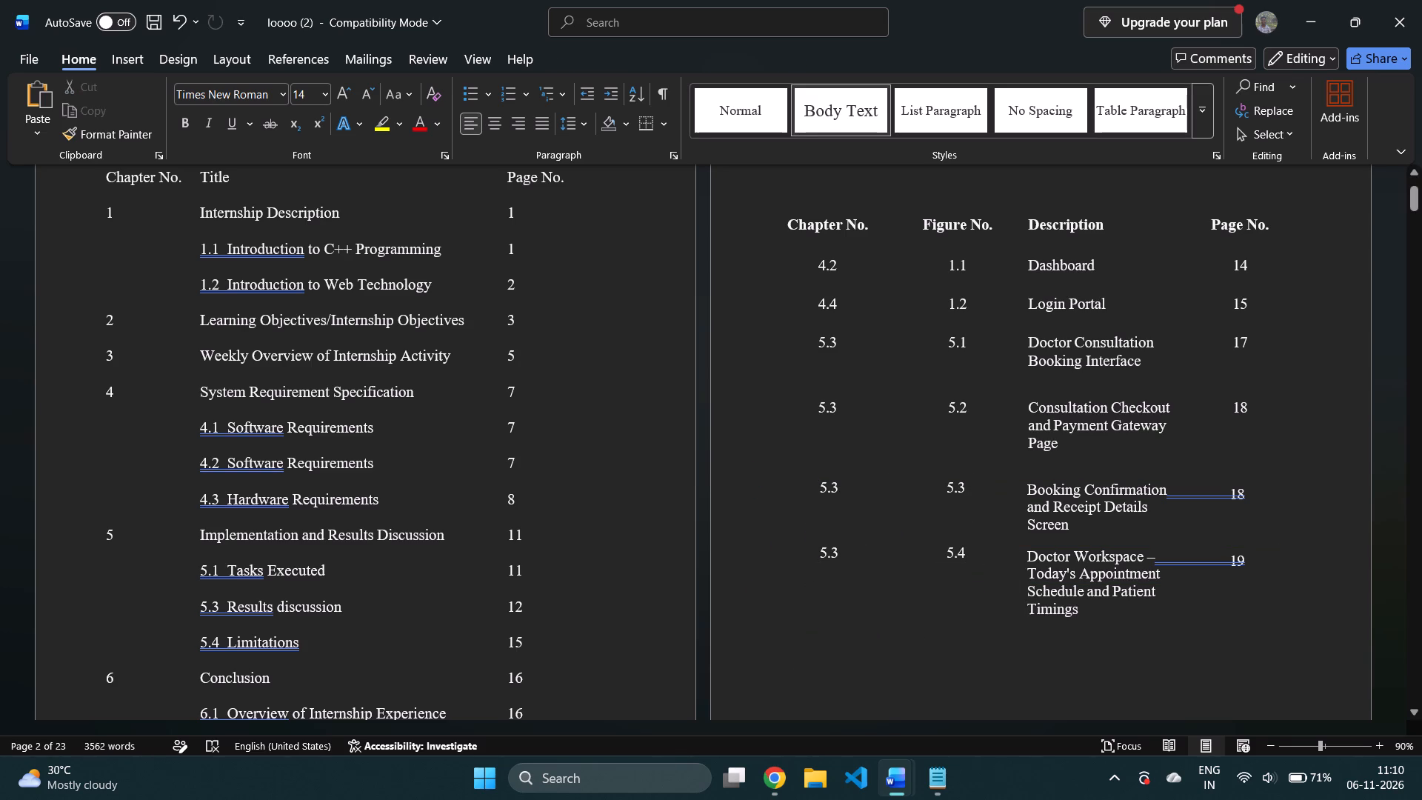
Save the report document.
key(ctrl+s)
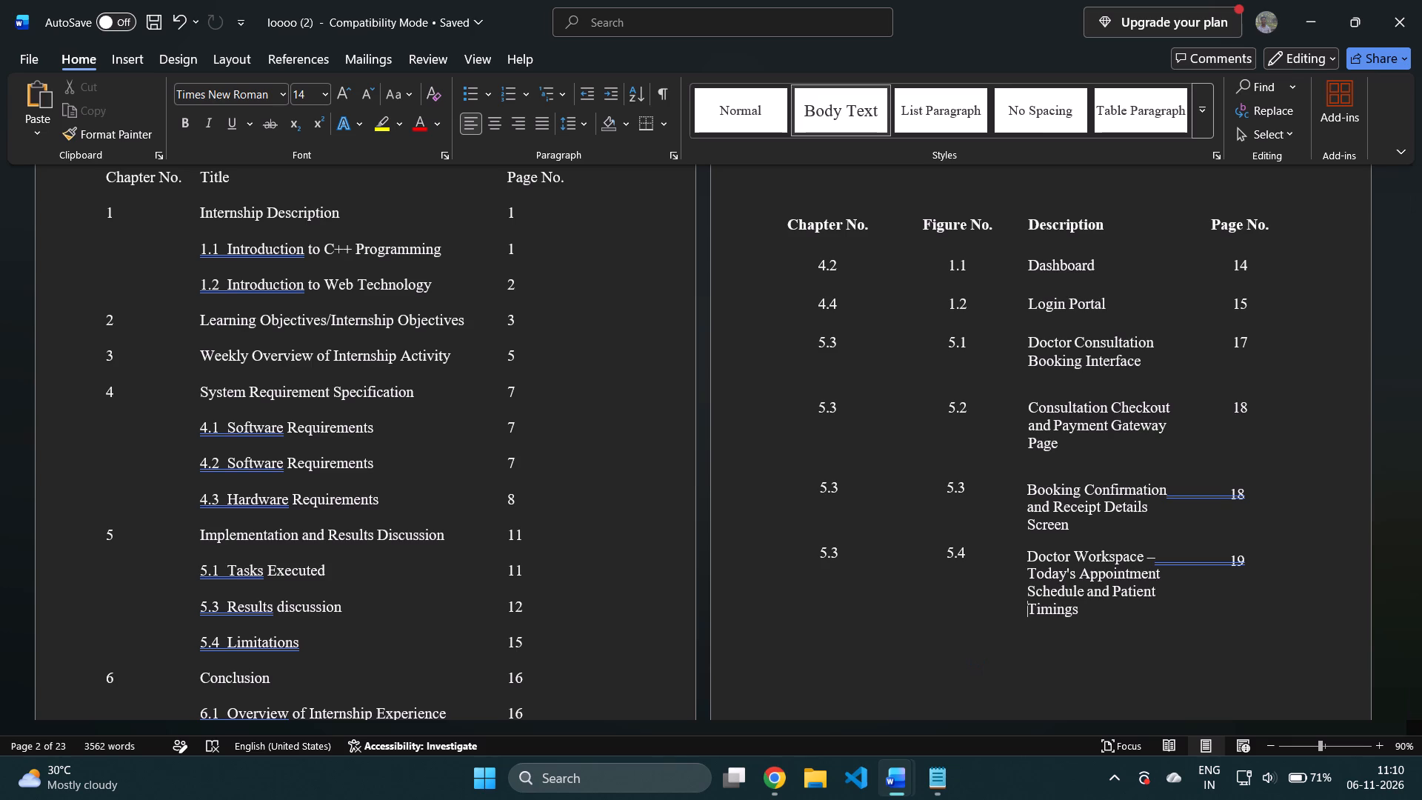
key(ctrl+s)
key(ctrl+s)
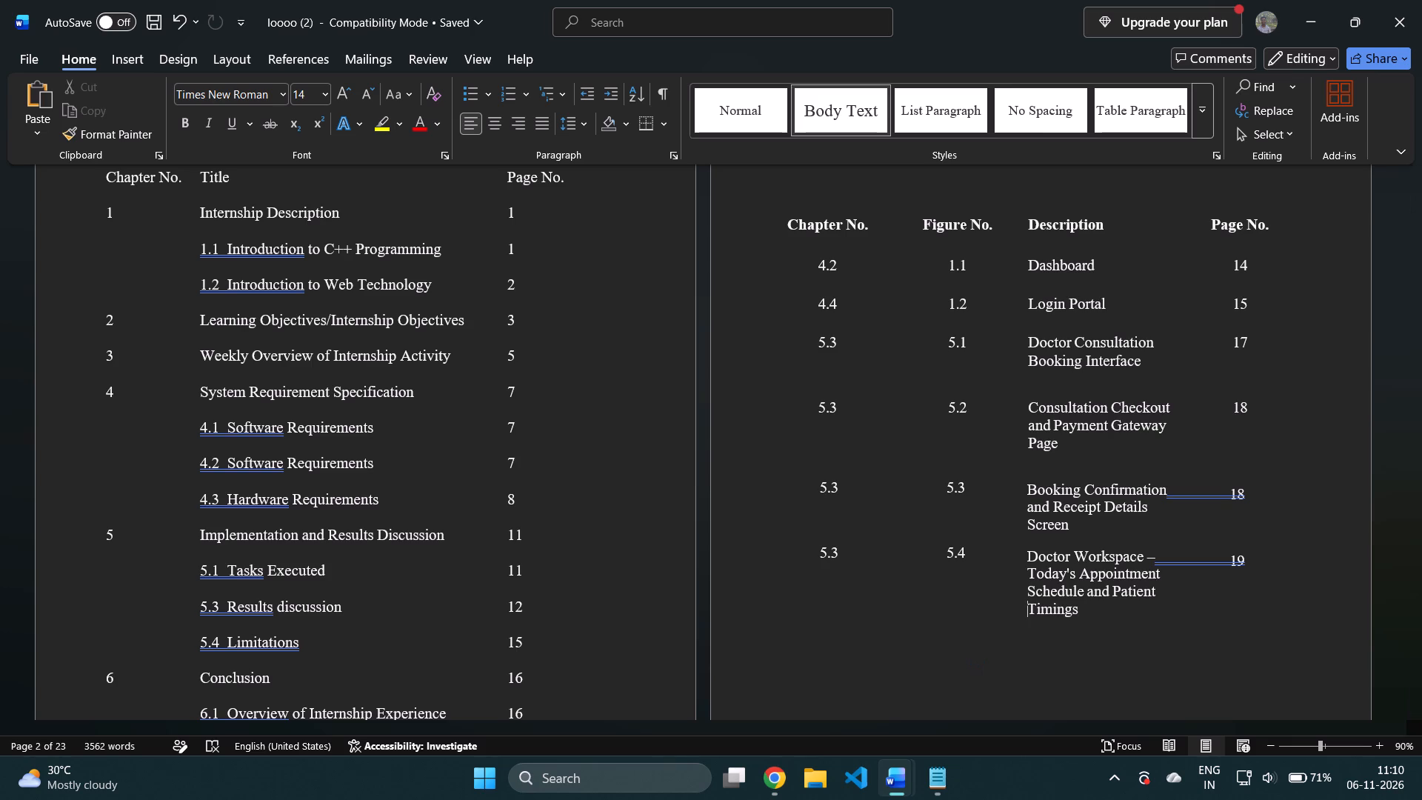
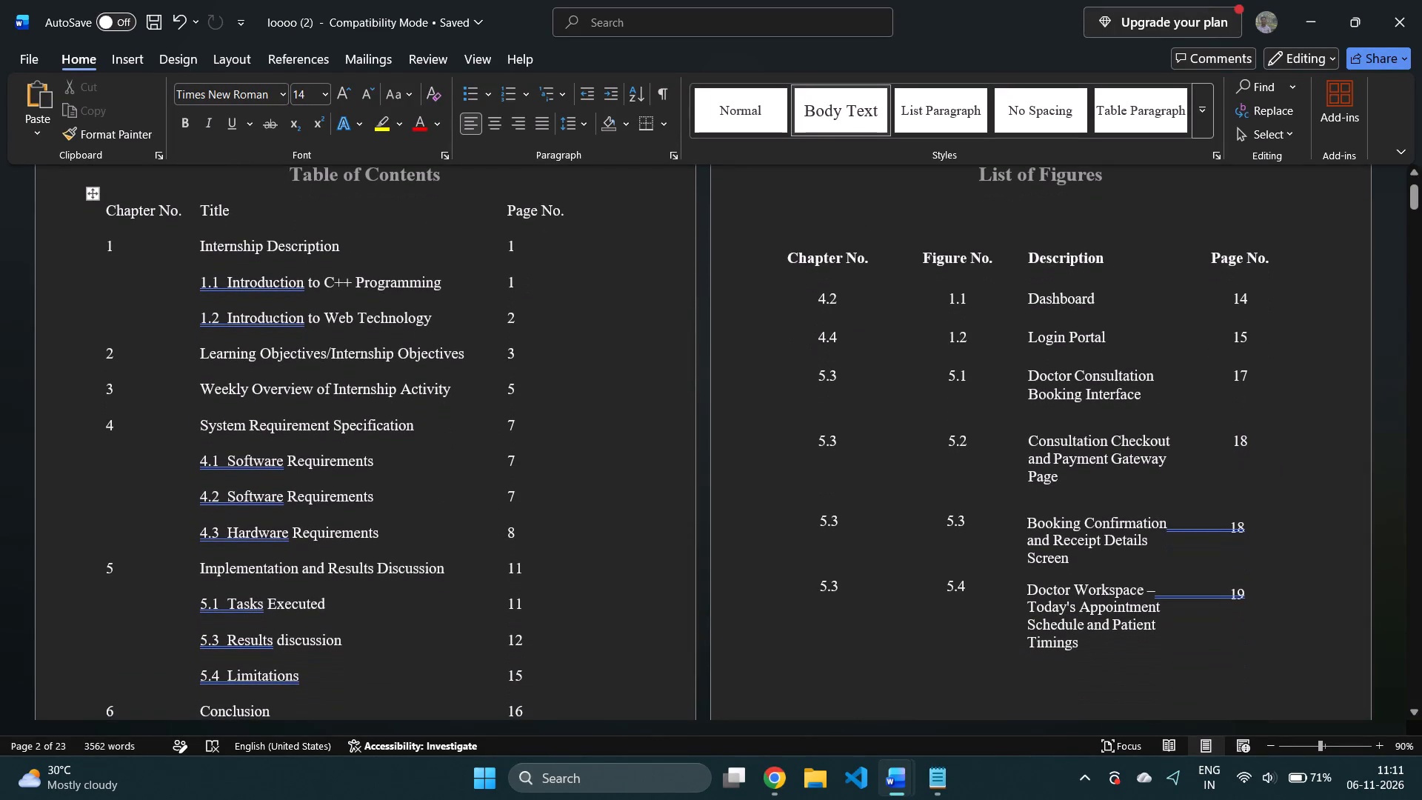
Review the report's opening pages from the Table of Contents and lists of figures and tables through Chapter 1.
click(516, 346)
scroll(852, 392, up, 6)
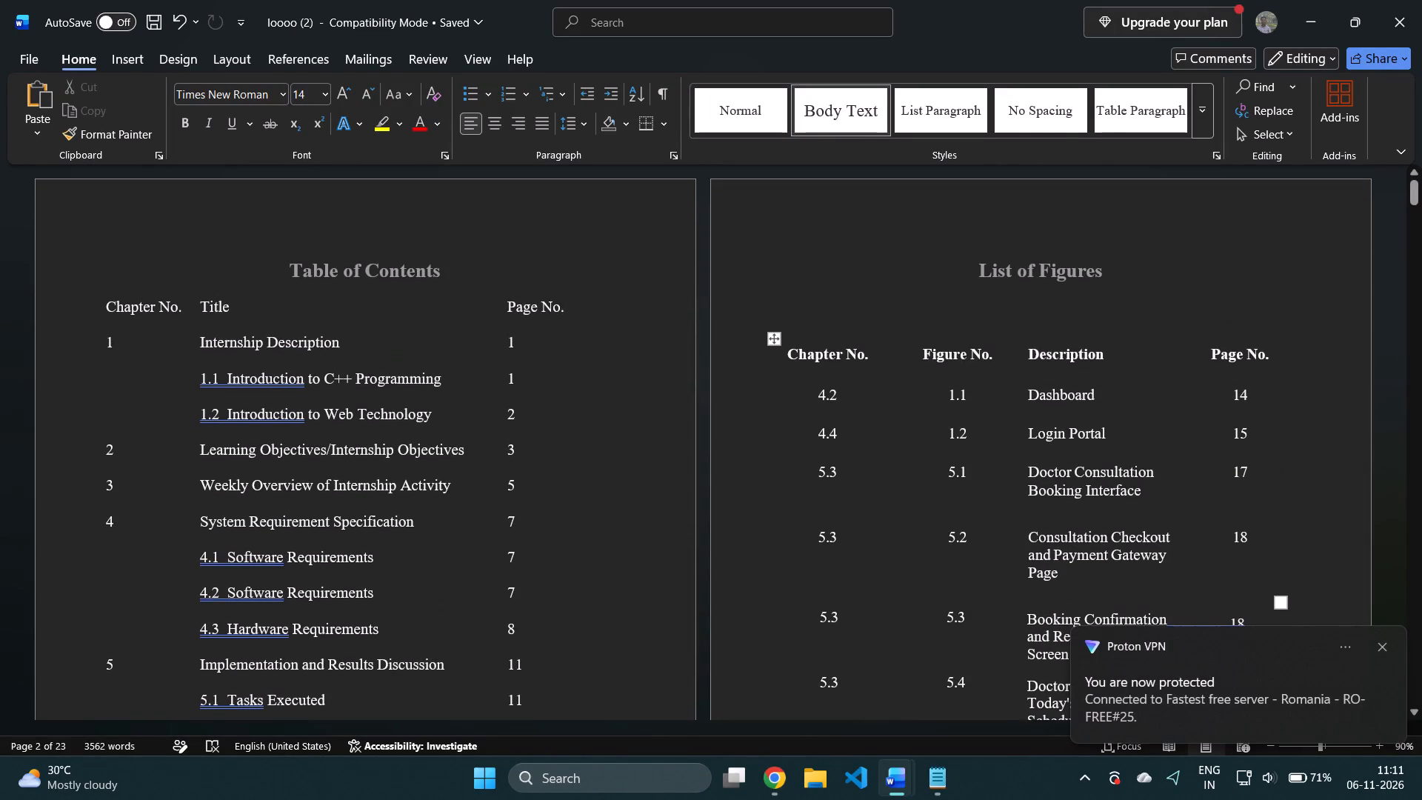
scroll(858, 285, up, 1)
scroll(724, 426, down, 4)
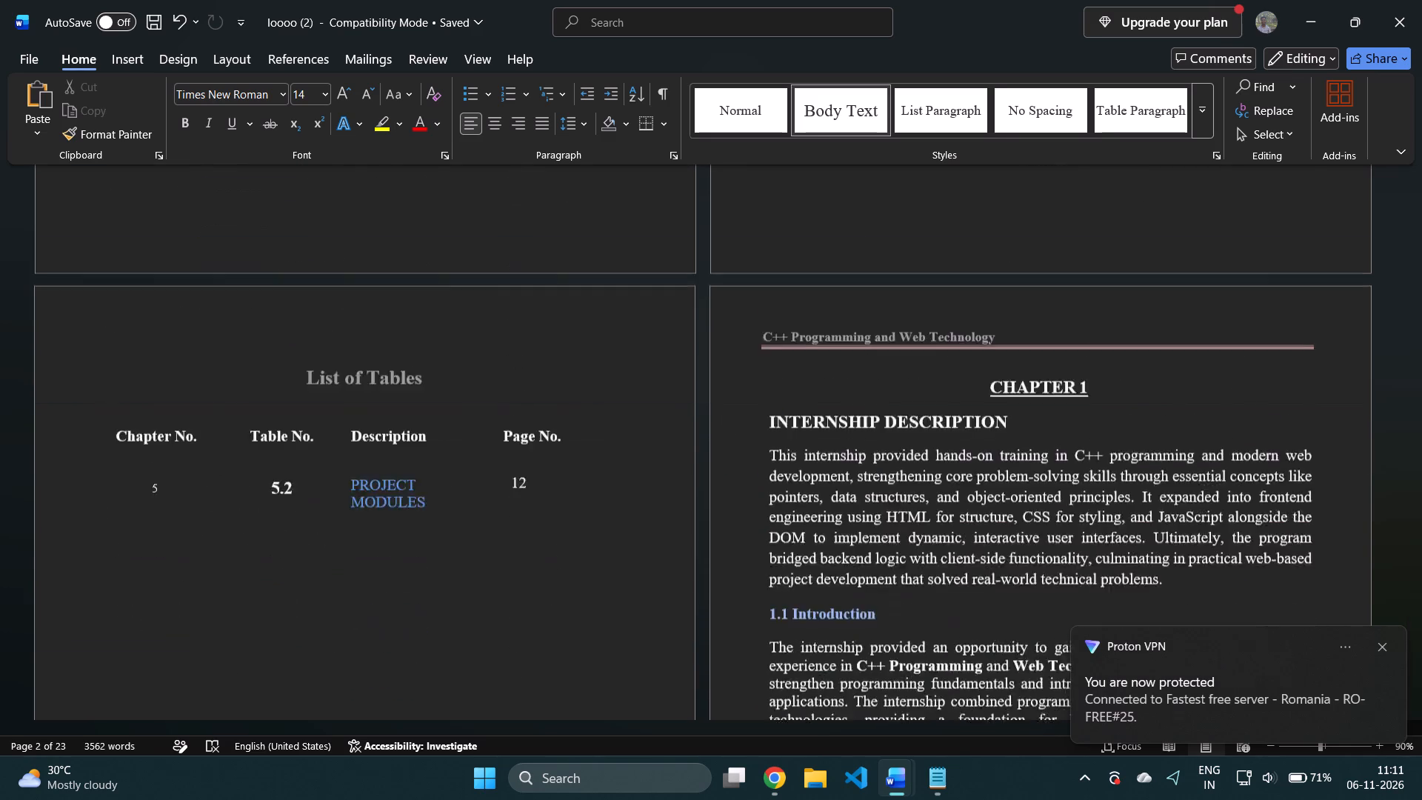
scroll(724, 426, down, 2)
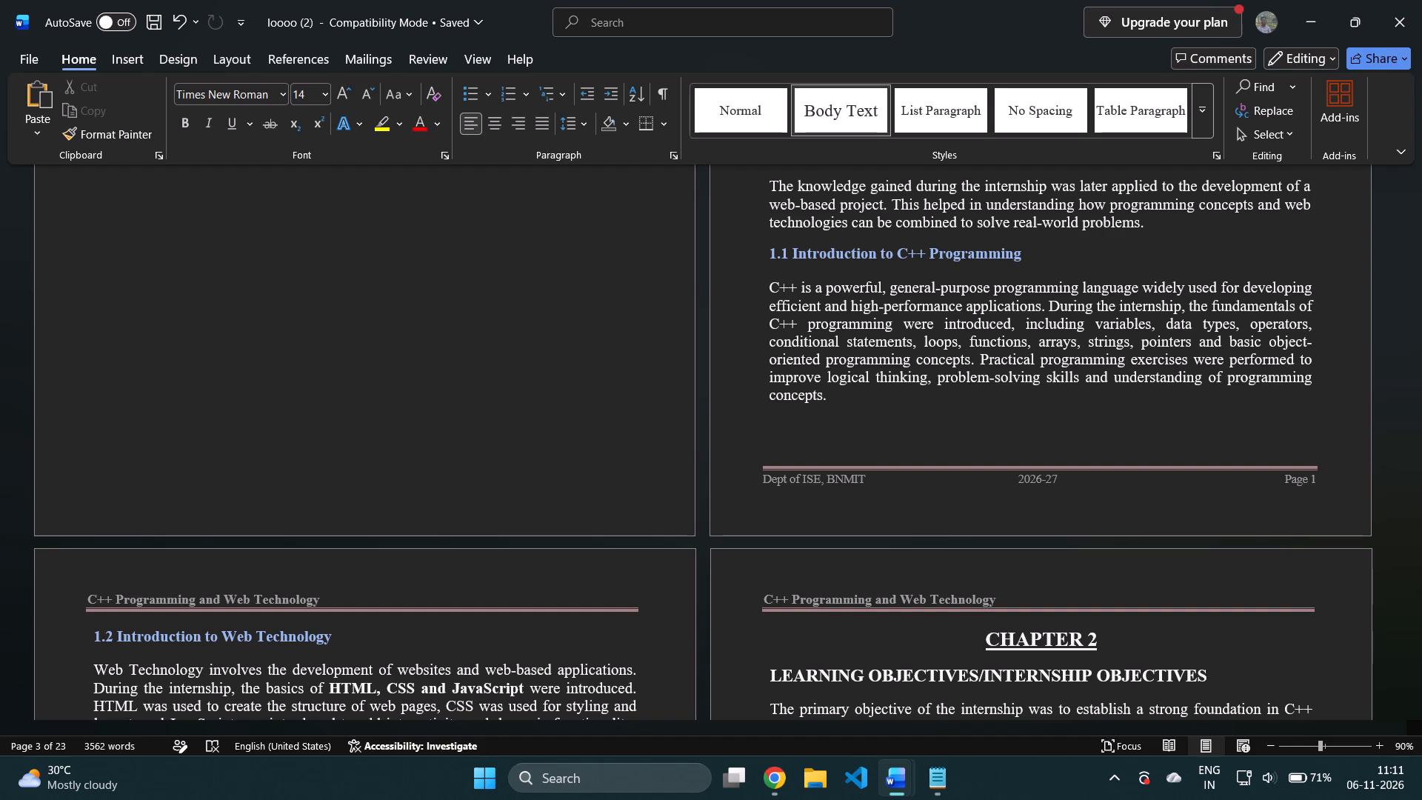
Minimize the report document window to get back to the Notepad and WhatsApp windows behind it.
click(1308, 19)
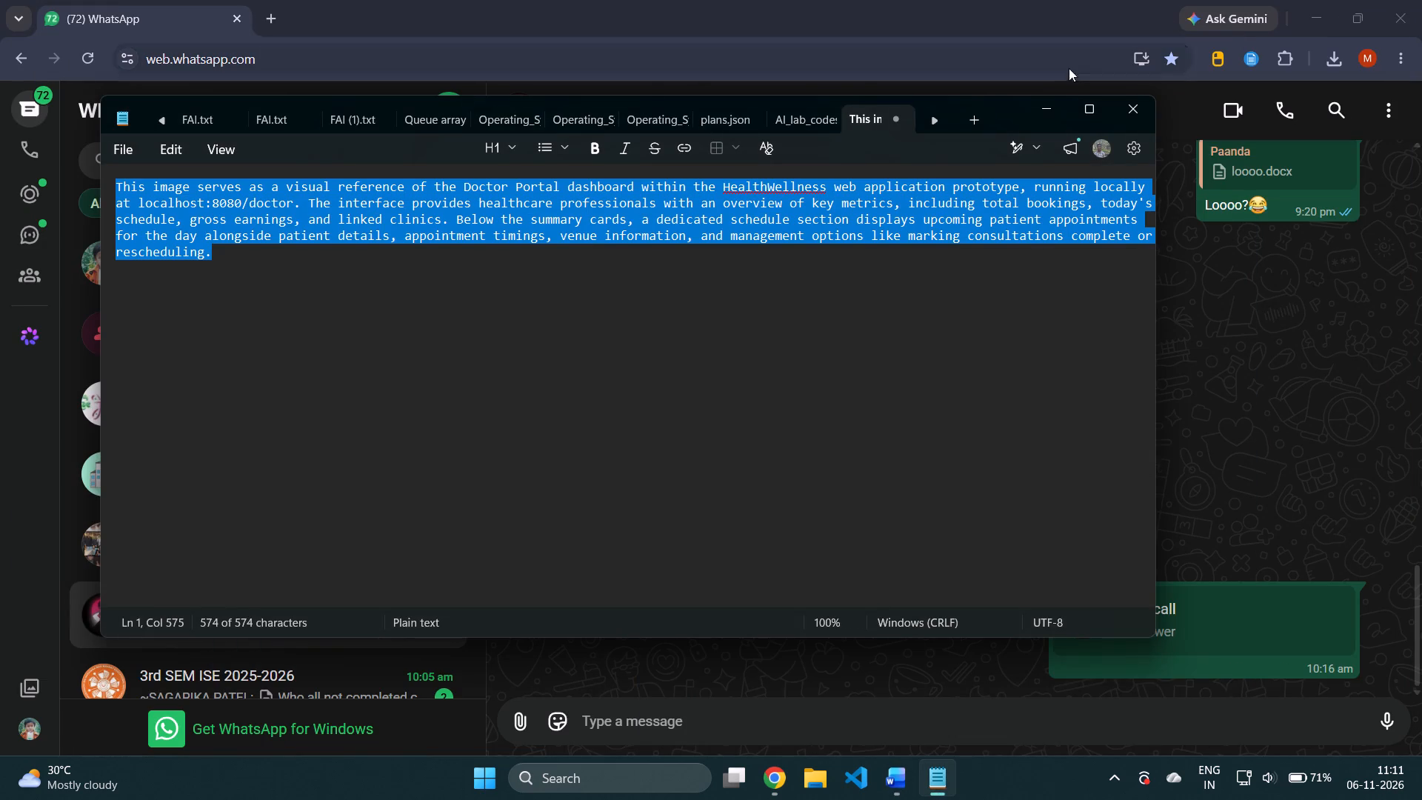